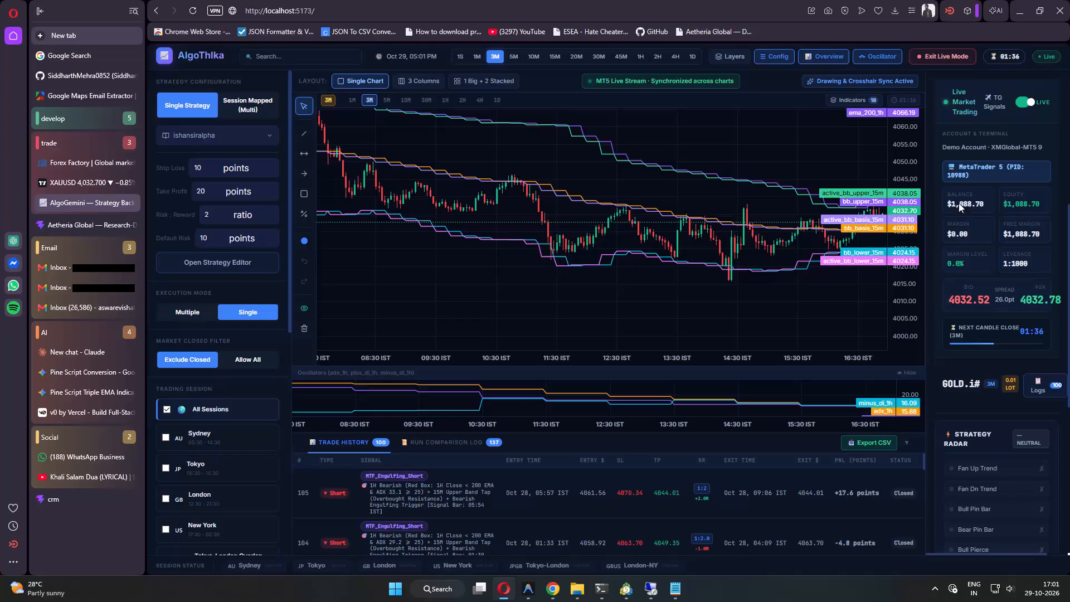
Review the strategy overview statistics and the most recent entries in the trade history.
scroll(1042, 120, "up", 11)
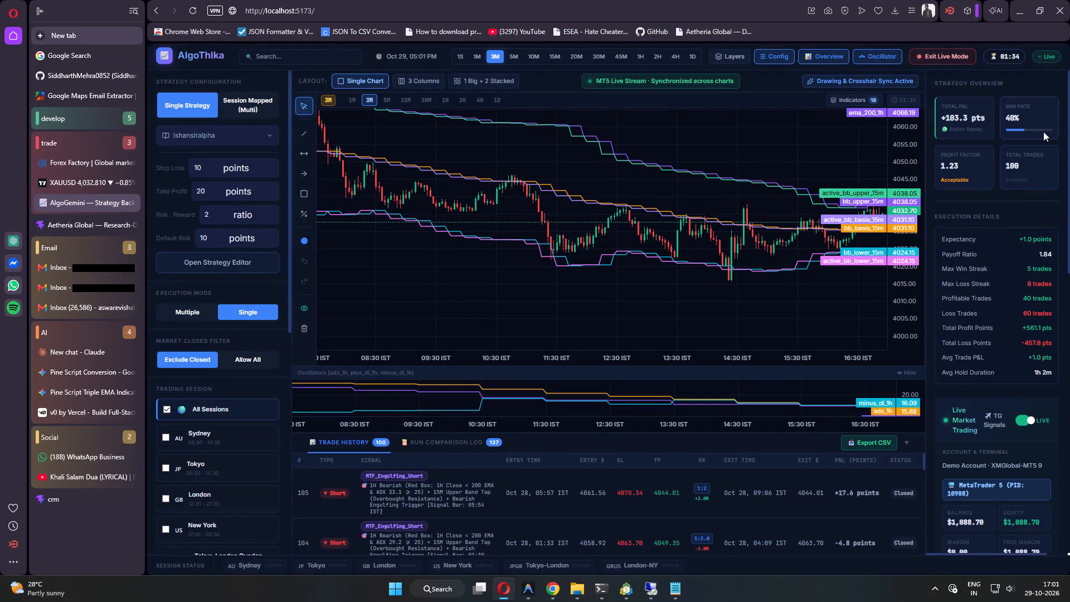
scroll(1043, 132, "up", 1)
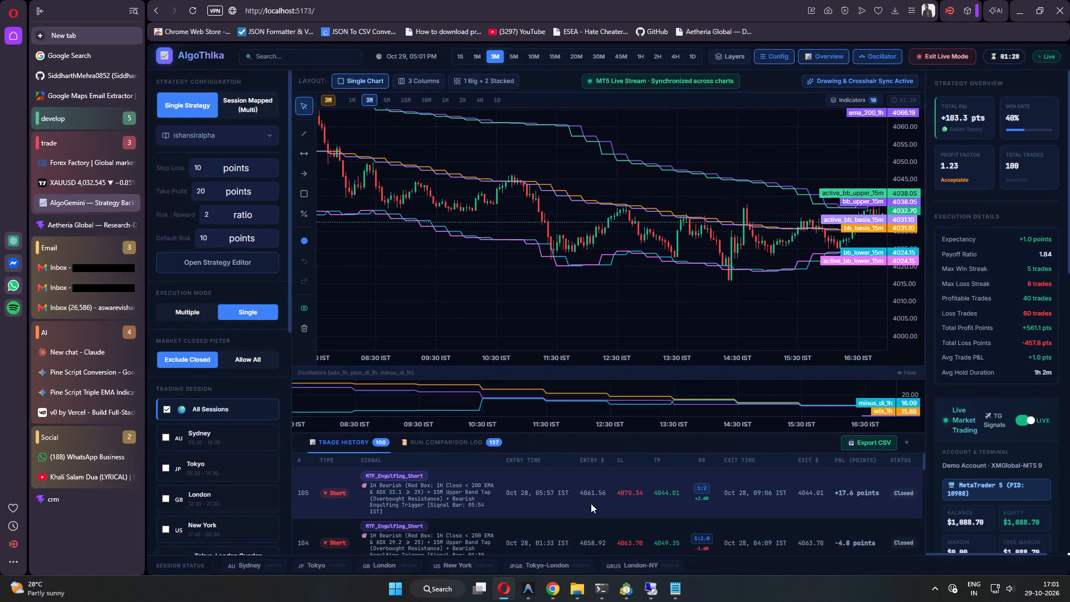
scroll(591, 504, "down", 1)
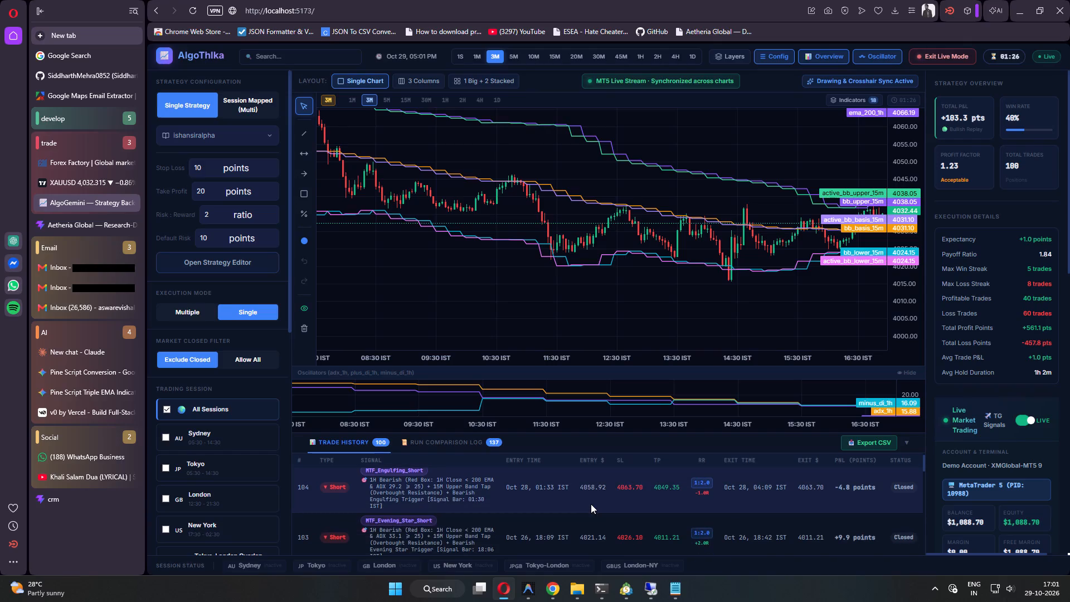
scroll(591, 504, "up", 1)
scroll(591, 504, "down", 1)
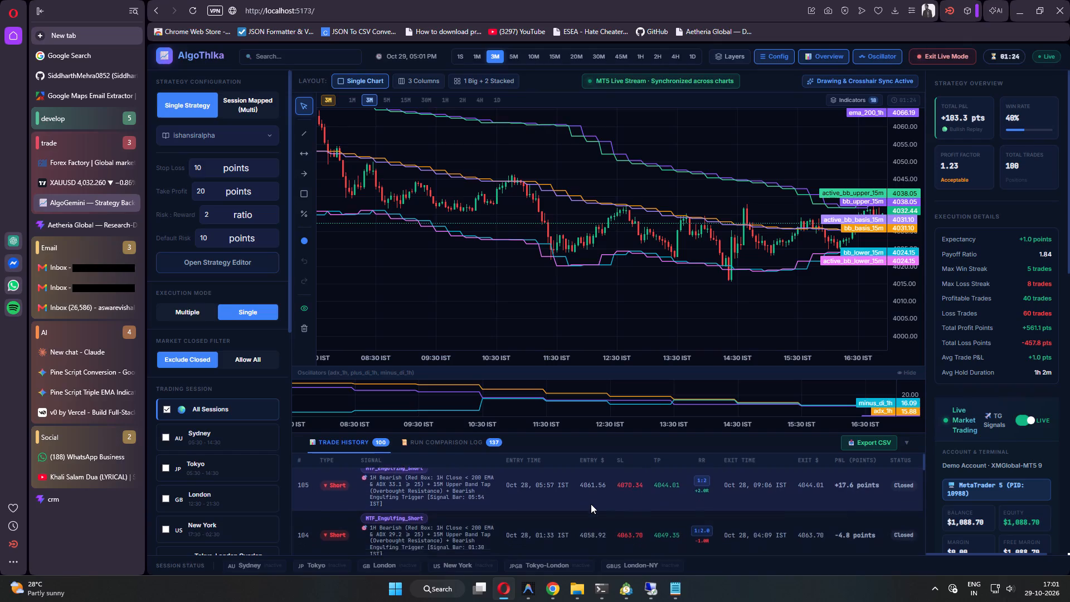
scroll(591, 504, "down", 1)
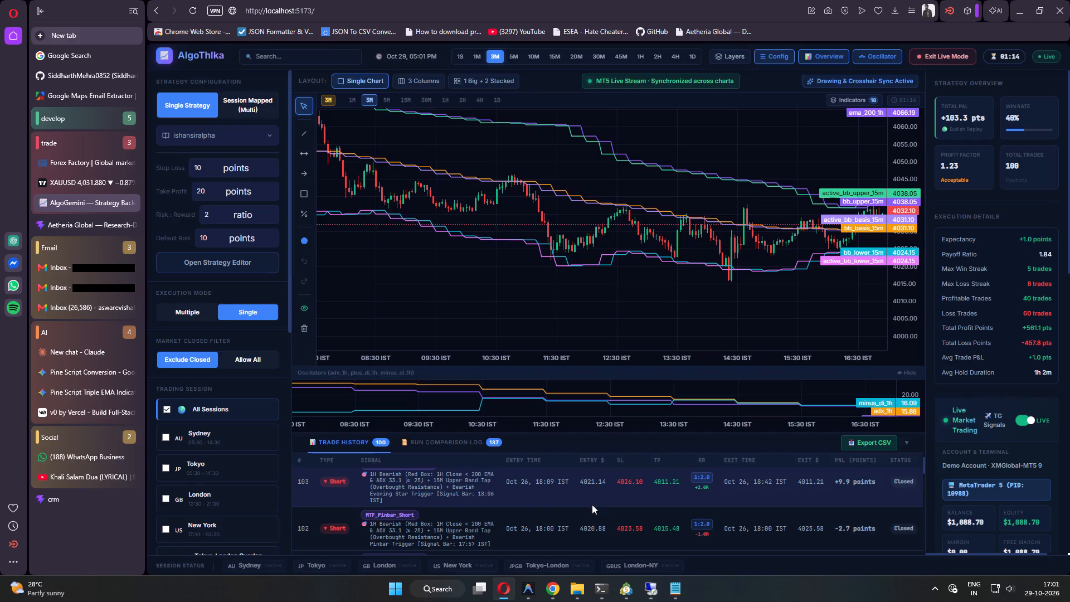
scroll(592, 504, "down", 1)
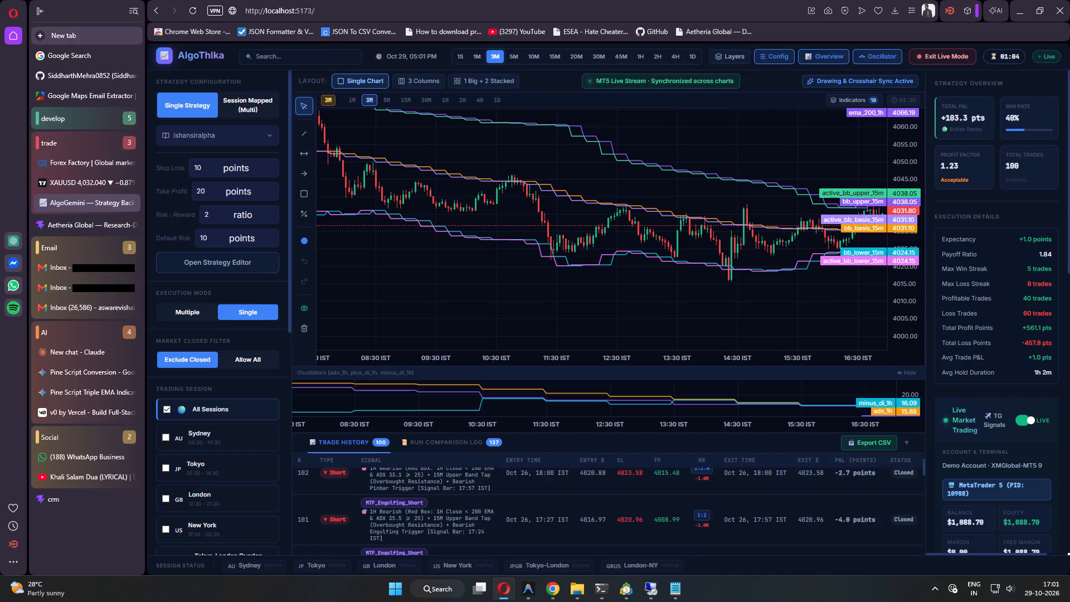
right_click(967, 450)
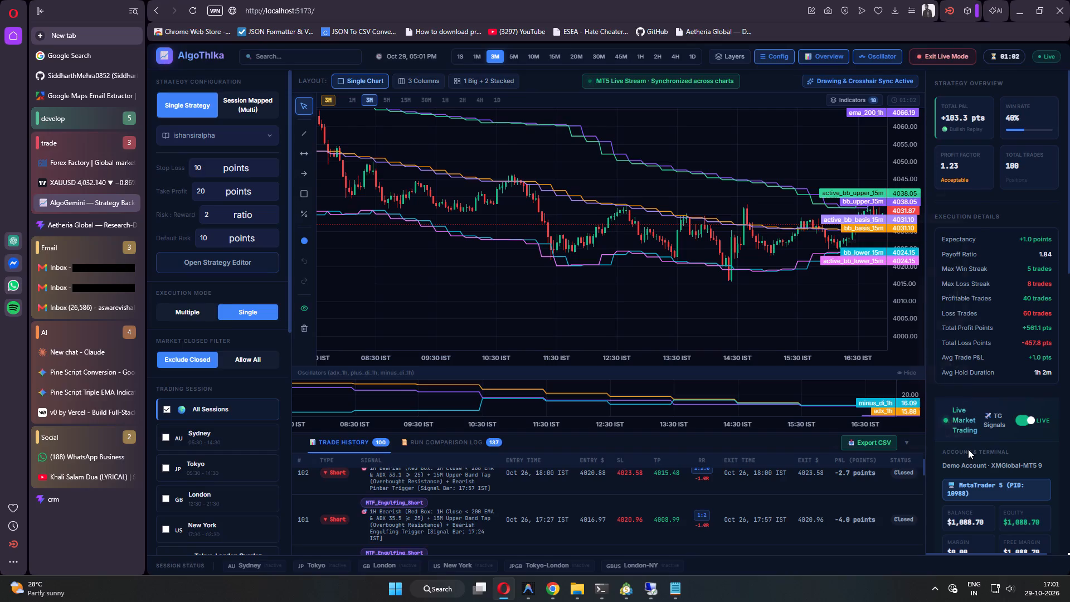
left_click(844, 495)
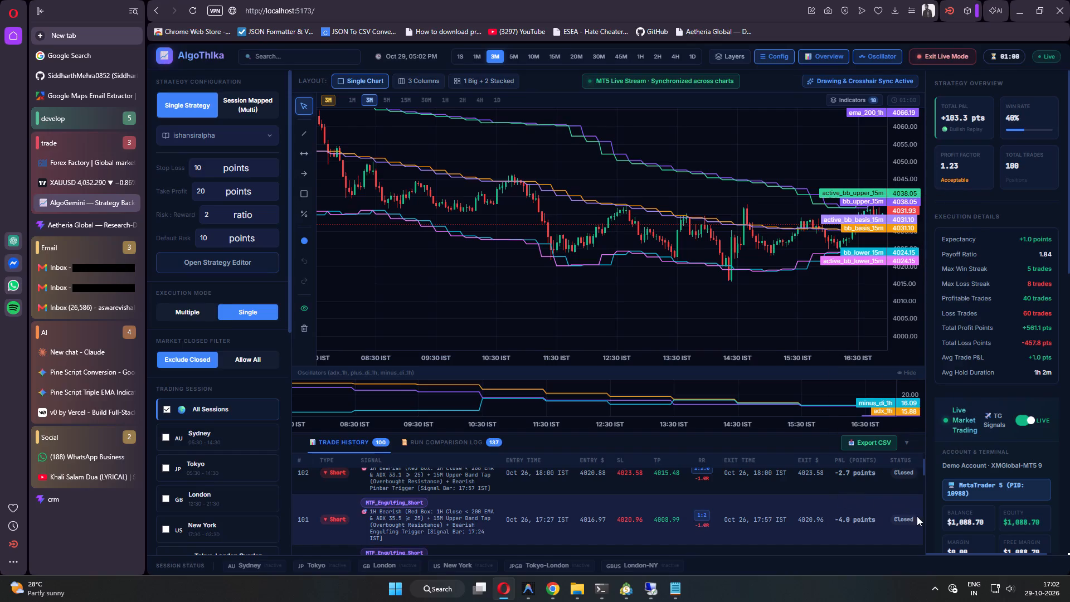
Examine trade 101 in the trade history, reading its signal description word by word for the entry conditions.
left_click_drag(917, 516, 423, 504)
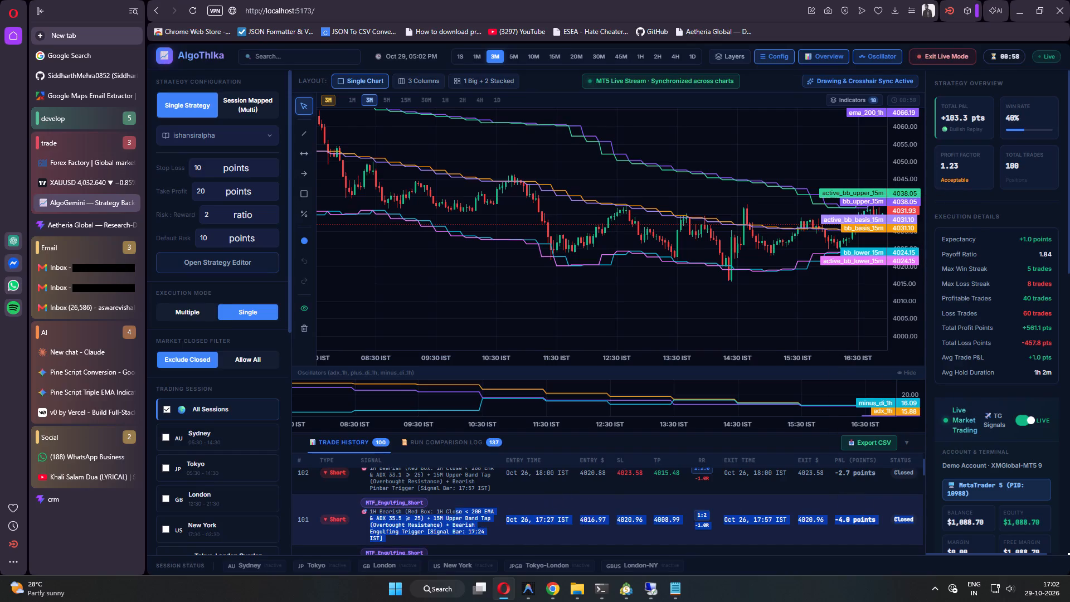
left_click_drag(423, 504, 296, 517)
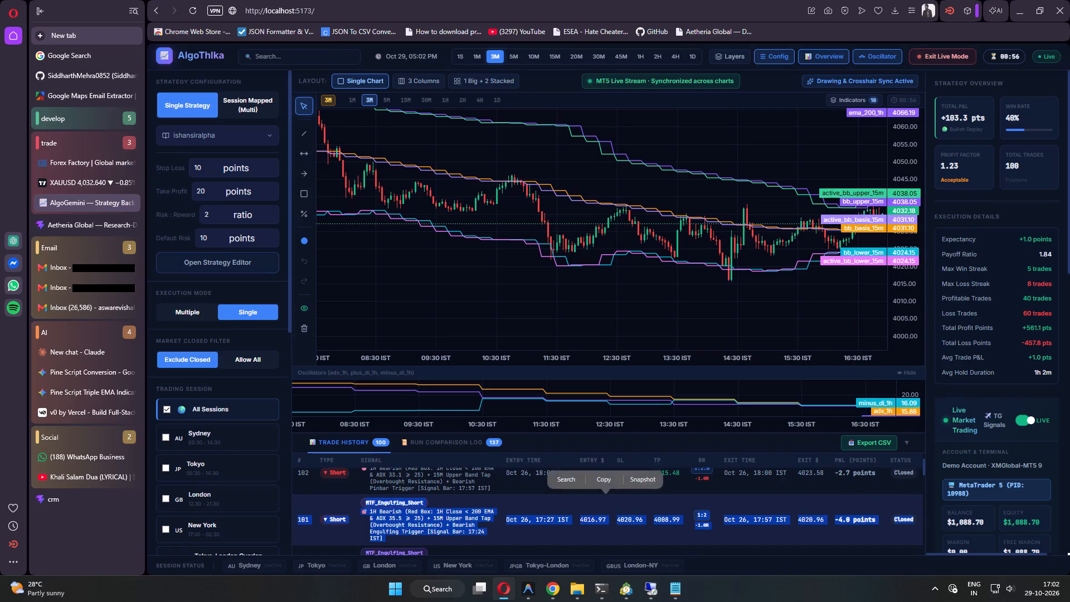
left_click(434, 523)
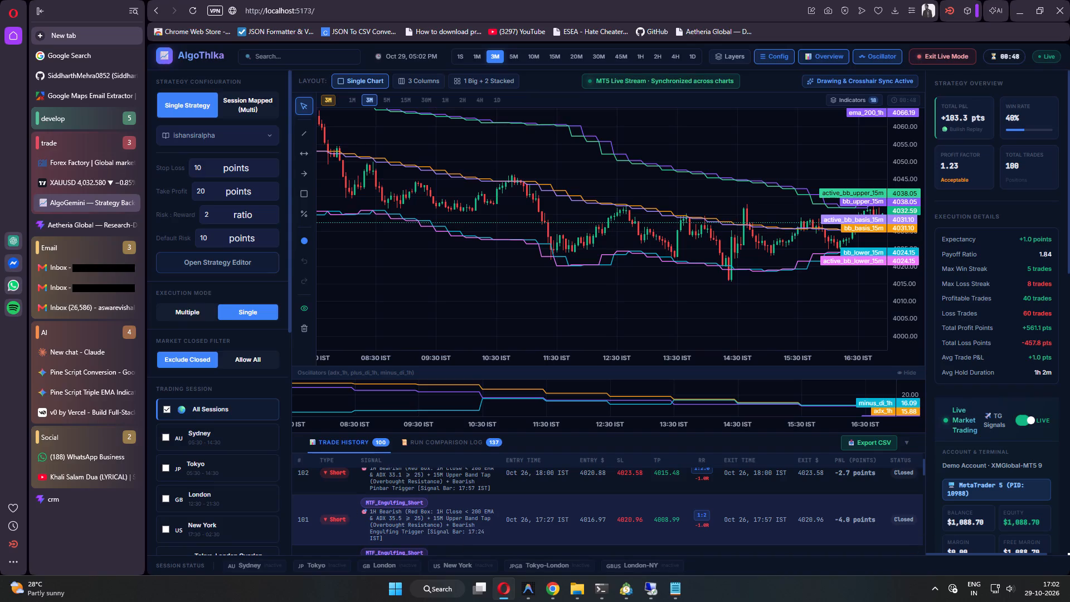
left_click(305, 518)
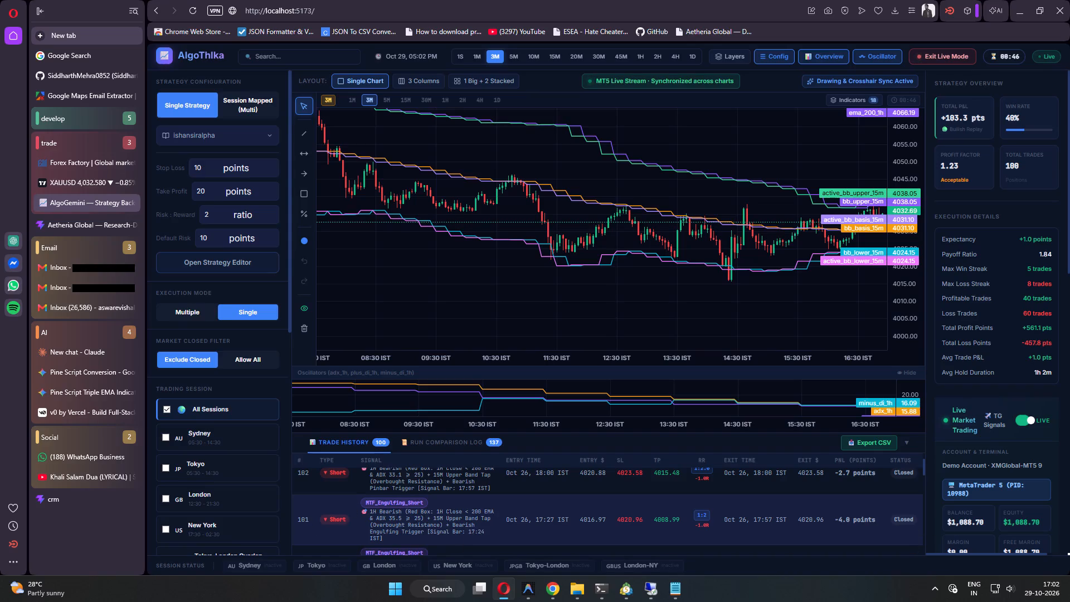
left_click(305, 518)
double_click(329, 521)
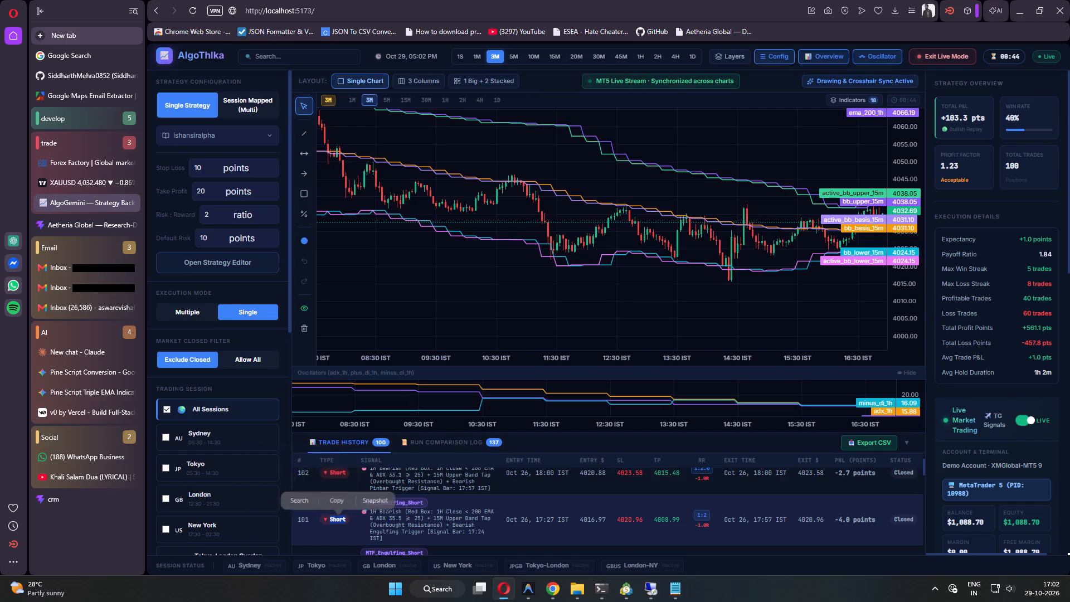
double_click(400, 525)
double_click(414, 525)
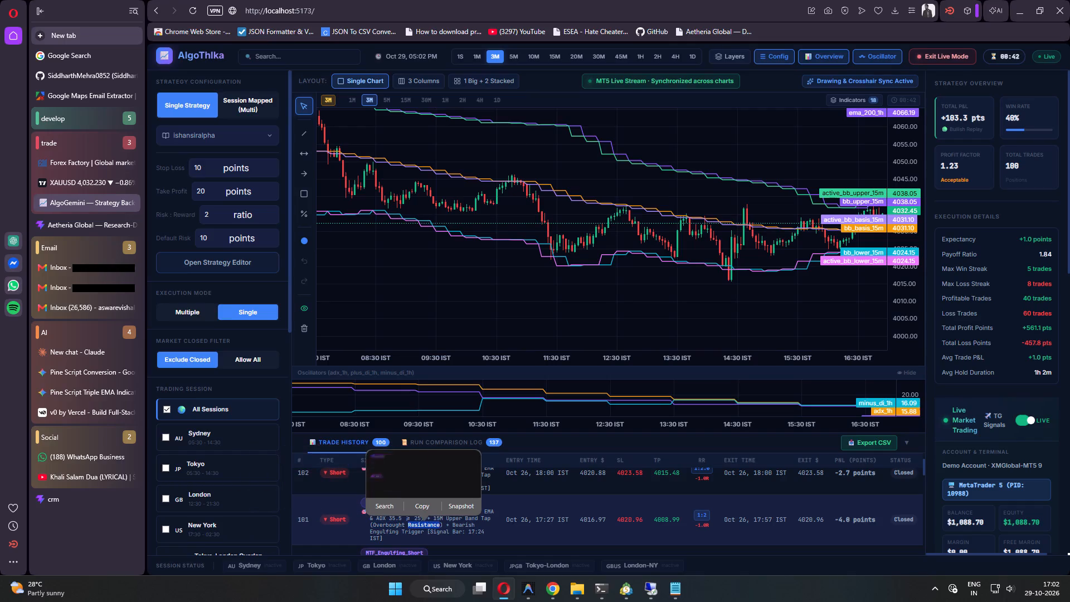
double_click(449, 526)
double_click(458, 527)
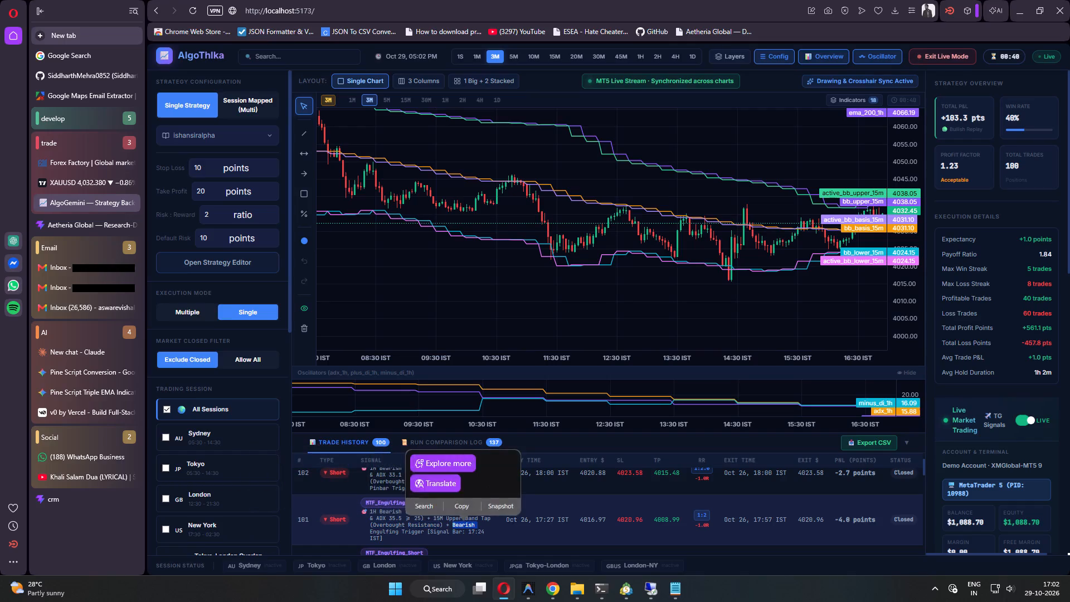
double_click(456, 530)
double_click(440, 533)
double_click(415, 533)
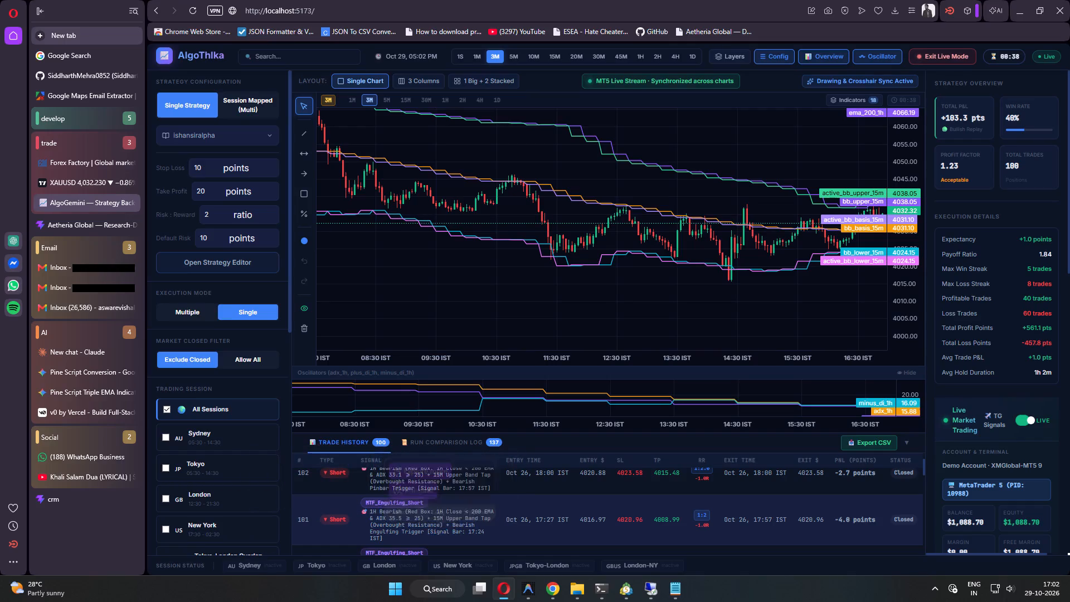
double_click(393, 533)
double_click(371, 533)
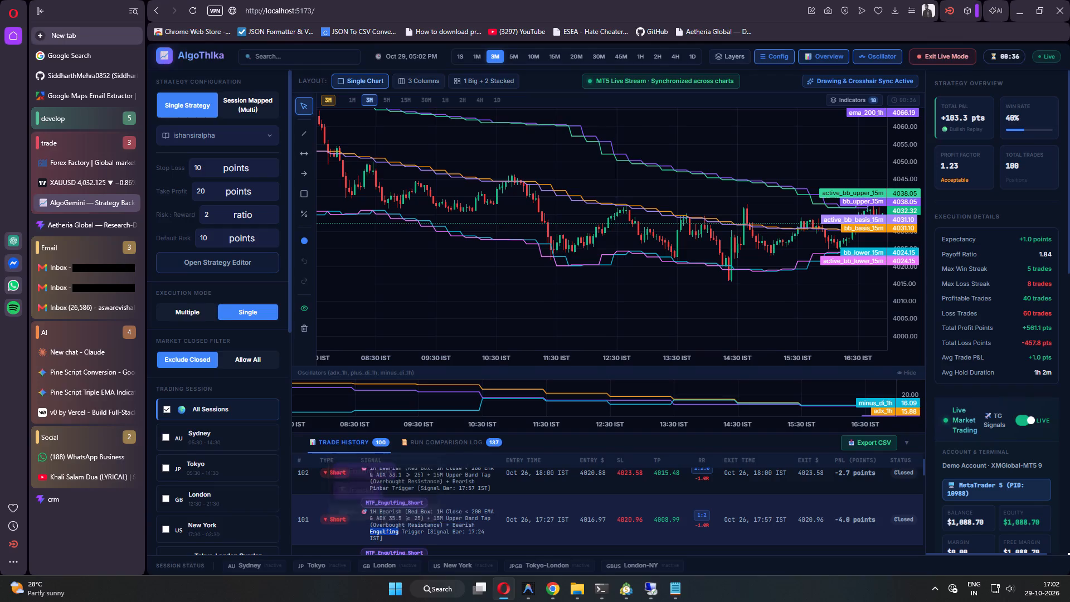
double_click(371, 536)
left_click(396, 531)
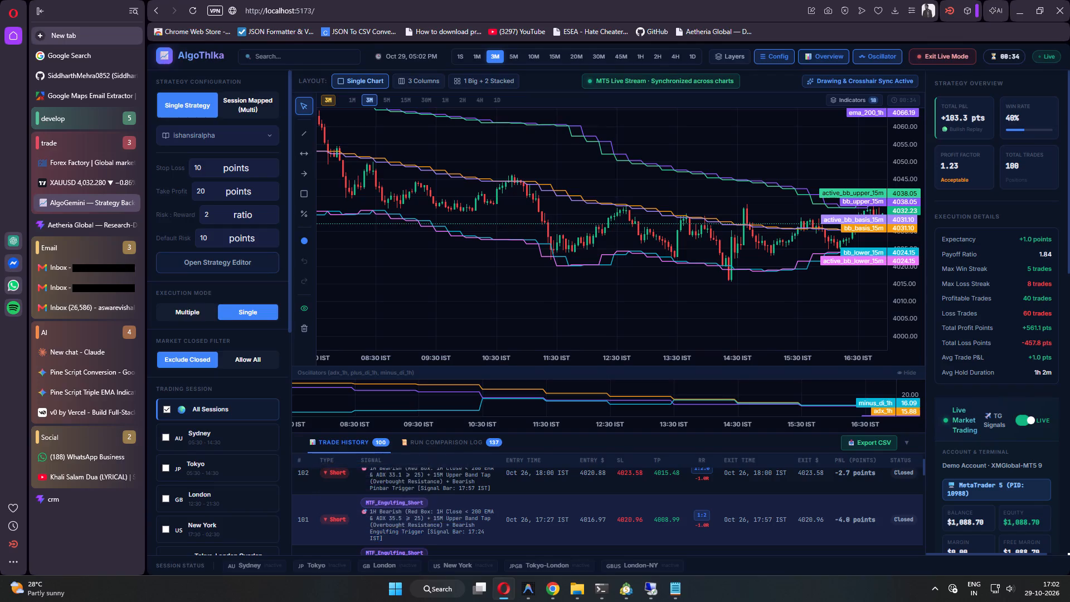
double_click(375, 511)
double_click(397, 515)
double_click(415, 514)
double_click(426, 513)
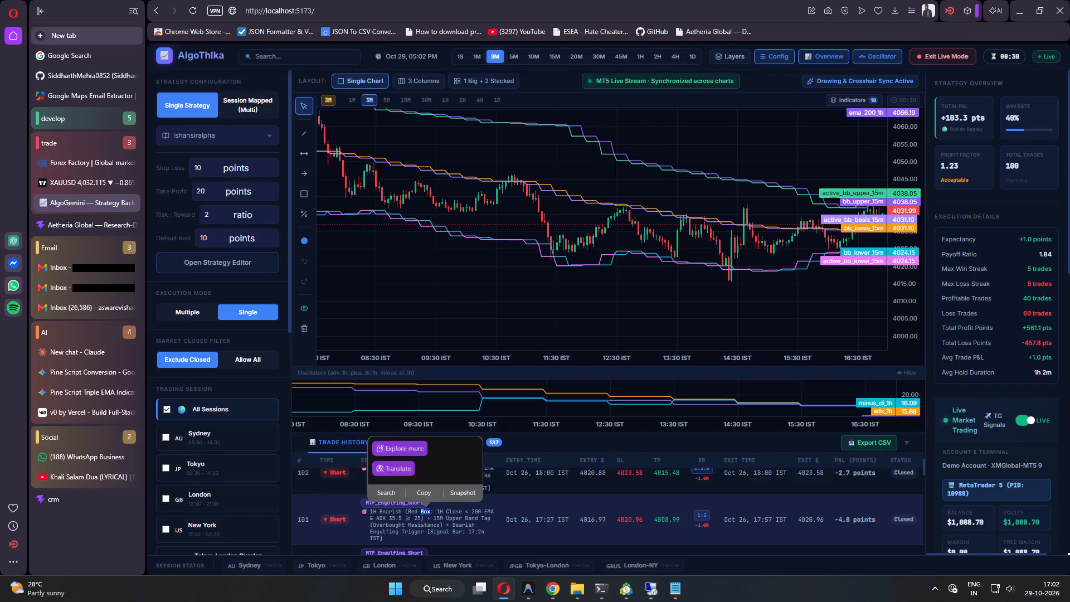
double_click(440, 513)
double_click(453, 513)
double_click(471, 518)
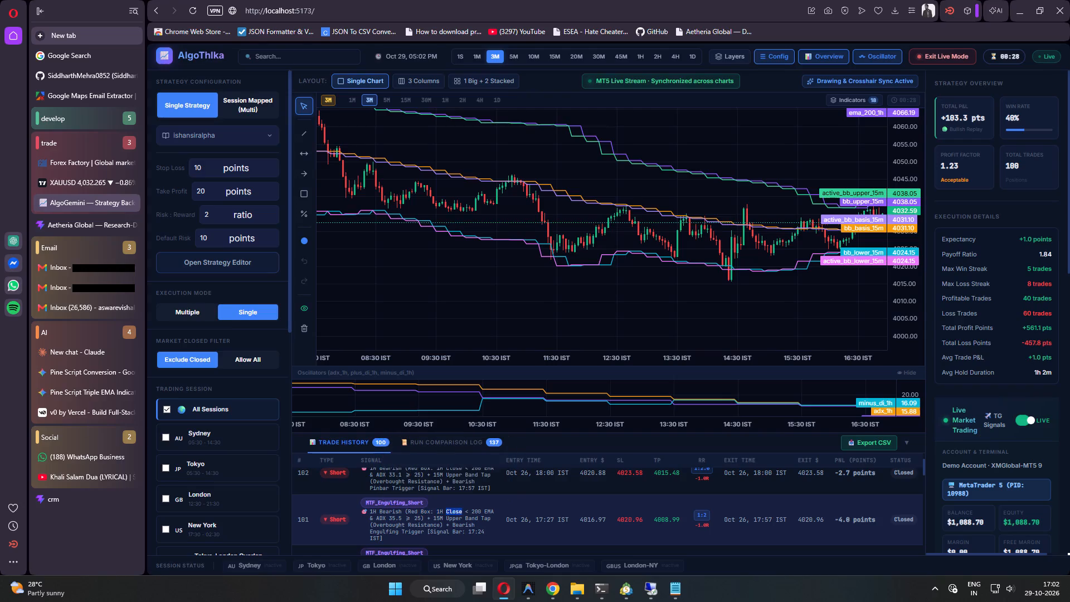
double_click(478, 512)
double_click(492, 514)
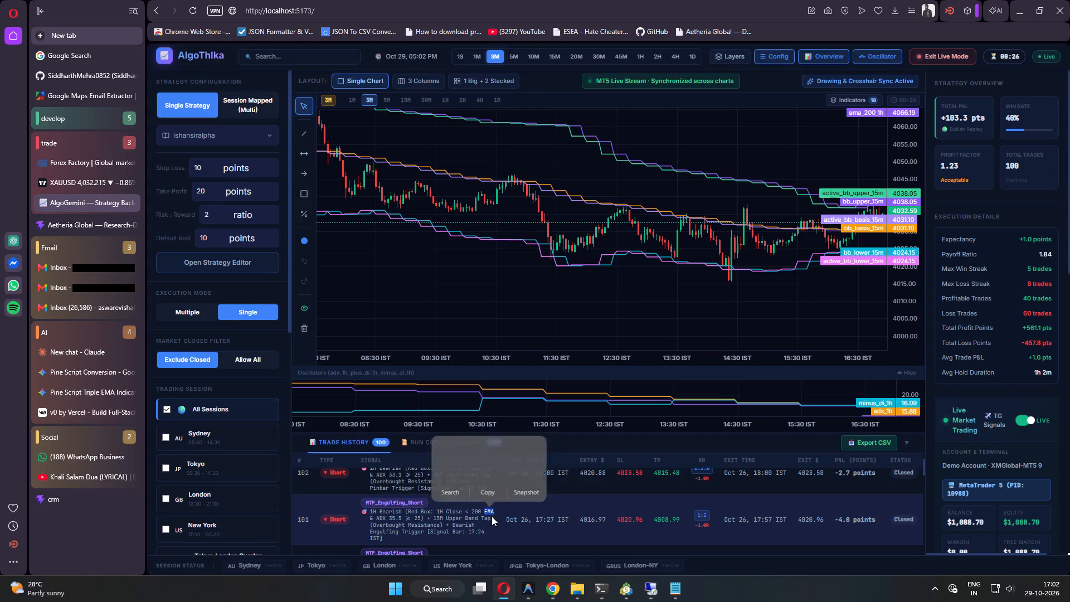
double_click(490, 518)
double_click(471, 521)
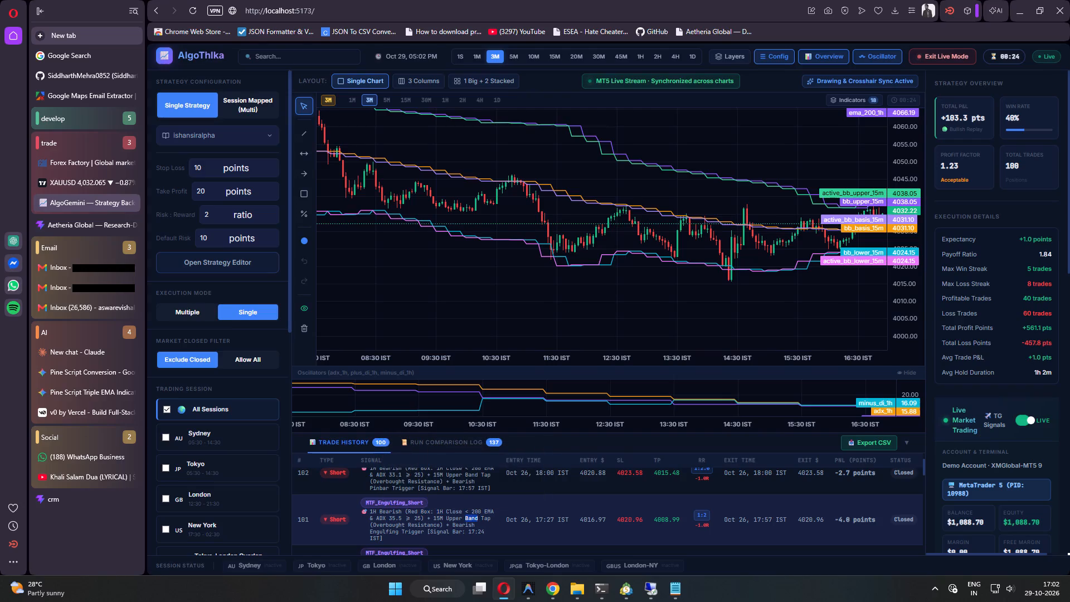
double_click(459, 526)
left_click(459, 526)
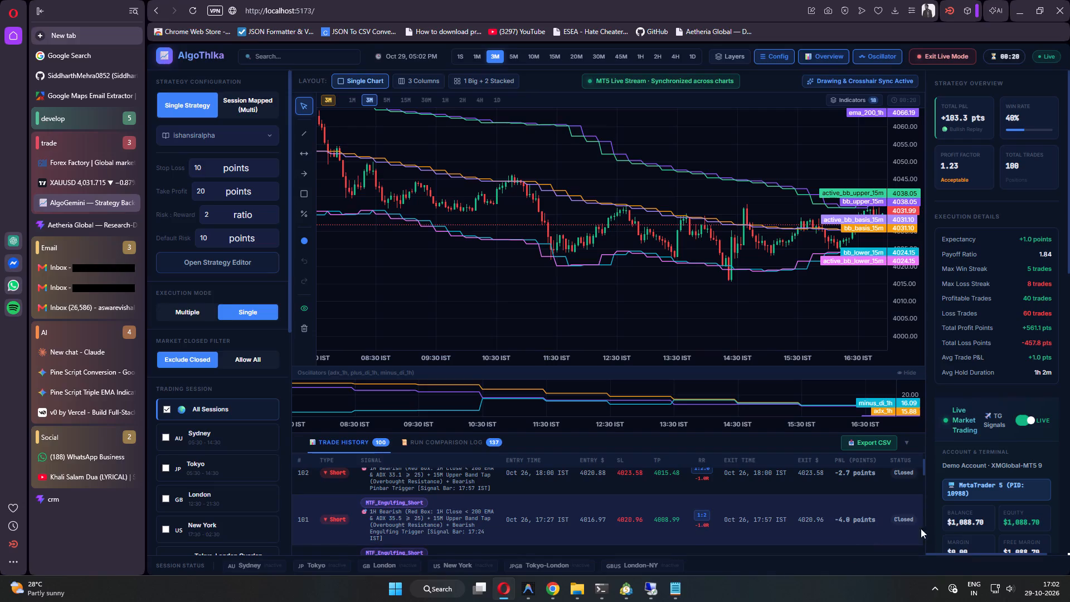
Highlight trade 101's full row to review its status, P&L, exit, target, stop-loss and entry details.
left_click_drag(926, 526, 872, 521)
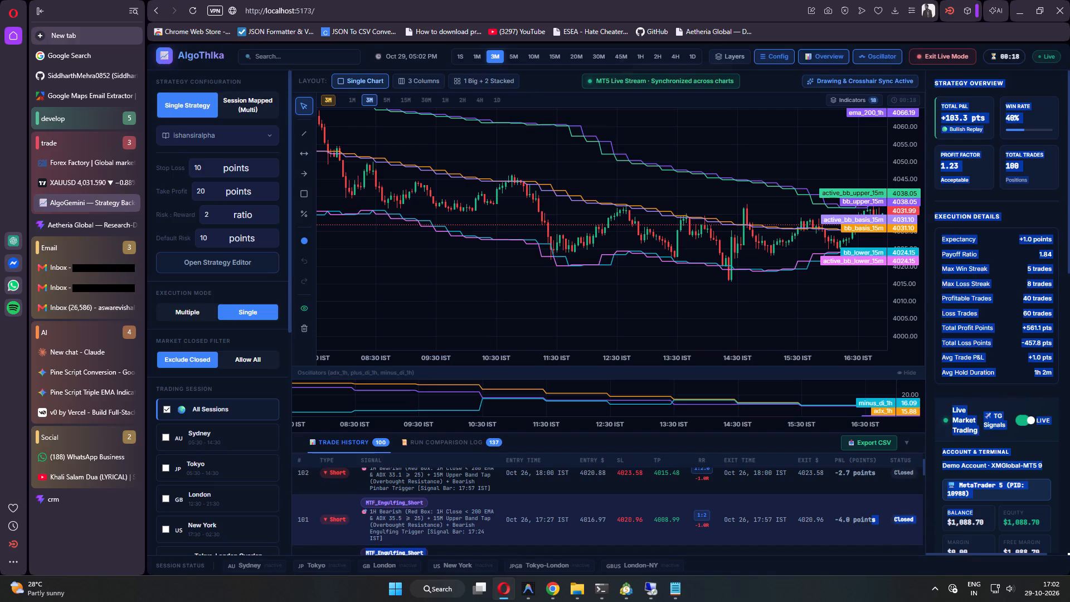
left_click(872, 522)
left_click_drag(916, 522, 813, 527)
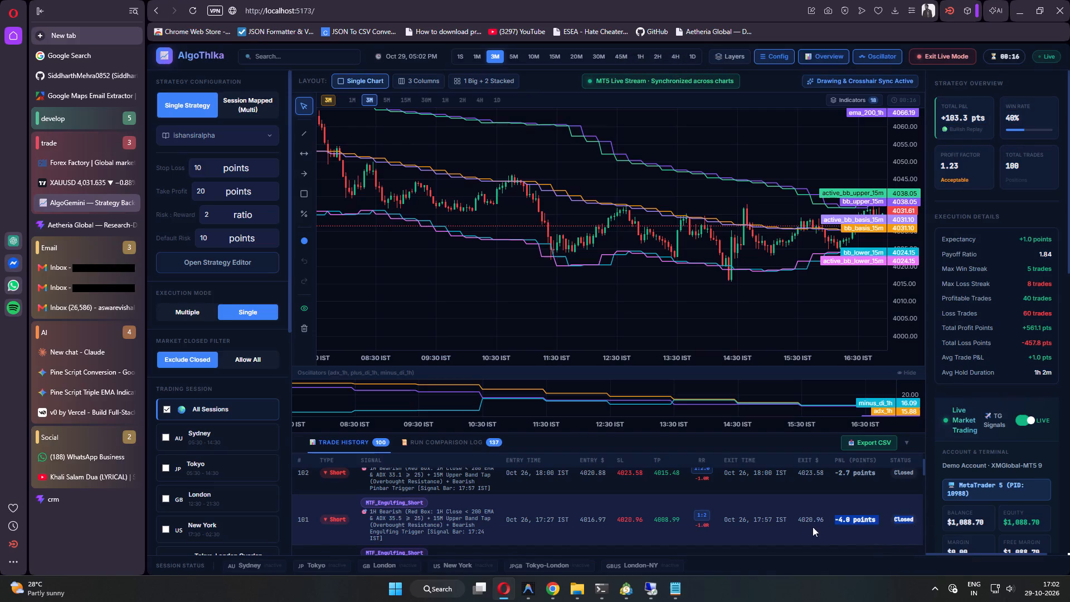
left_click_drag(813, 527, 449, 535)
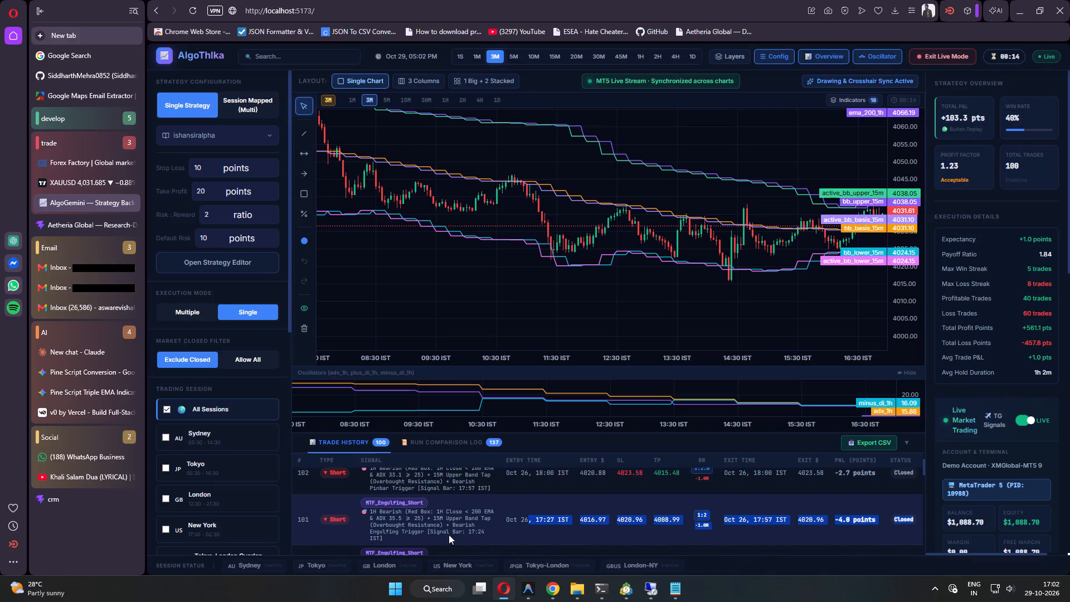
left_click_drag(449, 535, 294, 504)
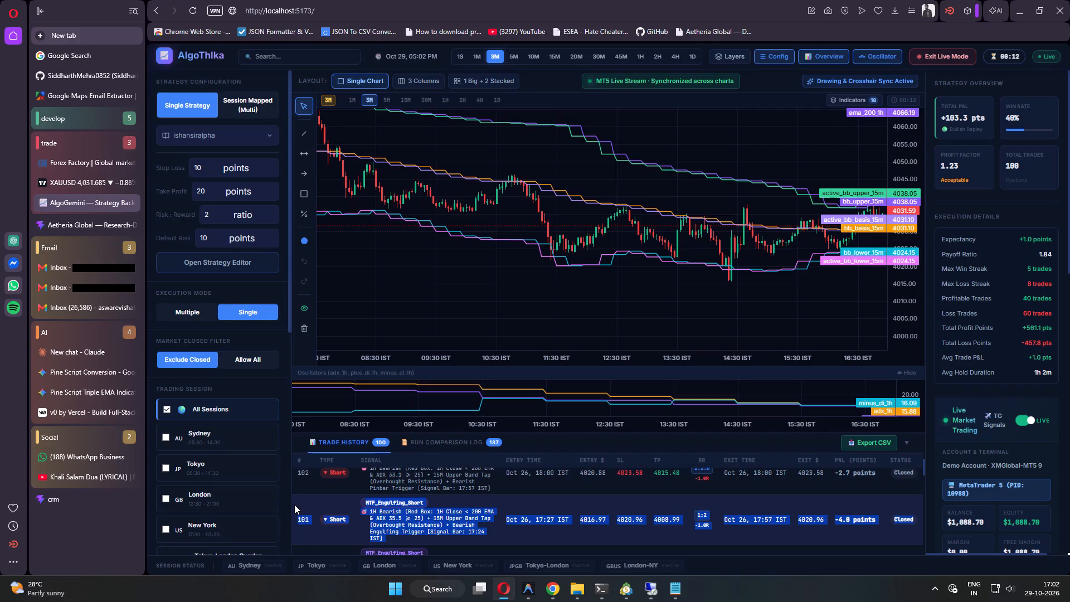
left_click_drag(294, 504, 294, 504)
left_click(320, 510)
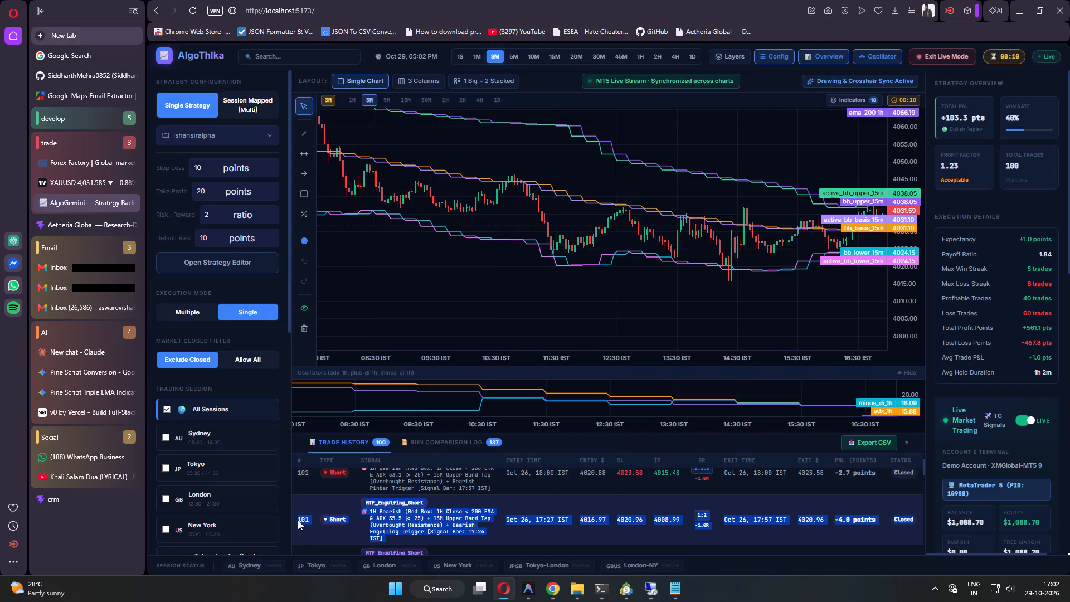
left_click(298, 520)
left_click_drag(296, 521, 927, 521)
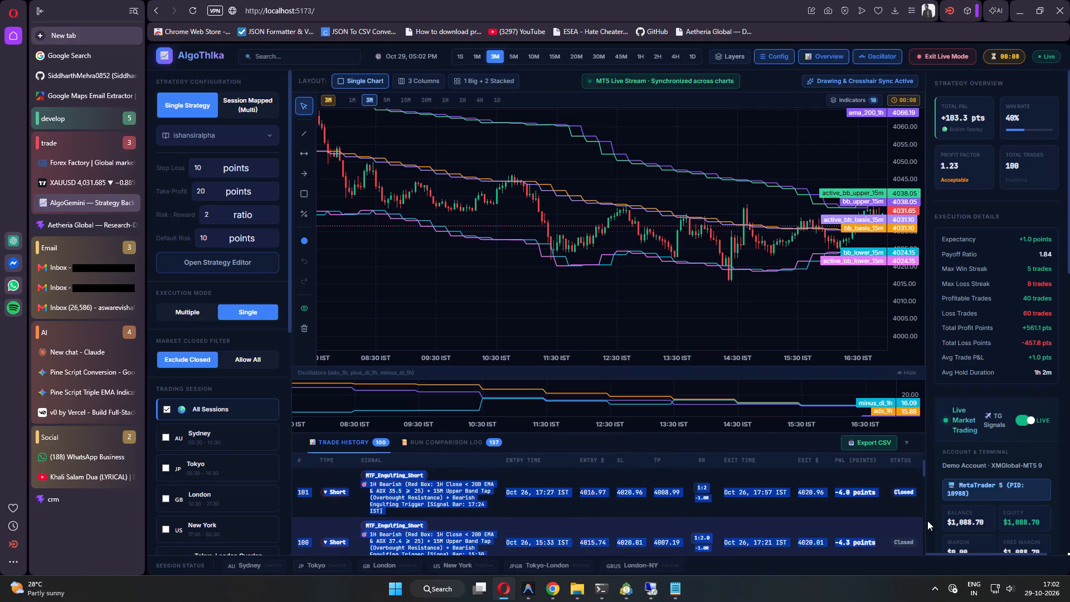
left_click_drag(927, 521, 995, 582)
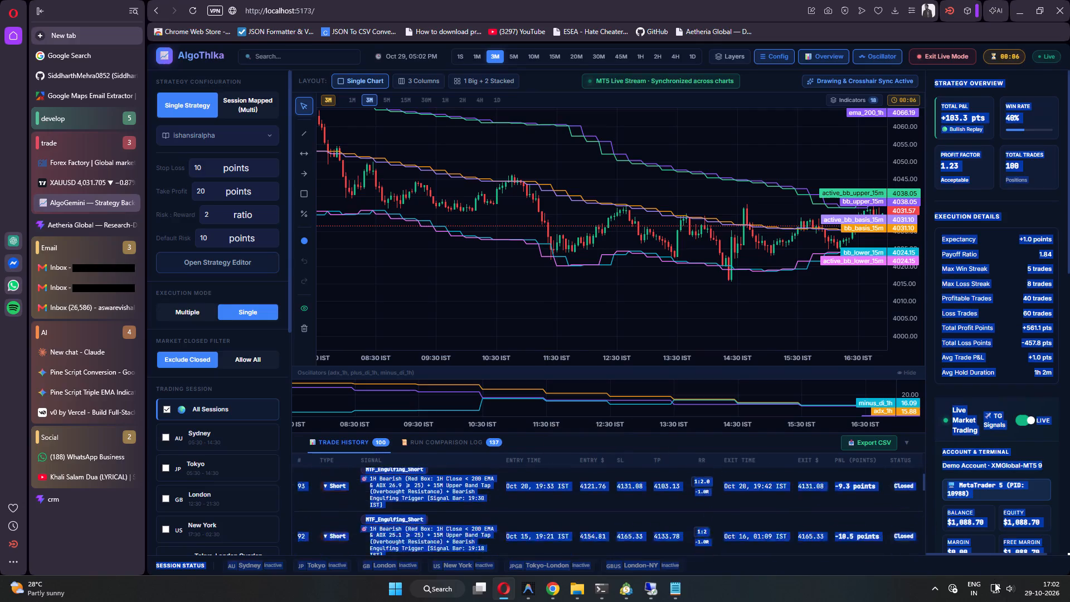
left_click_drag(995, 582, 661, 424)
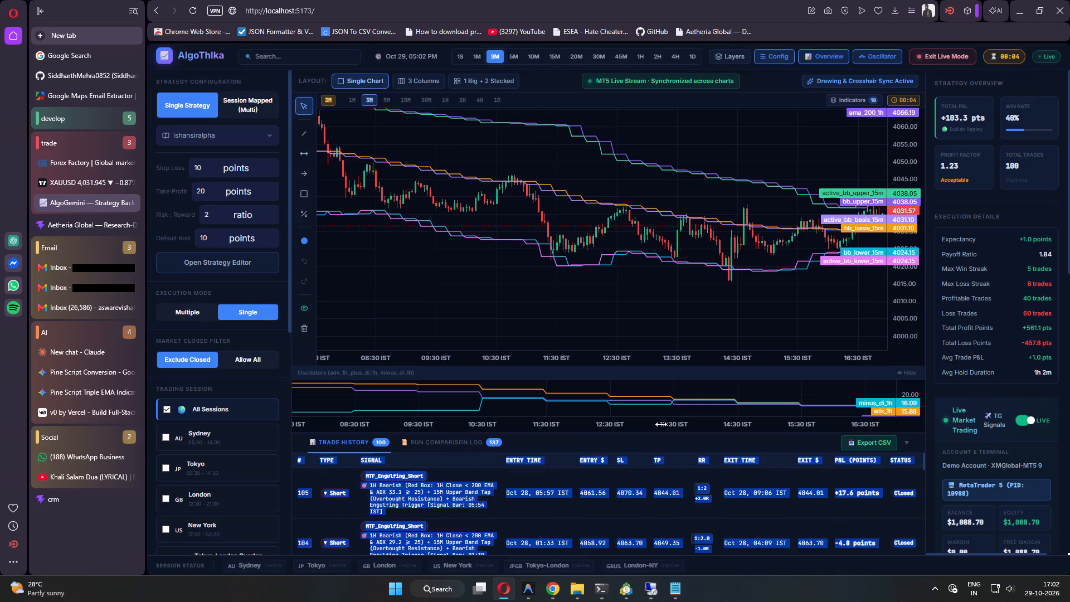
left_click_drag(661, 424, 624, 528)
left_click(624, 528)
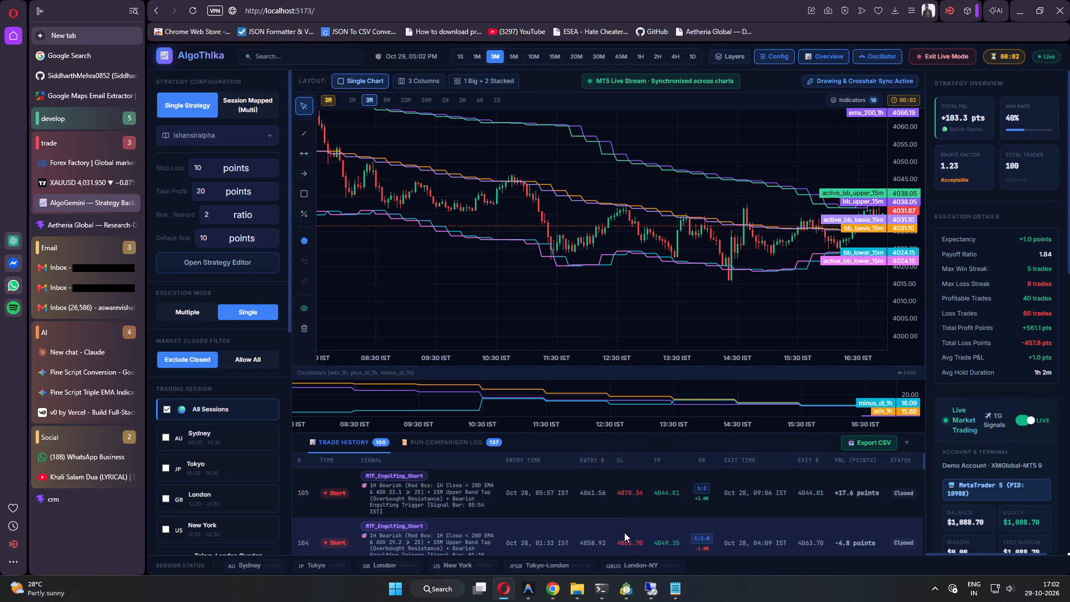
Look through the older trades down to the end of the first trade history page.
scroll(626, 528, "down", 18)
scroll(625, 513, "down", 20)
scroll(625, 513, "down", 2)
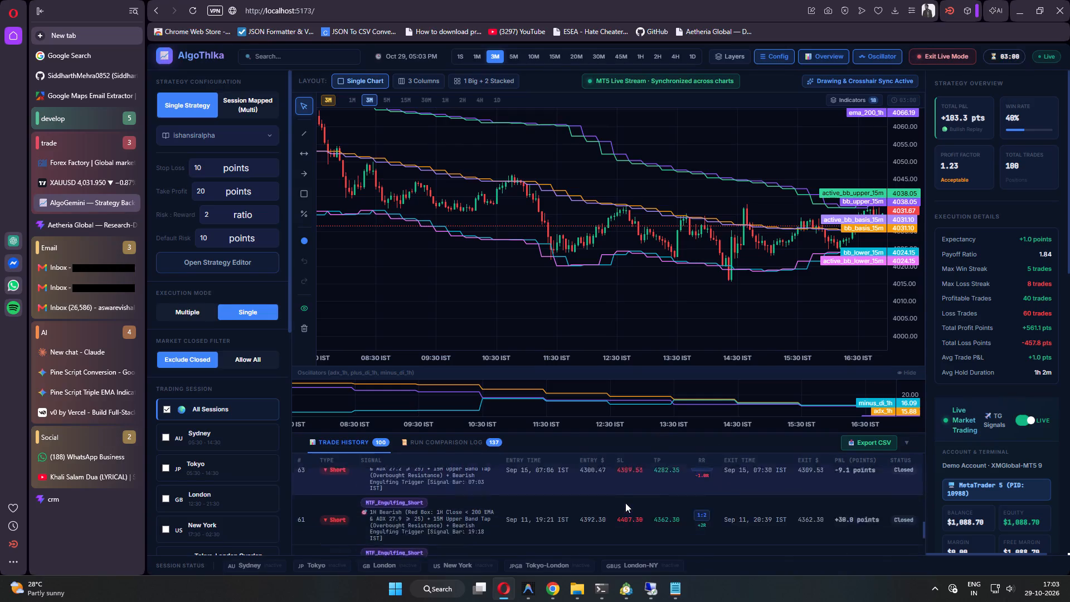
scroll(625, 503, "down", 8)
scroll(627, 503, "down", 18)
Review the live trading section below the strategy overview, from account and terminal details to the strategy radar and manual order controls.
middle_click(1035, 441)
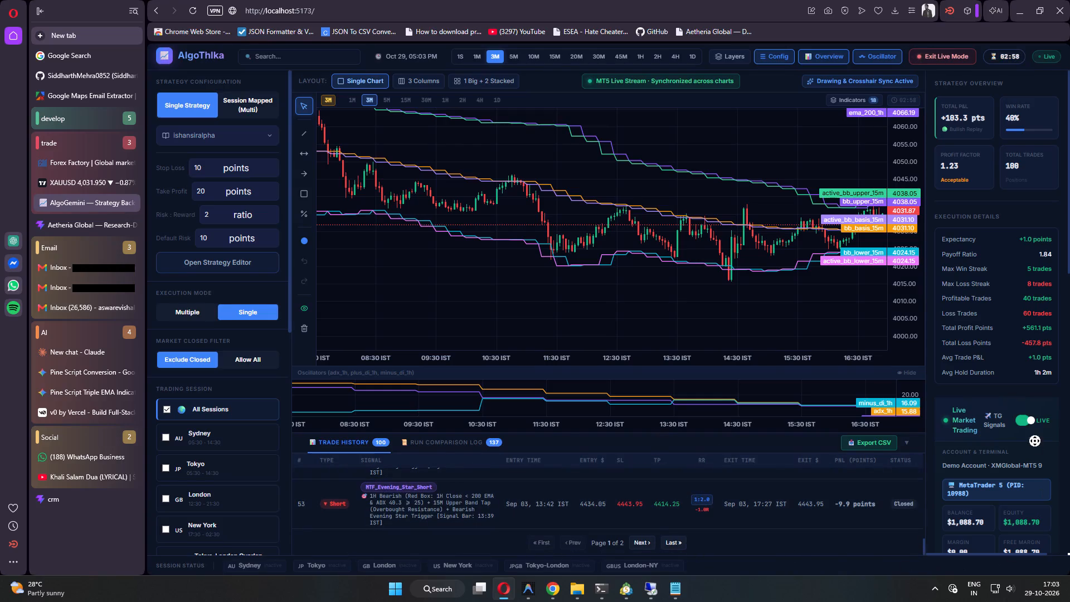
left_click(1022, 234)
middle_click(1022, 234)
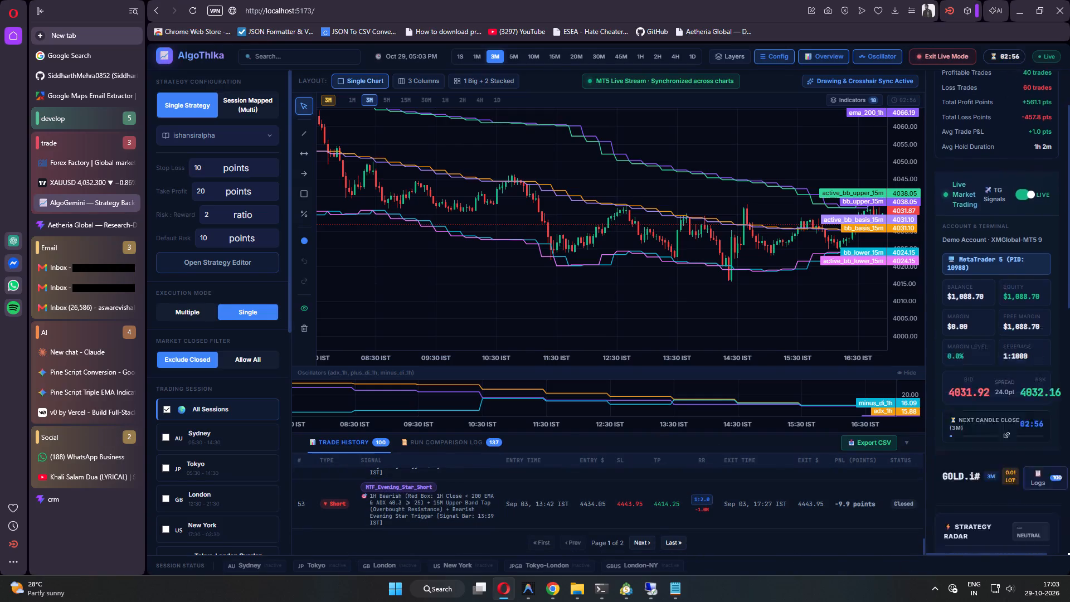
left_click(1021, 460)
middle_click(1015, 462)
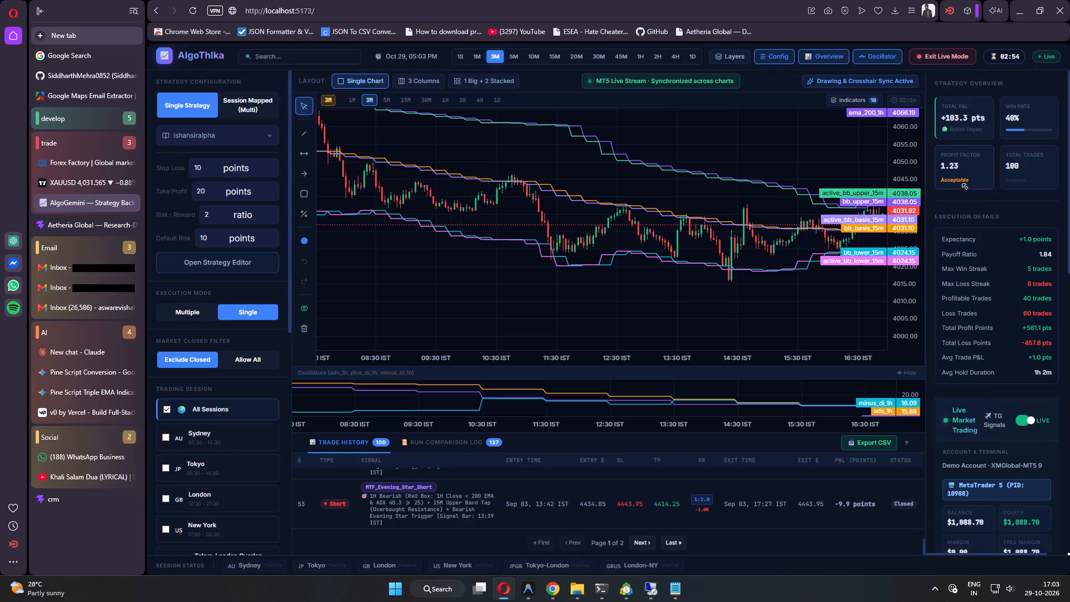
left_click(966, 188)
middle_click(966, 188)
left_click(1007, 464)
middle_click(1007, 464)
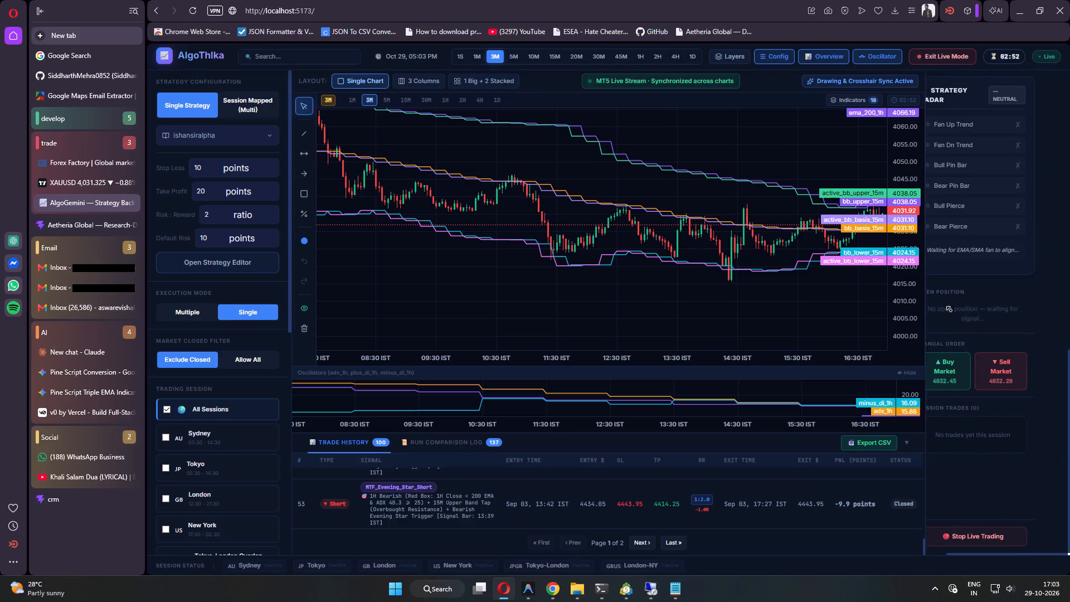
left_click(970, 147)
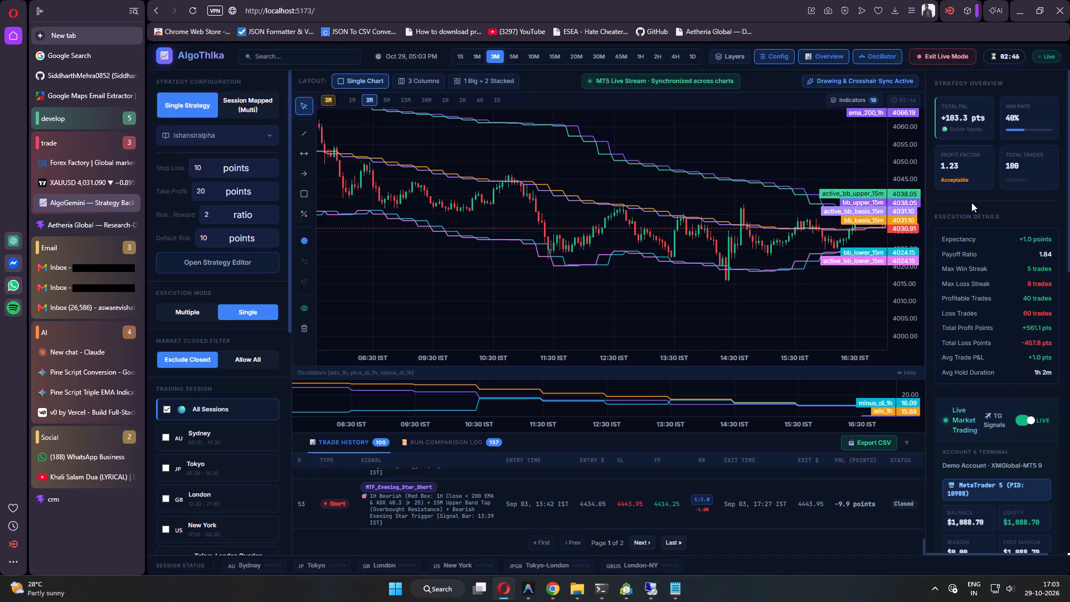
Hide the oscillators pane beneath the price chart.
left_click(913, 371)
Look back through the 3-minute price chart to trade 105's exit marker on 28 October.
left_click_drag(828, 362, 717, 352)
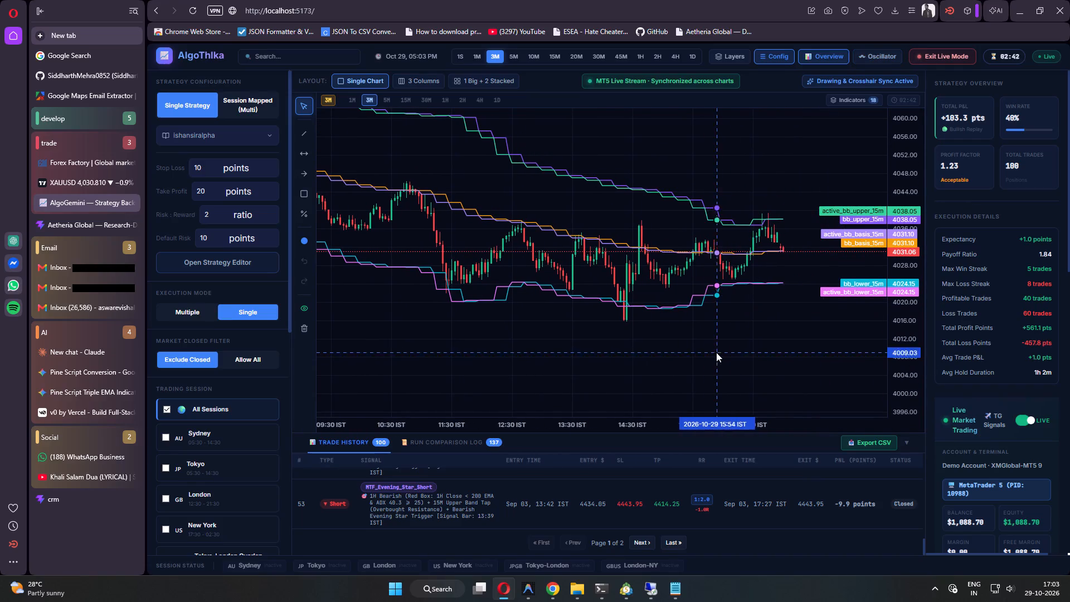
left_click_drag(654, 339, 879, 387)
left_click_drag(586, 328, 767, 365)
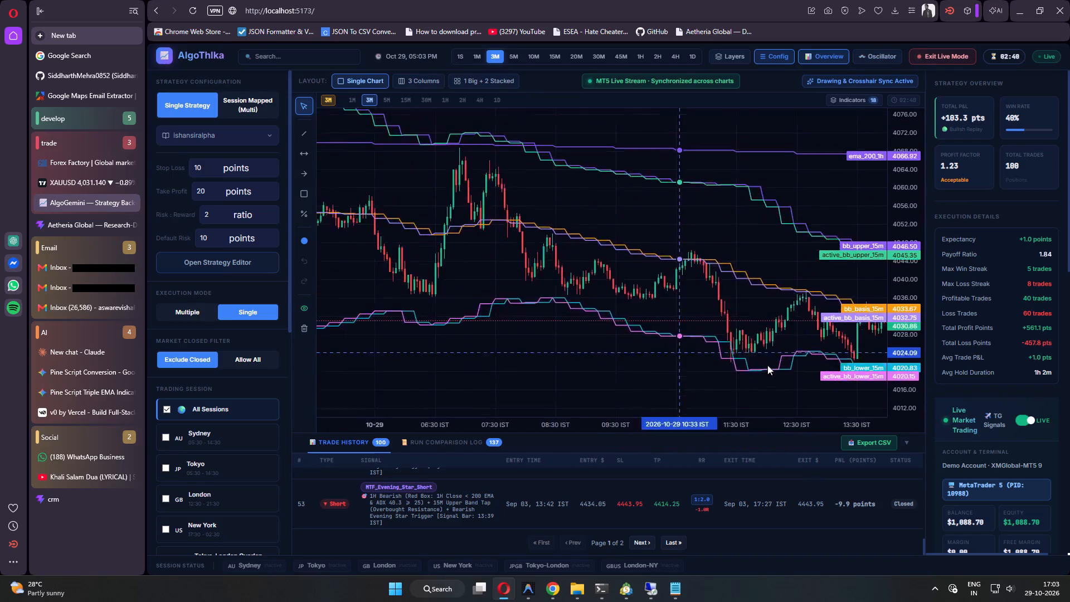
left_click_drag(767, 365, 843, 375)
left_click_drag(495, 298, 855, 267)
left_click_drag(520, 328, 668, 305)
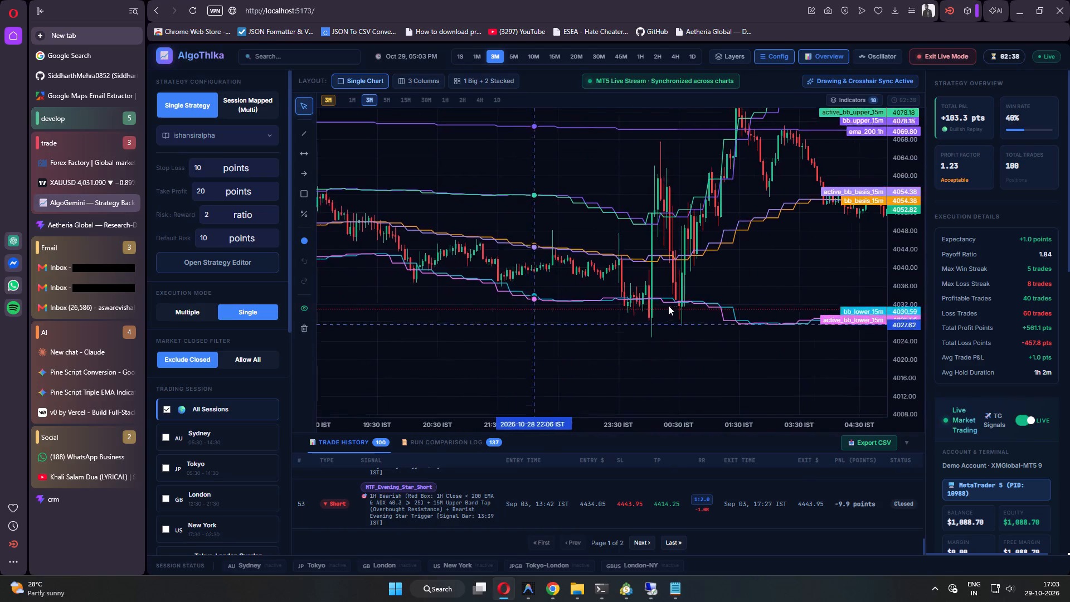
left_click_drag(668, 305, 887, 275)
left_click_drag(473, 330, 831, 313)
left_click_drag(449, 334, 574, 323)
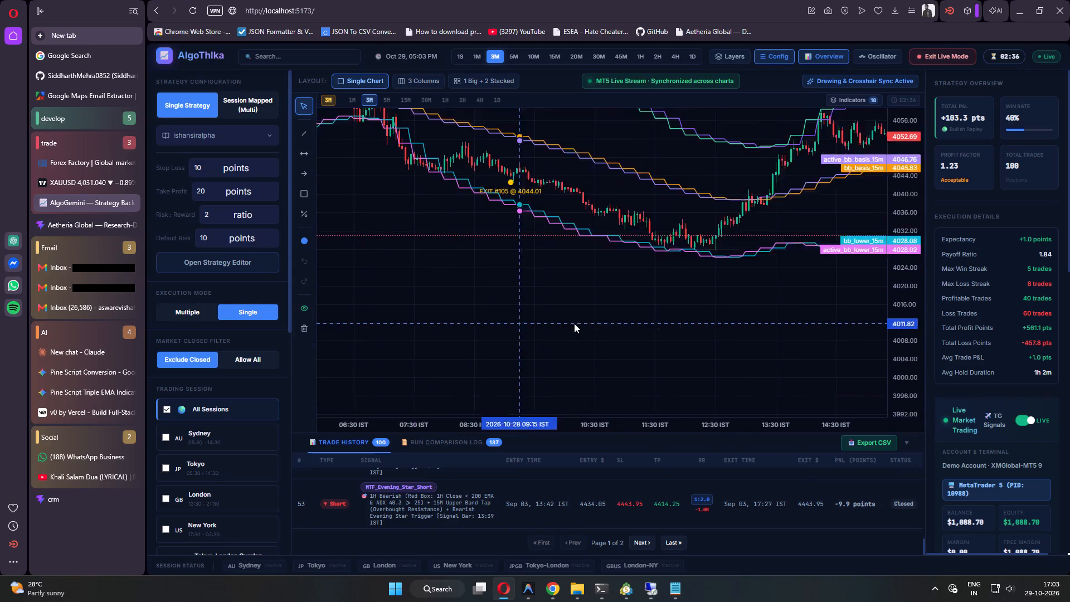
left_click_drag(574, 323, 576, 424)
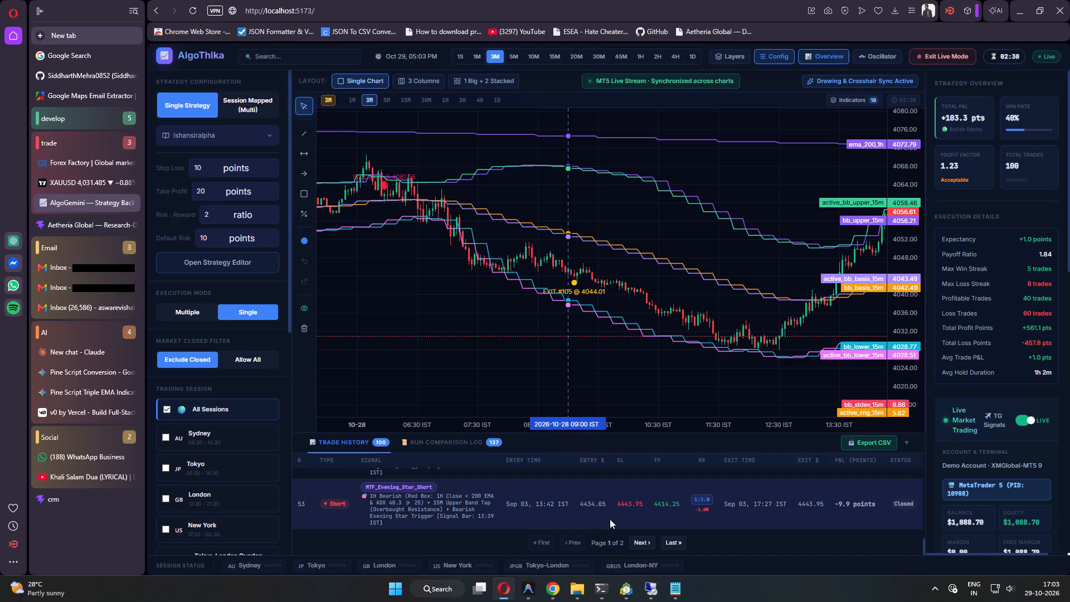
Look back up the trade history to the most recent trades, 105 and 104.
scroll(609, 518, "up", 20)
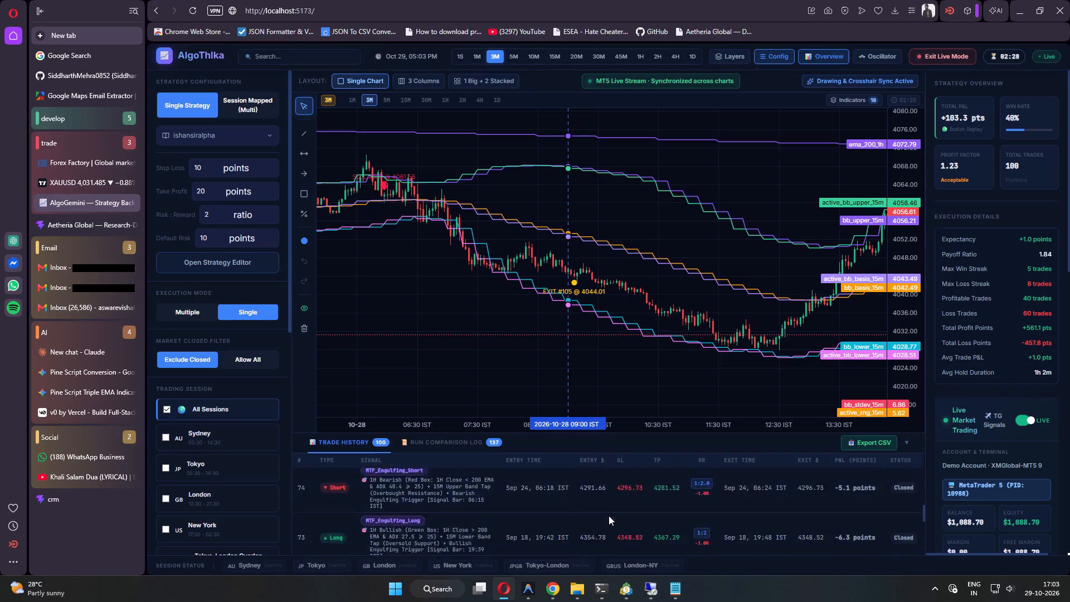
scroll(610, 512, "up", 14)
scroll(610, 511, "up", 11)
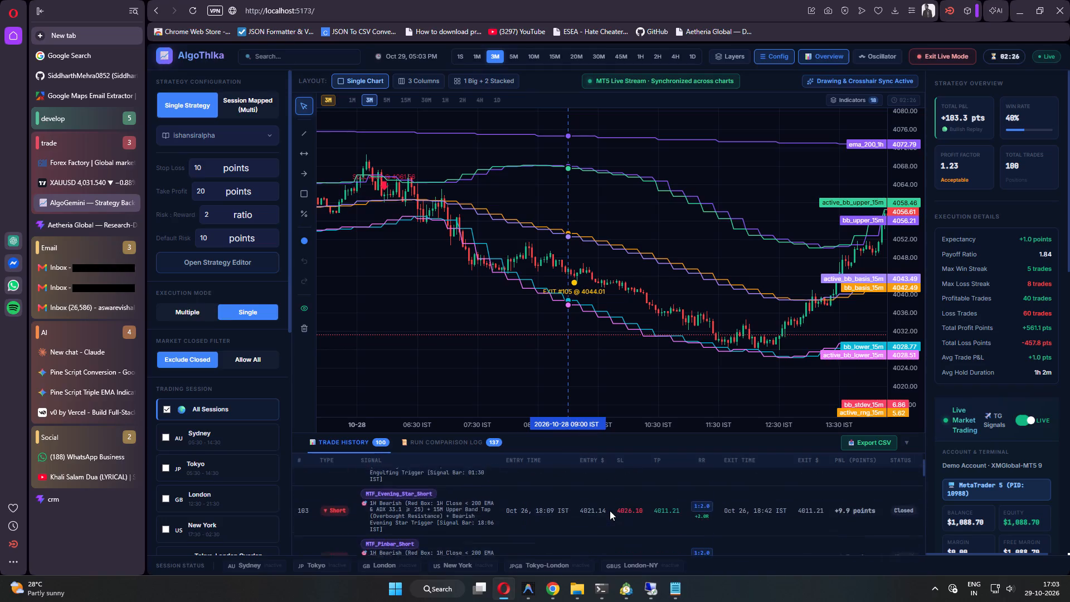
scroll(610, 511, "up", 11)
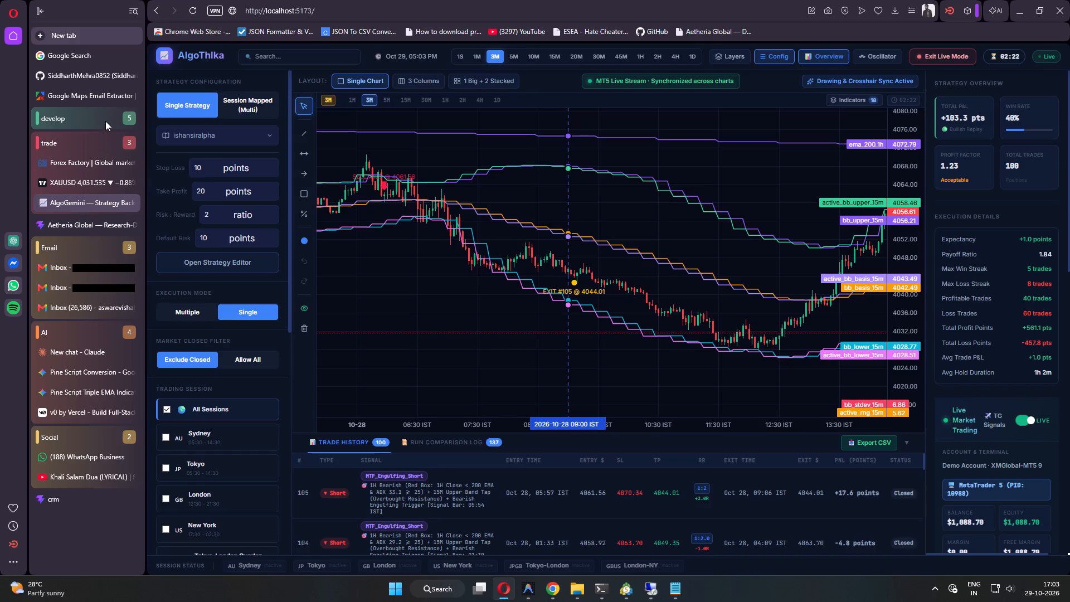
Switch to the TradingView XAUUSD chart and look through the marked zones and entry notes from late August to the latest candles.
left_click(68, 183)
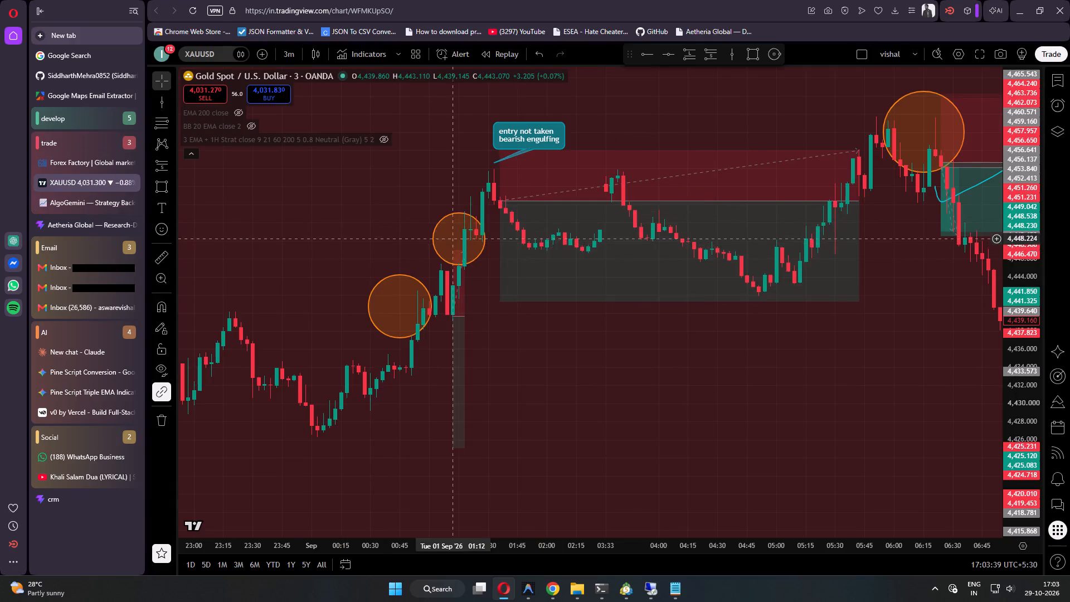
scroll(450, 239, "down", 17)
scroll(456, 215, "down", 7)
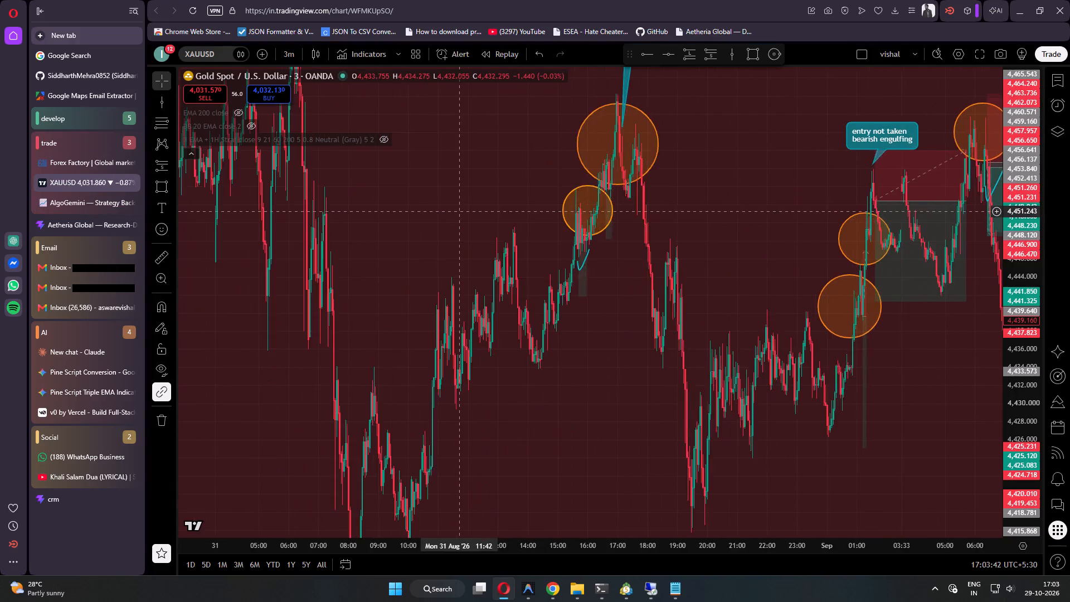
scroll(459, 211, "down", 19)
scroll(459, 211, "down", 20)
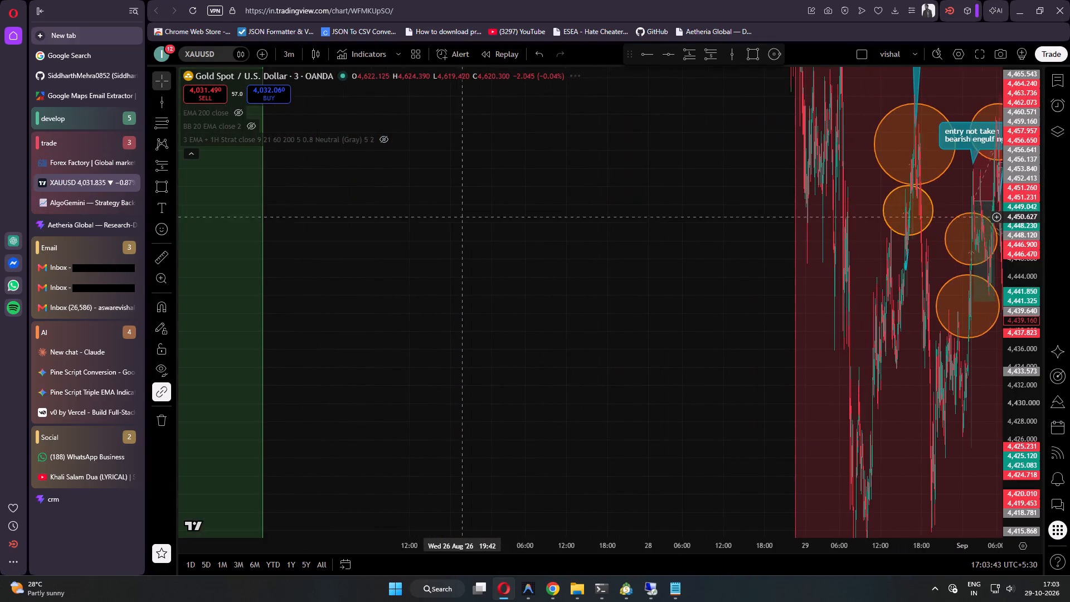
left_click_drag(1032, 102, 1069, 601)
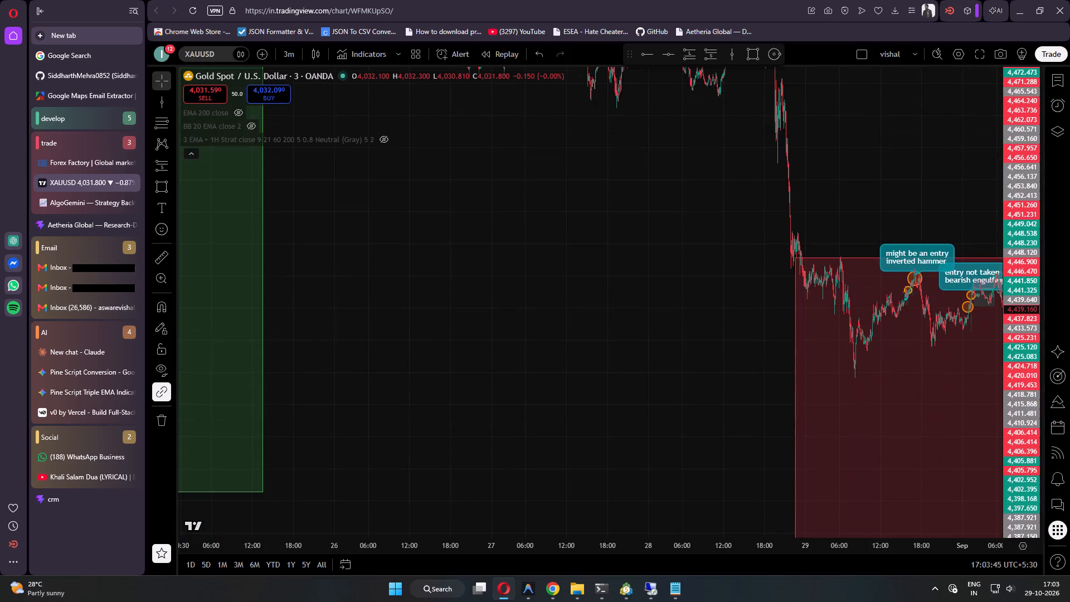
left_click_drag(1069, 601, 1069, 601)
scroll(777, 447, "up", 8, "shift")
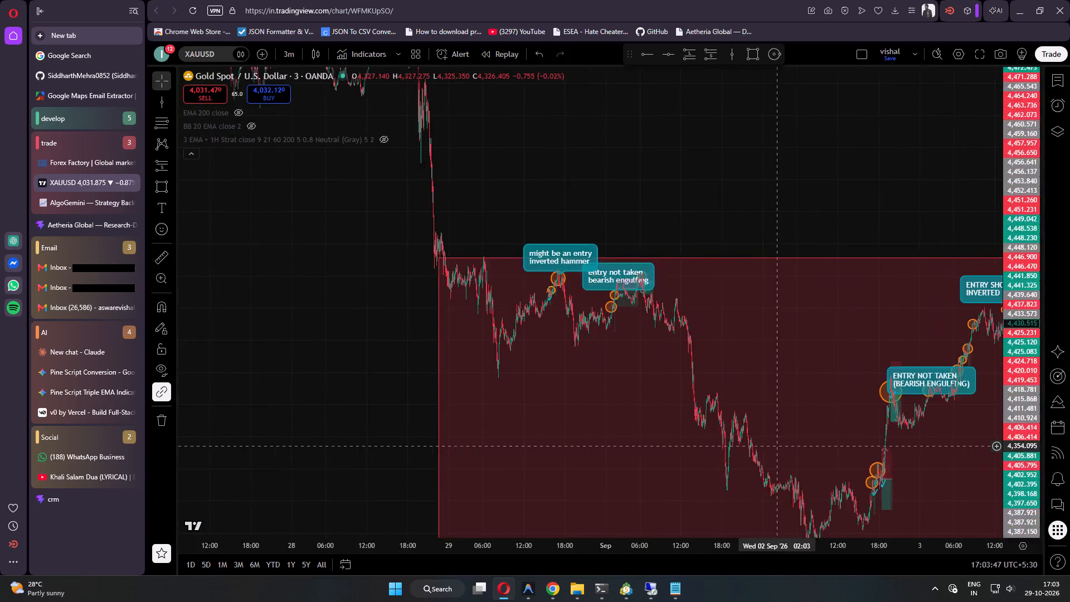
scroll(777, 446, "up", 20, "shift")
scroll(777, 446, "up", 20, "shift")
scroll(777, 446, "up", 10, "shift")
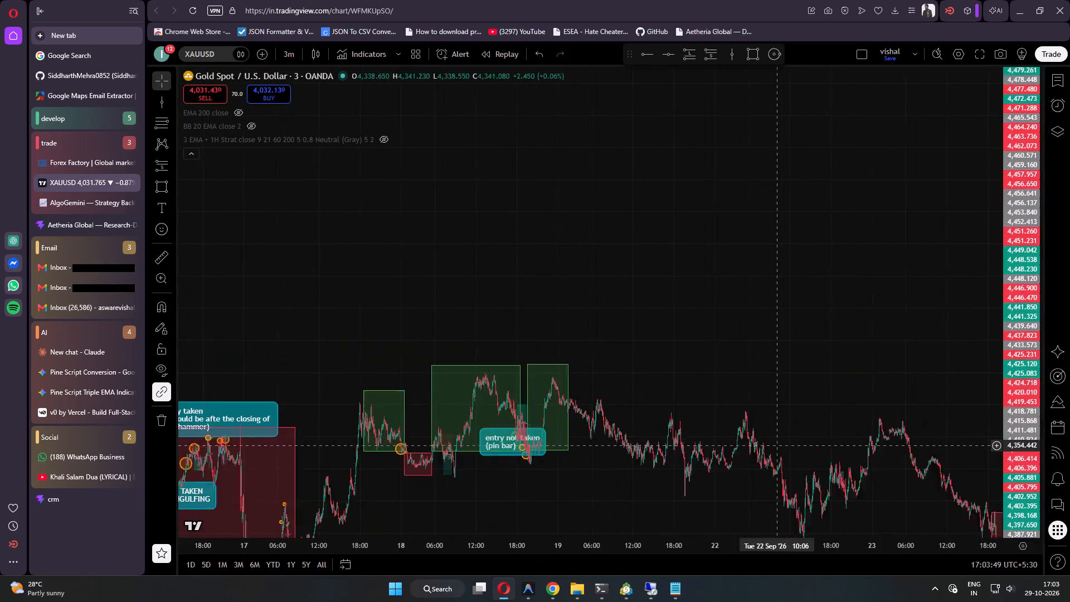
scroll(777, 445, "up", 20, "shift")
scroll(777, 445, "up", 7, "shift")
left_click_drag(786, 501, 568, 172)
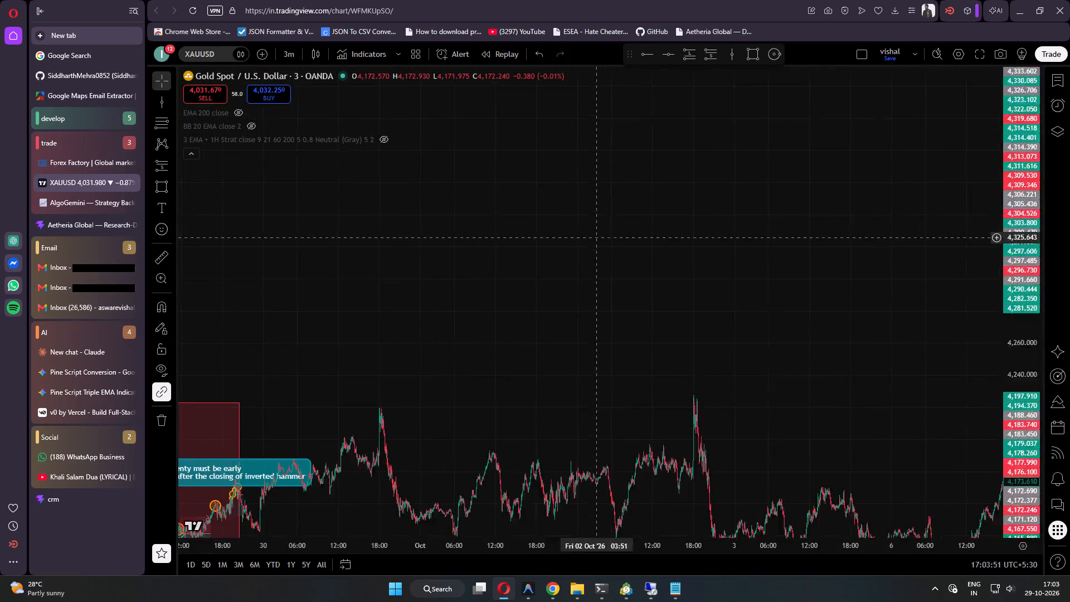
left_click_drag(568, 172, 538, 86)
scroll(760, 424, "up", 20, "shift")
scroll(760, 424, "up", 14, "shift")
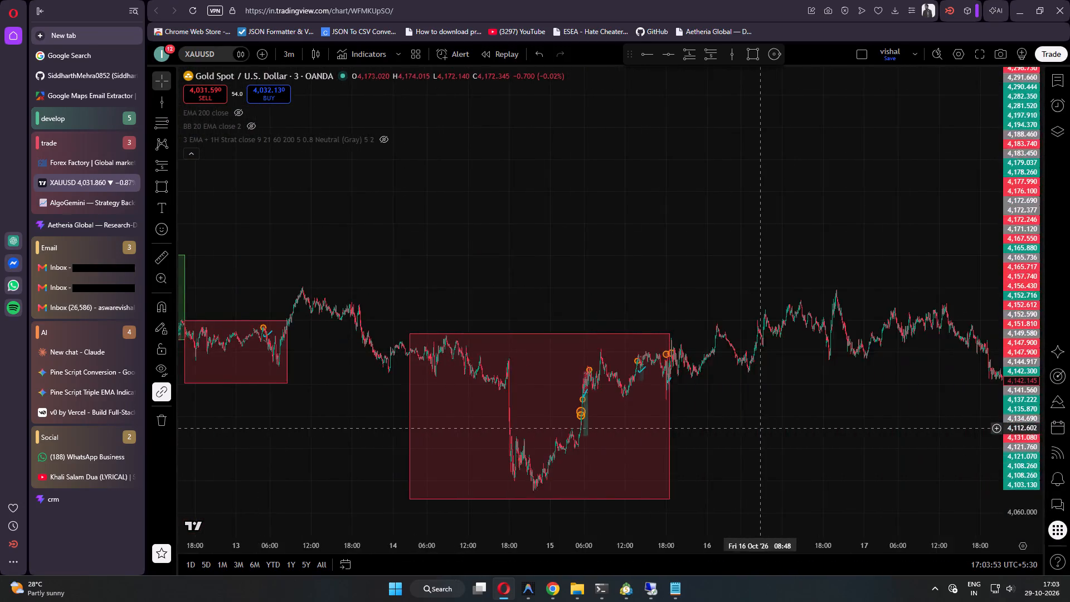
scroll(760, 428, "up", 19, "shift")
left_click_drag(939, 429, 818, 335)
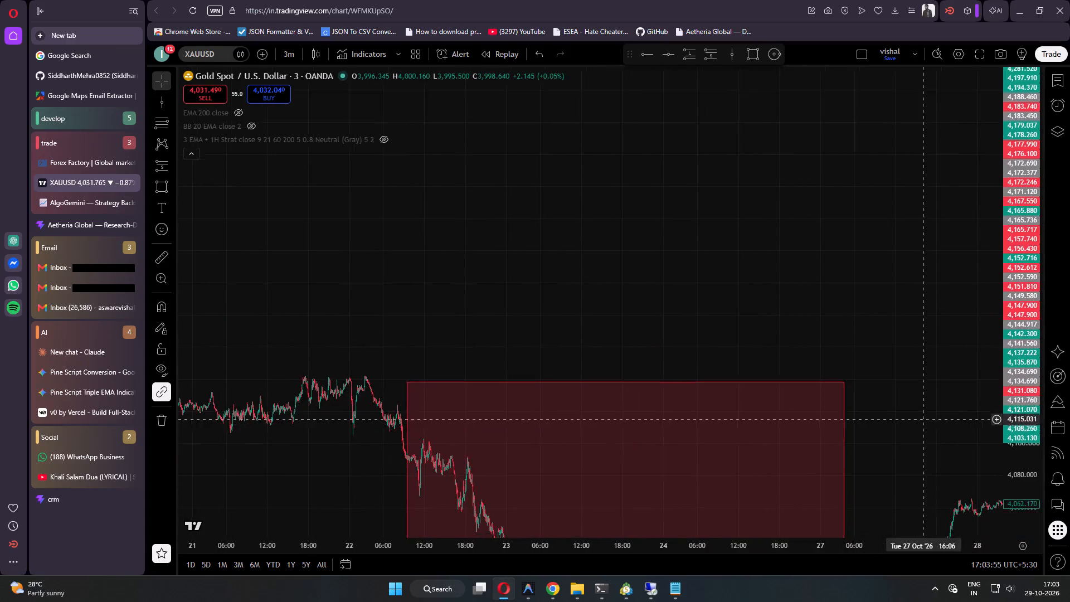
left_click_drag(818, 335, 575, 162)
scroll(712, 327, "up", 7, "shift")
scroll(712, 327, "down", 5, "shift")
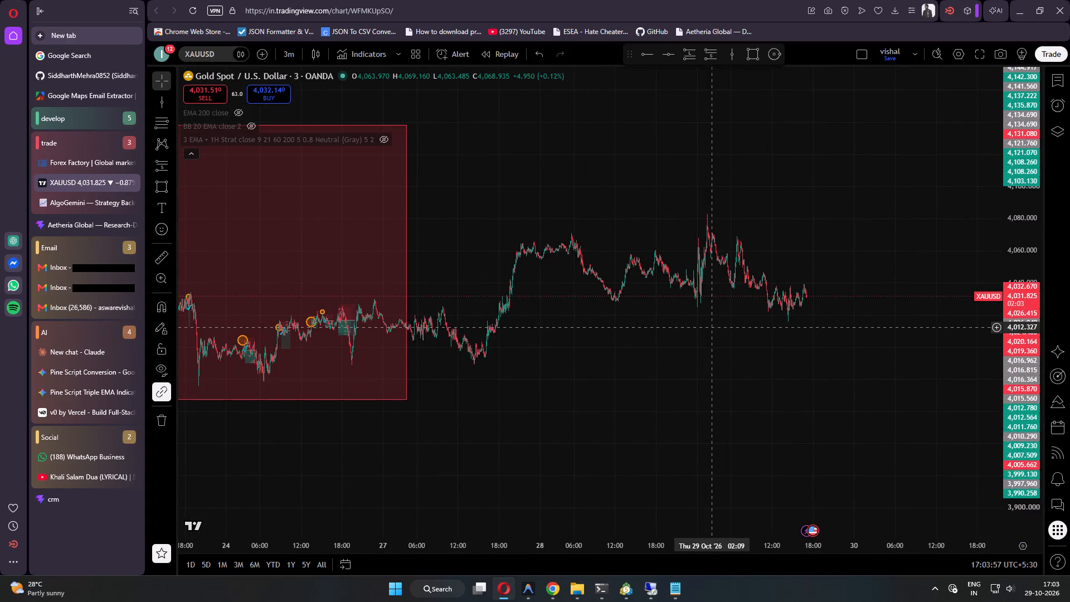
Set the XAUUSD chart's interval to 1 hour.
left_click(285, 57)
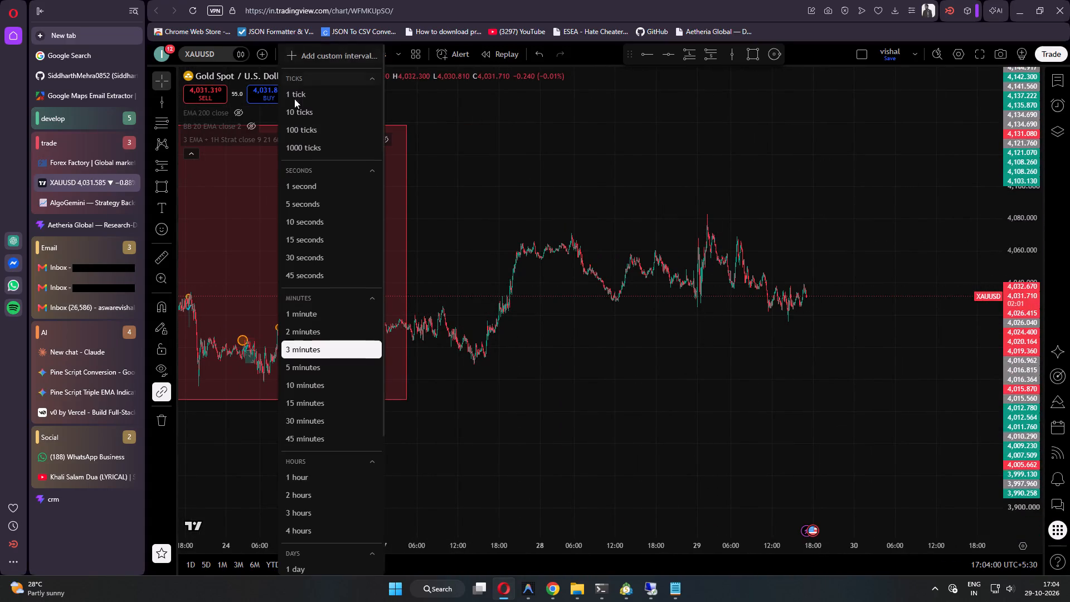
left_click(328, 479)
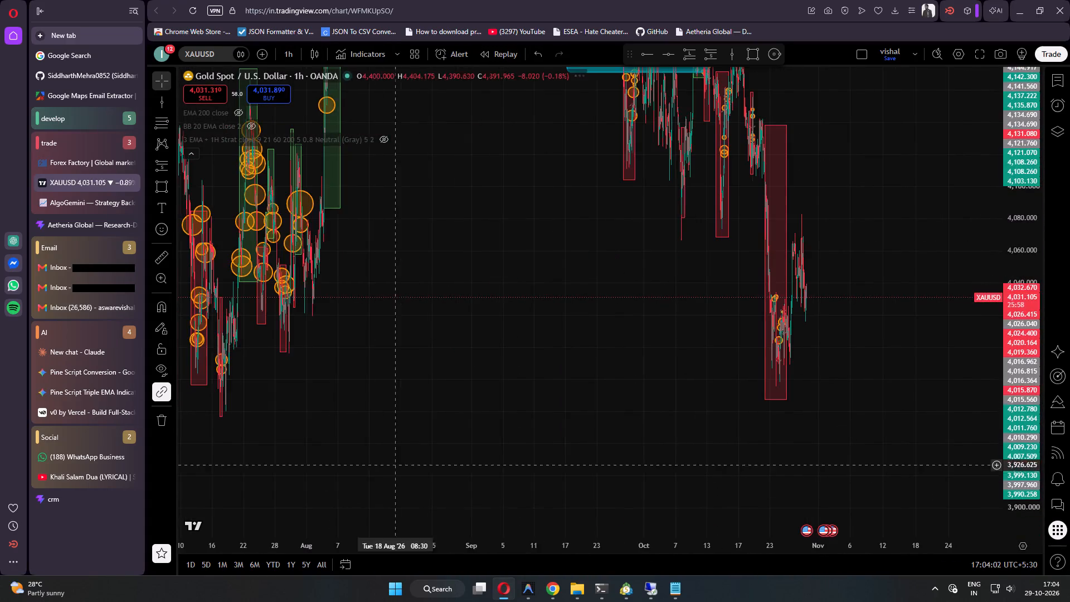
Add the Average directional index to the 1-hour XAUUSD chart from the favorite indicators.
left_click_drag(1034, 217, 1035, 537)
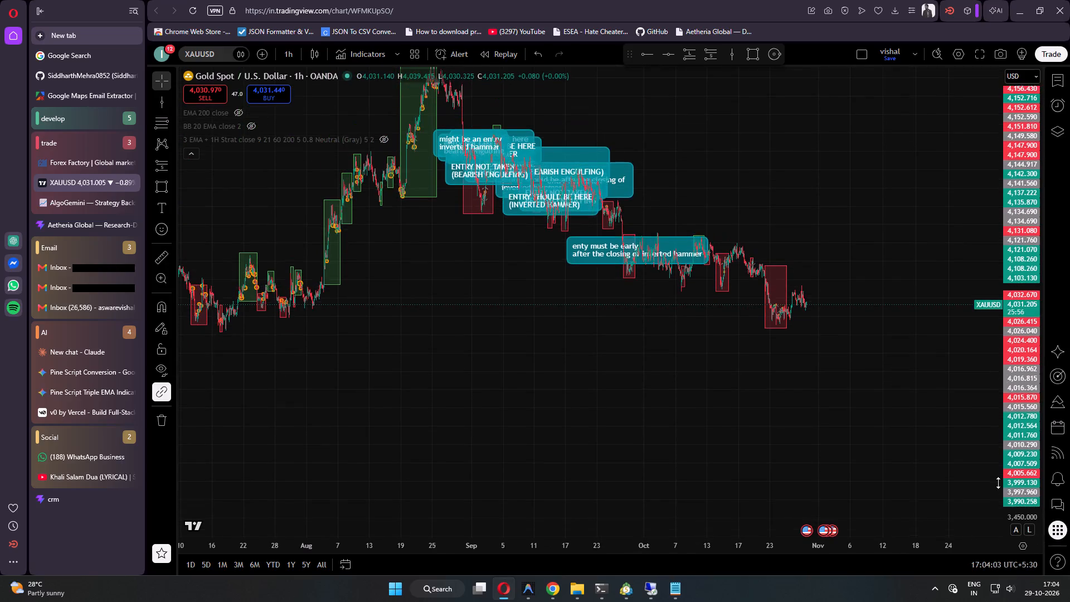
scroll(772, 375, "up", 14)
scroll(727, 378, "up", 6)
left_click_drag(510, 390, 534, 389)
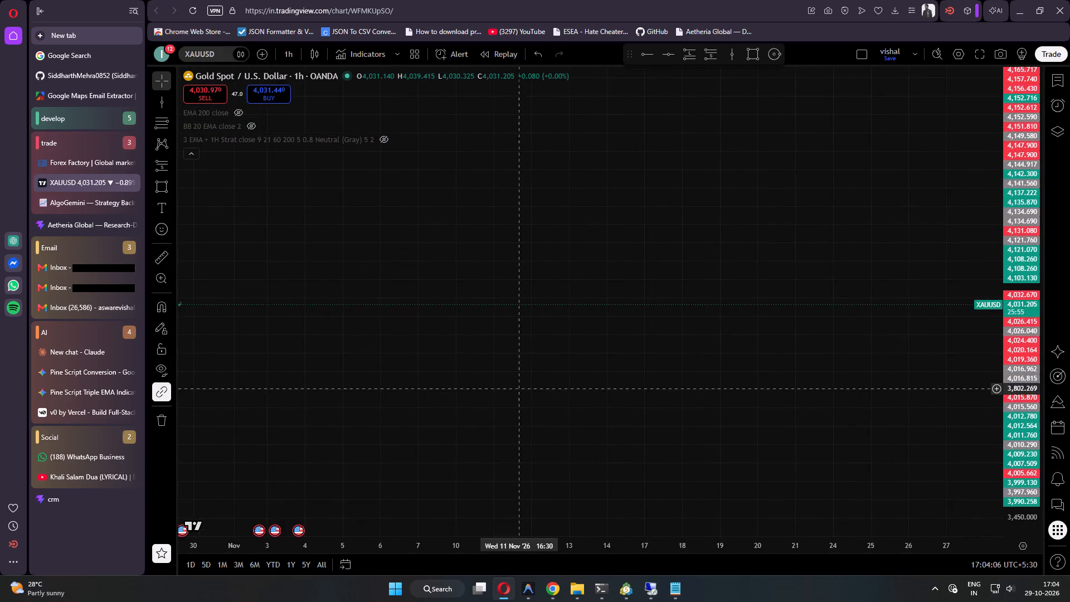
left_click_drag(534, 389, 1020, 364)
scroll(655, 364, "up", 7)
left_click_drag(654, 365, 978, 398)
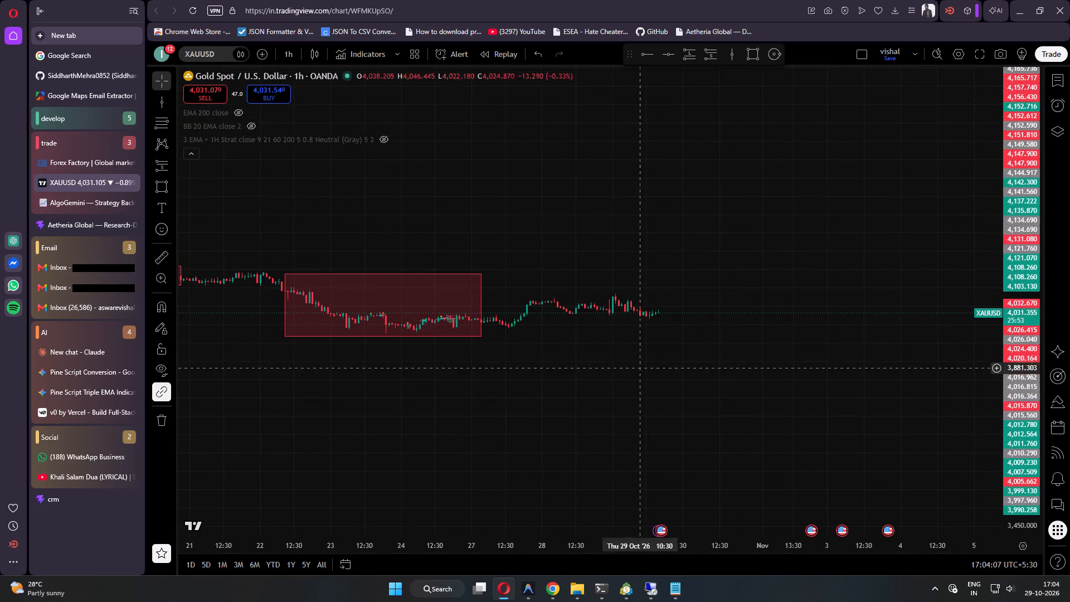
left_click_drag(625, 373, 690, 378)
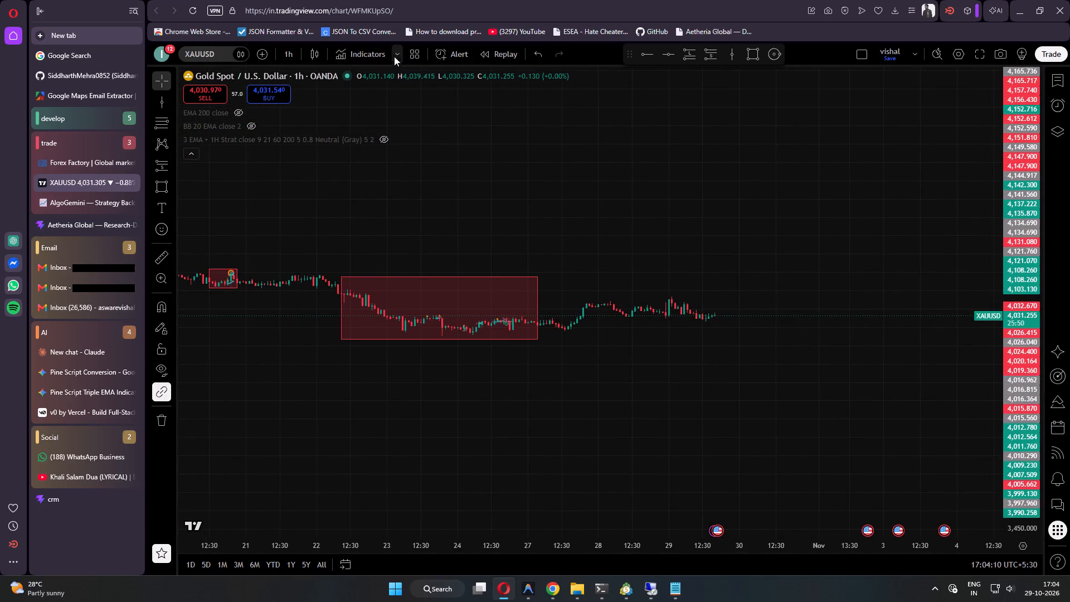
left_click(400, 55)
left_click(429, 95)
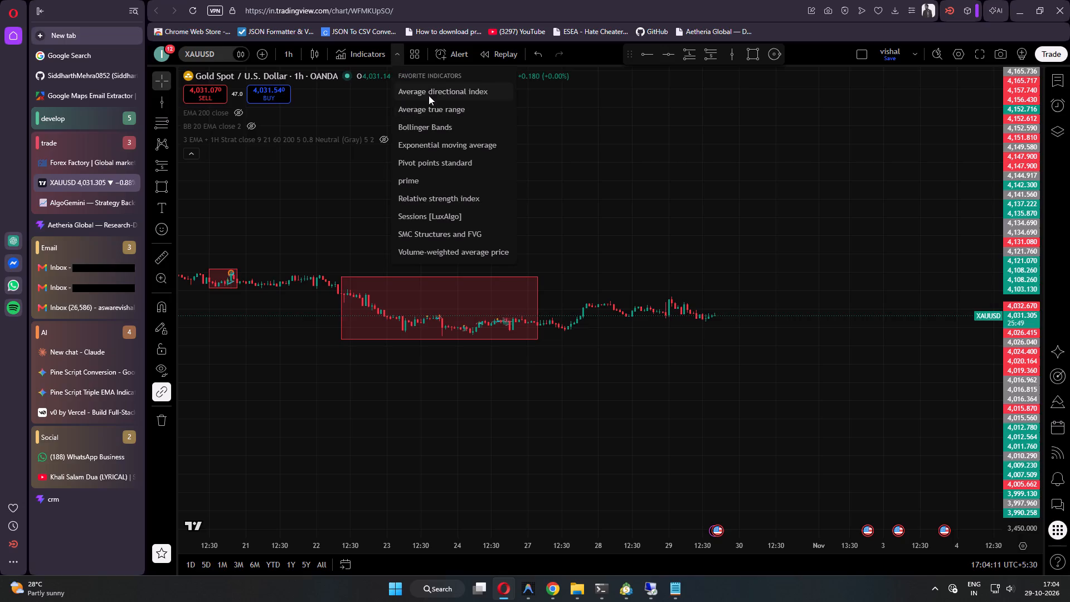
Show the hidden EMA 200 on the chart.
left_click(240, 111)
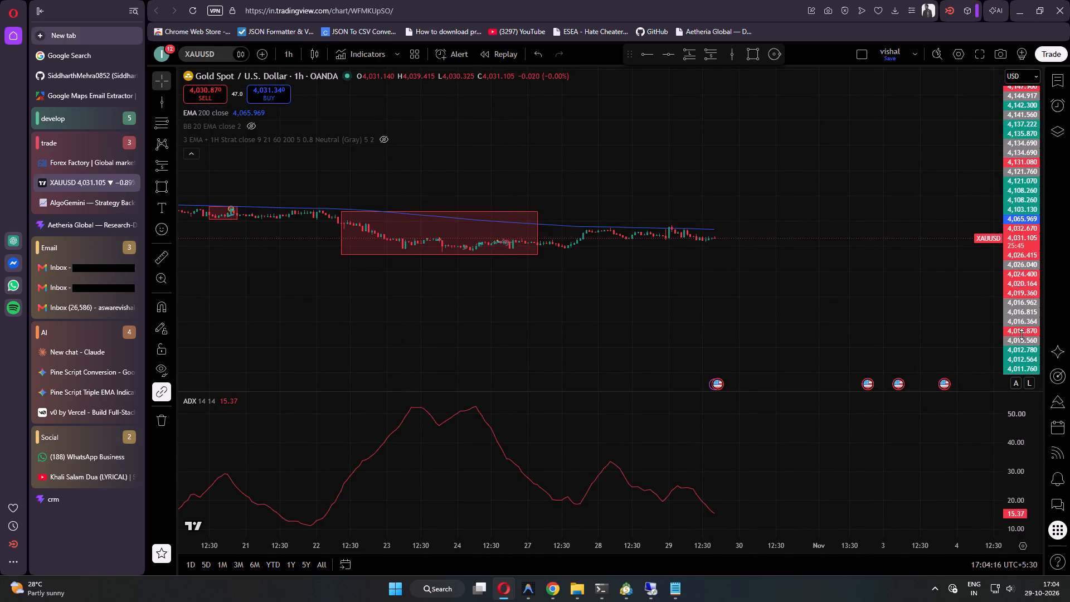
Draw a rectangle from 27 October 22:30 at about 4,073.5 to 28 October 11:30 at about 4,023.4, below the EMA 200 line.
left_click_drag(1022, 334, 1036, 81)
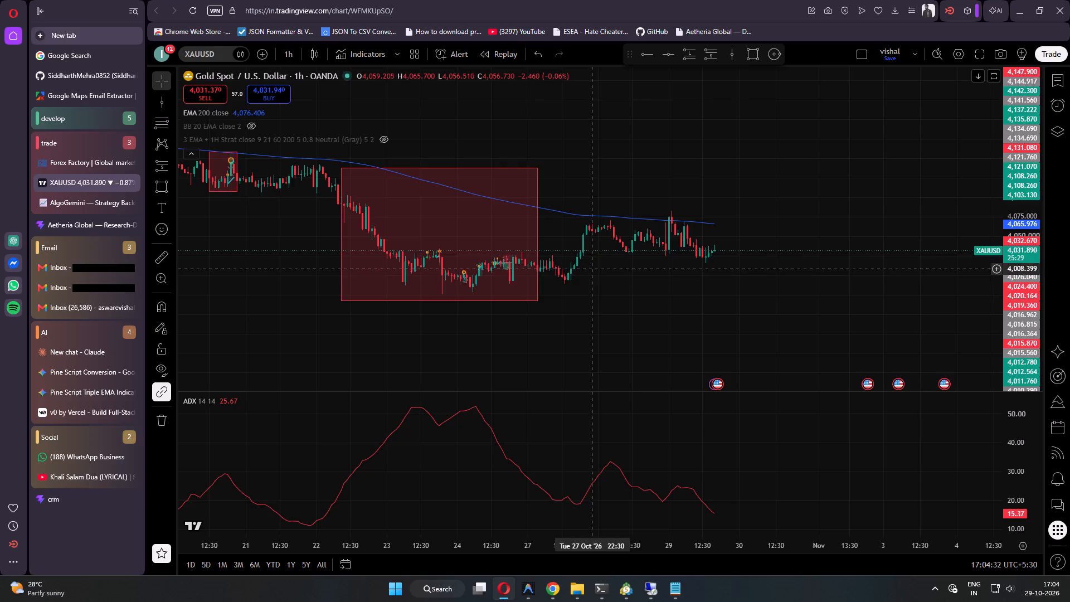
left_click(753, 53)
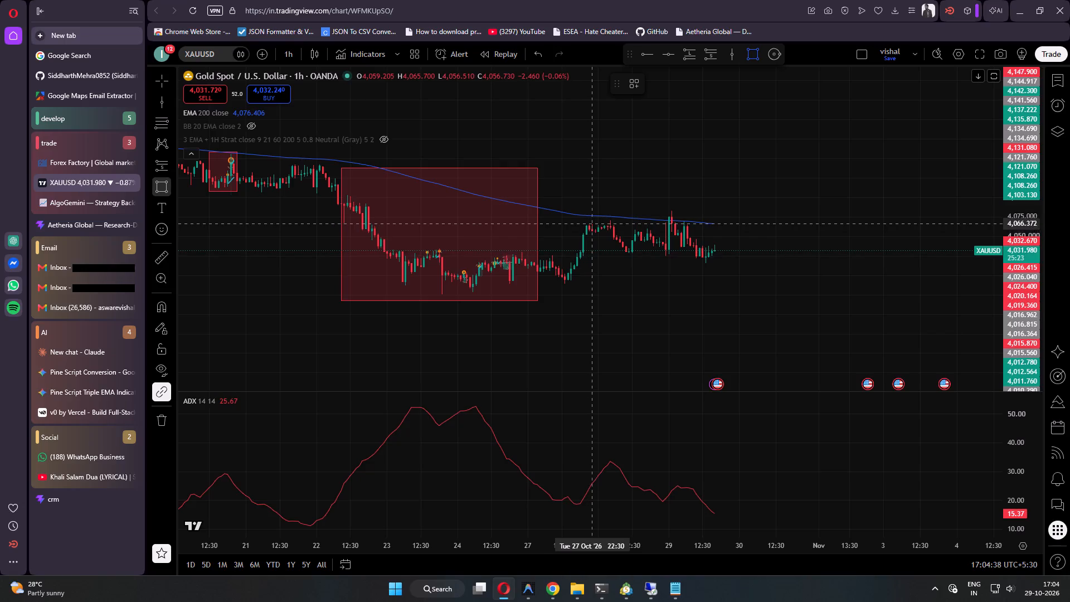
left_click(592, 218)
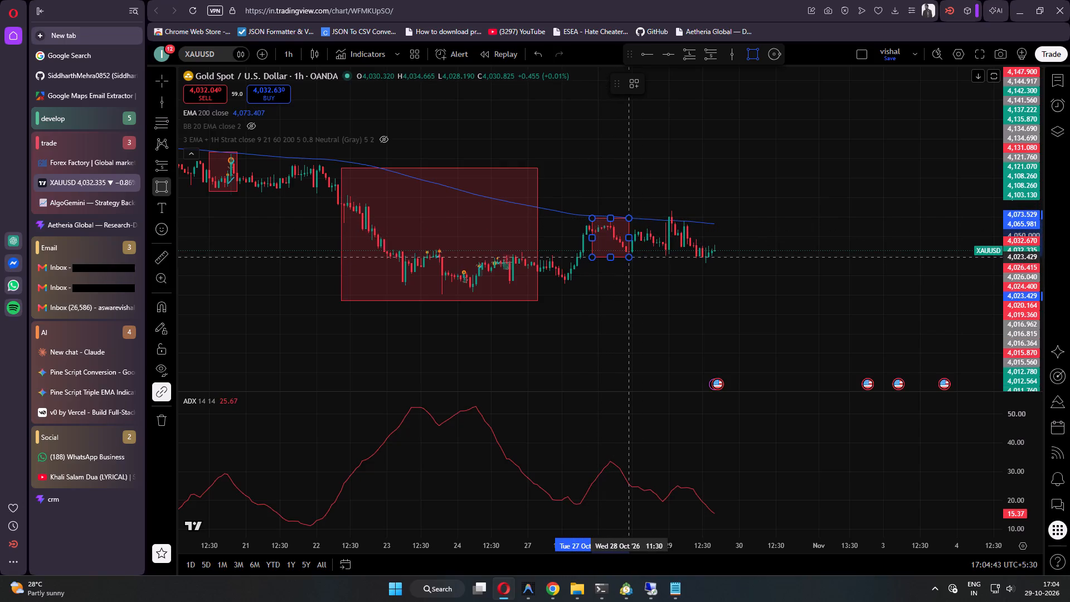
left_click(629, 257)
left_click(686, 284)
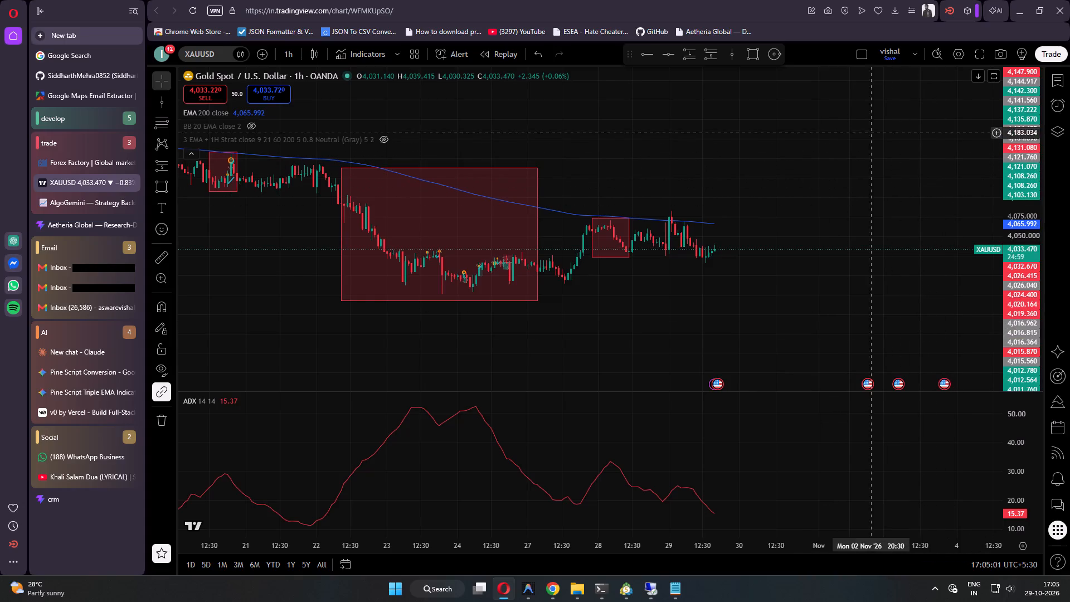
Remove the ADX indicator from the 1-hour XAUUSD chart.
left_click_drag(568, 166, 588, 177)
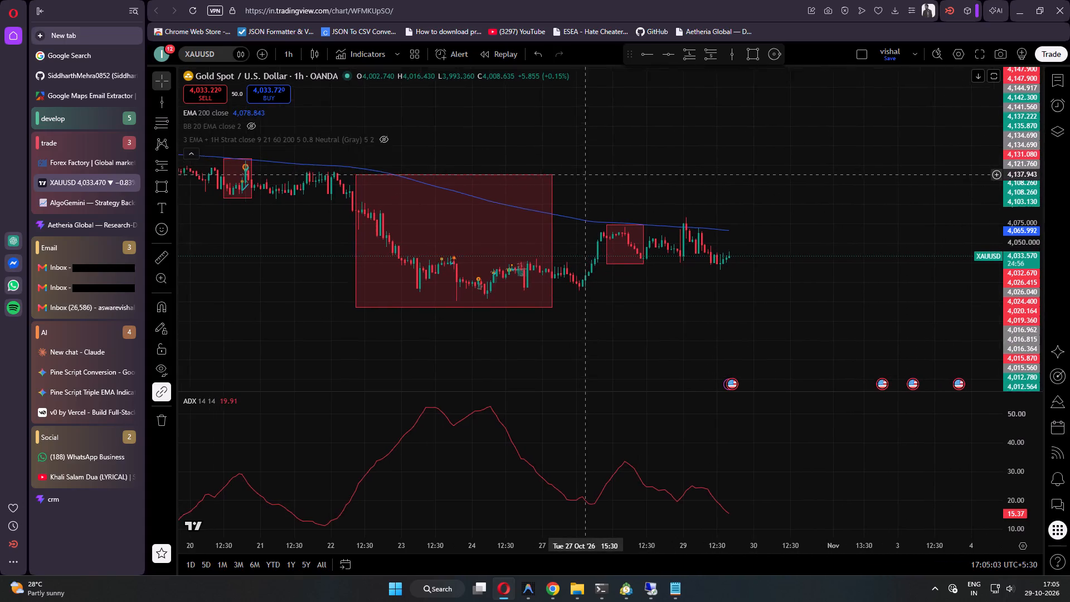
left_click_drag(588, 177, 750, 175)
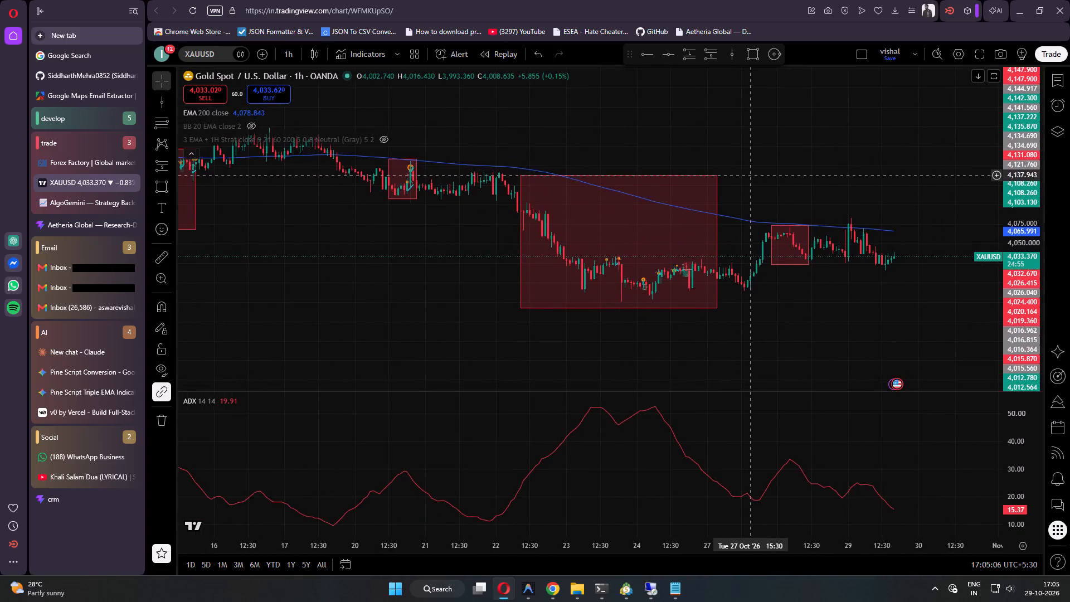
left_click_drag(750, 175, 752, 174)
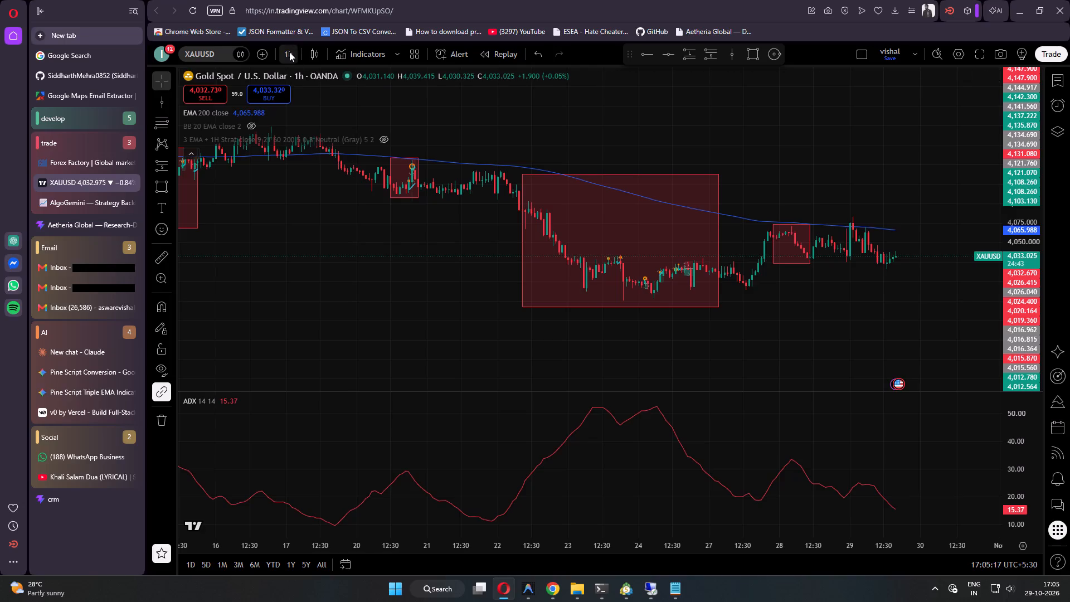
left_click_drag(485, 305, 283, 301)
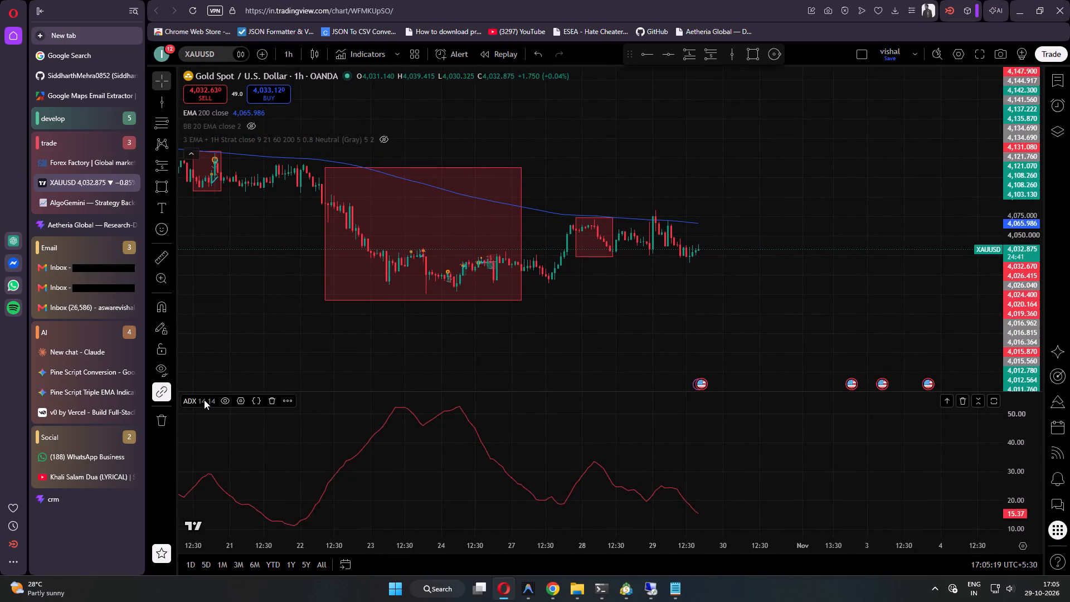
left_click(273, 401)
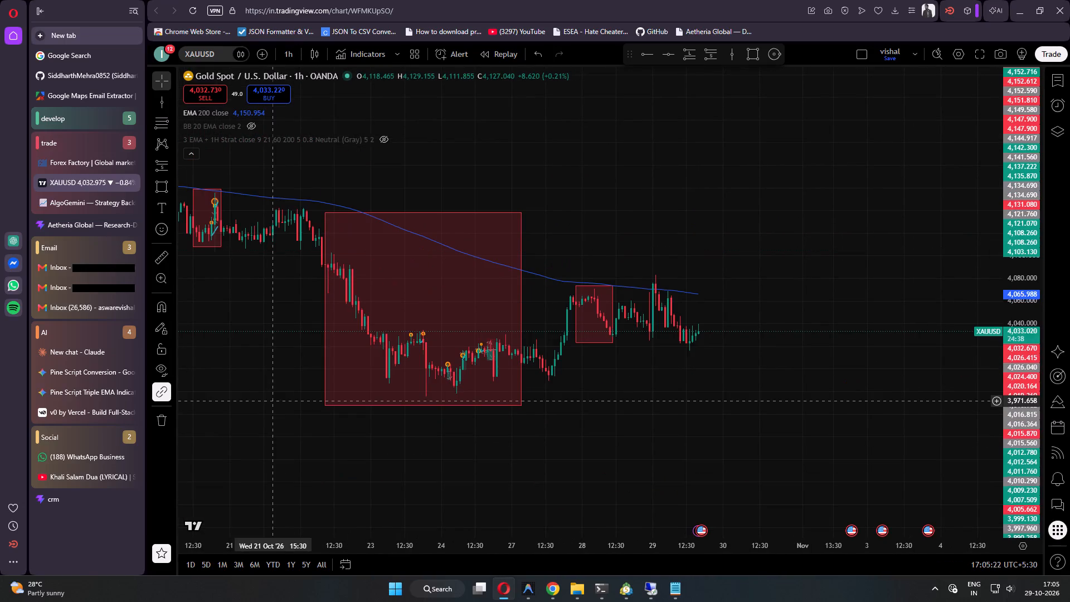
Hide the EMA 200 line on the XAUUSD chart.
left_click(244, 114)
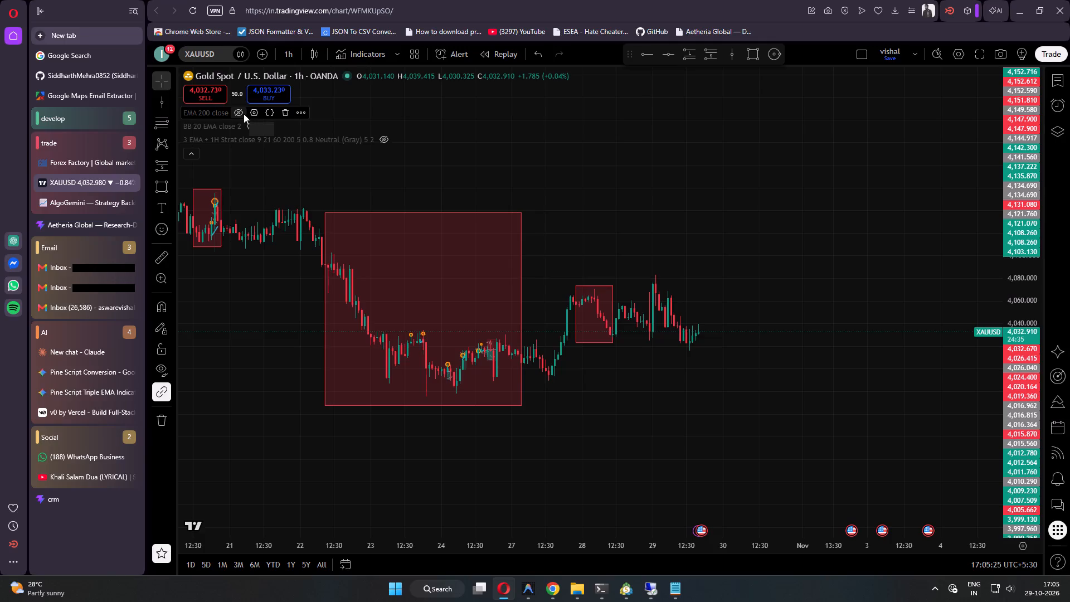
Set the XAUUSD chart's interval to 15 minutes.
left_click(283, 54)
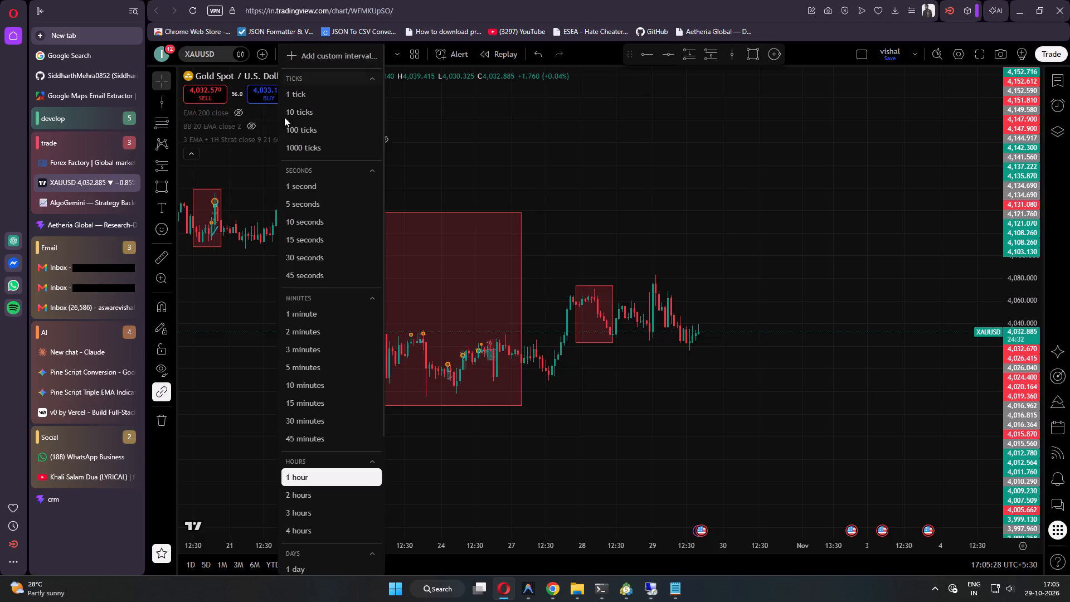
left_click(312, 405)
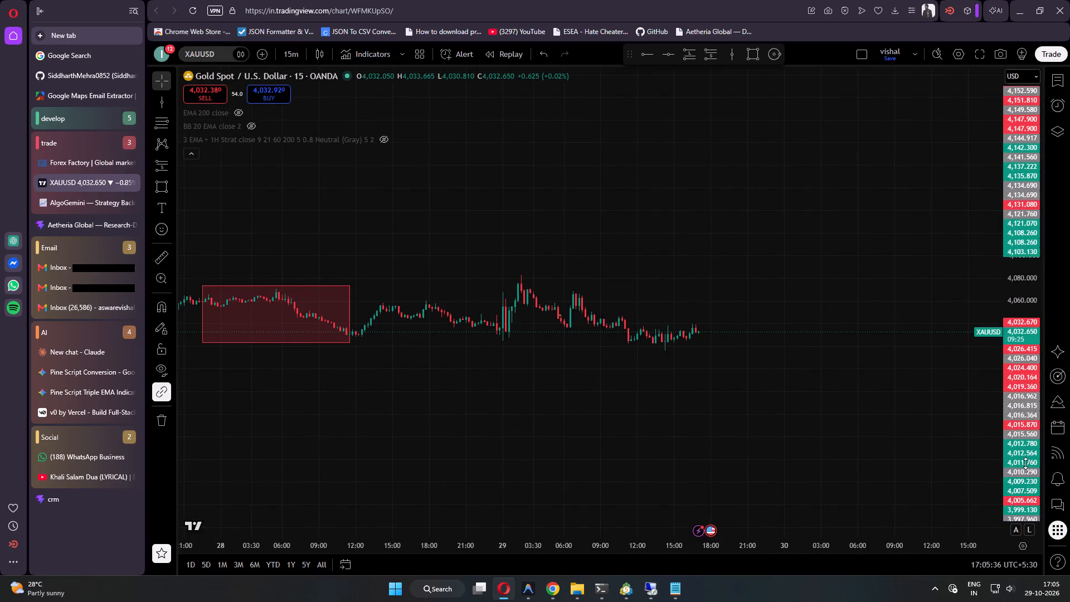
Show the hidden BB 20 EMA indicator on the 15-minute chart.
left_click_drag(1024, 463, 1024, 266)
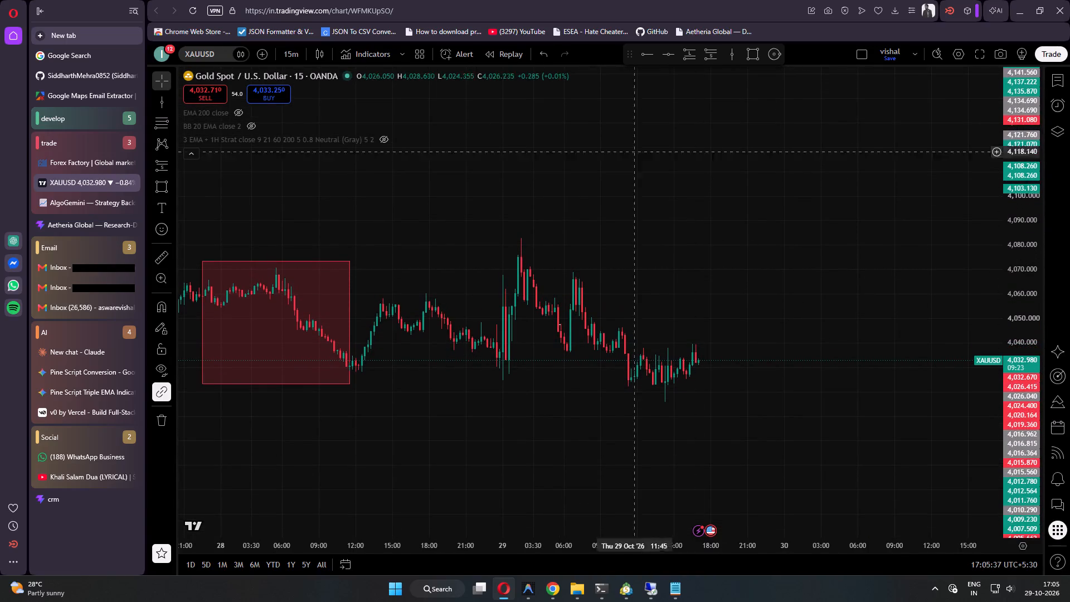
left_click(246, 124)
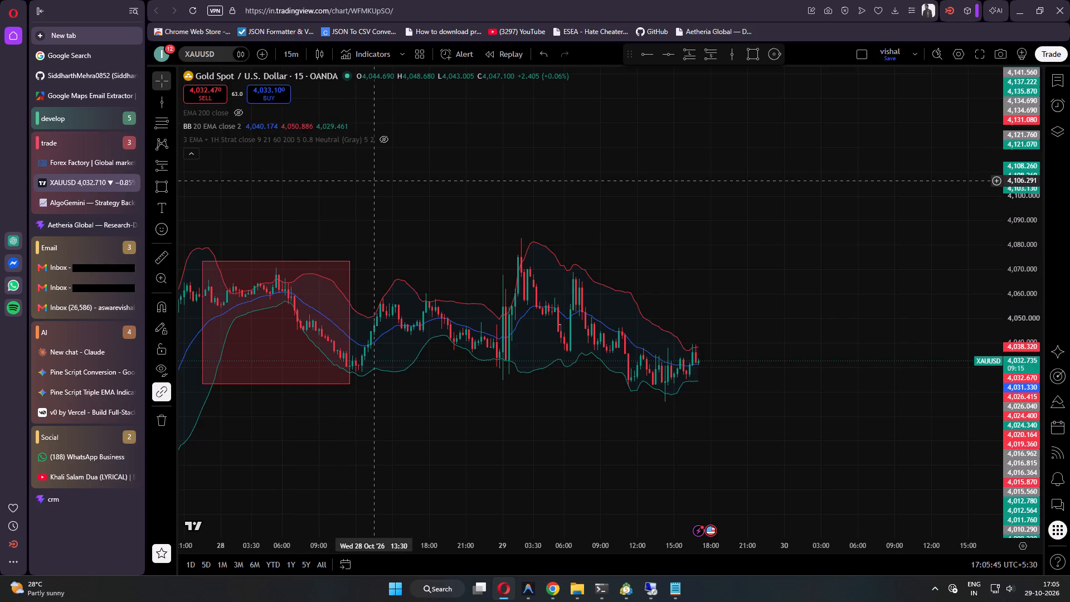
Draw a small circle on the upper Bollinger band at 28 October 00:45, about 4,061.1, inside the red rectangle.
left_click_drag(373, 183, 549, 193)
scroll(543, 266, "up", 3)
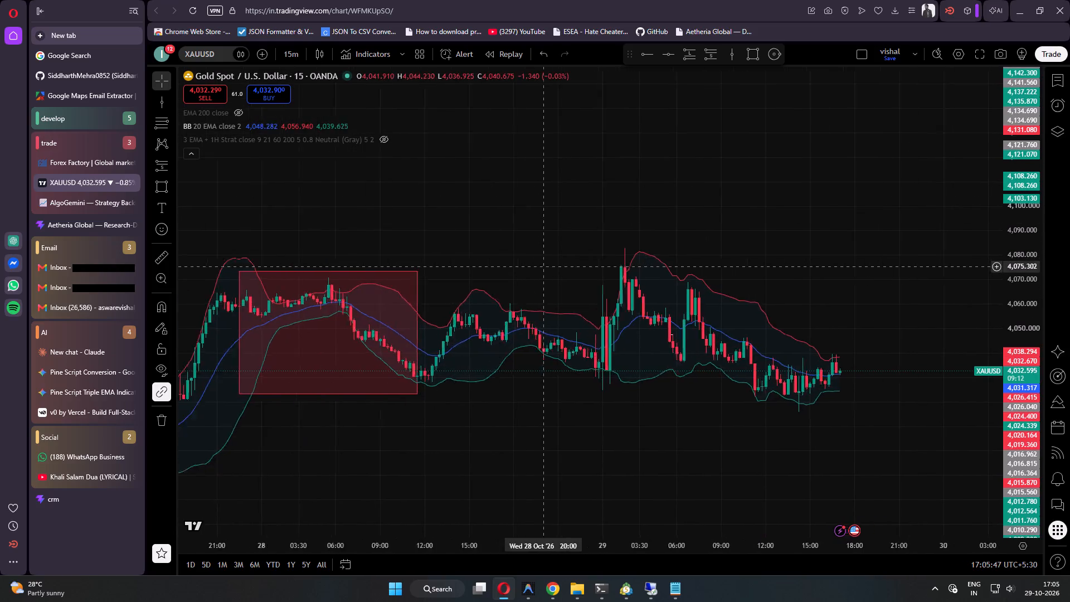
scroll(544, 267, "up", 3)
left_click_drag(332, 232, 742, 207)
left_click_drag(571, 186, 662, 204)
left_click_drag(1024, 423, 1027, 220)
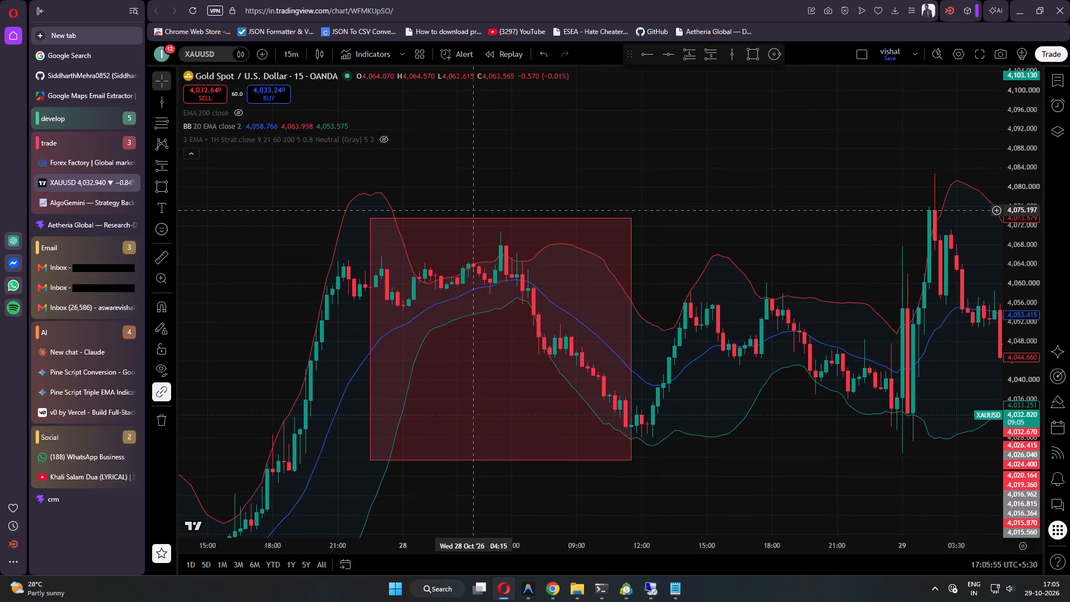
scroll(494, 209, "up", 4)
left_click_drag(419, 163, 579, 172)
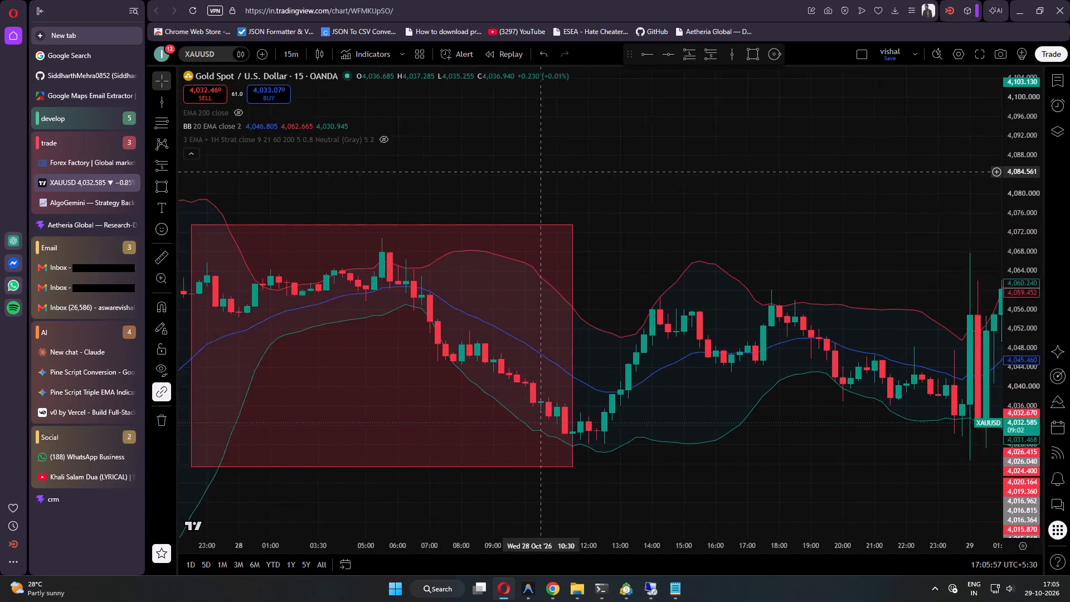
left_click_drag(579, 172, 669, 172)
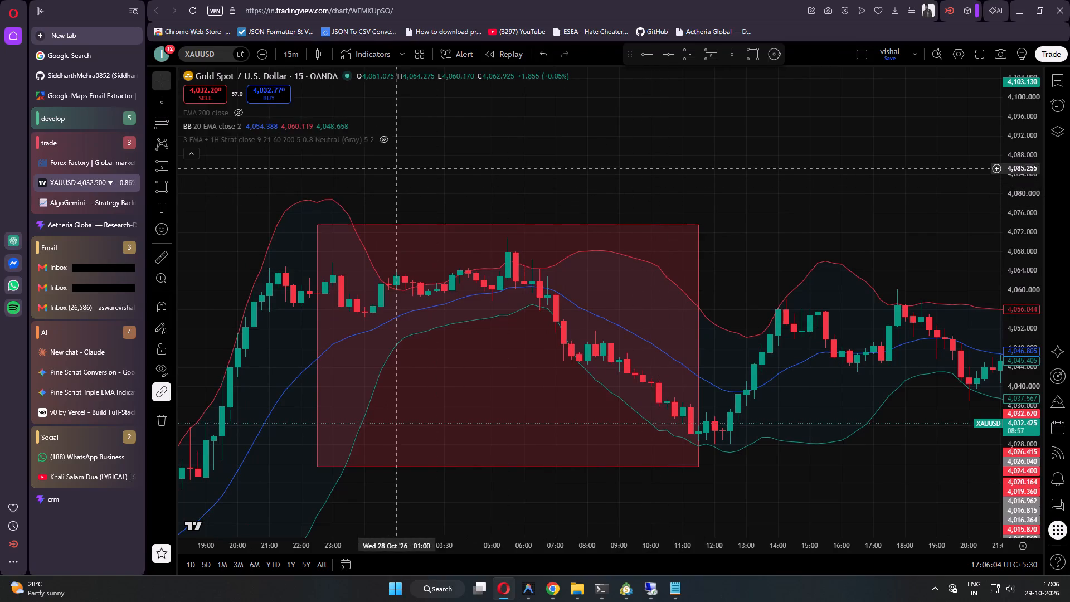
left_click(770, 52)
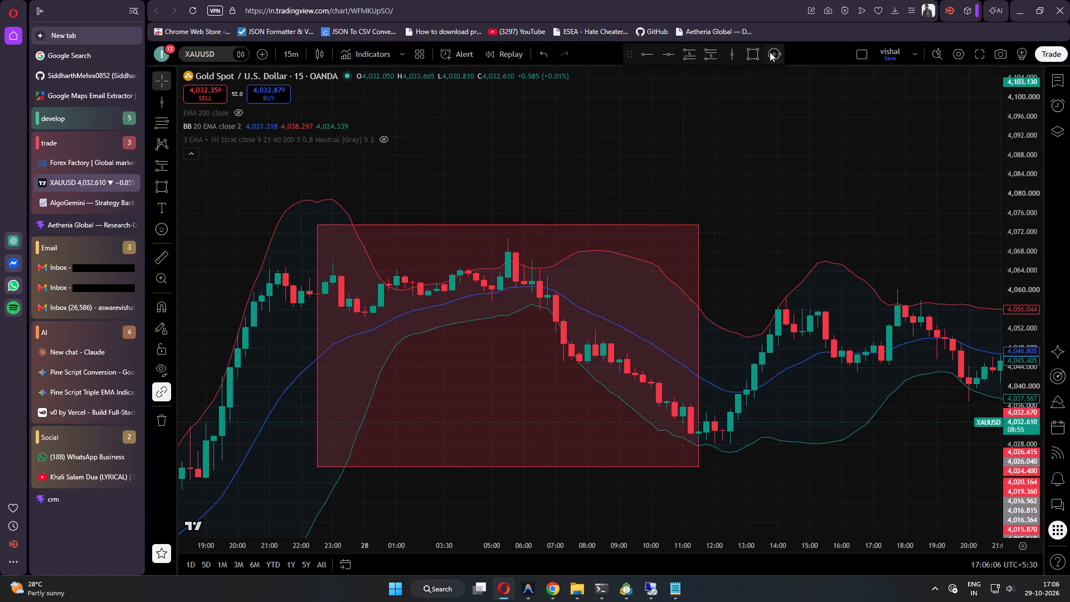
left_click(388, 285)
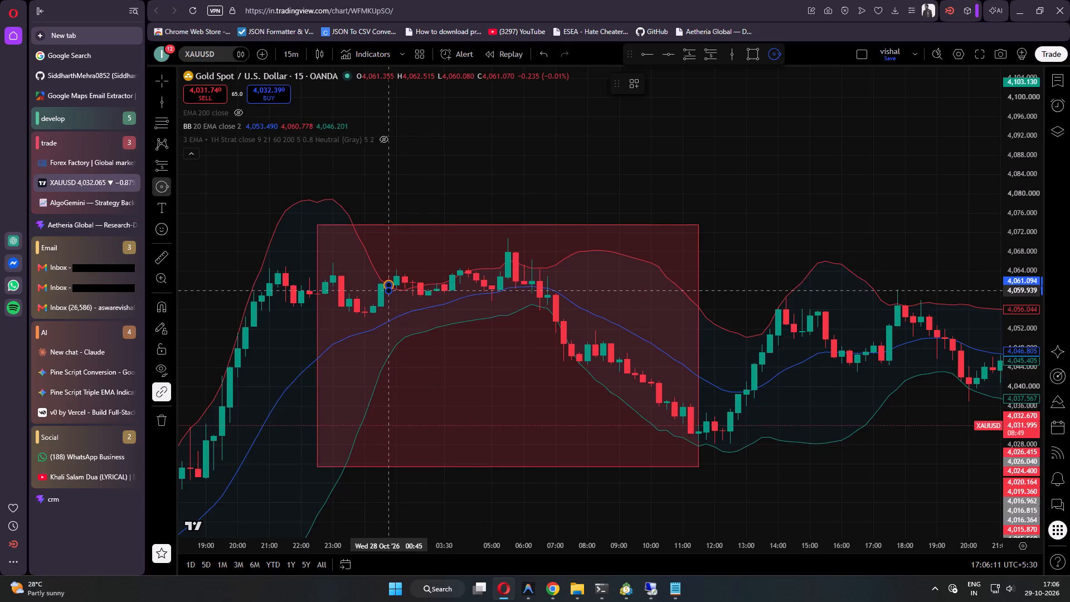
left_click(390, 290)
left_click(427, 294)
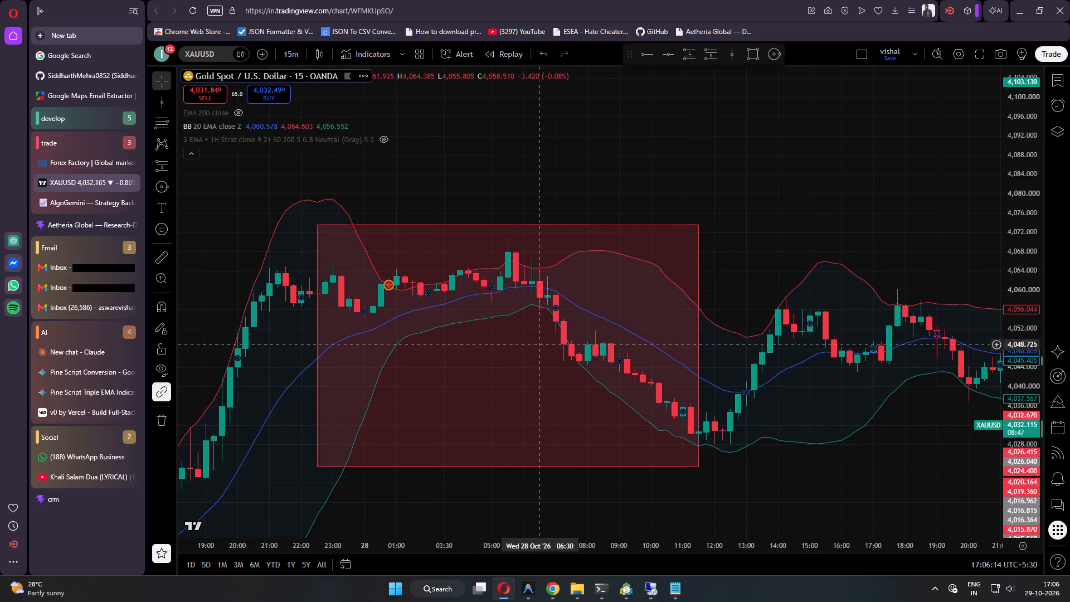
left_click(532, 354)
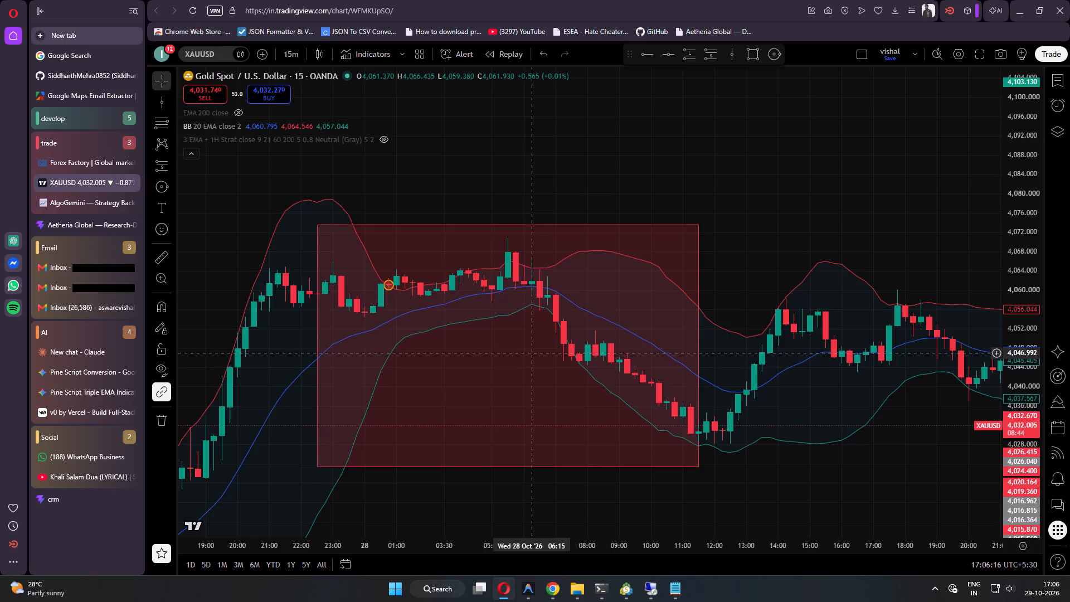
Draw a second small circle on the upper Bollinger band at 28 October 01:45, about 4,061.1.
left_click(779, 51)
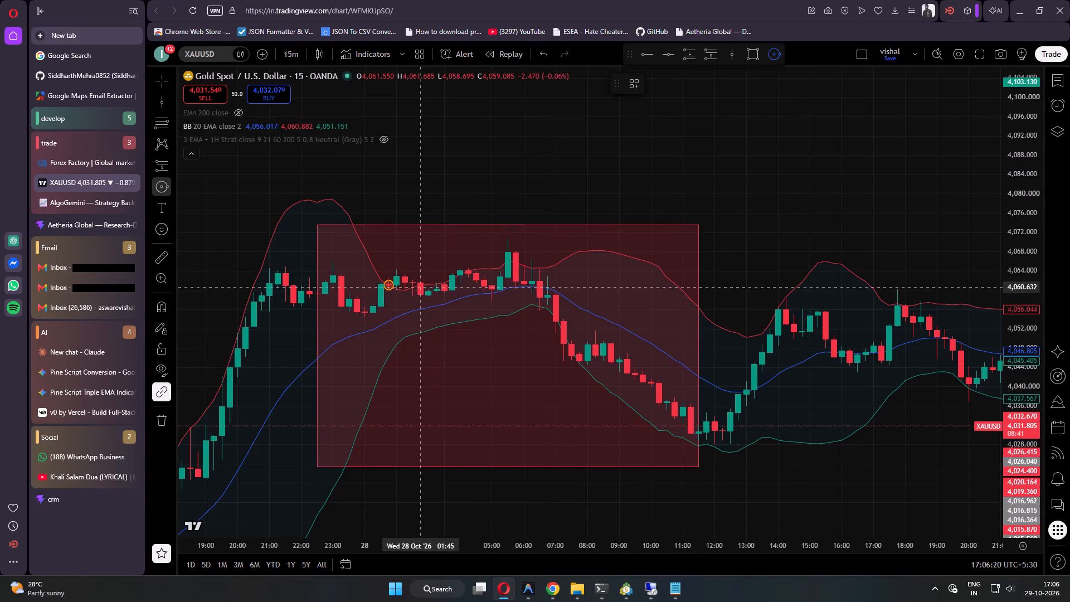
left_click(420, 285)
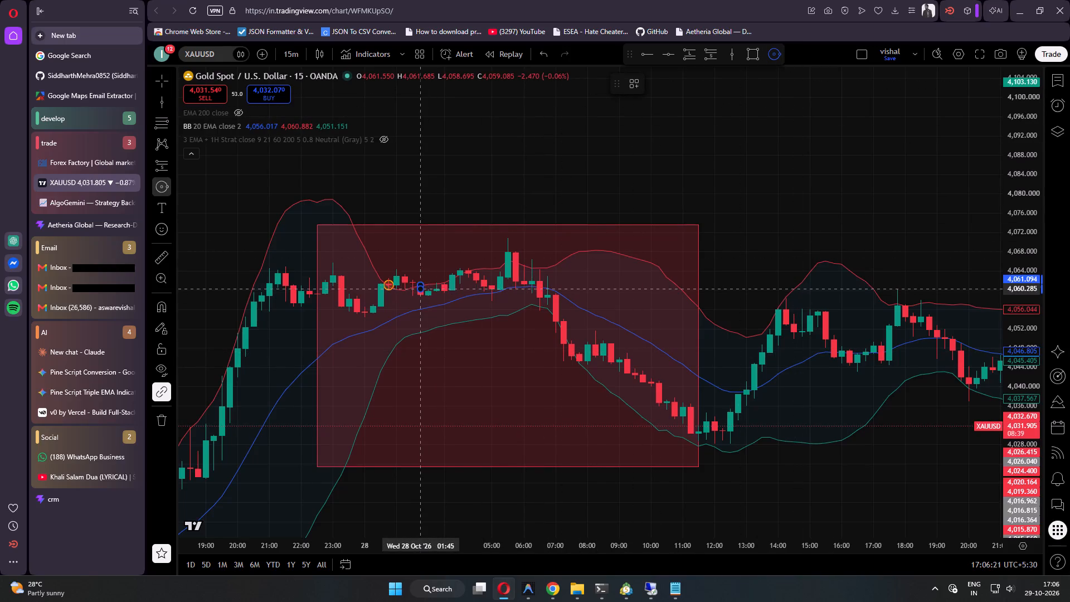
left_click(422, 290)
left_click(536, 319)
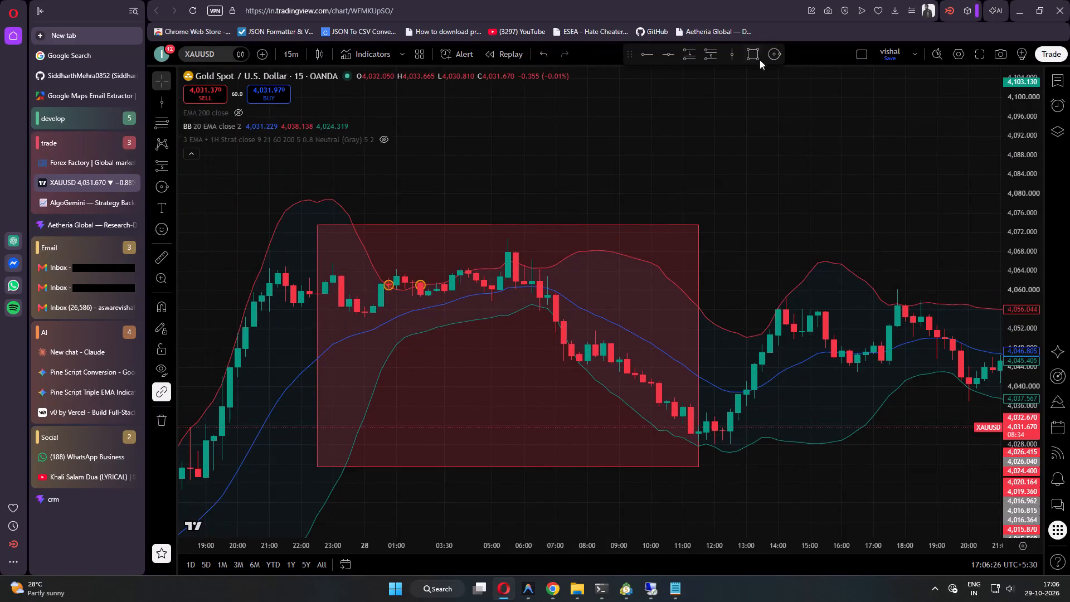
Draw a small circle on the upper Bollinger band at 28 October 03:45, about 4,062.8.
left_click(774, 52)
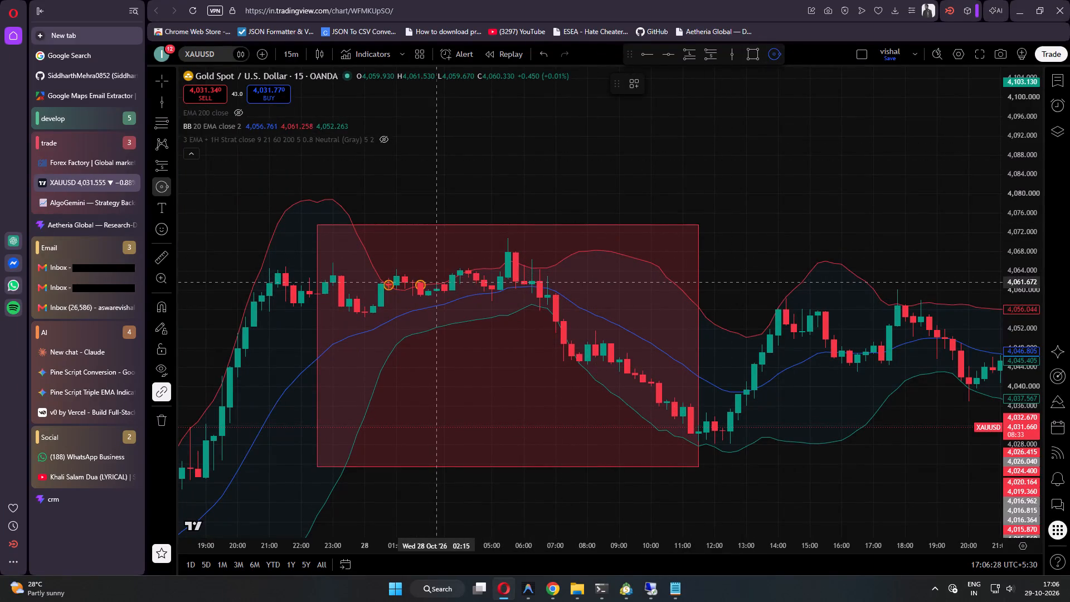
left_click(453, 276)
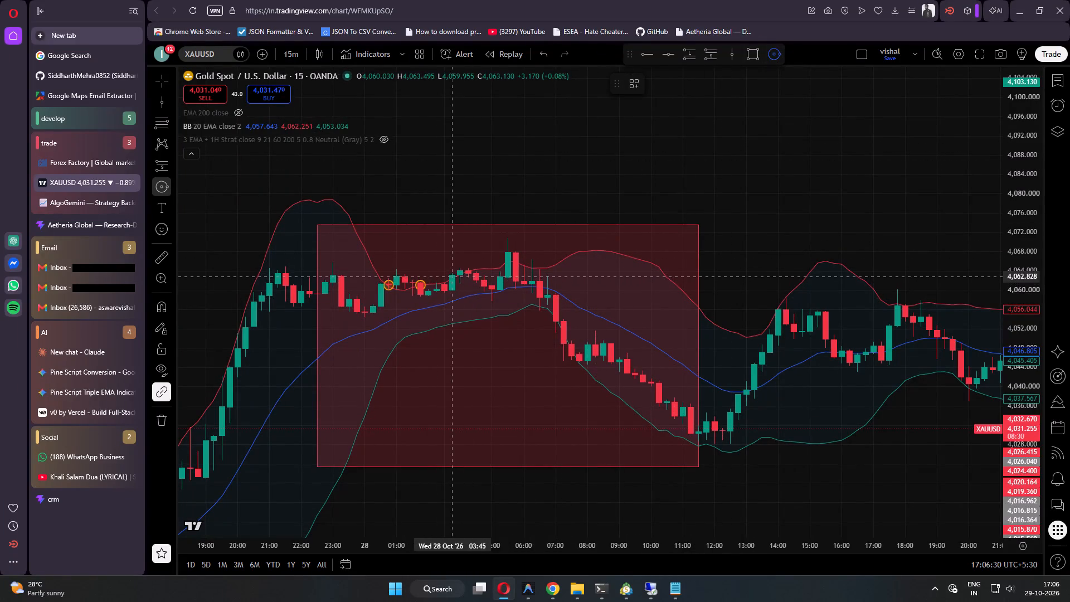
left_click(454, 281)
left_click(545, 236)
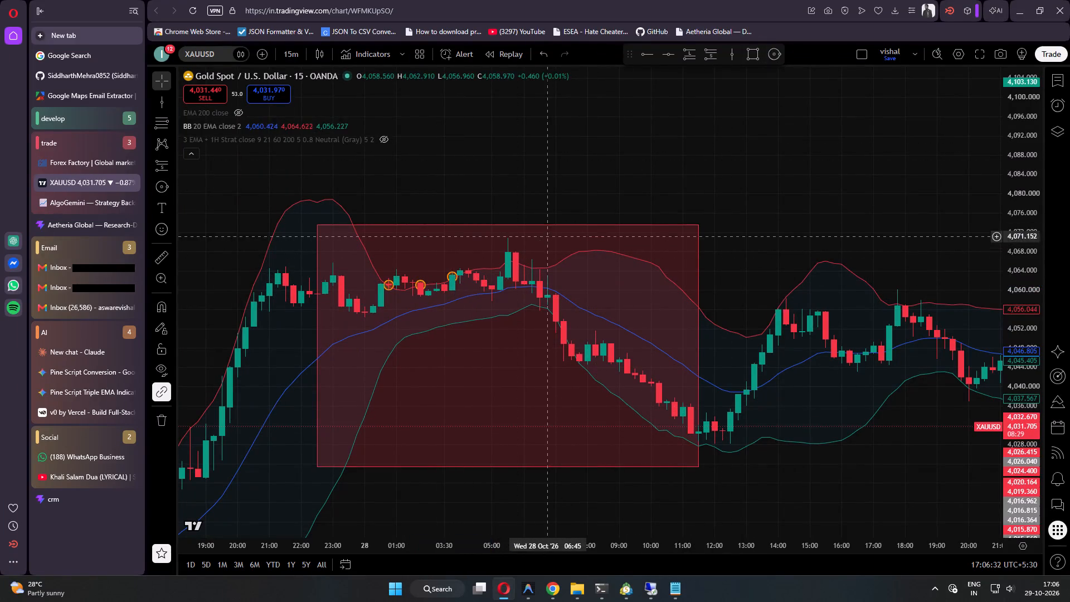
Draw a circle around the 28 October 04:00 candle at about 4,063.9 and adjust its size.
left_click(774, 52)
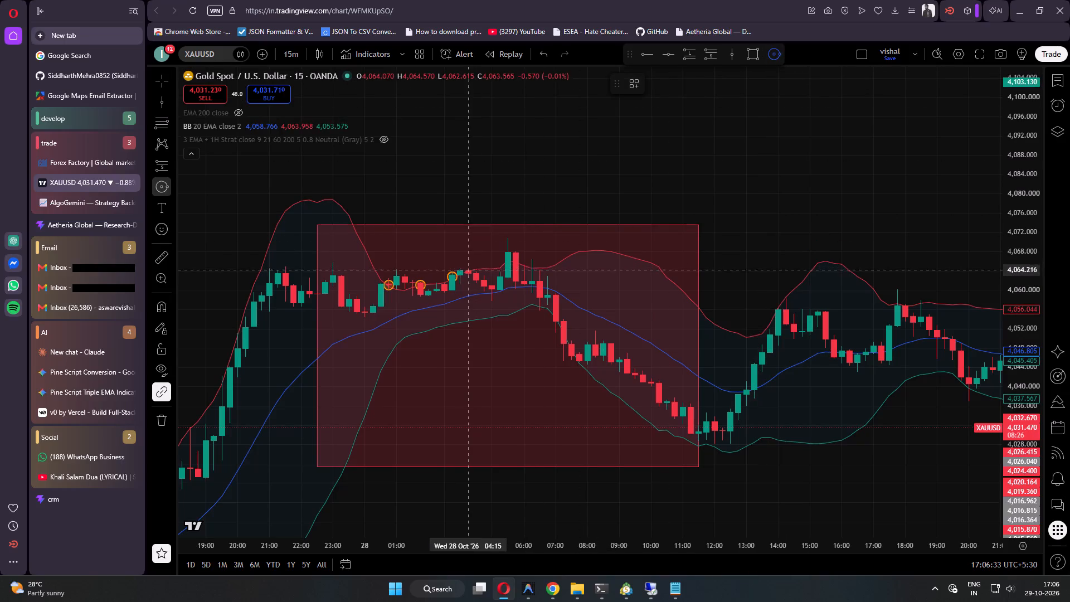
left_click(463, 271)
left_click(465, 277)
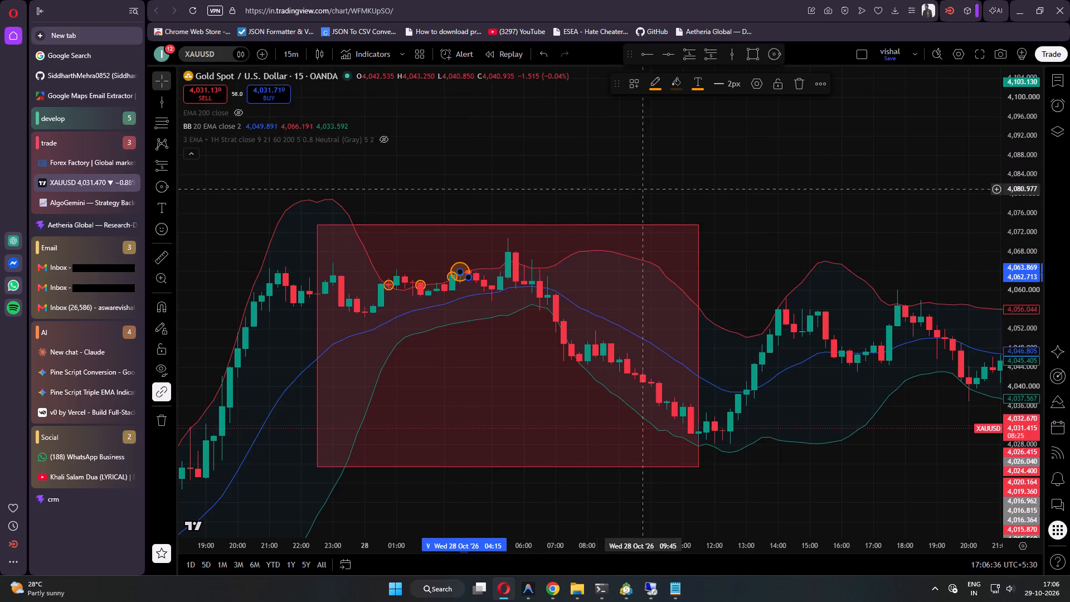
left_click(645, 188)
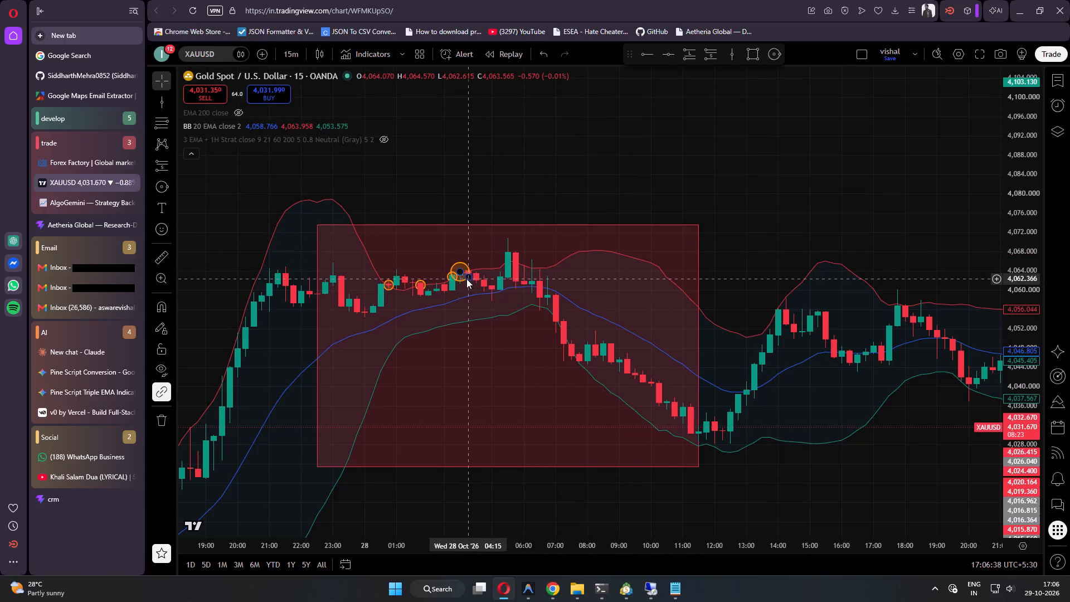
left_click_drag(469, 279, 464, 276)
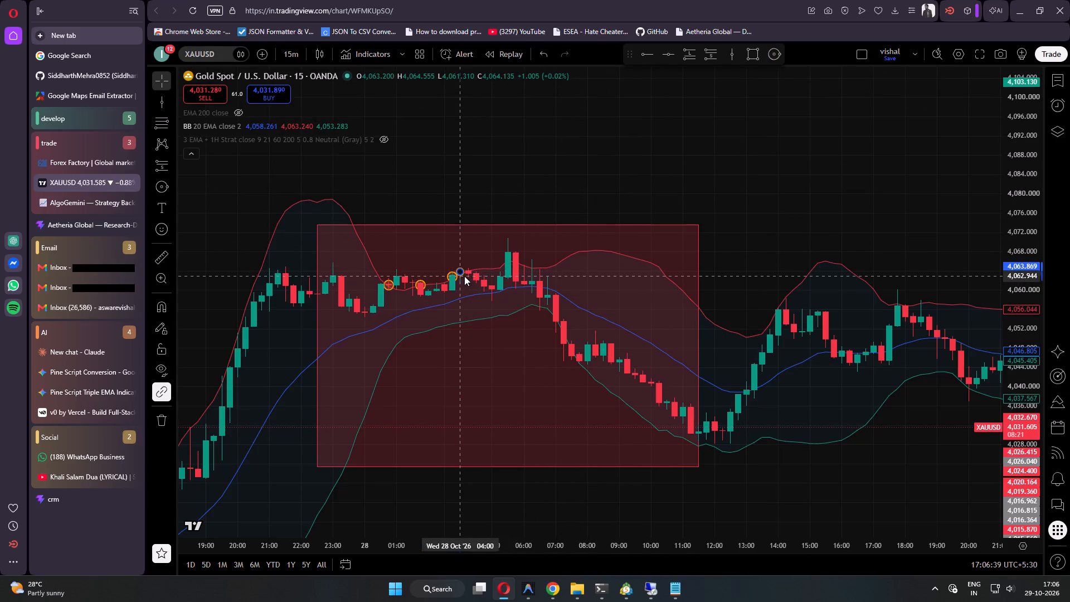
left_click_drag(464, 276, 464, 274)
left_click(546, 210)
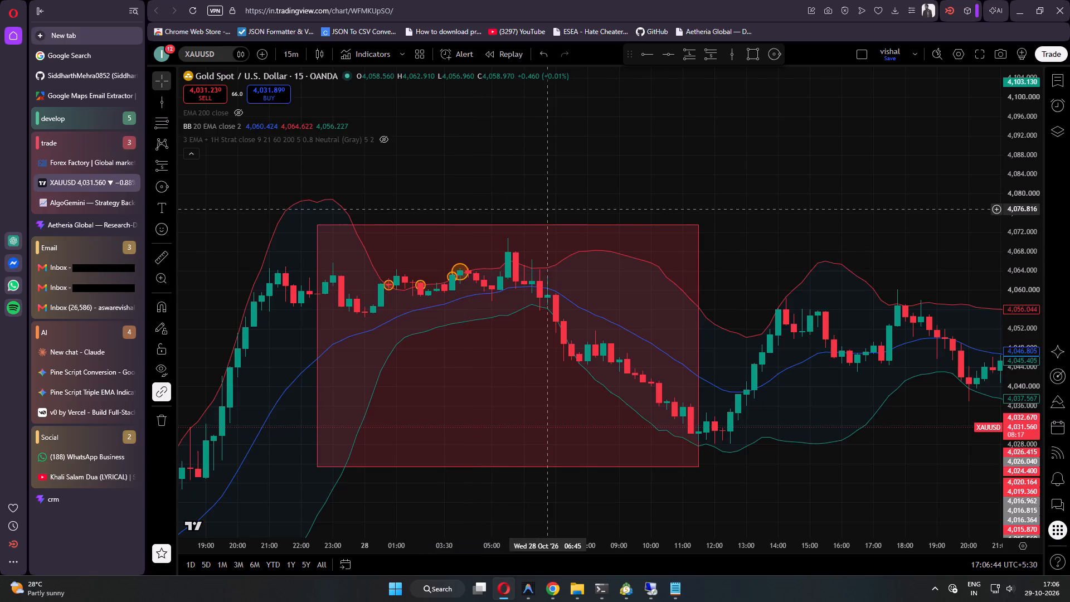
Draw a larger circle around the 28 October 05:30 candle at about 4,066.2, where price crosses the upper Bollinger band.
left_click(781, 54)
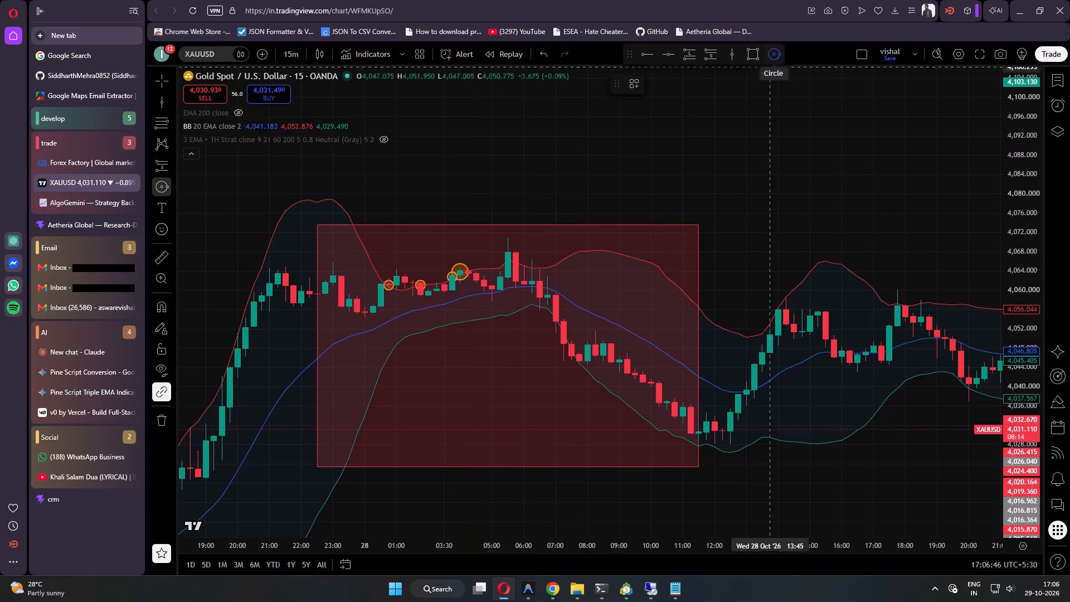
left_click(512, 260)
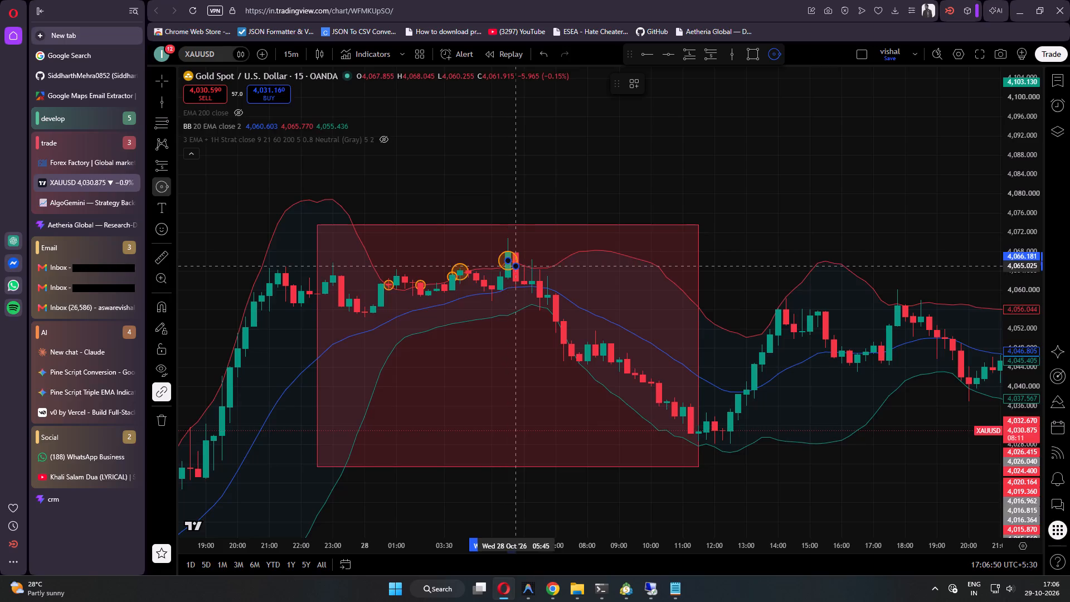
left_click(512, 266)
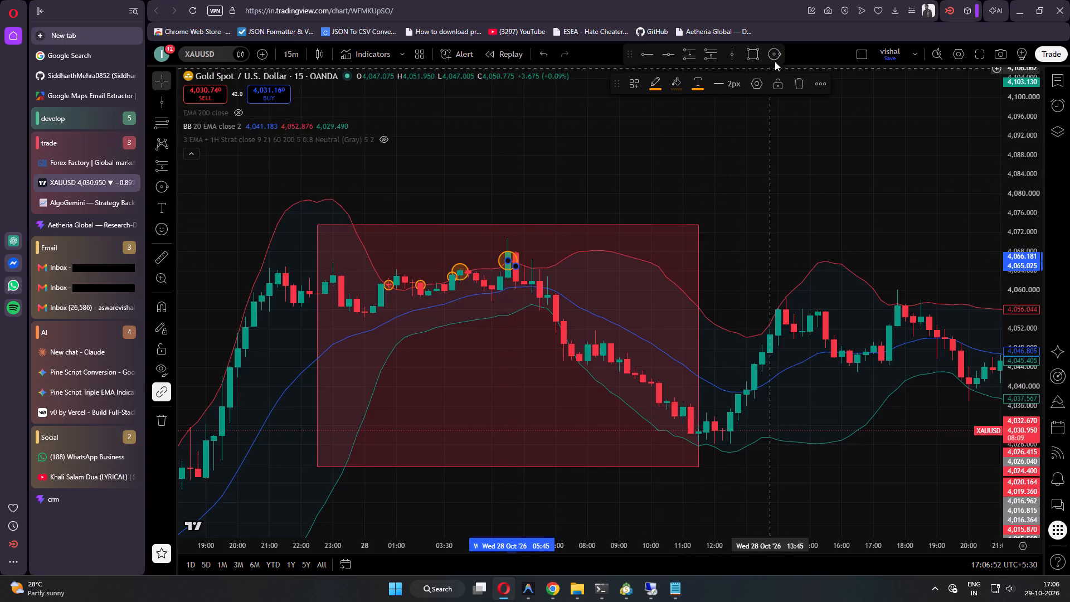
Draw a small circle on the upper Bollinger band at 28 October 06:15, about 4,064.9.
left_click(777, 56)
left_click(531, 266)
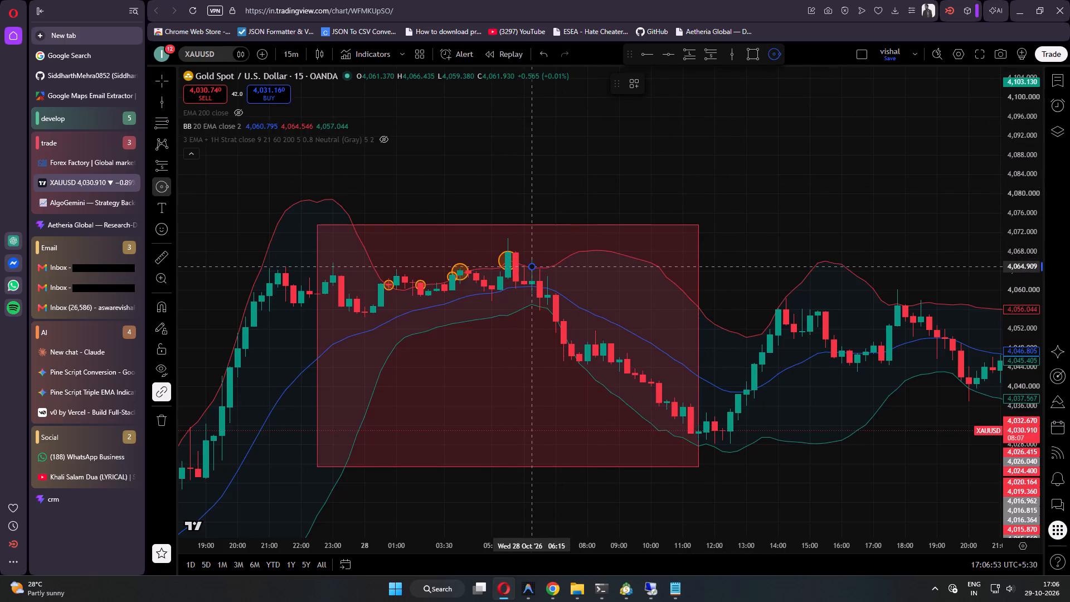
left_click(533, 272)
left_click(631, 195)
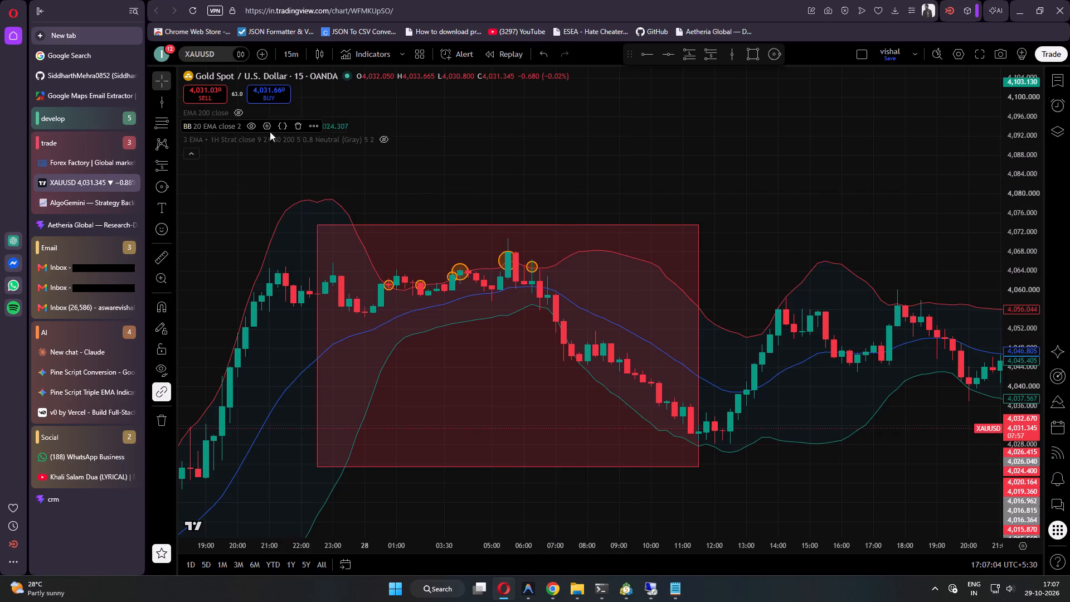
Hide the BB 20 EMA indicator on the 15-minute chart.
left_click(249, 124)
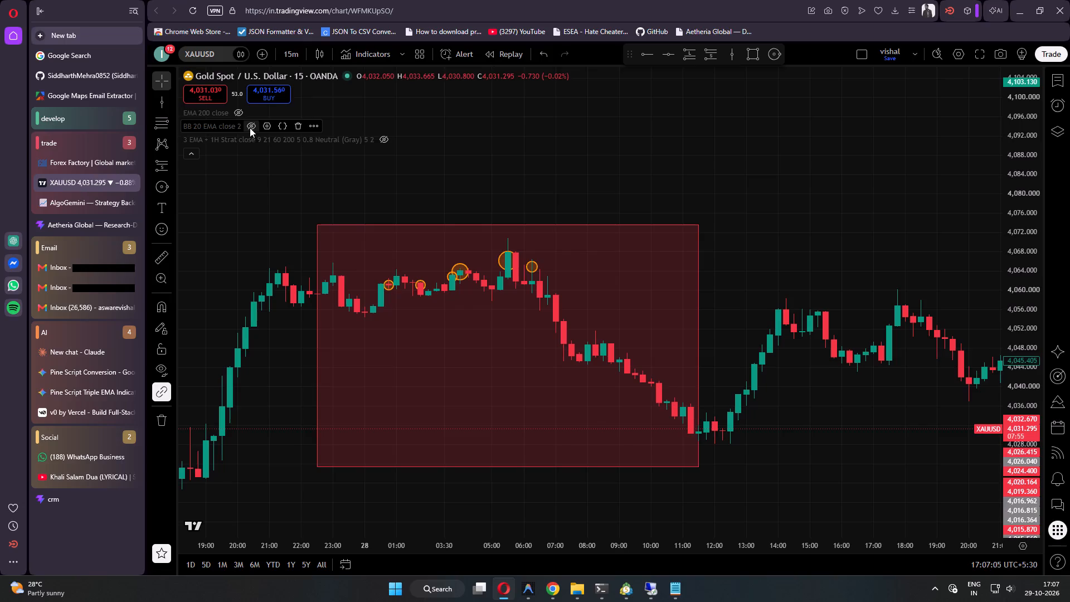
Switch the XAUUSD chart to the 3-minute interval and bring up the 28 October red zone with its circled band touches.
left_click(294, 49)
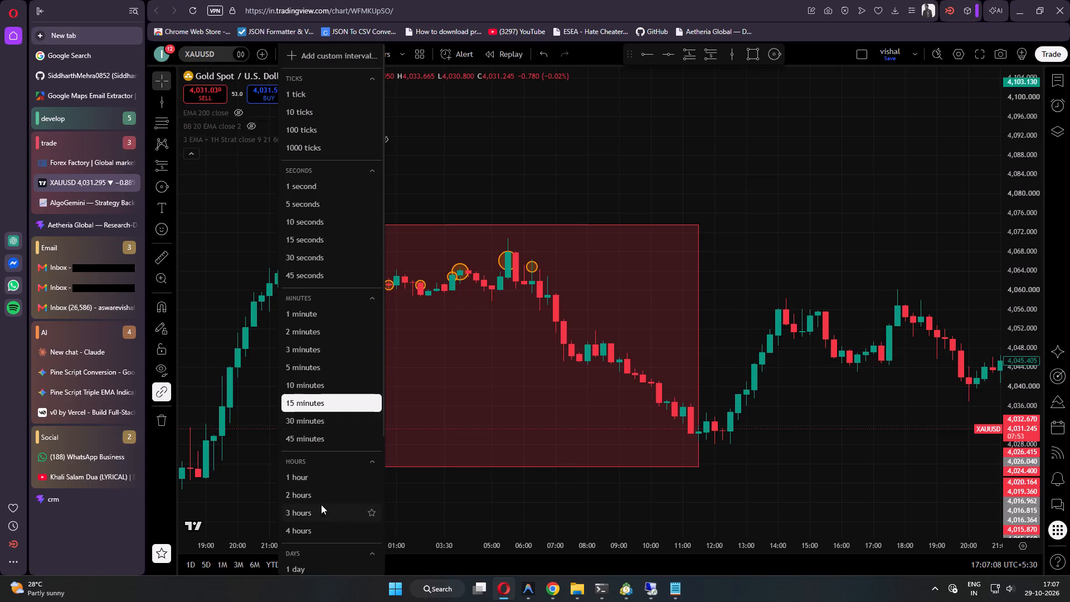
left_click(299, 348)
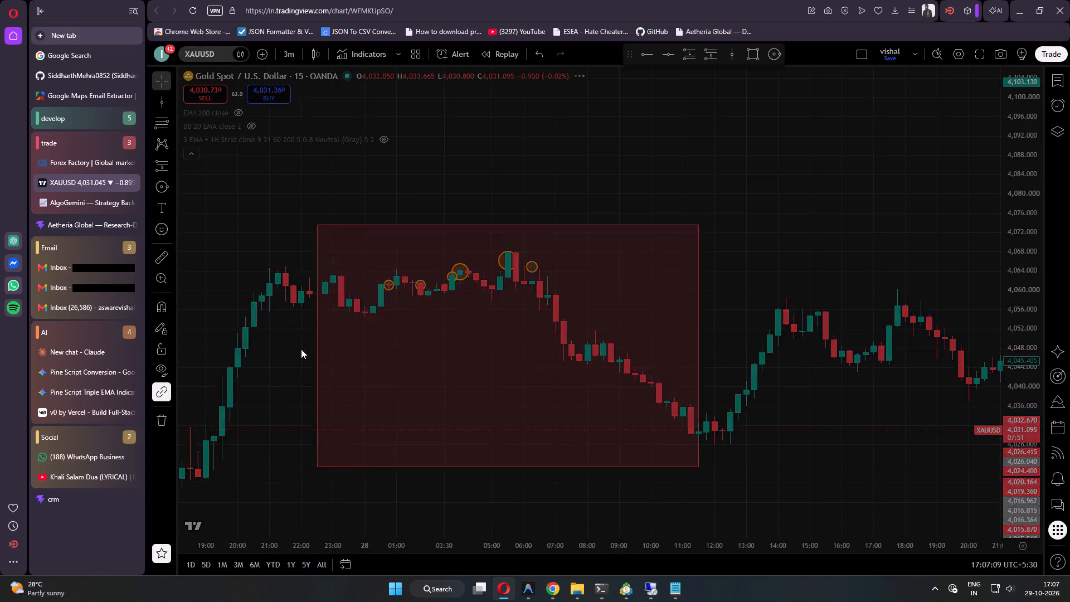
scroll(311, 336, "down", 12)
scroll(311, 324, "down", 20)
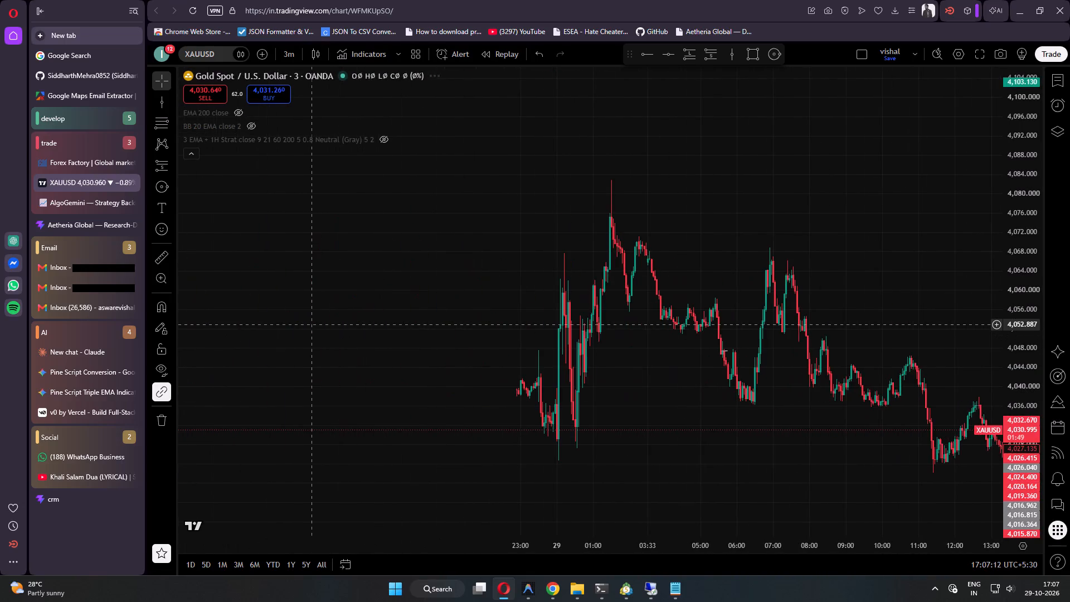
left_click_drag(585, 363, 4, 317)
left_click_drag(271, 349, 838, 339)
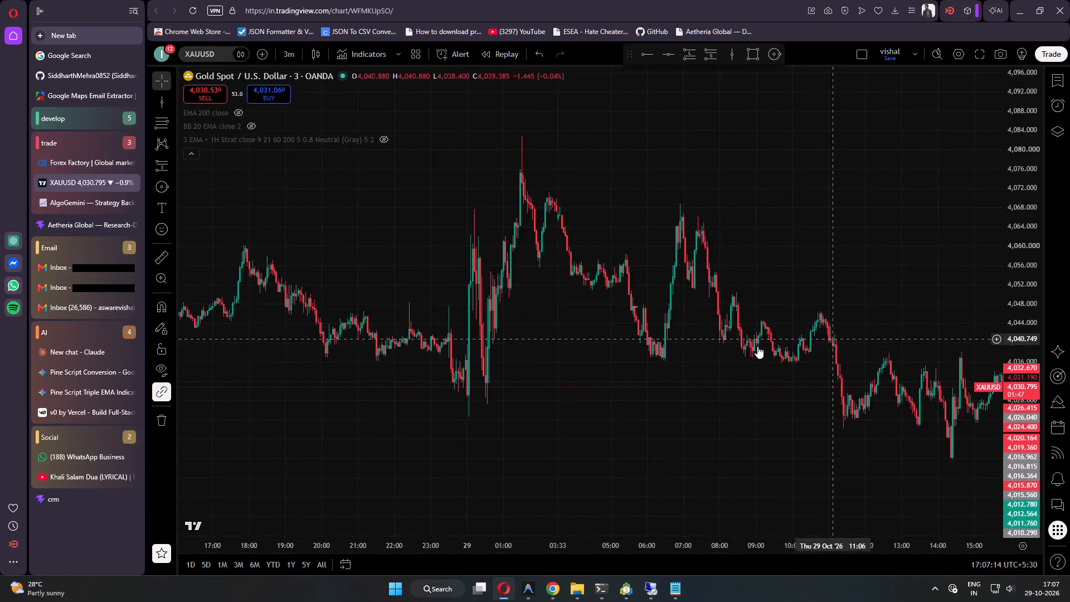
left_click_drag(338, 375, 845, 365)
left_click_drag(339, 476, 540, 461)
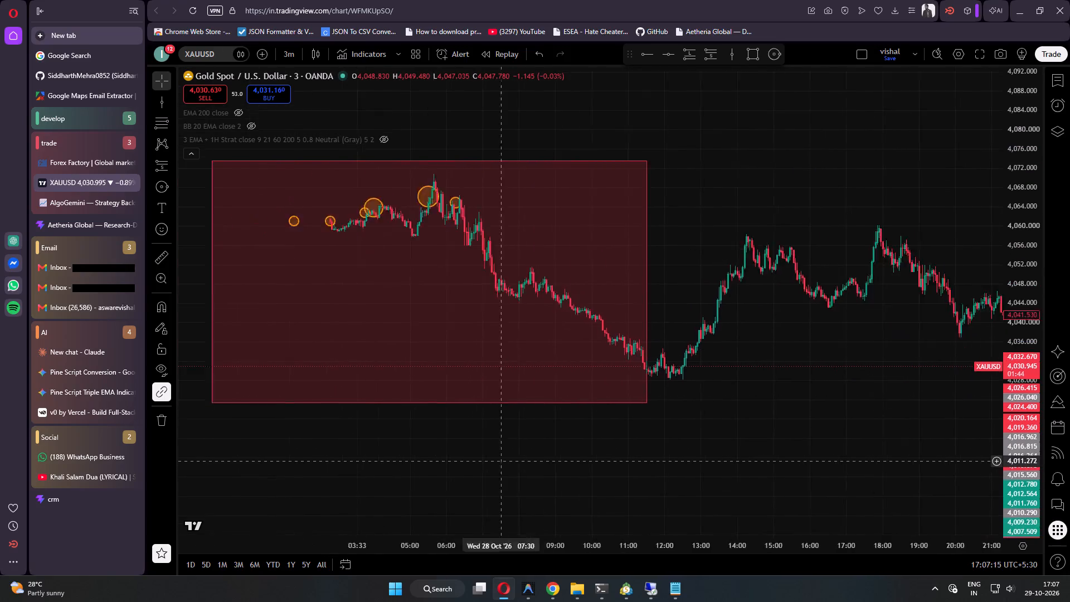
left_click_drag(540, 461, 645, 475)
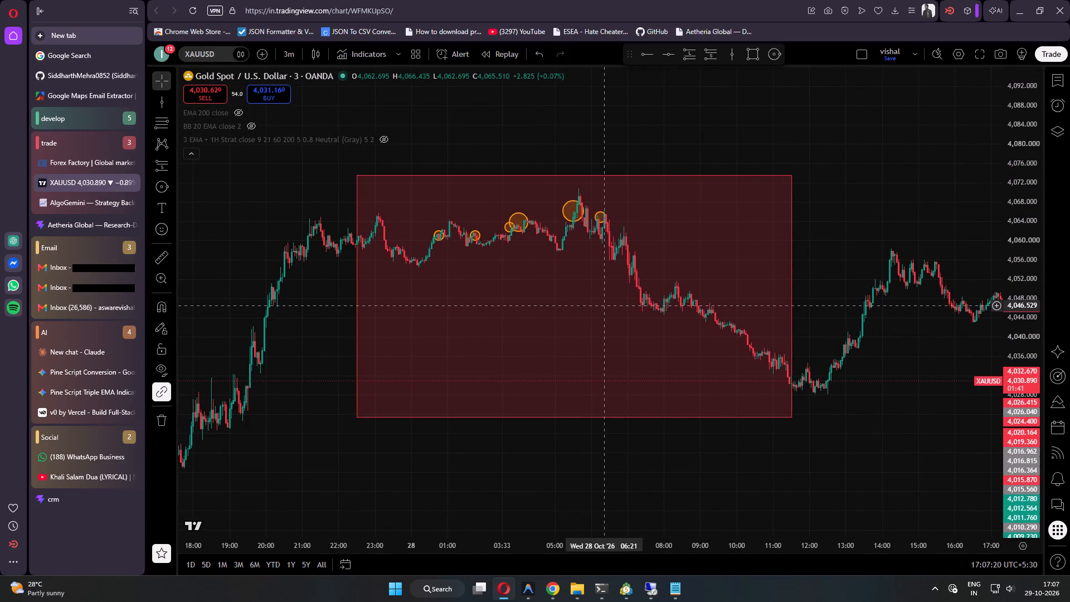
scroll(604, 305, "up", 9, "ctrl")
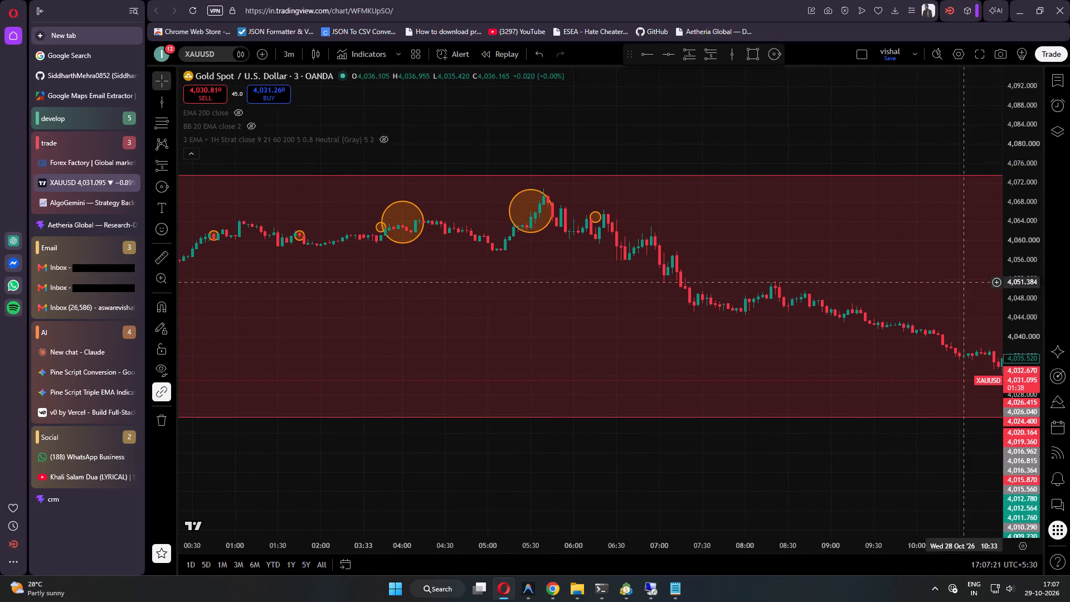
left_click_drag(1013, 328, 1016, 226)
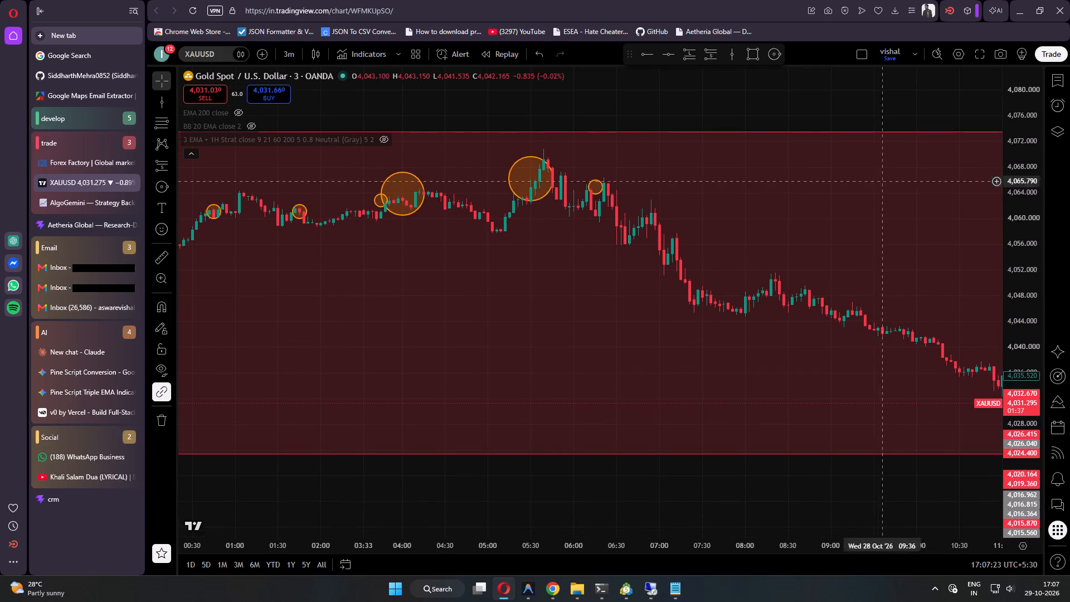
left_click_drag(798, 115, 797, 164)
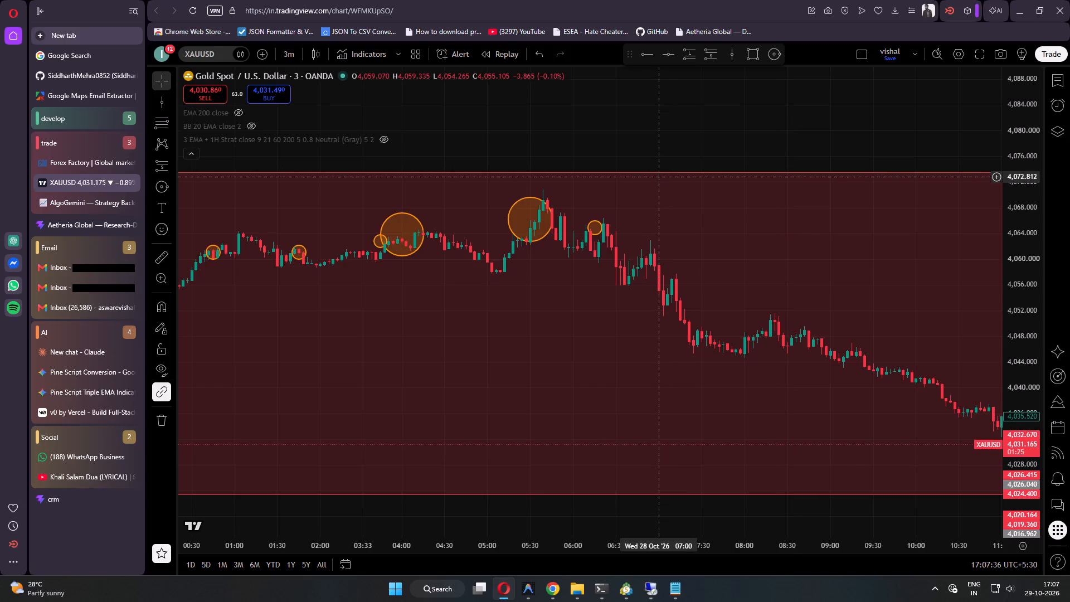
Check the 28 October short trade 105 in AlgoThlka's trade history and return to the XAUUSD chart.
left_click(80, 202)
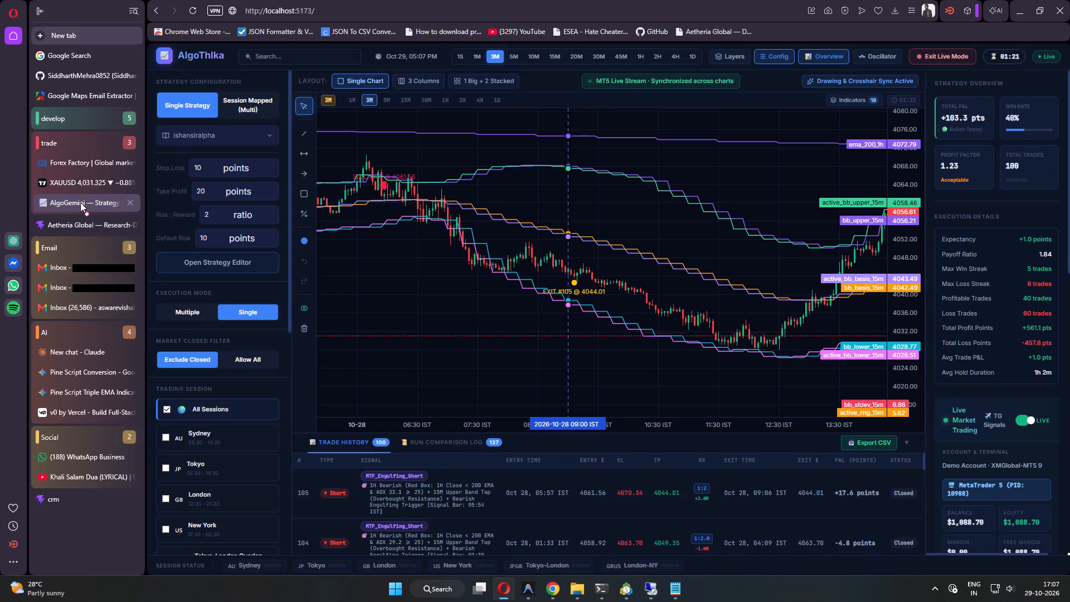
left_click(86, 179)
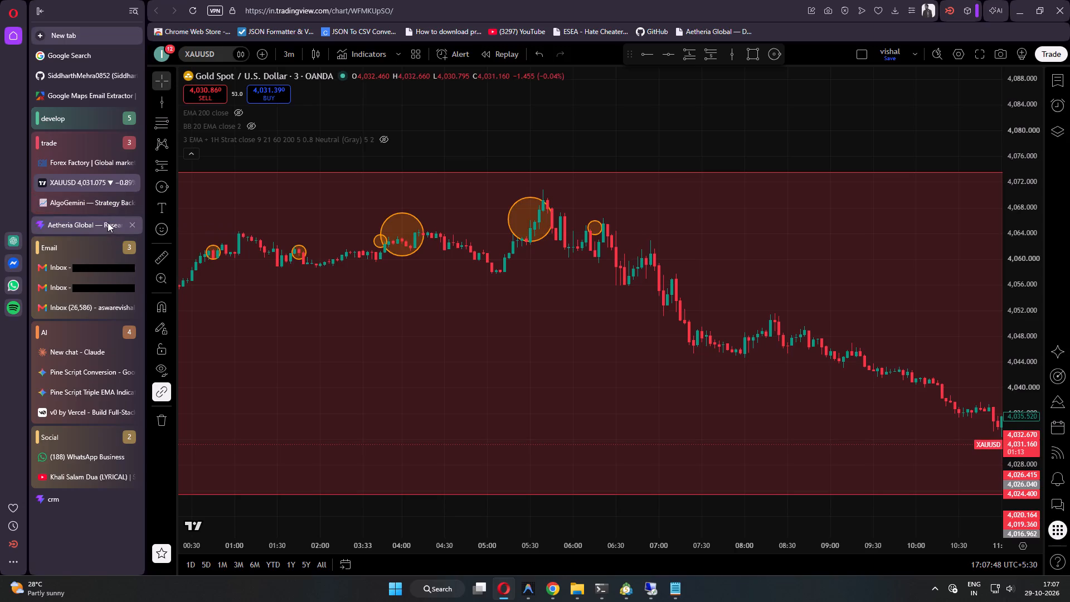
Close the Google Search page and return to the XAUUSD chart.
left_click(76, 59)
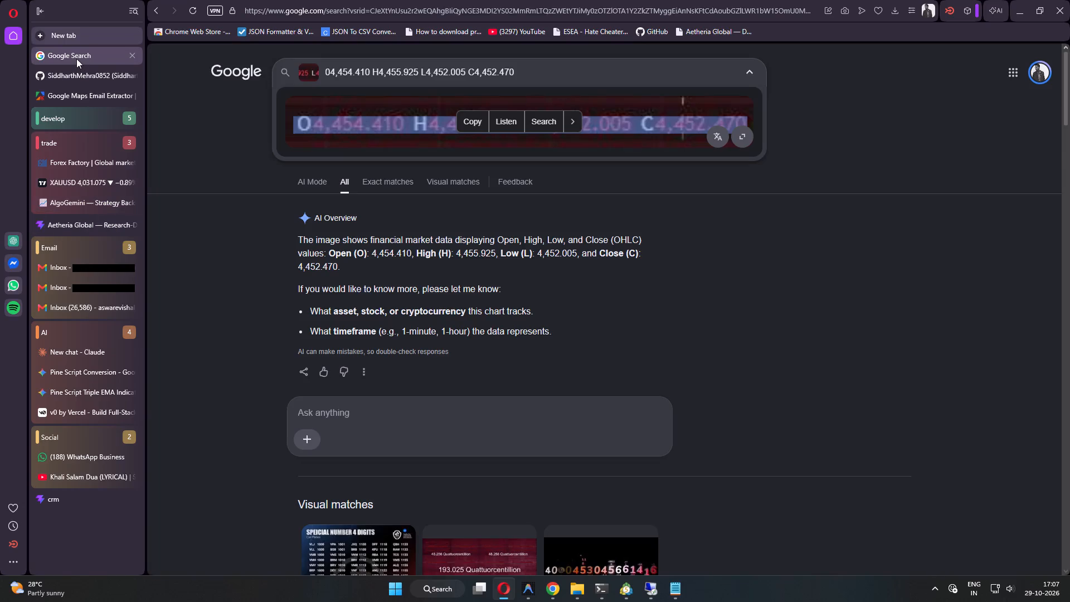
middle_click(76, 59)
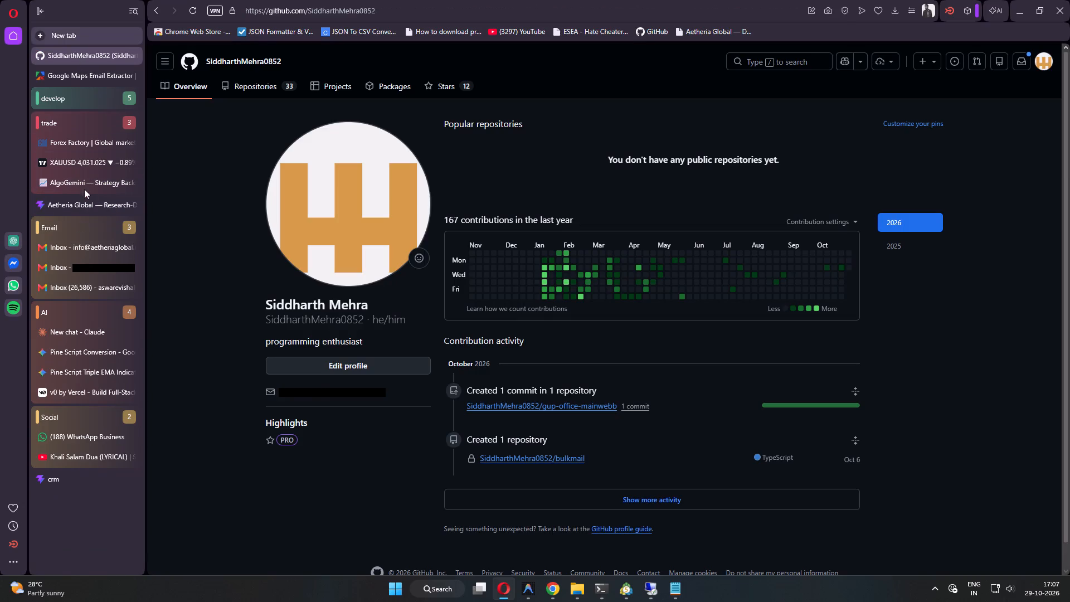
left_click(89, 175)
left_click(94, 162)
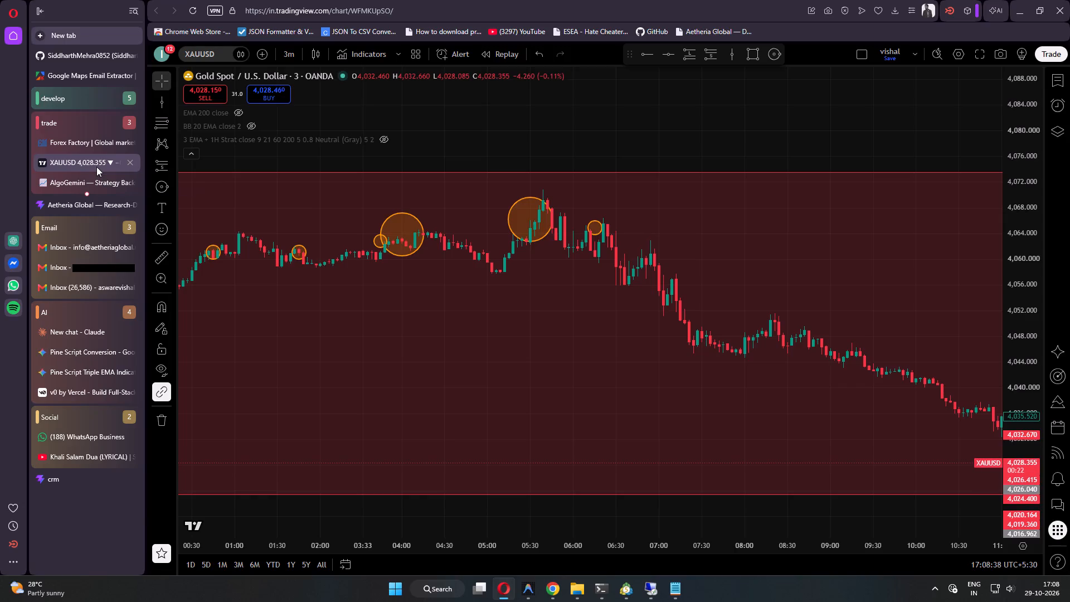
Look up trade 105 in AlgoThlka and place a short position on the XAUUSD chart at 28 October 05:57, entry about 4,061.98.
left_click(102, 180)
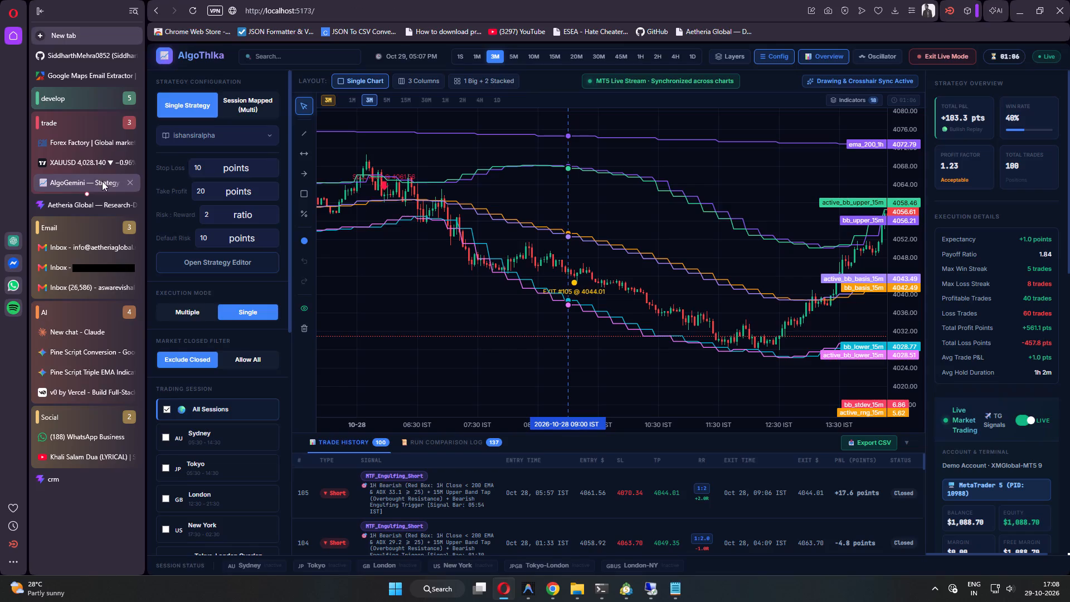
scroll(405, 479, "up", 6)
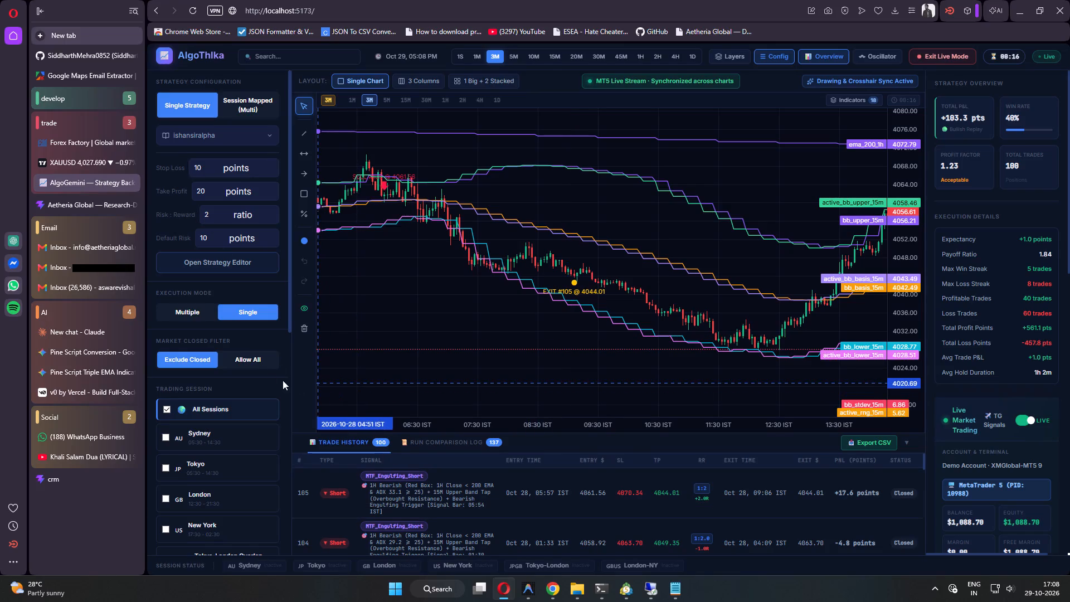
left_click(80, 158)
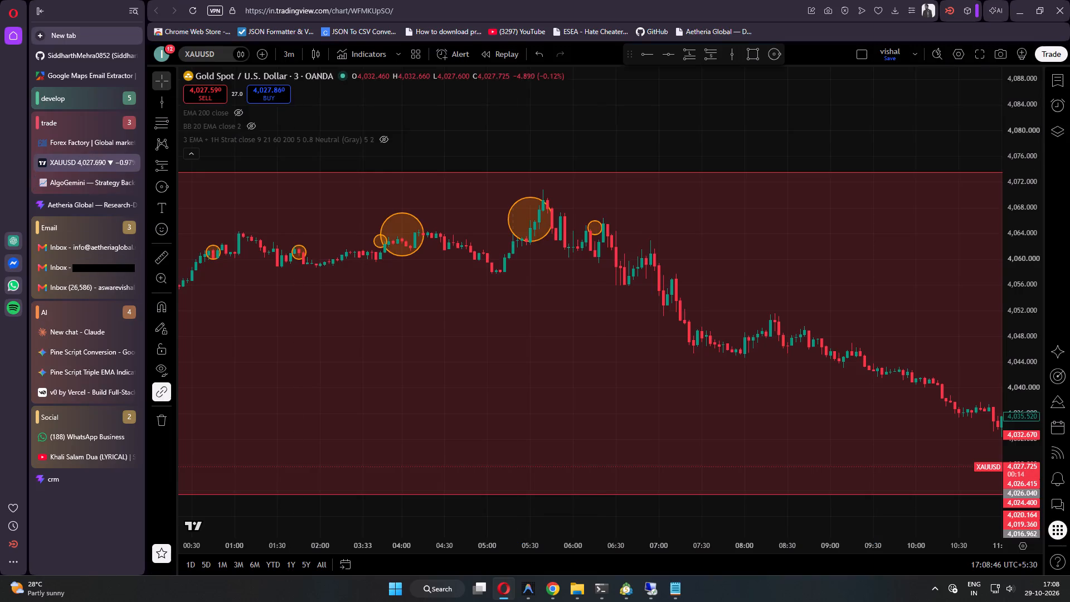
left_click(707, 58)
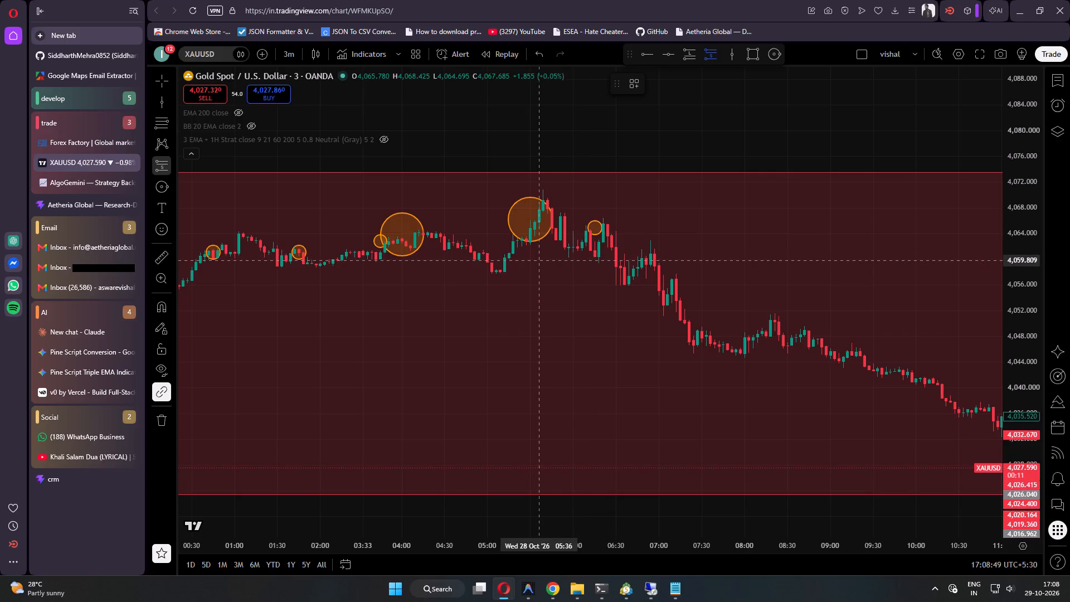
left_click(570, 246)
left_click(520, 300)
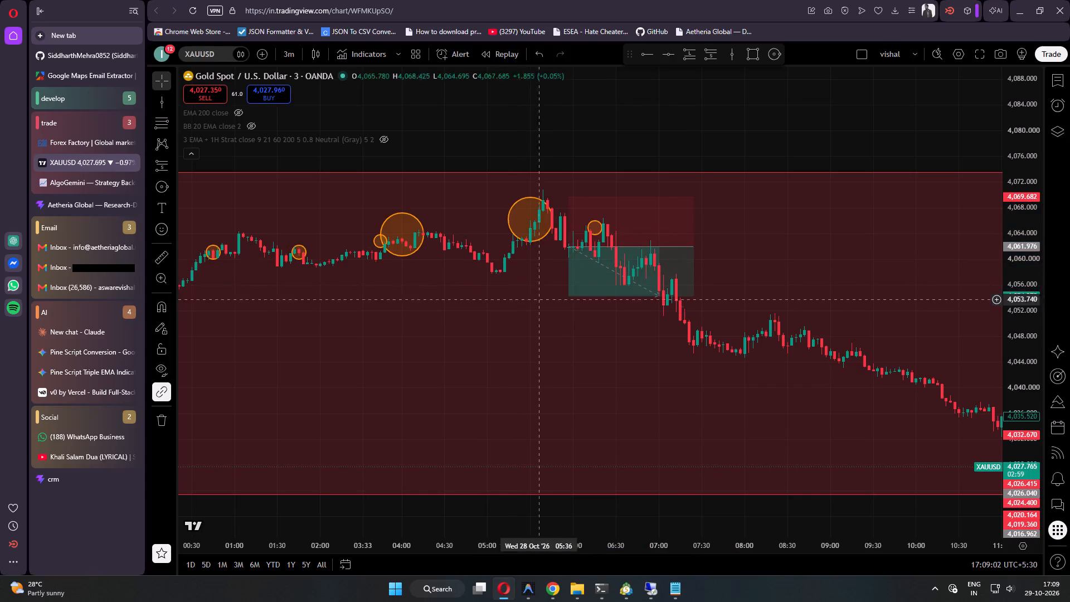
Look up trade 104 in AlgoThlka and place a short position on the XAUUSD chart at 28 October 01:33, entry about 4,060.16.
left_click(66, 185)
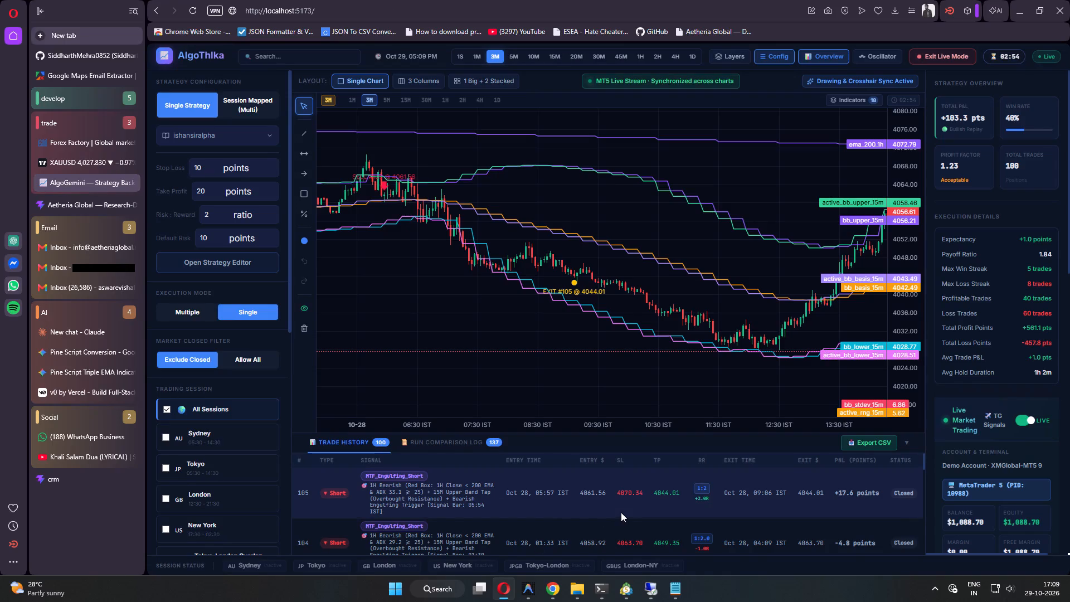
scroll(621, 512, "down", 1)
left_click(80, 157)
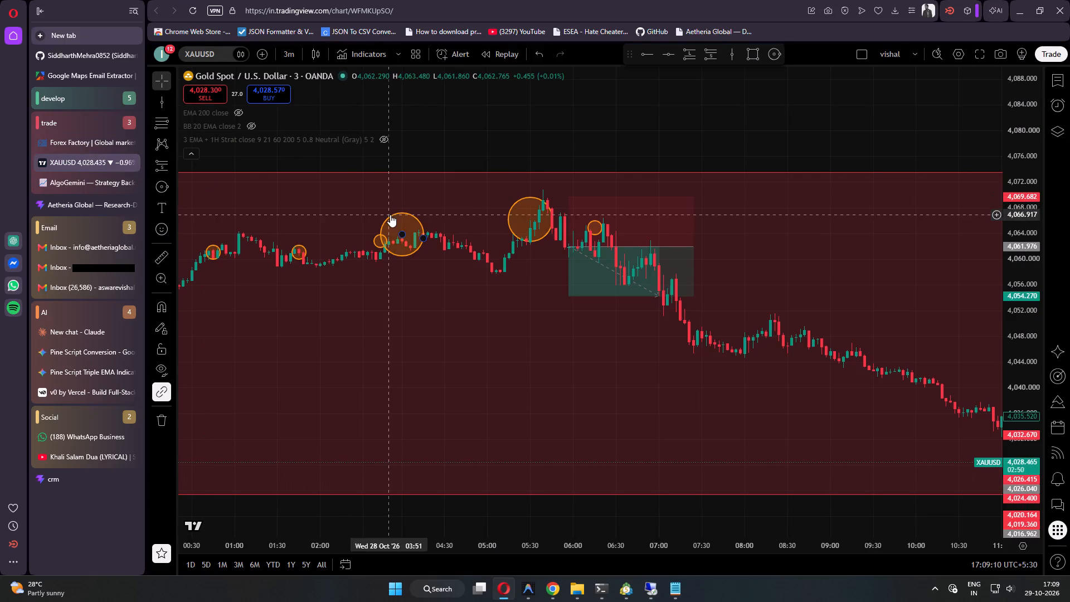
left_click(708, 54)
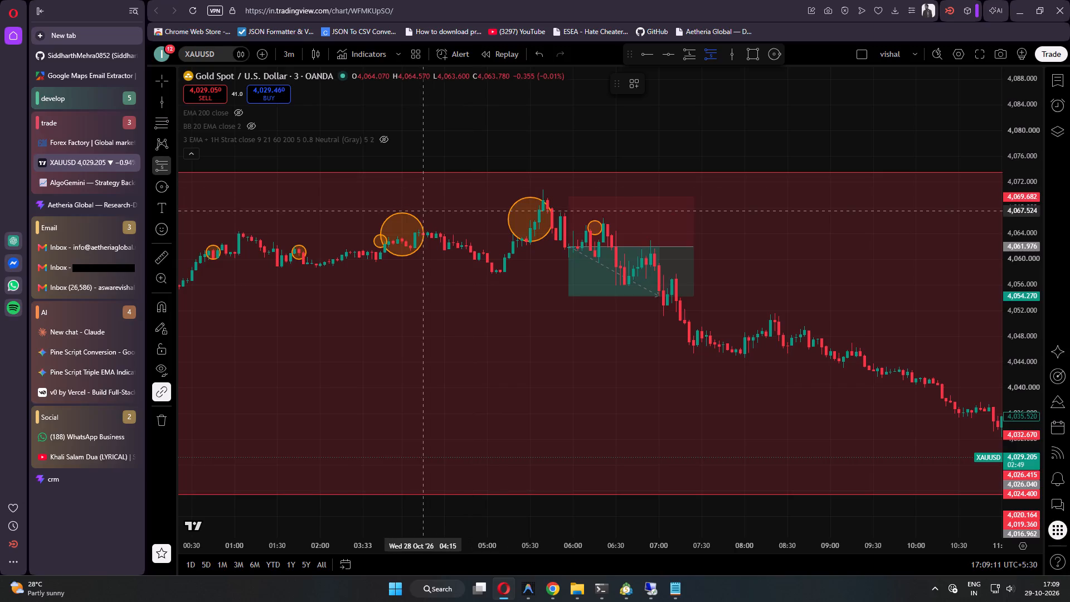
left_click(283, 258)
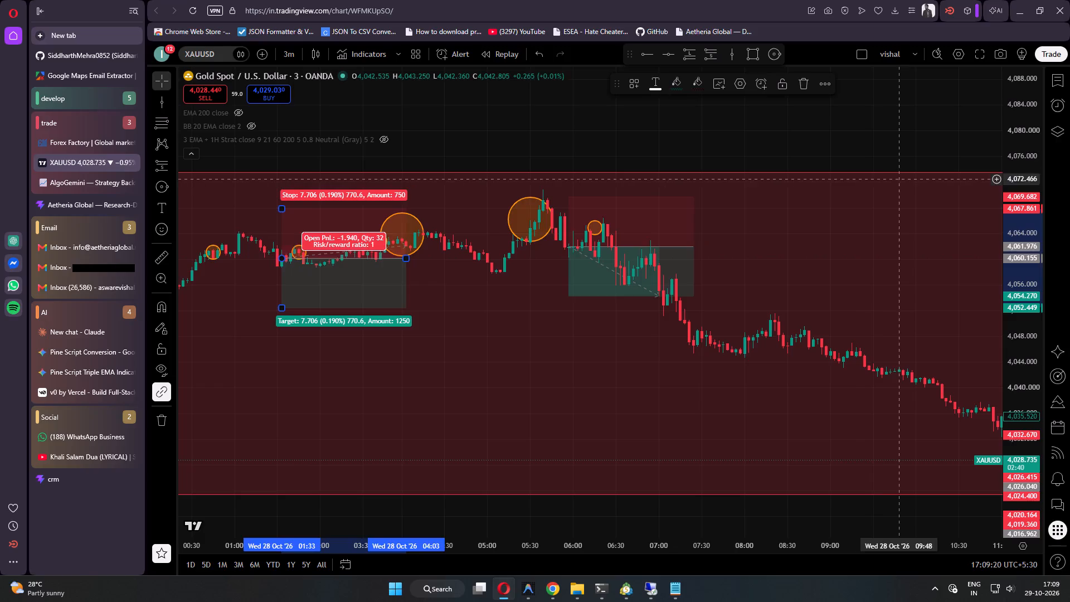
left_click(853, 251)
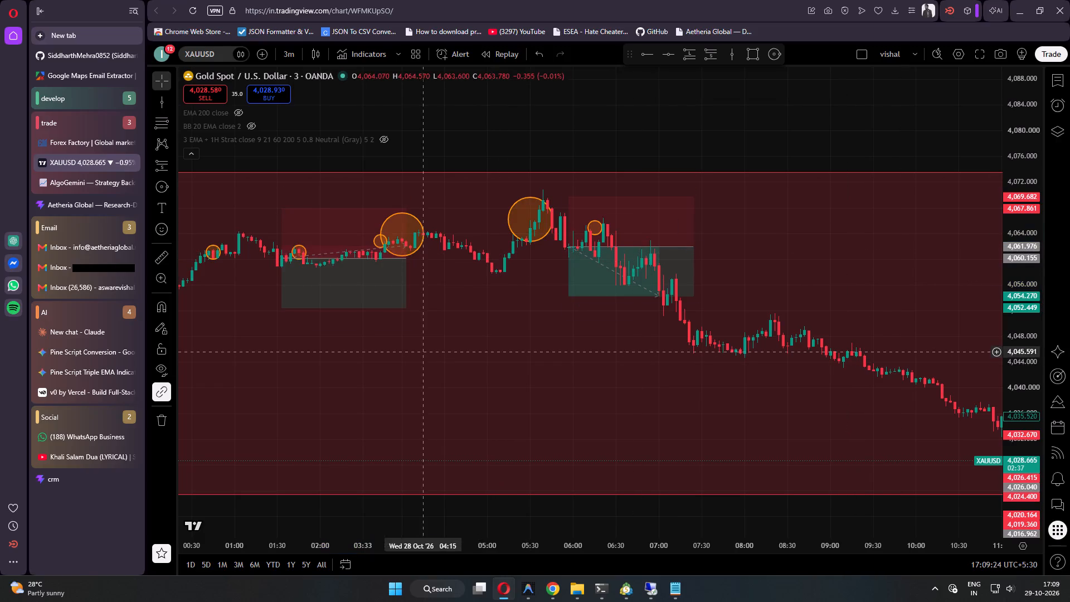
Look up trade 103 in AlgoThlka and delete the smaller of the two overlapping short positions starting near 26 October 17:27 on the XAUUSD chart.
left_click(85, 180)
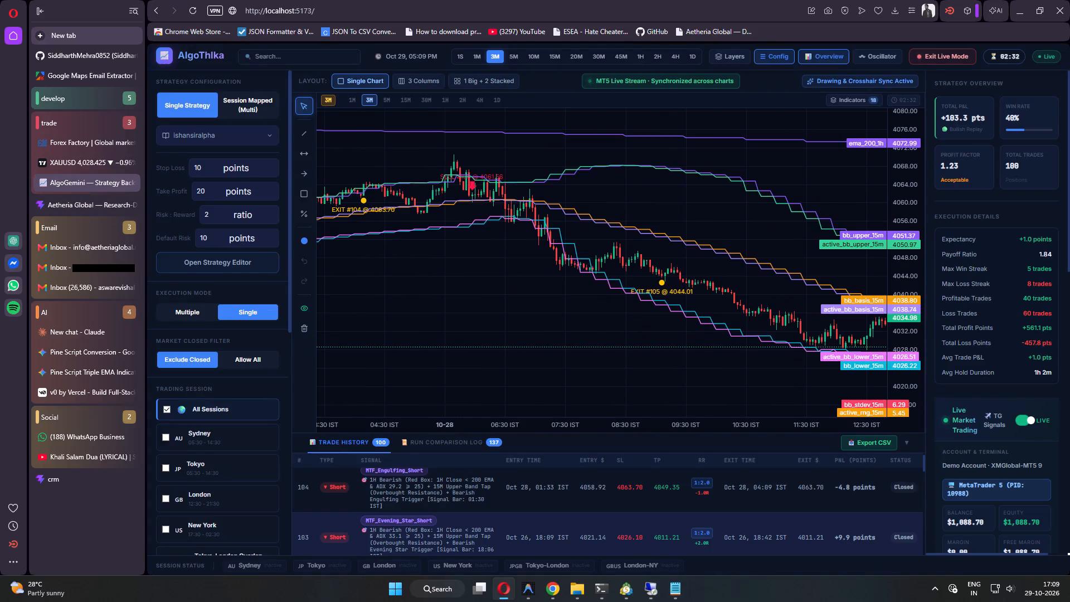
left_click(85, 161)
left_click_drag(293, 415, 846, 358)
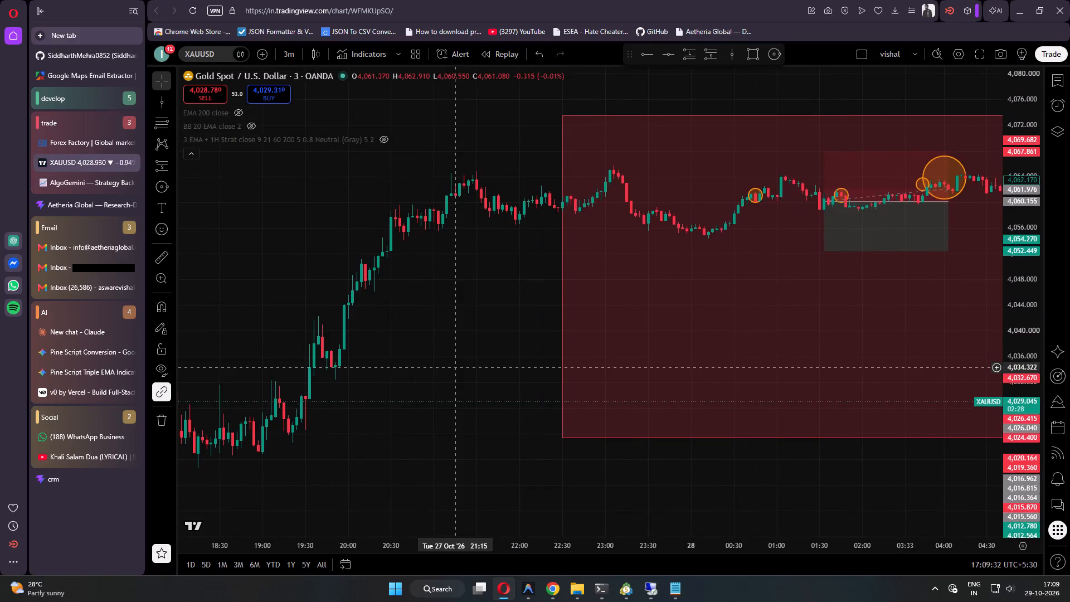
left_click_drag(456, 367, 938, 313)
left_click_drag(439, 389, 757, 77)
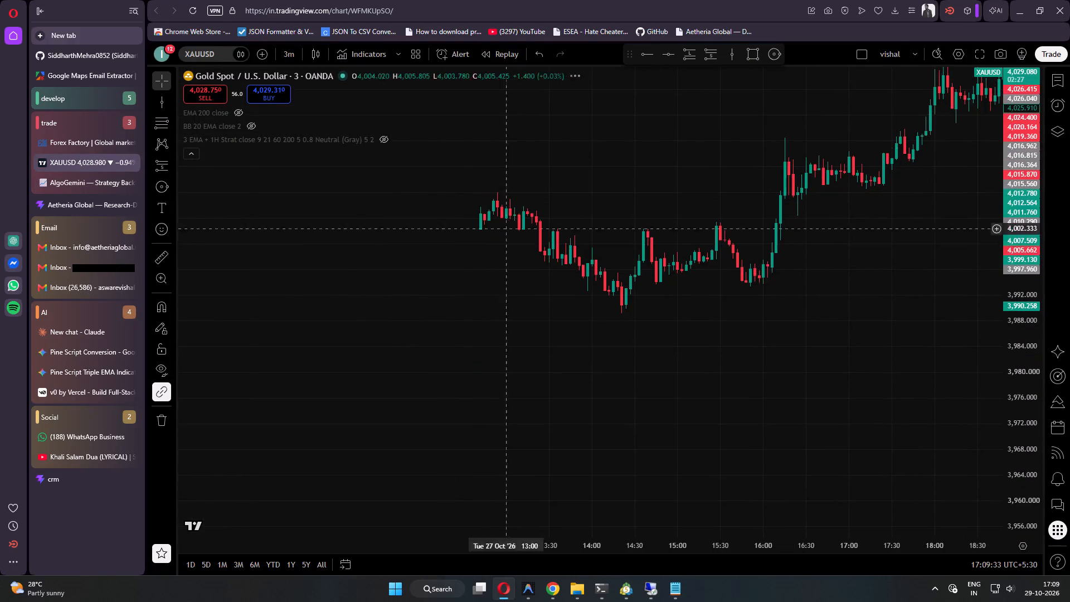
left_click_drag(401, 262, 946, 431)
left_click_drag(459, 345, 986, 278)
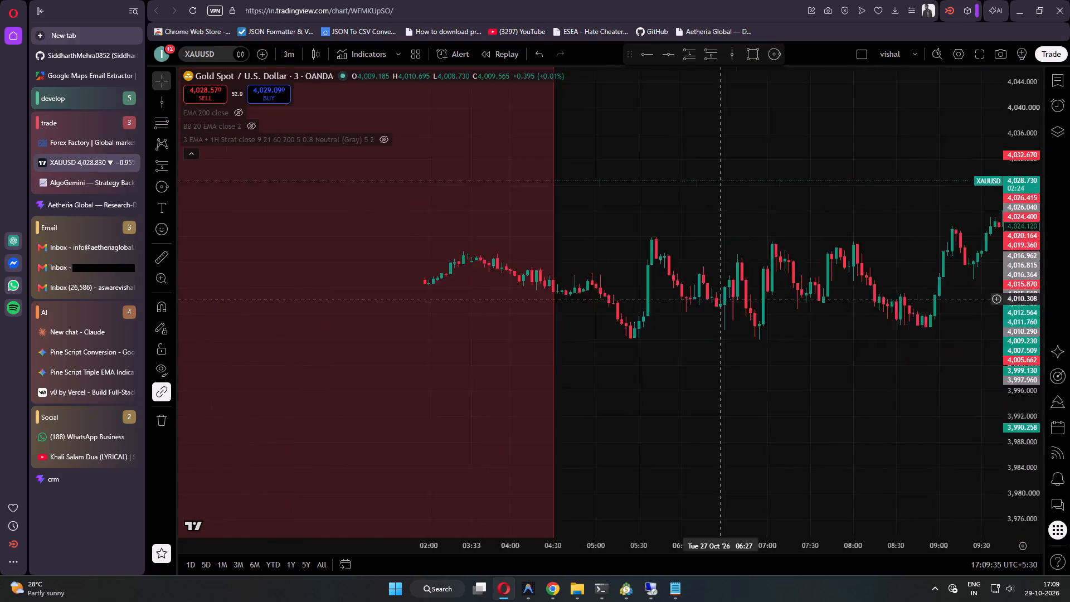
left_click_drag(986, 278, 1019, 271)
left_click_drag(366, 354, 805, 299)
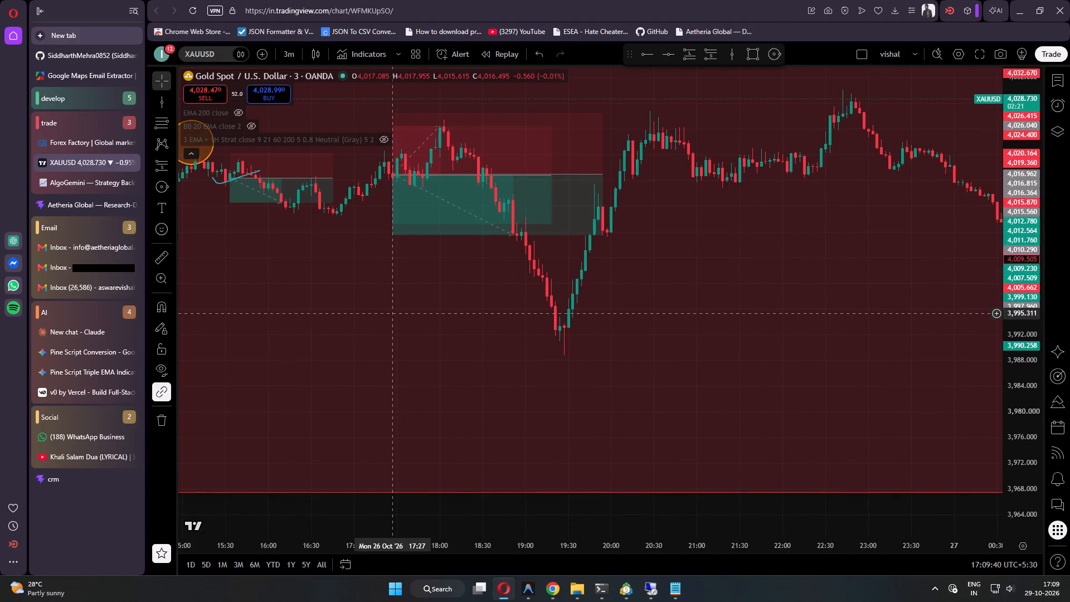
scroll(391, 313, "down", 9, "ctrl")
left_click_drag(391, 313, 543, 378)
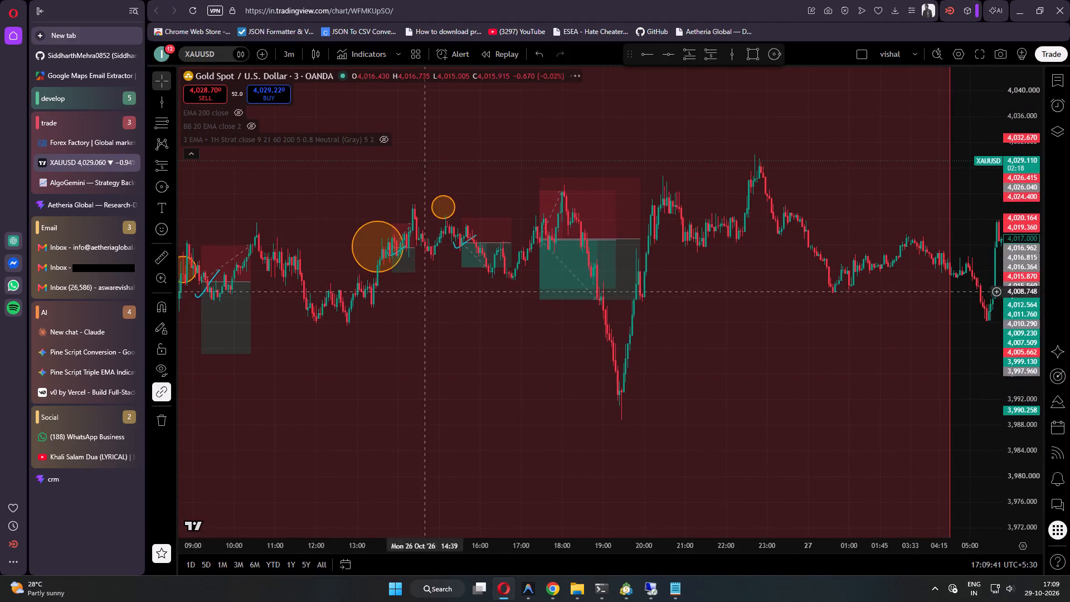
left_click(96, 188)
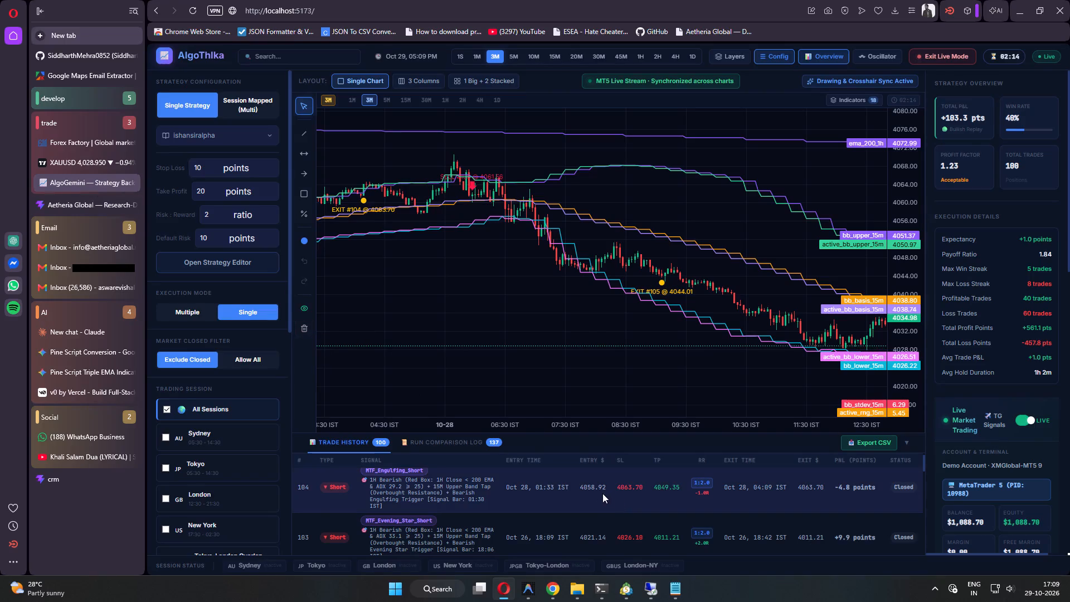
left_click(94, 168)
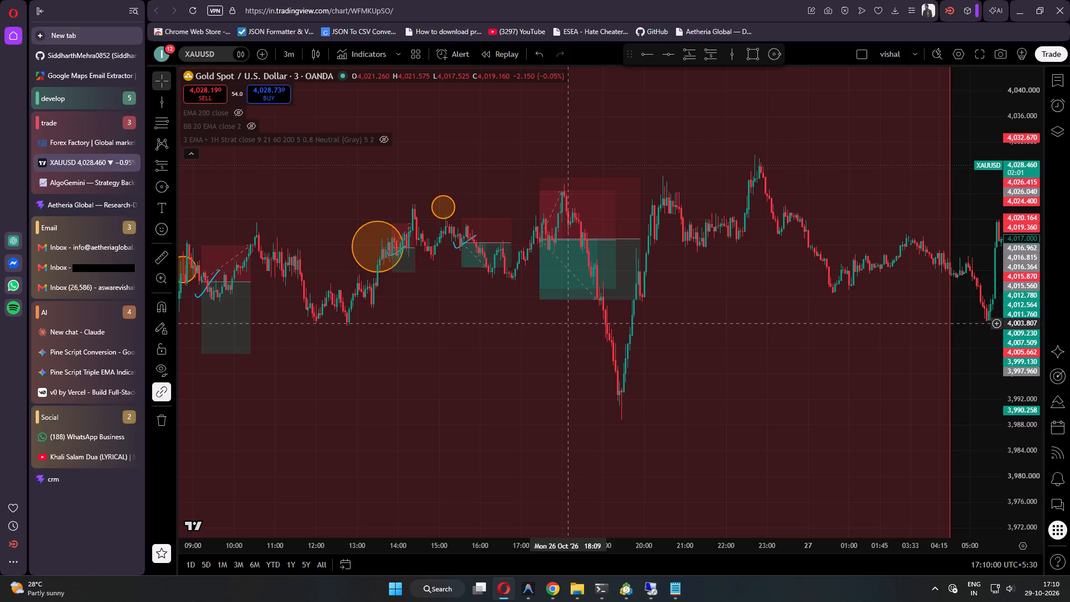
left_click(607, 278)
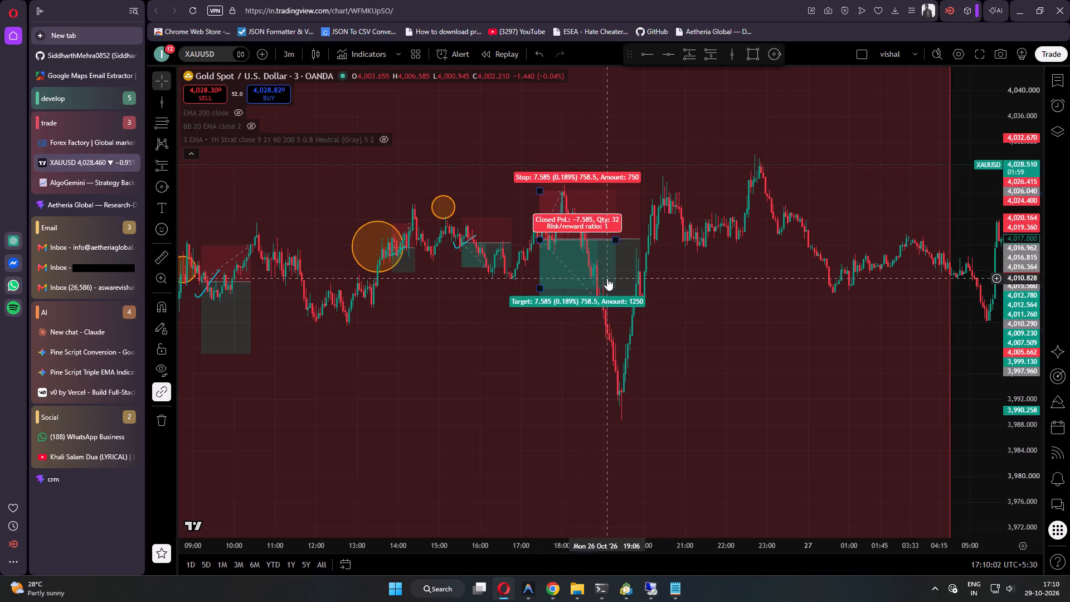
left_click(802, 84)
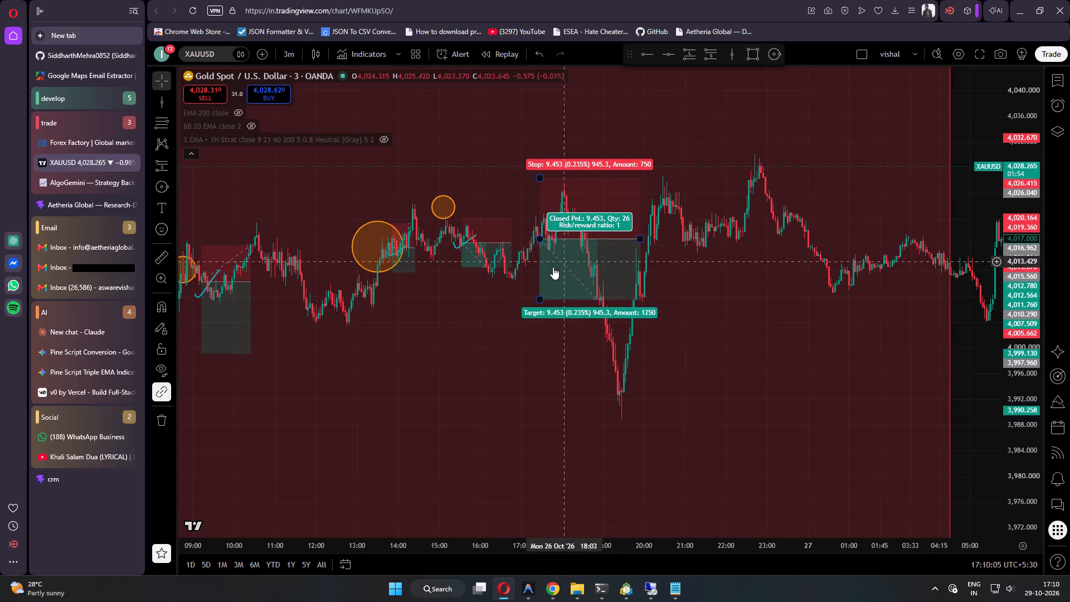
Move the 26 October short position on the XAUUSD chart so it starts at about 18:09 with entry about 4,019.65.
left_click_drag(539, 270, 548, 269)
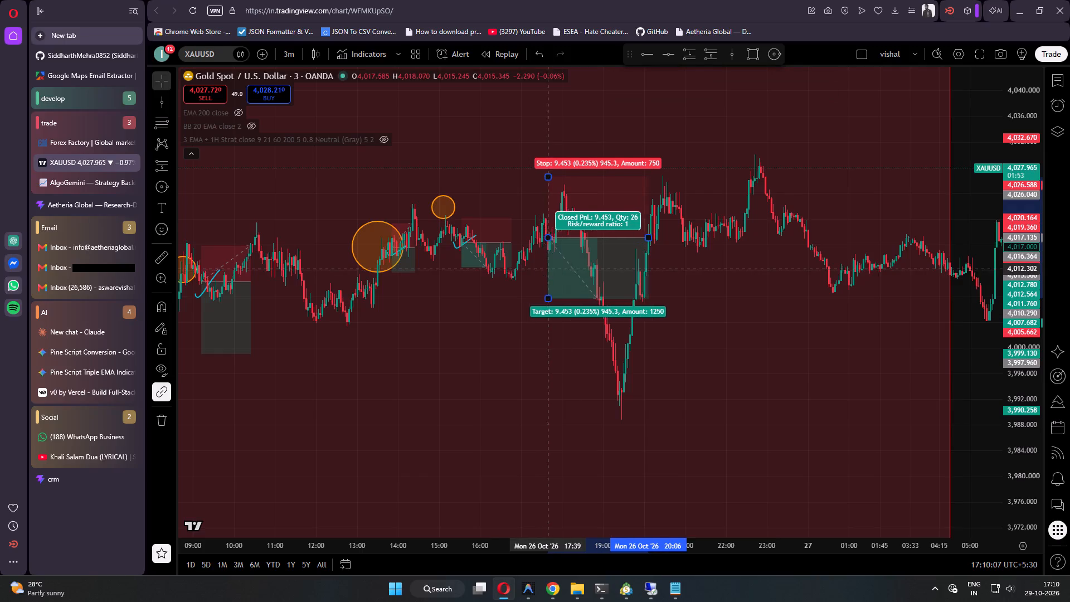
left_click_drag(548, 269, 563, 265)
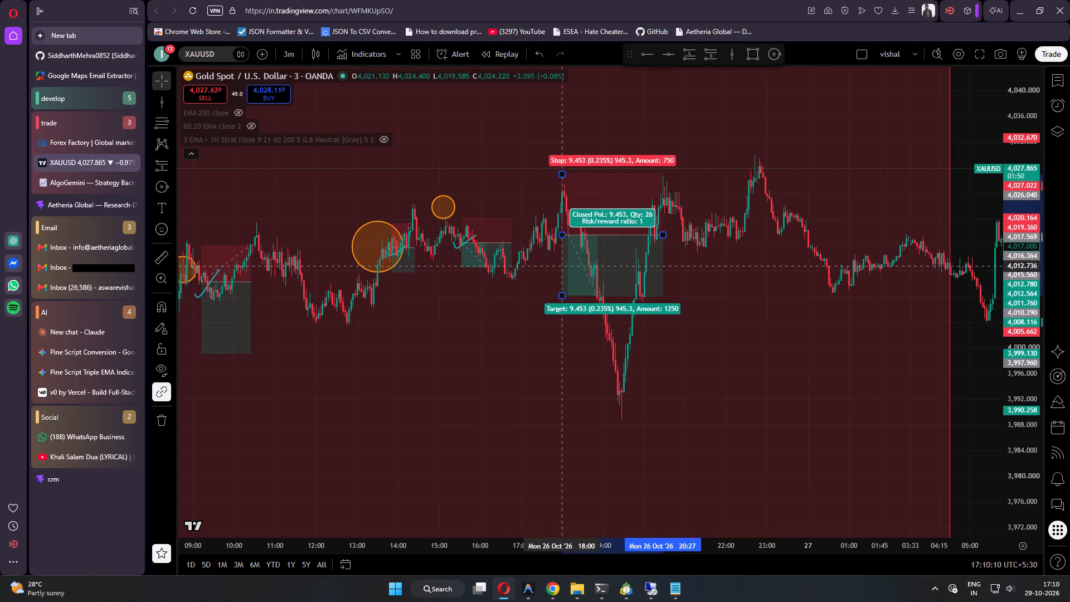
left_click_drag(563, 265, 568, 263)
left_click_drag(568, 263, 567, 253)
left_click(577, 332)
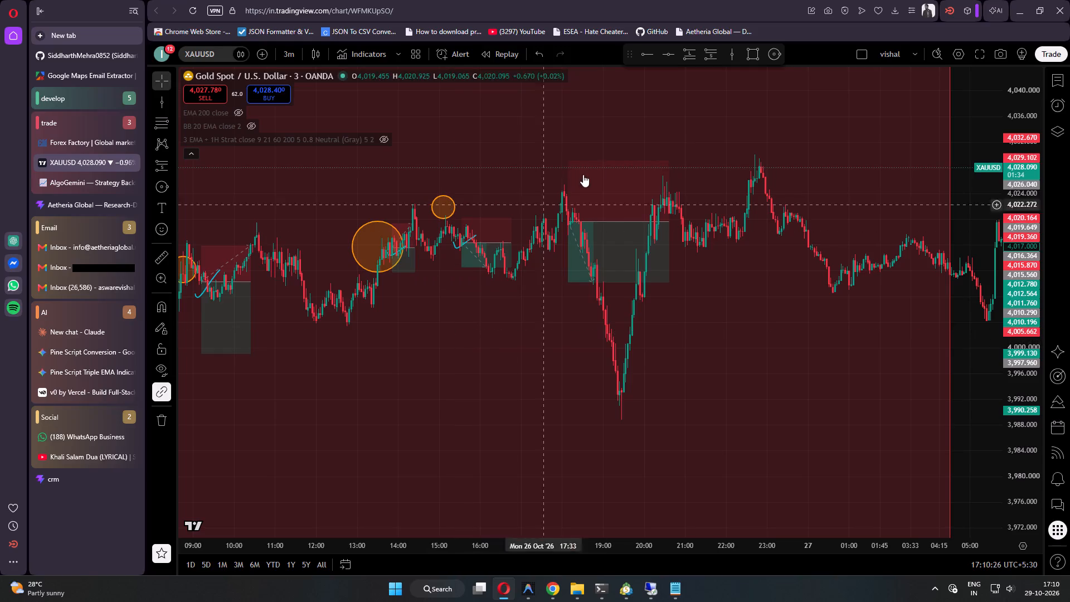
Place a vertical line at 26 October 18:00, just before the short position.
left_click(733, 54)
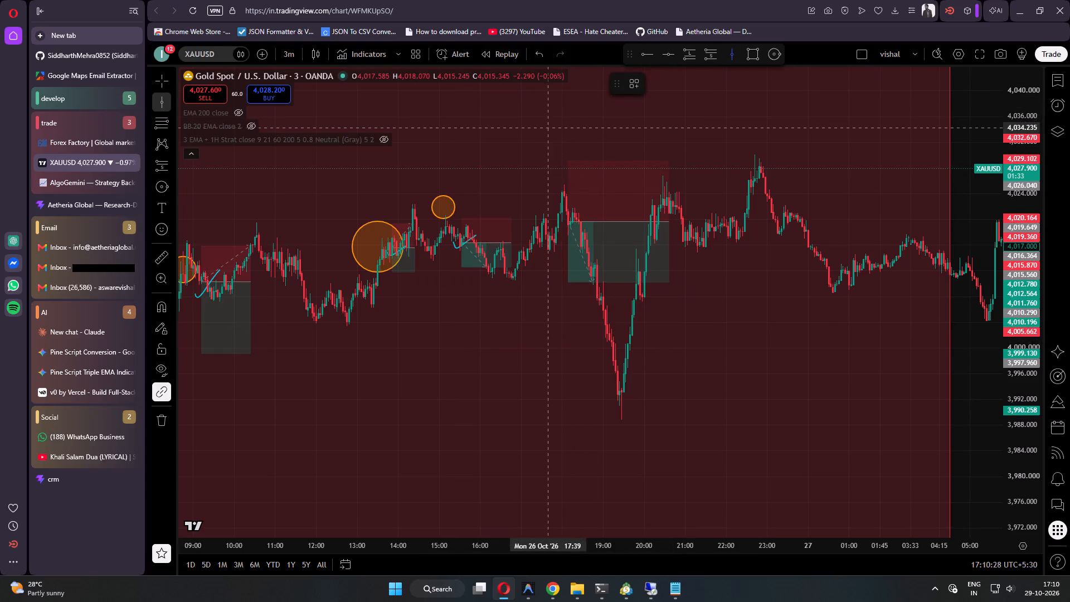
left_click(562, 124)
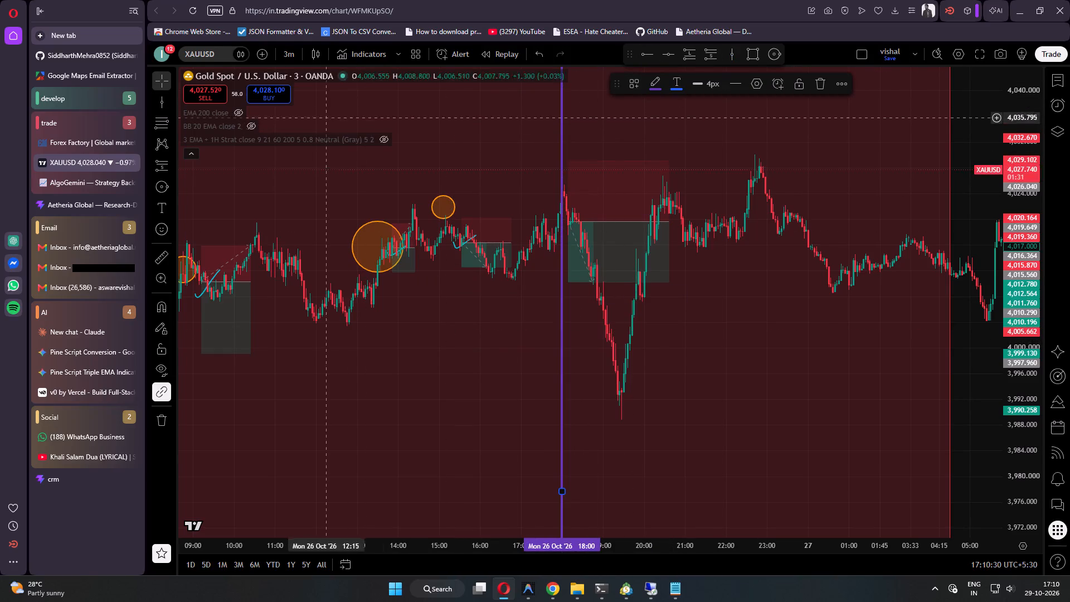
Switch the XAUUSD chart to 15 minutes and move the vertical line to 26 October 17:15.
left_click(301, 54)
left_click(291, 54)
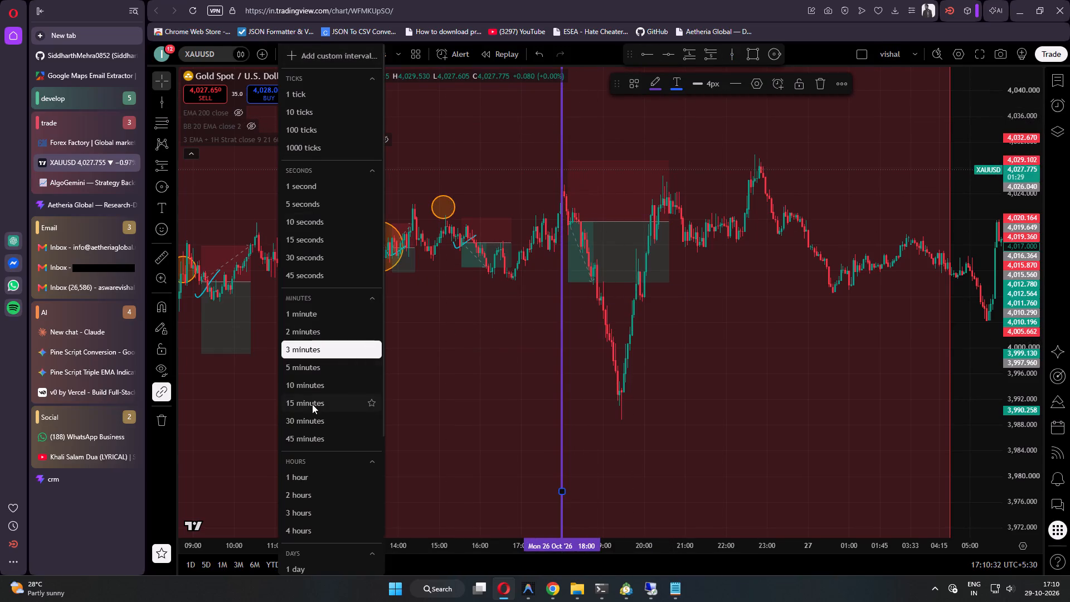
left_click(312, 404)
left_click_drag(755, 408, 246, 408)
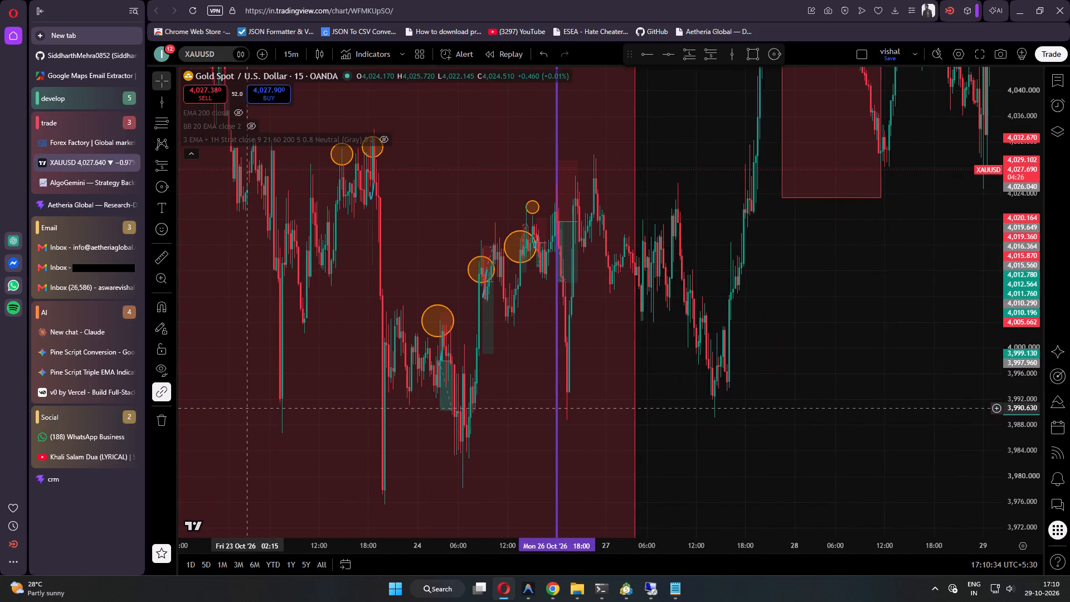
left_click_drag(1025, 314, 1025, 375)
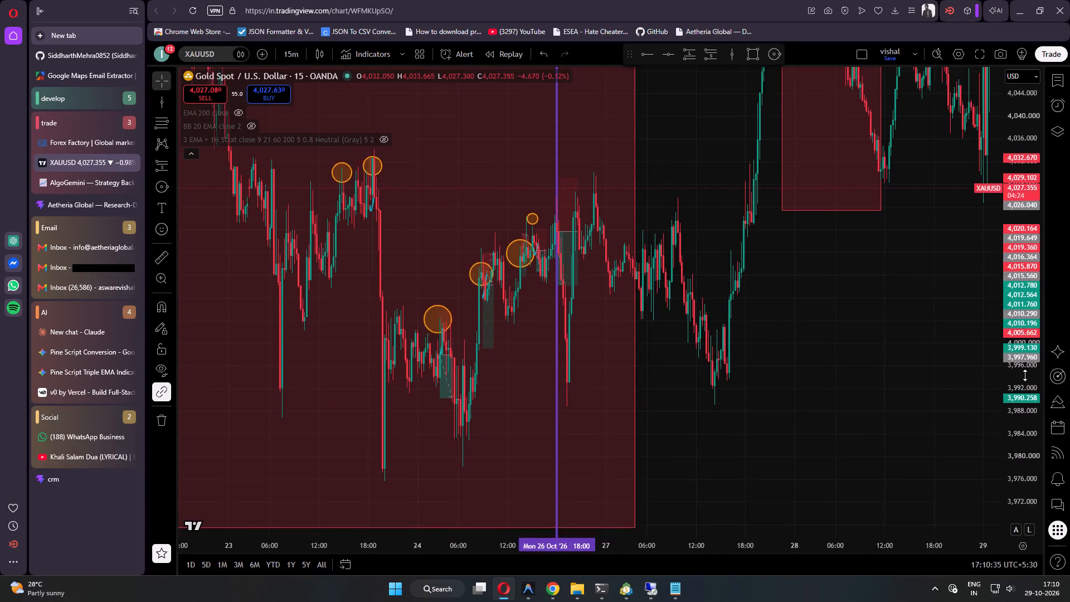
left_click_drag(1025, 375, 1025, 377)
scroll(624, 414, "up", 8)
left_click_drag(456, 418, 889, 417)
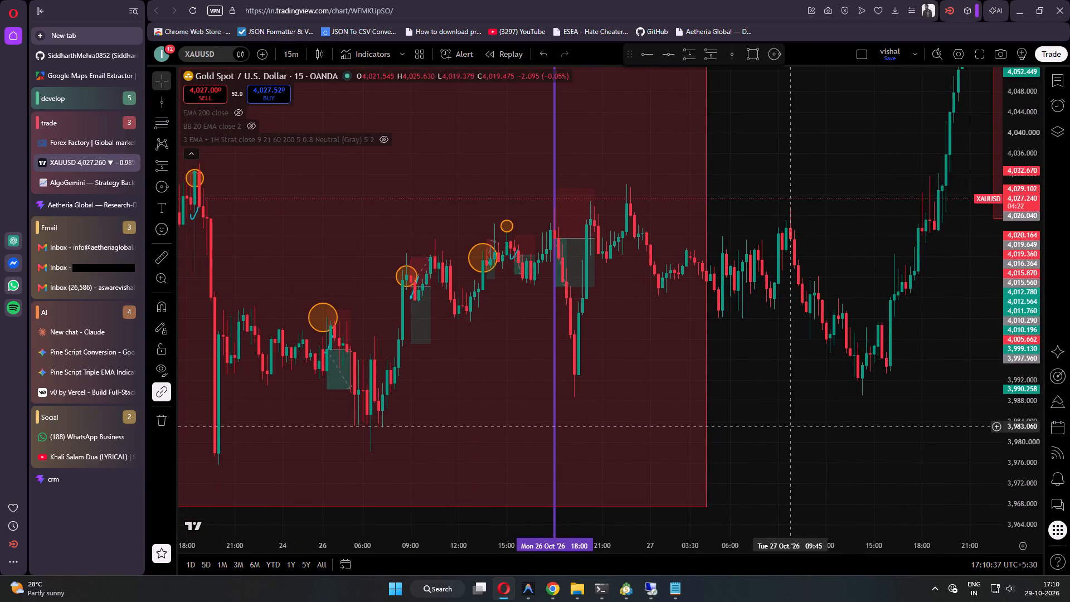
left_click_drag(556, 389, 547, 389)
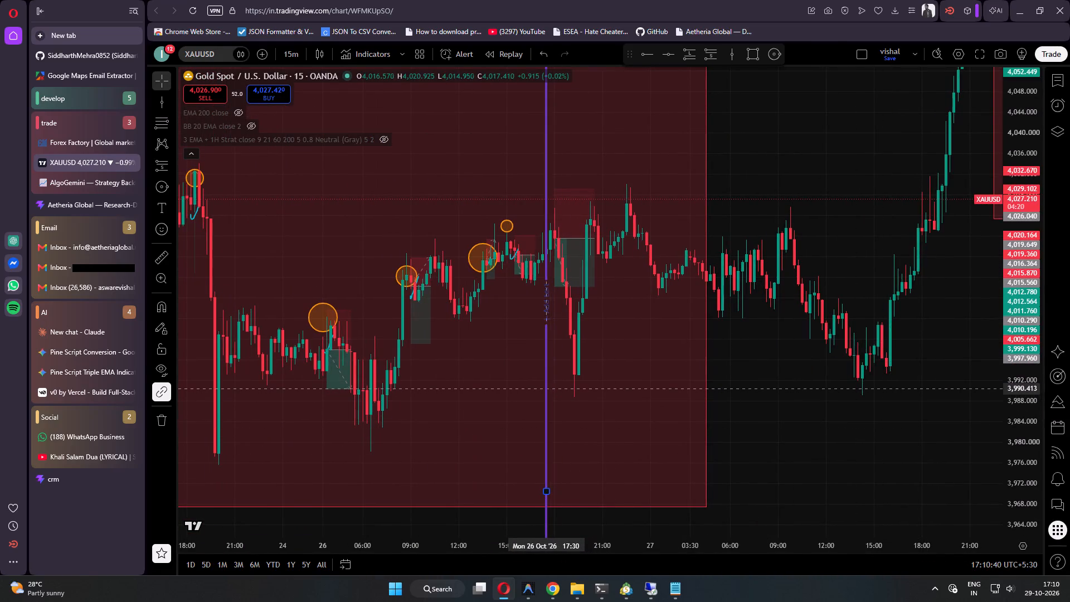
left_click_drag(547, 389, 543, 389)
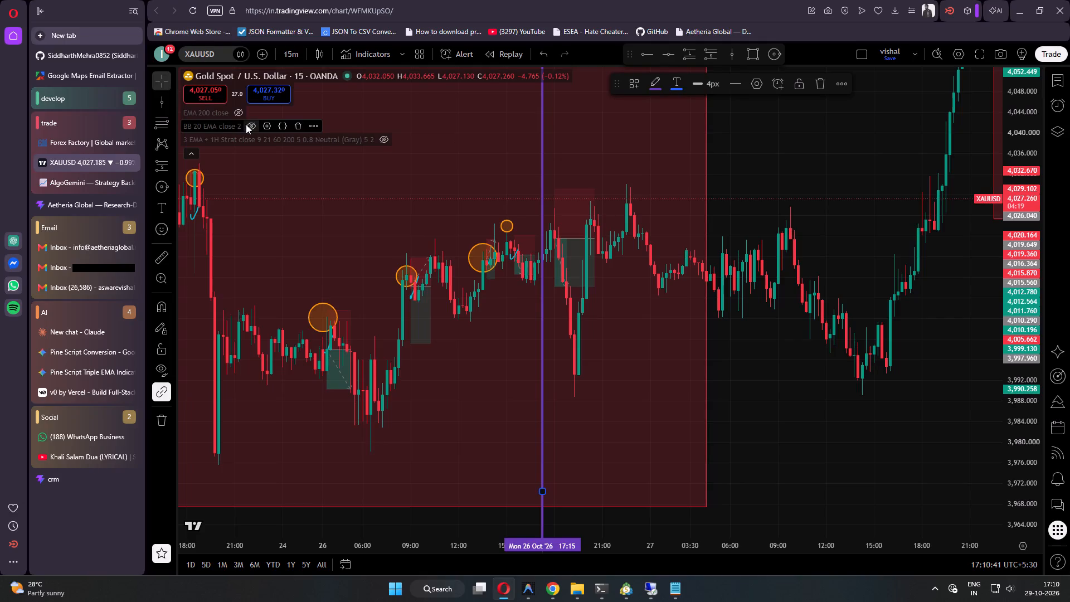
Show the BB 20 EMA bands and circle the upper-band touches at 26 October 17:30 and 18:15.
left_click(246, 124)
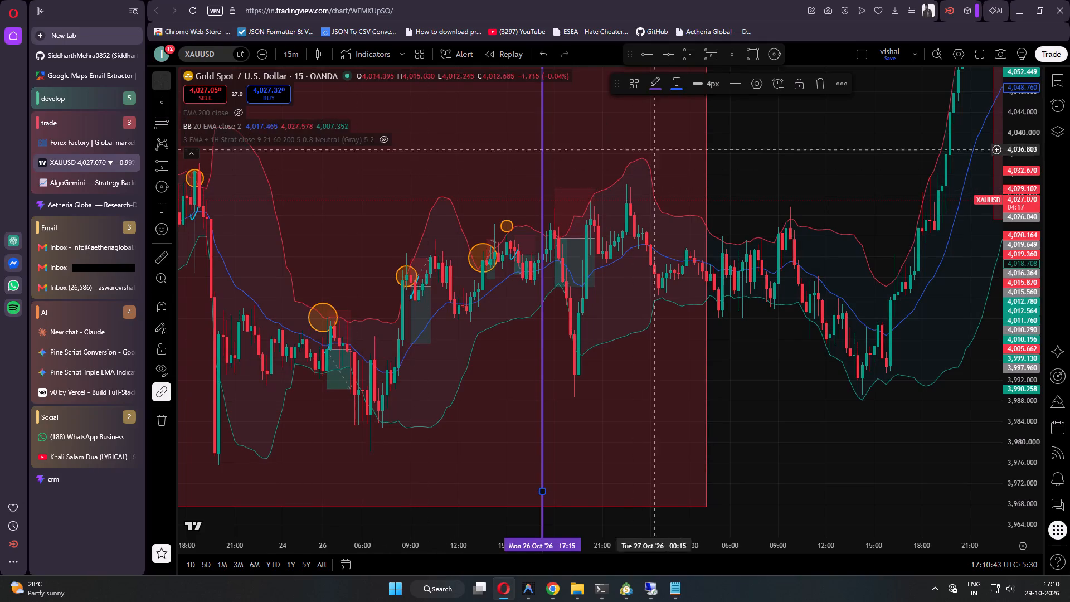
left_click(772, 58)
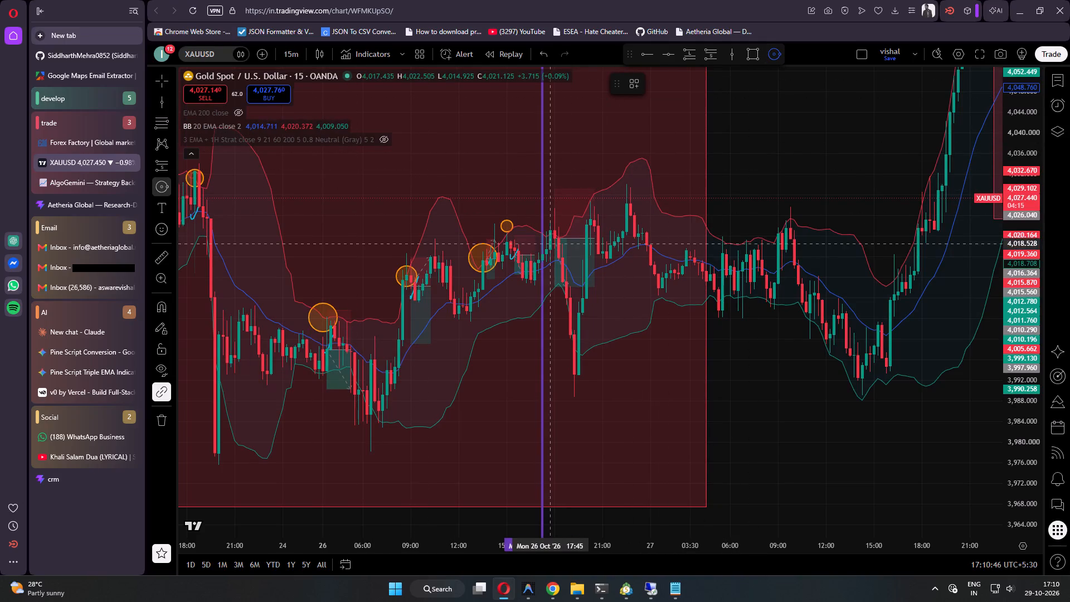
left_click(547, 235)
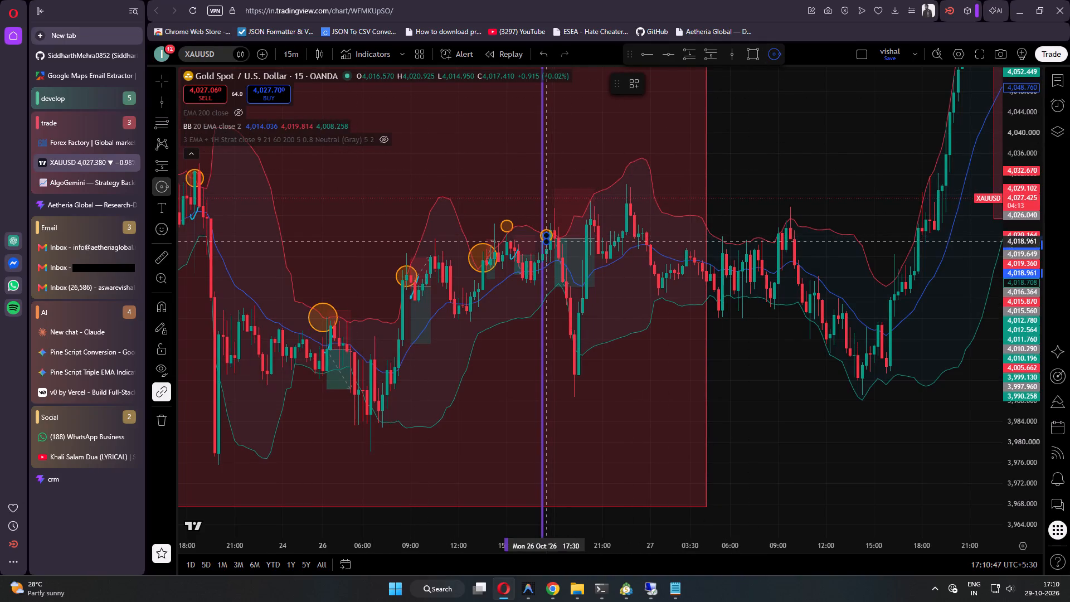
left_click(547, 241)
left_click(774, 55)
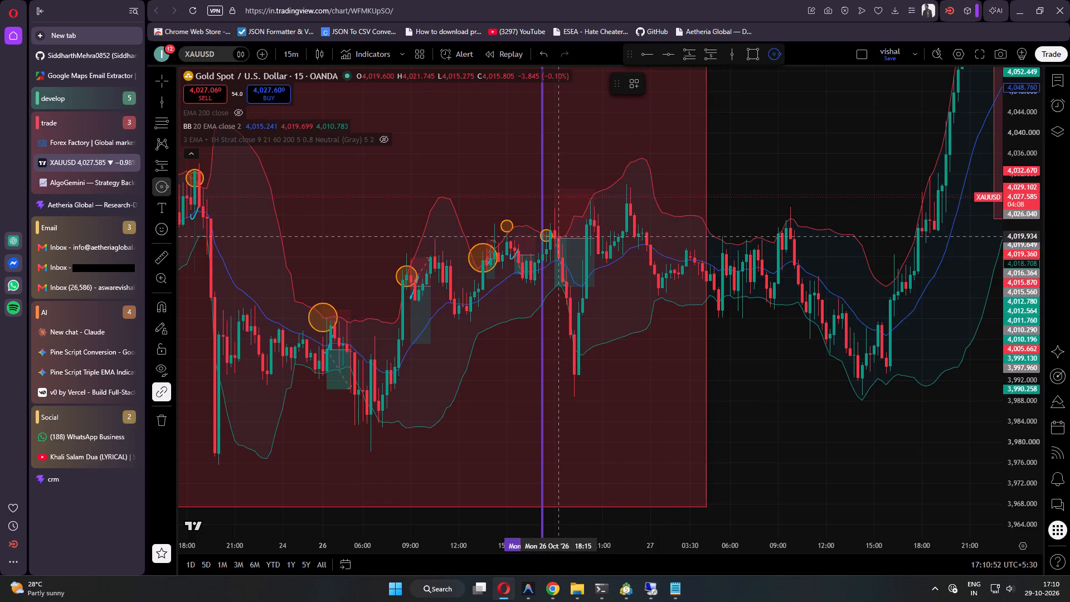
left_click(557, 236)
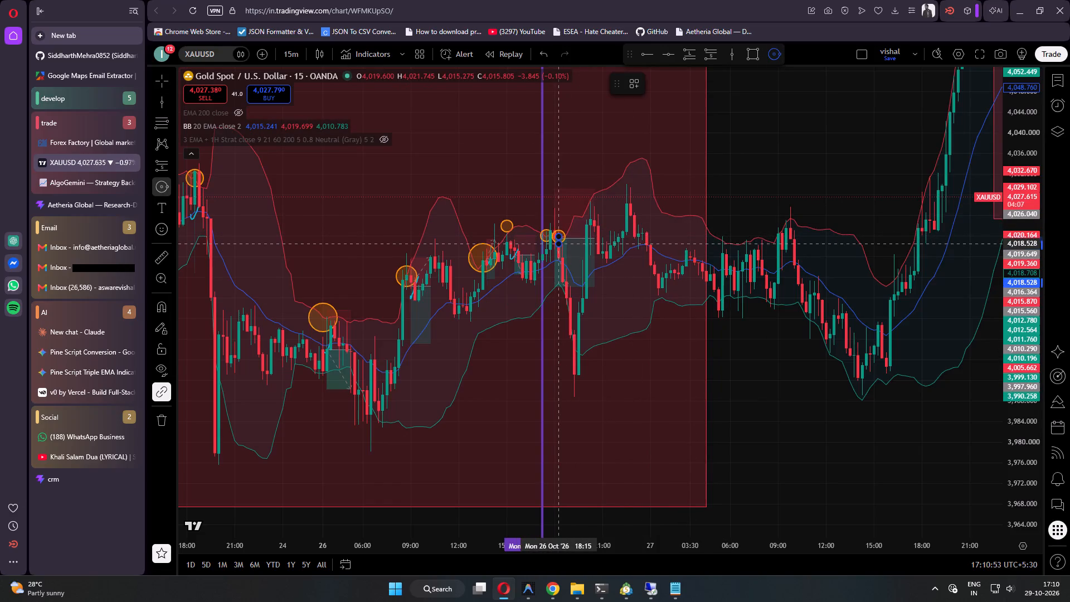
left_click(558, 244)
left_click(802, 367)
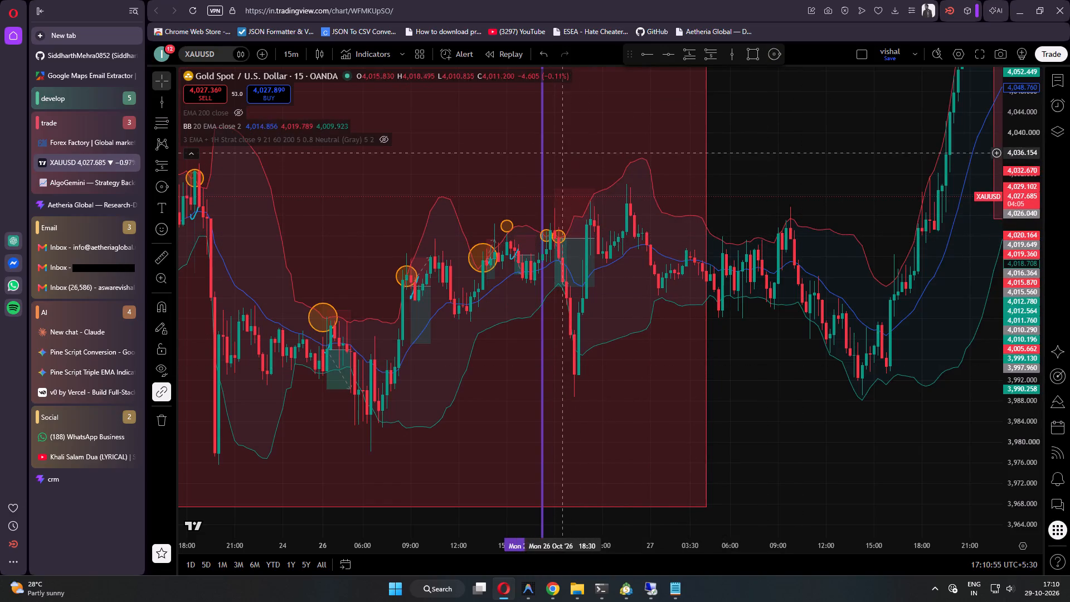
Return the chart to the 3-minute timeframe and delete the vertical line at 26 October 17:15.
left_click(542, 151)
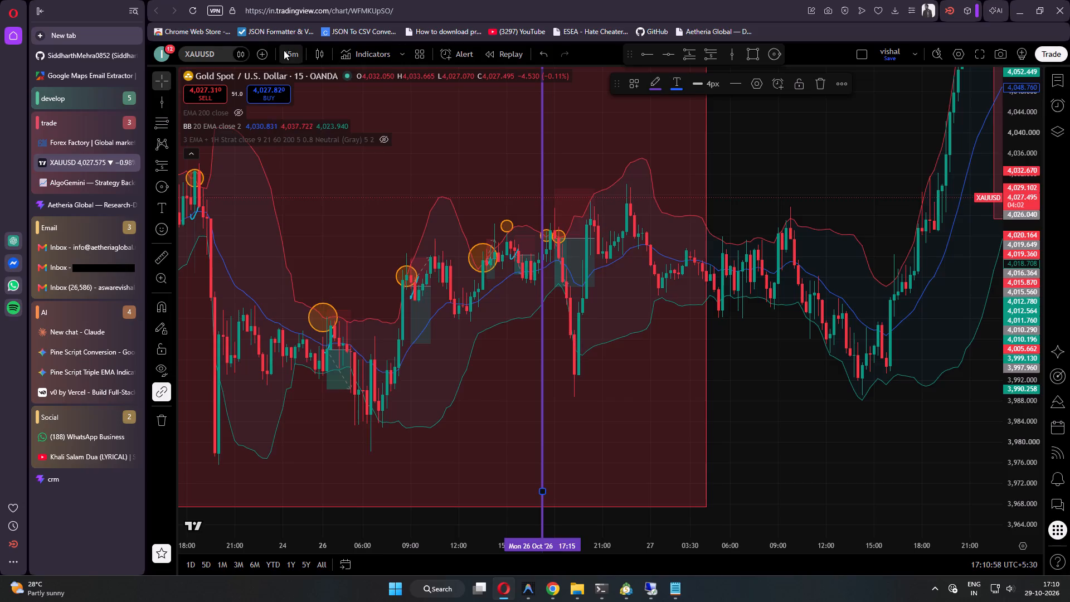
left_click(284, 50)
left_click(322, 348)
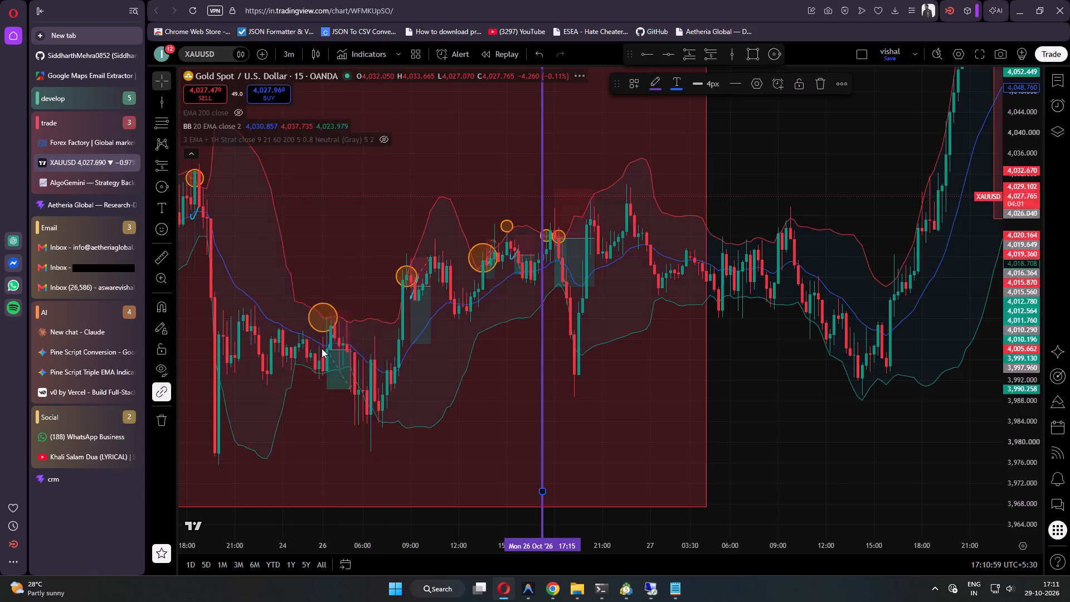
left_click_drag(908, 248, 245, 443)
left_click_drag(742, 386, 0, 221)
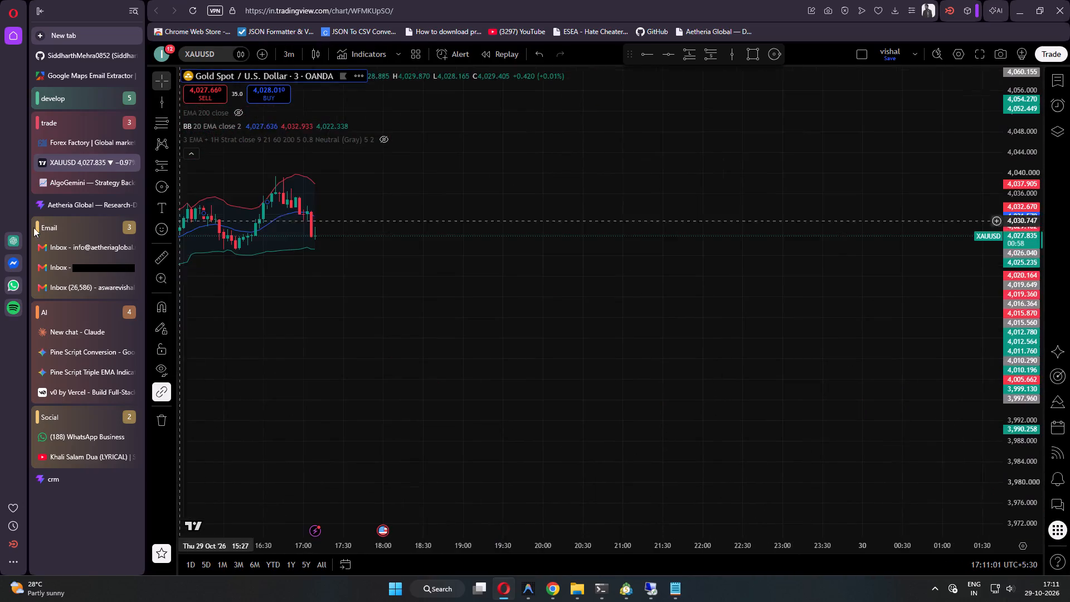
left_click_drag(162, 300, 834, 305)
left_click_drag(422, 362, 1069, 366)
scroll(1044, 370, "down", 20)
scroll(1044, 370, "down", 15)
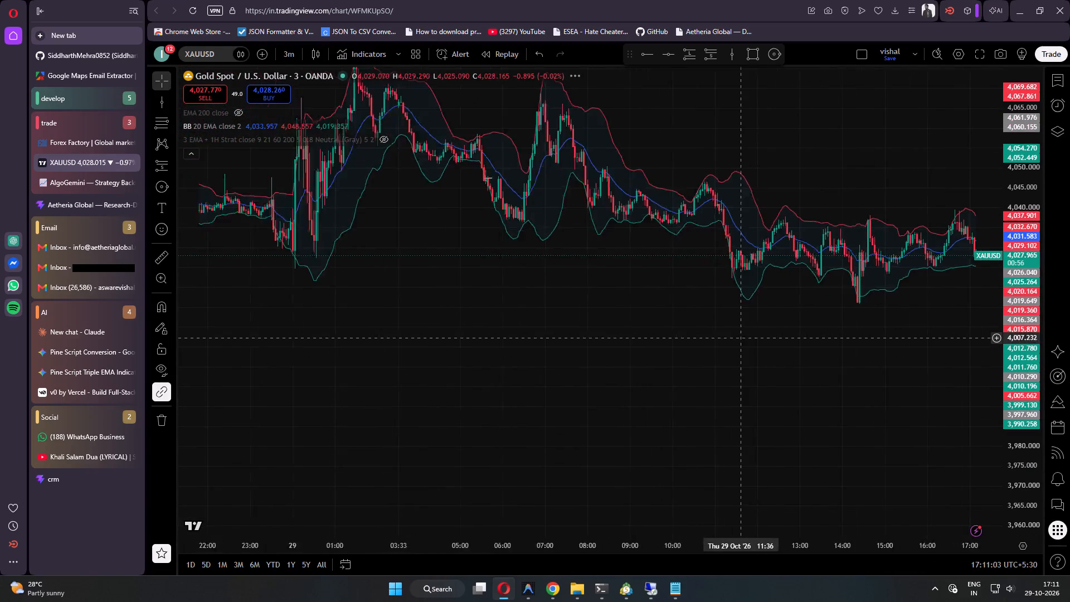
scroll(737, 342, "down", 20)
scroll(737, 342, "down", 1)
left_click_drag(678, 296, 725, 428)
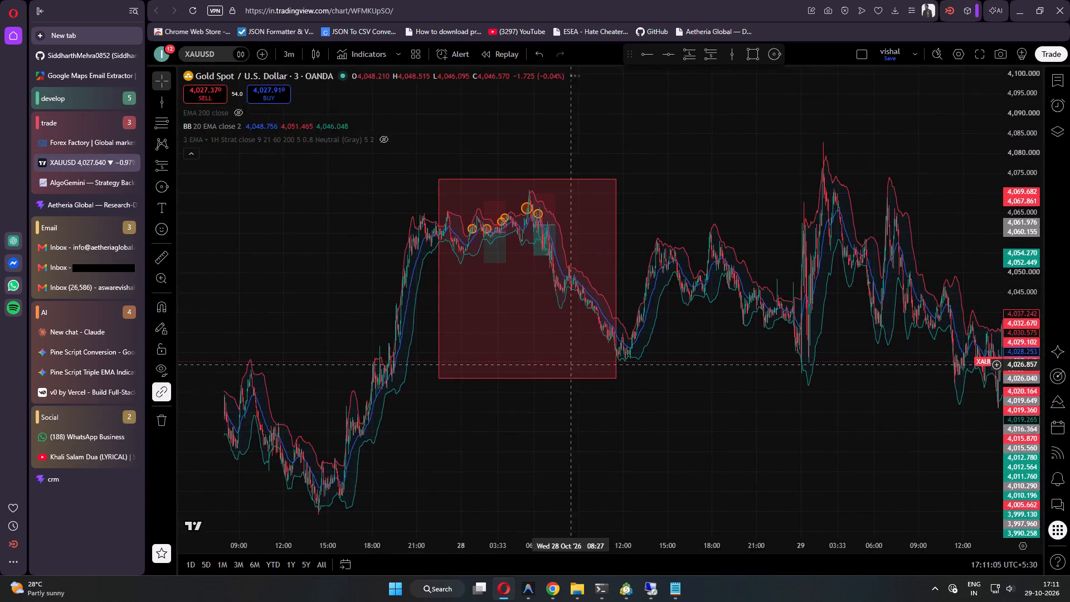
left_click_drag(518, 452, 1004, 375)
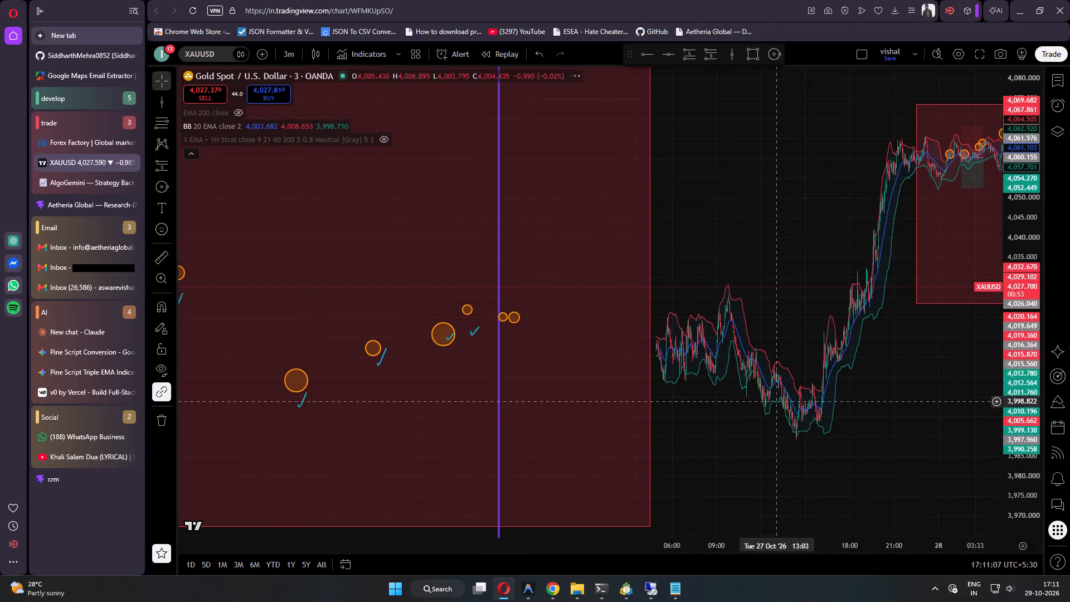
scroll(500, 383, "up", 20, "ctrl")
scroll(500, 383, "up", 6, "ctrl")
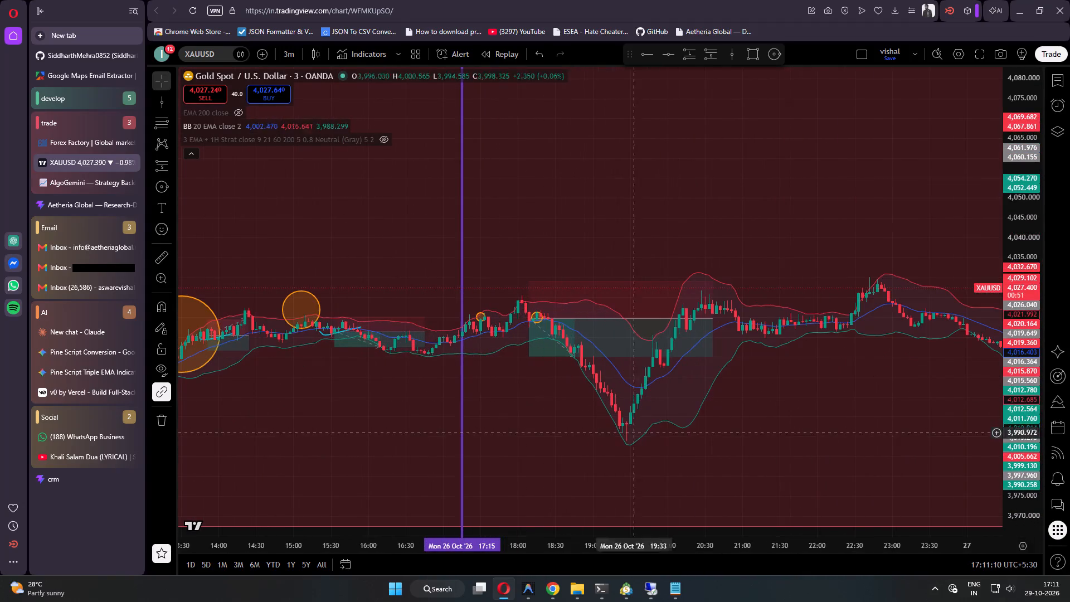
left_click_drag(1029, 411, 1025, 302)
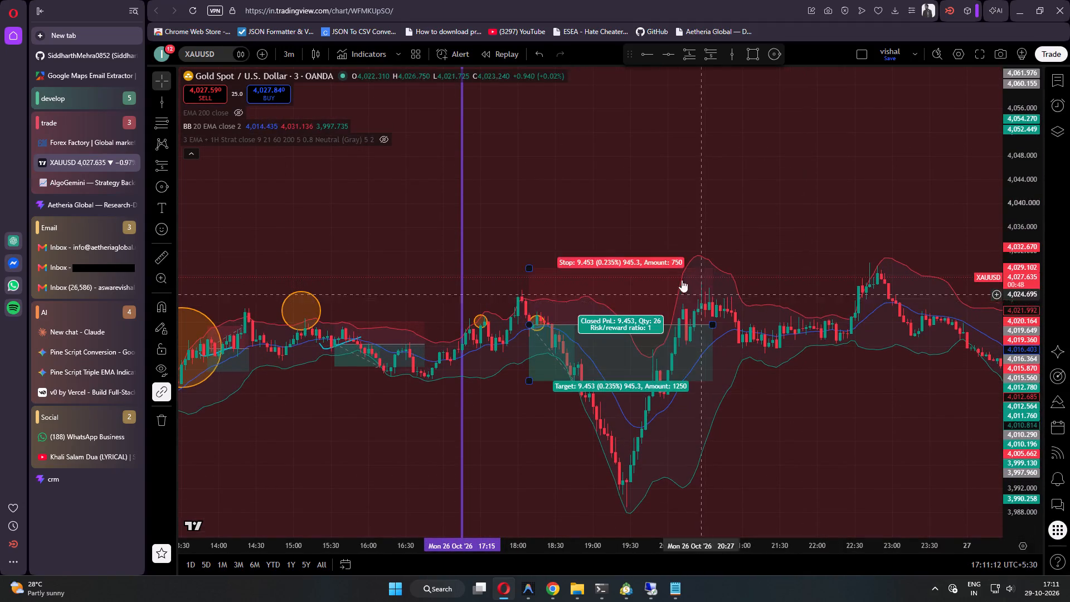
left_click(459, 169)
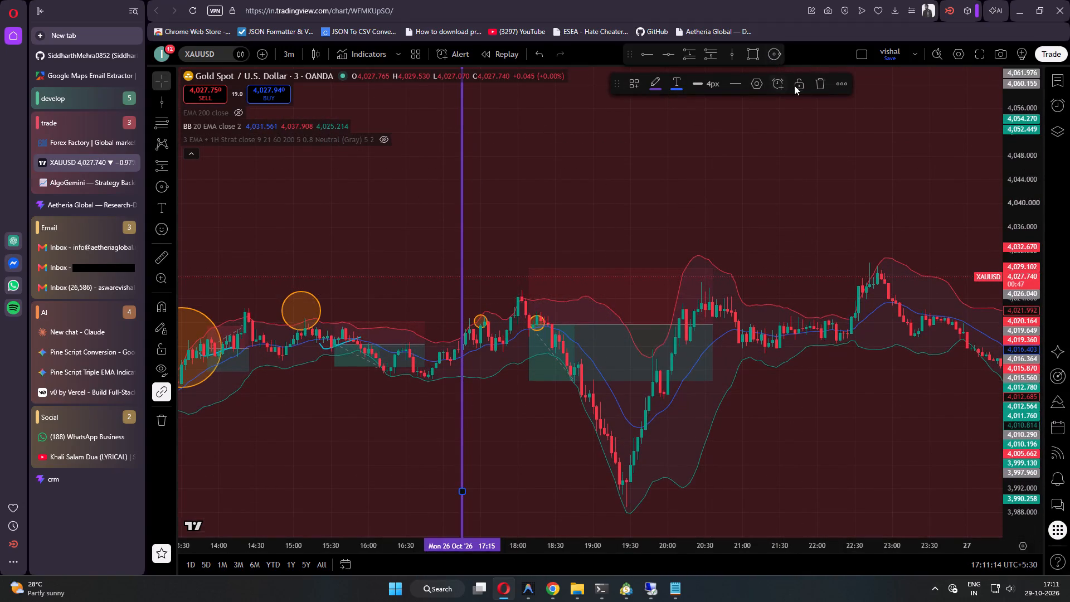
left_click(819, 85)
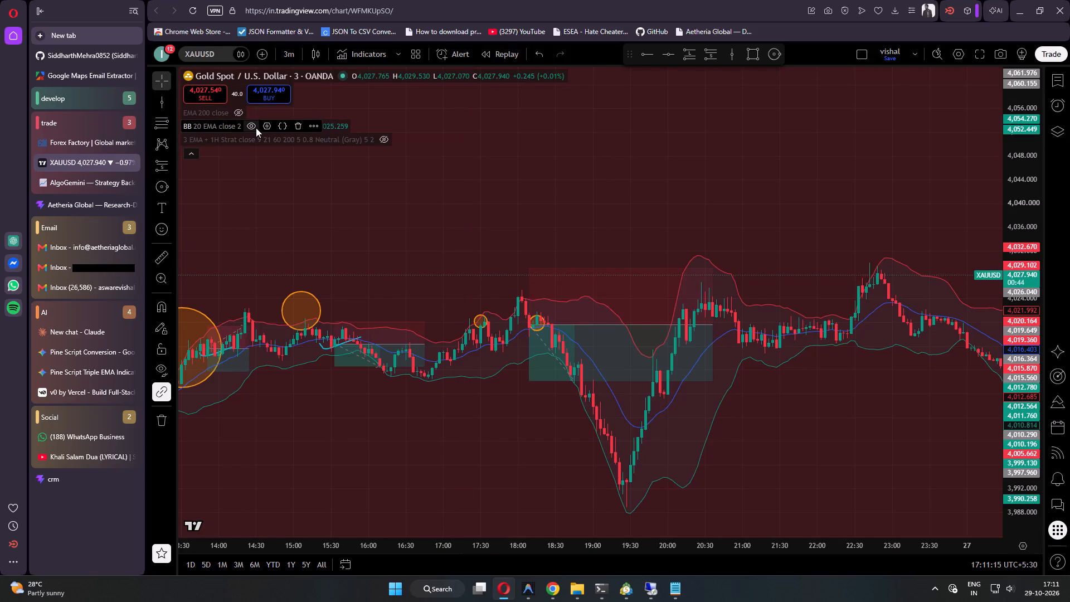
Hide the BB 20 EMA bands on the 3-minute chart around the 26 October trades.
left_click(254, 127)
left_click_drag(484, 207, 483, 173)
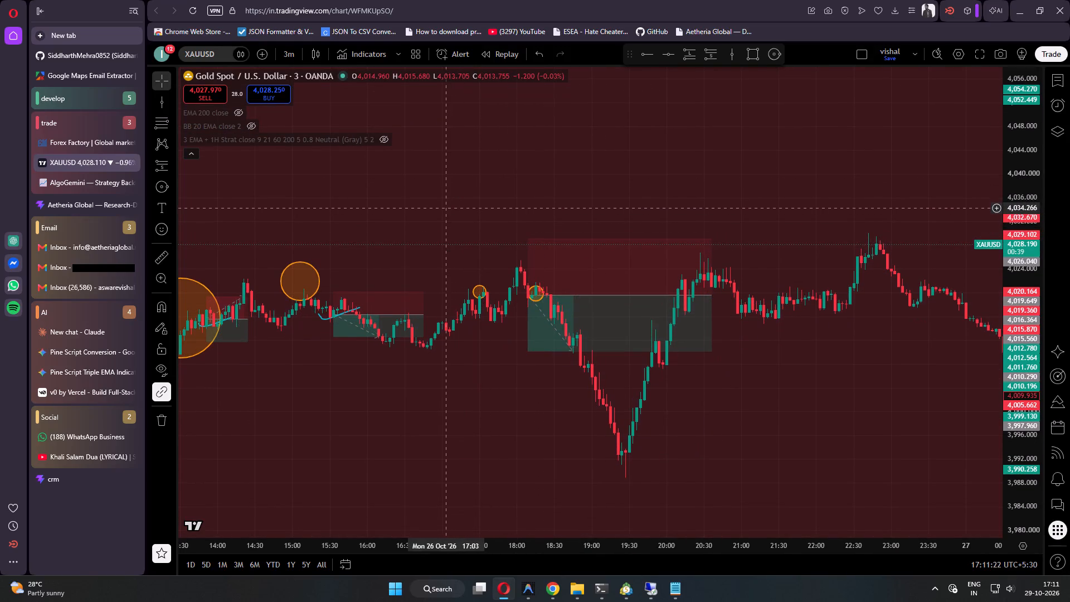
left_click_drag(445, 208, 594, 174)
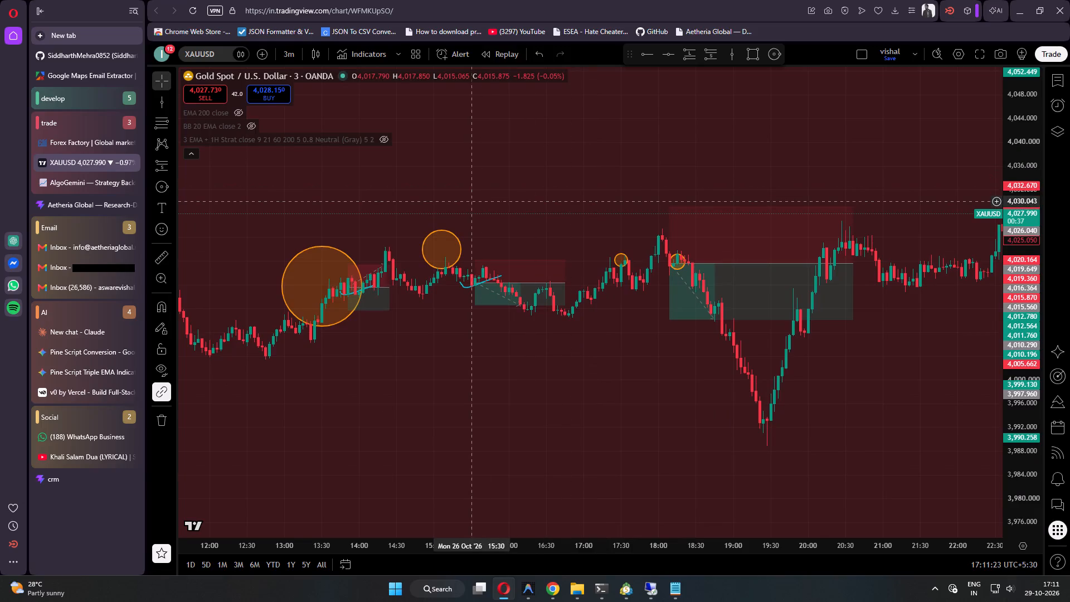
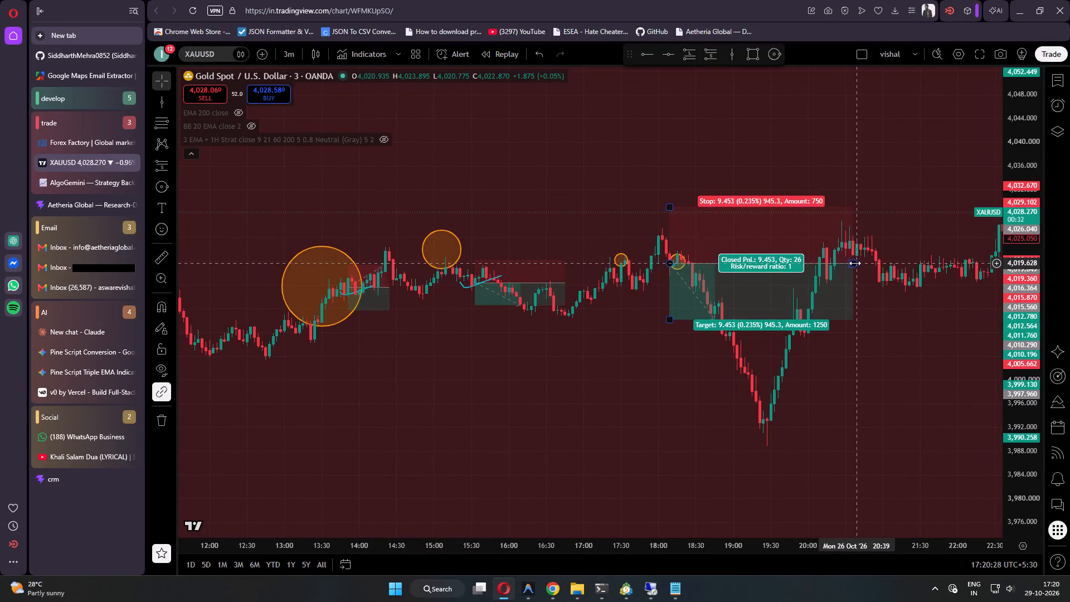
Shorten the 26 October 18:09 short position to end at 19:27 and lower its target to about 3,988.95.
left_click_drag(855, 263, 769, 283)
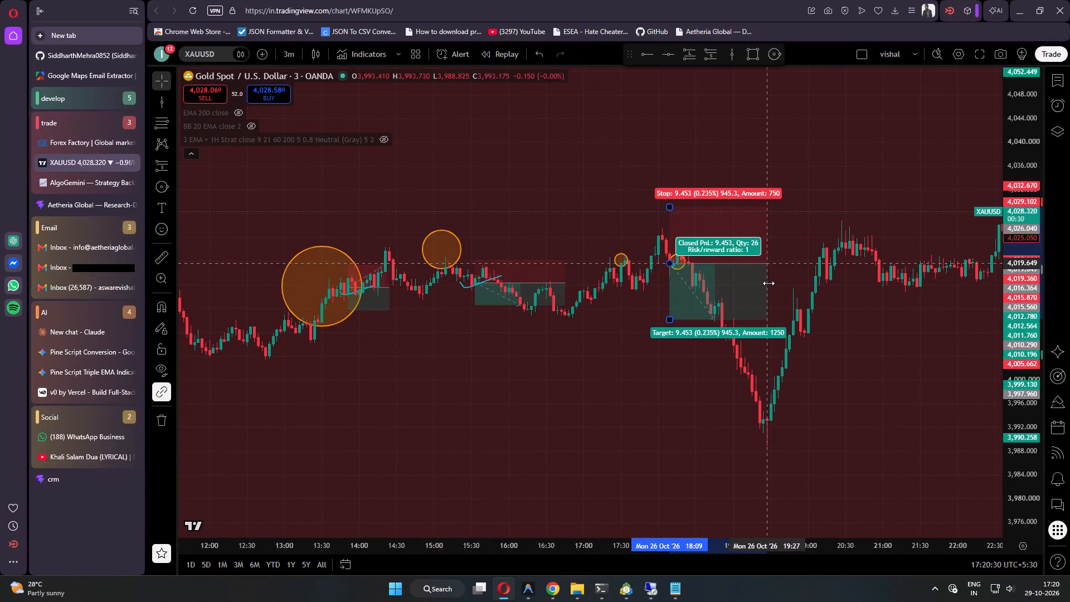
left_click_drag(769, 283, 772, 283)
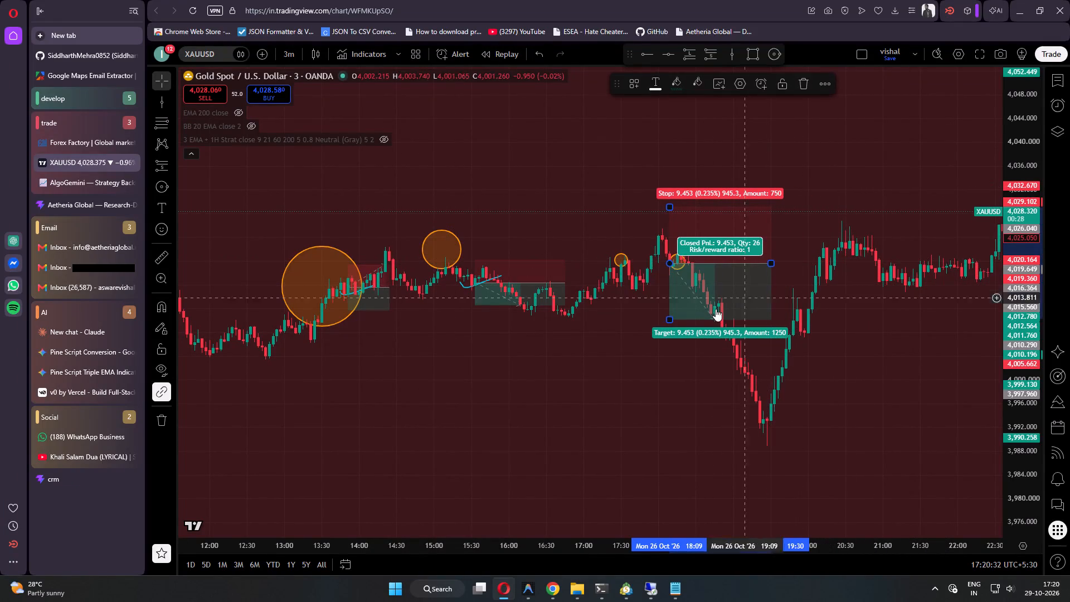
left_click_drag(672, 318, 672, 339)
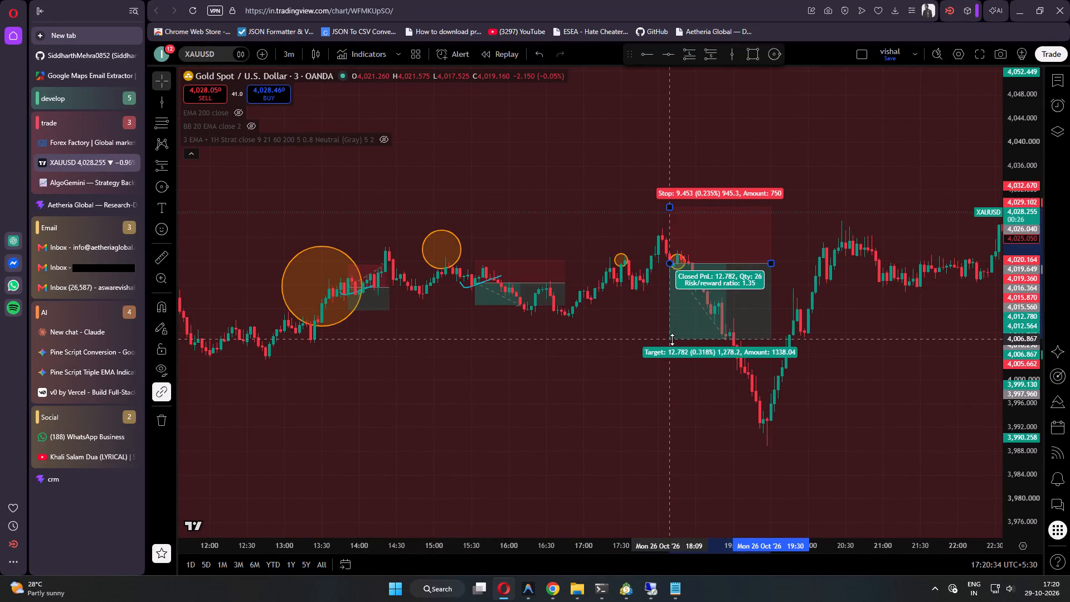
left_click_drag(672, 339, 673, 361)
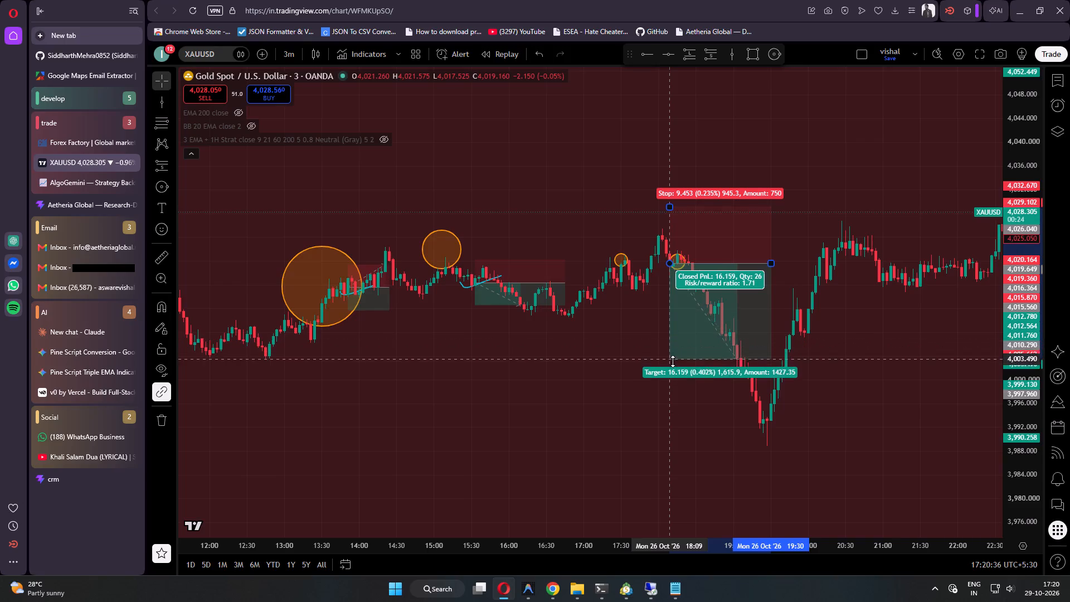
left_click_drag(673, 361, 678, 417)
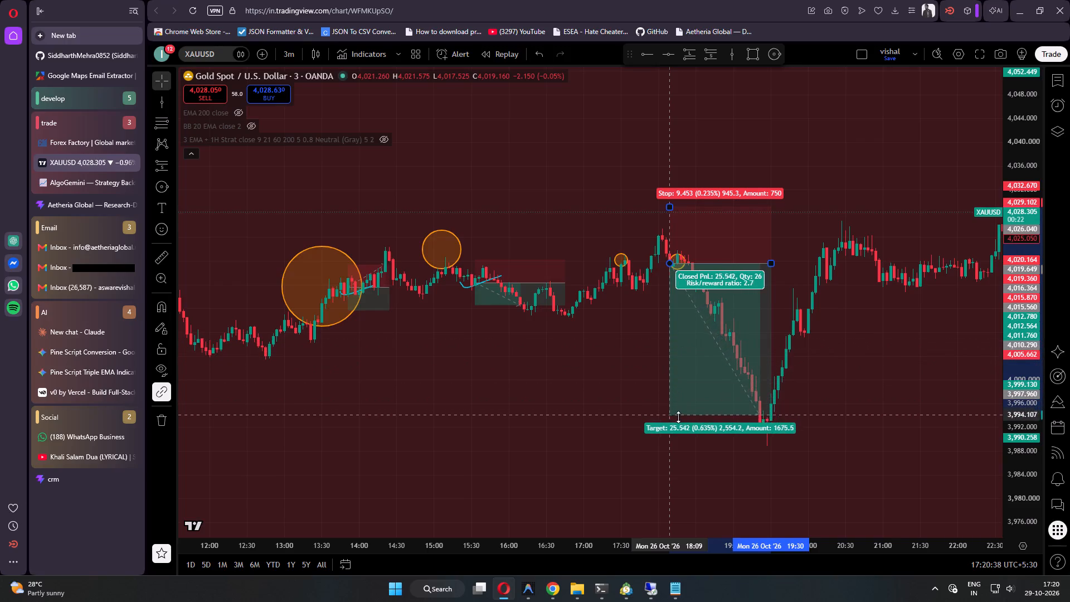
left_click_drag(678, 417, 678, 452)
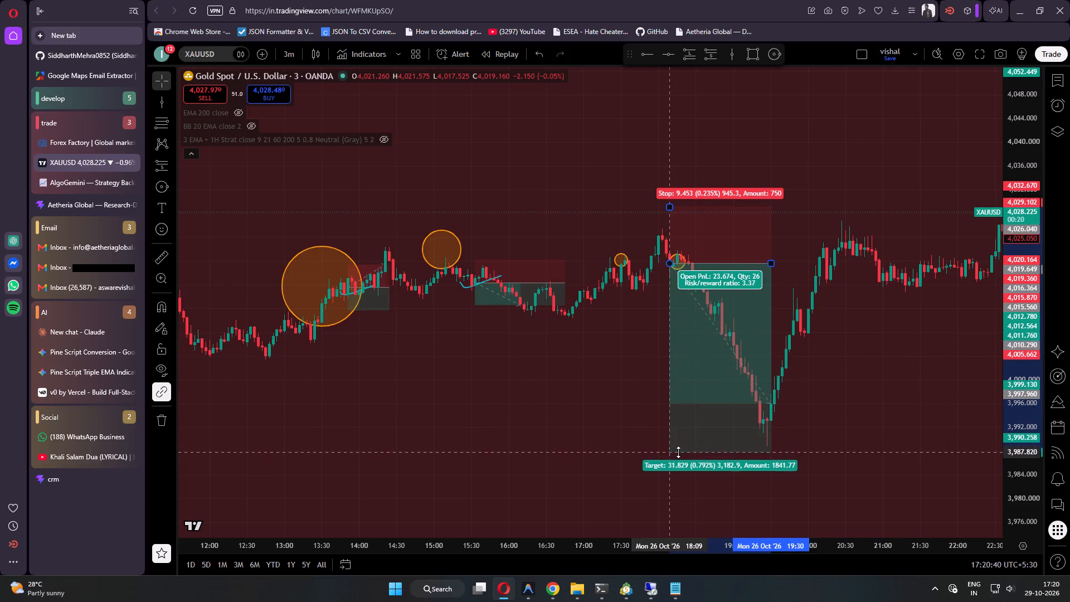
left_click_drag(678, 452, 679, 445)
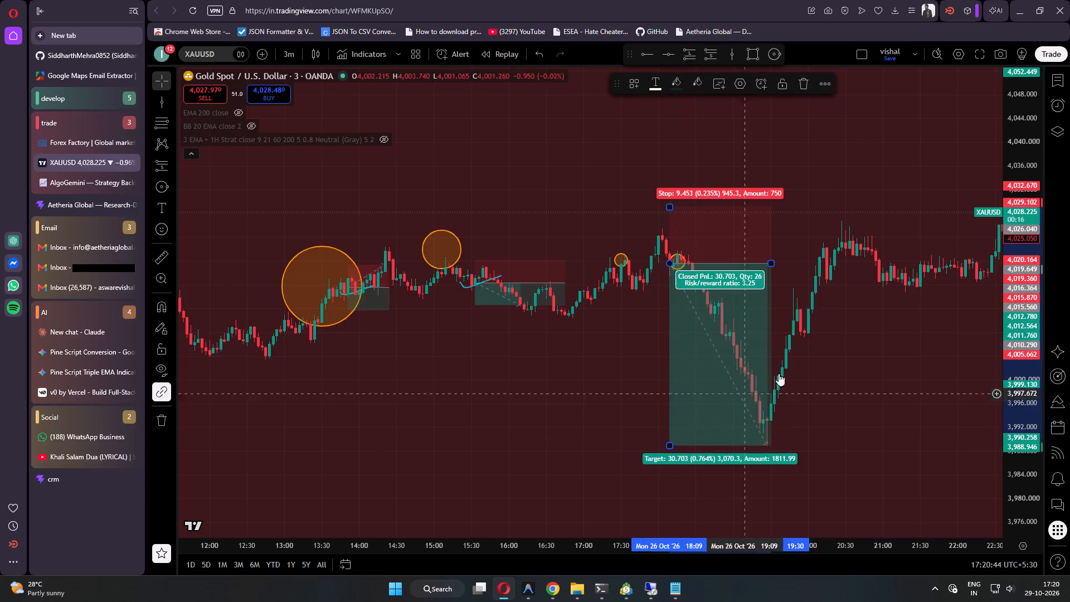
left_click_drag(770, 261, 804, 265)
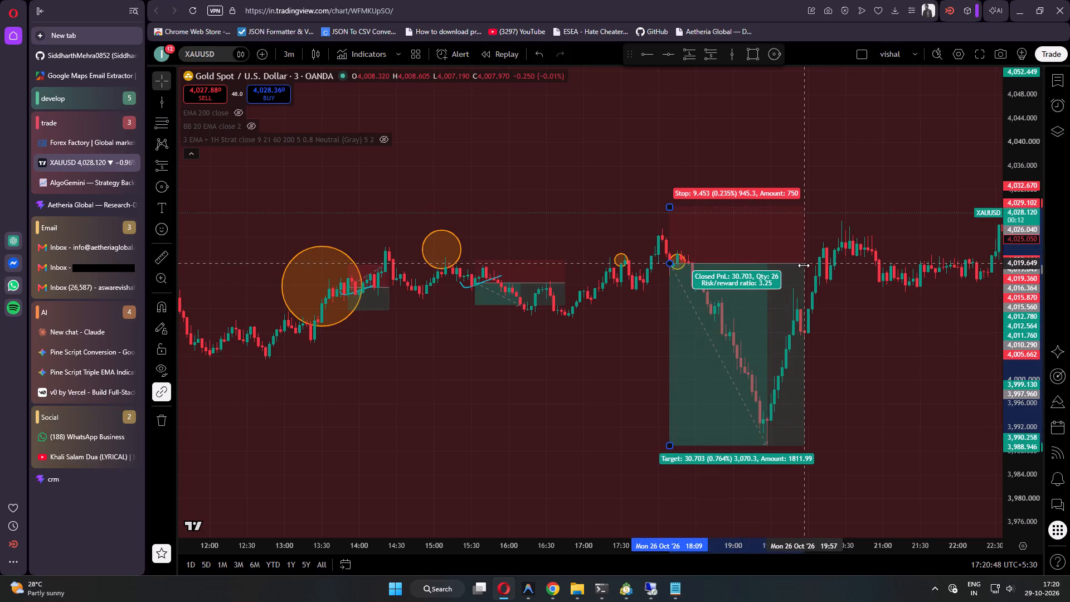
left_click_drag(804, 265, 768, 275)
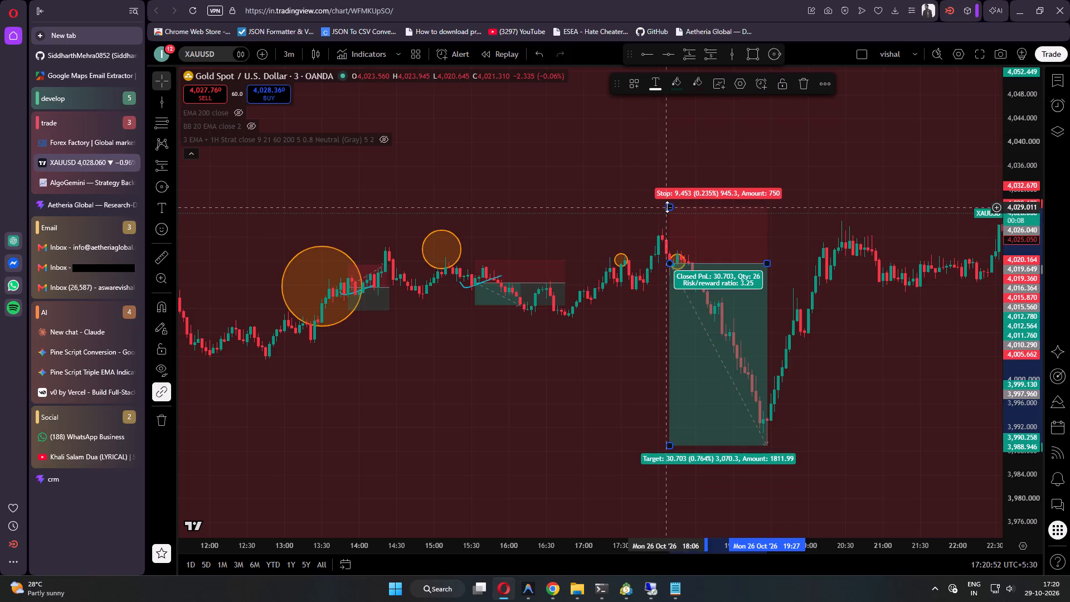
Tighten the stop of the 26 October 18:09 short position to about 4,025.54.
left_click_drag(668, 207, 670, 228)
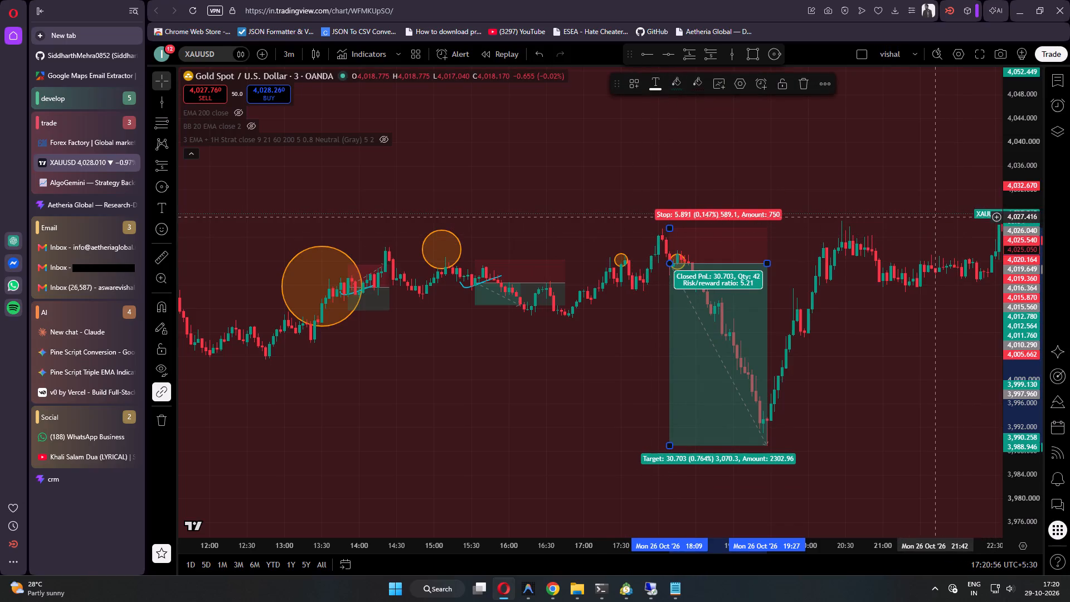
left_click(886, 185)
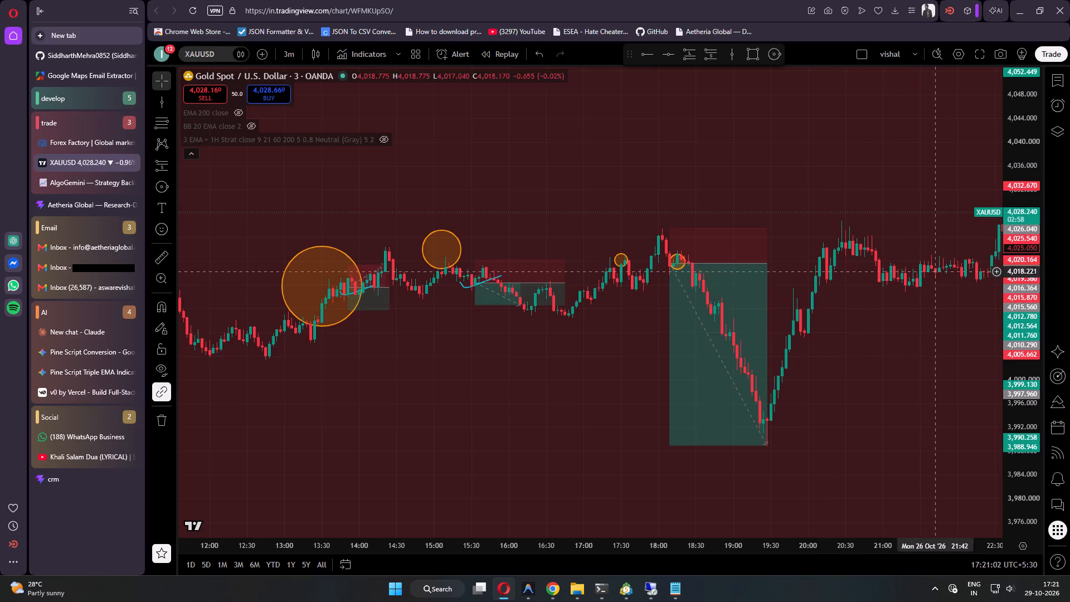
Examine the 3-minute price action following the 18:09 short, through the end of the red zone and into 27 October.
left_click_drag(946, 317, 827, 310)
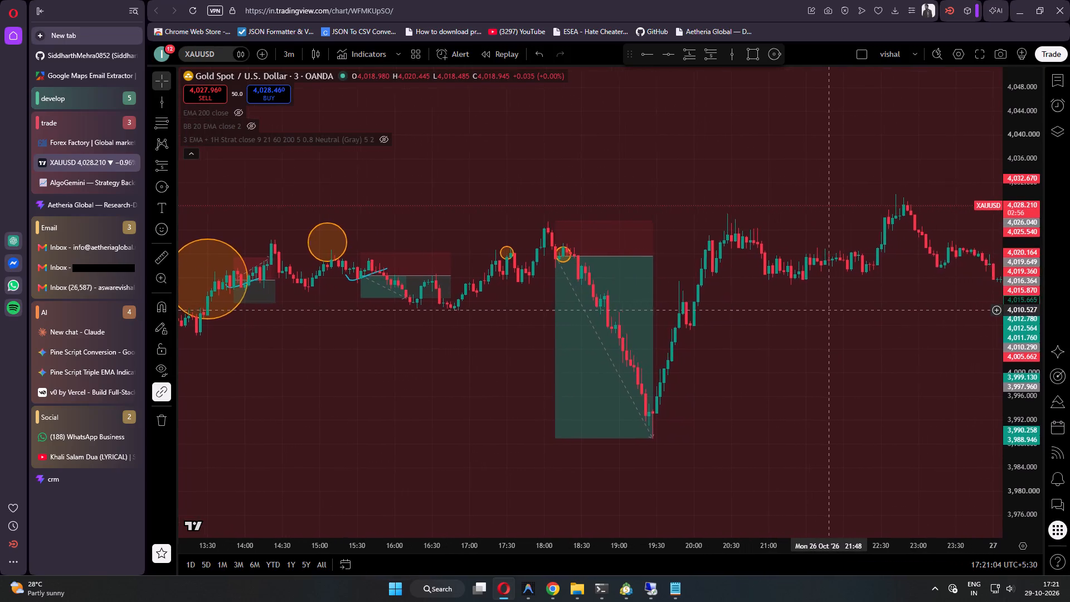
left_click_drag(827, 310, 725, 309)
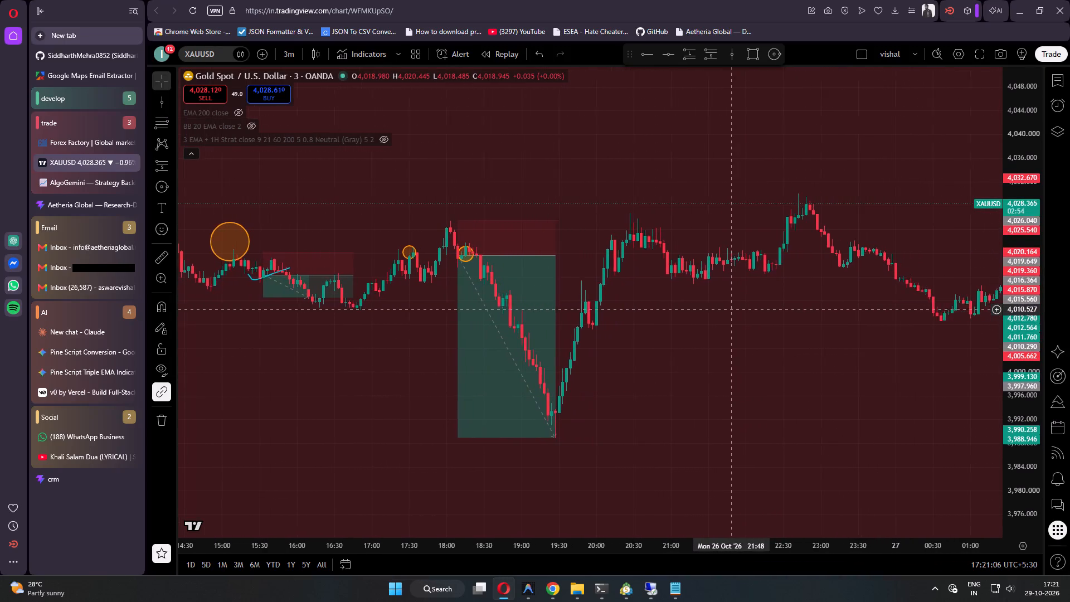
left_click_drag(725, 309, 605, 307)
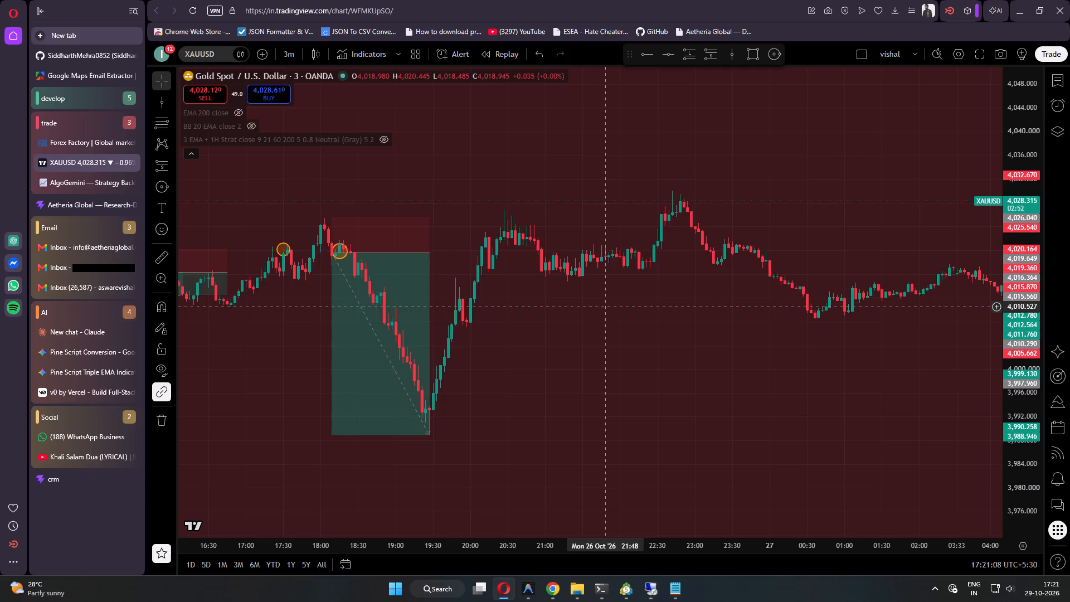
left_click_drag(605, 307, 532, 290)
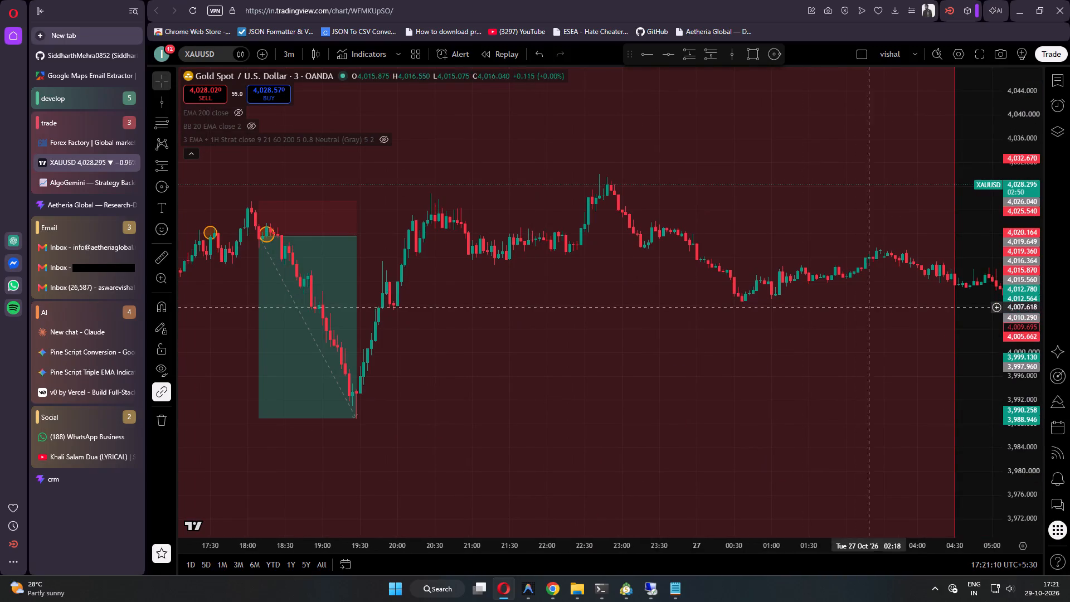
left_click_drag(893, 311, 480, 284)
left_click_drag(480, 284, 535, 287)
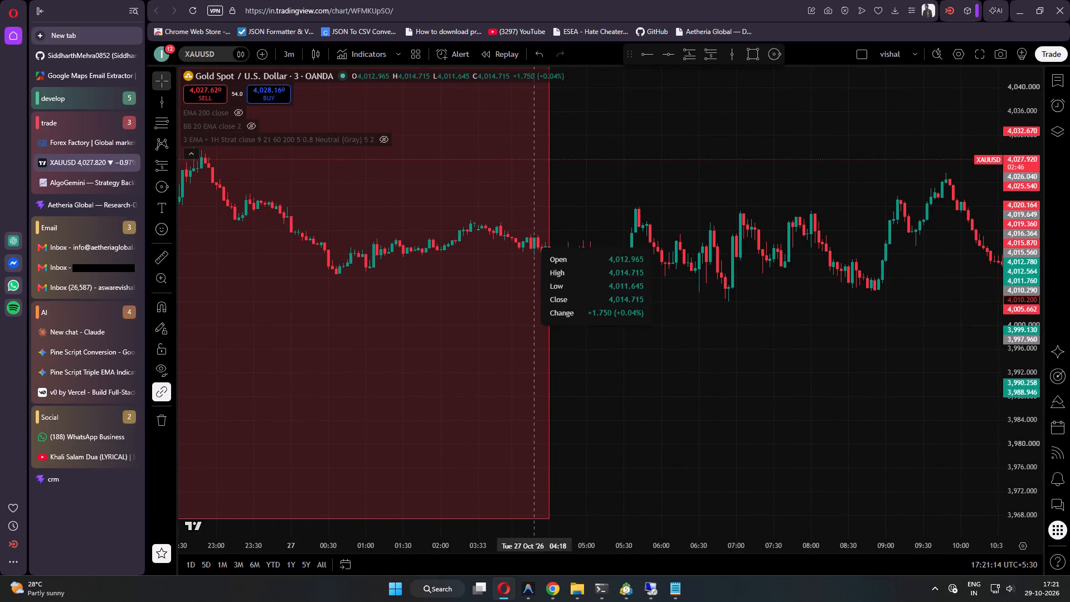
left_click_drag(535, 287, 638, 301)
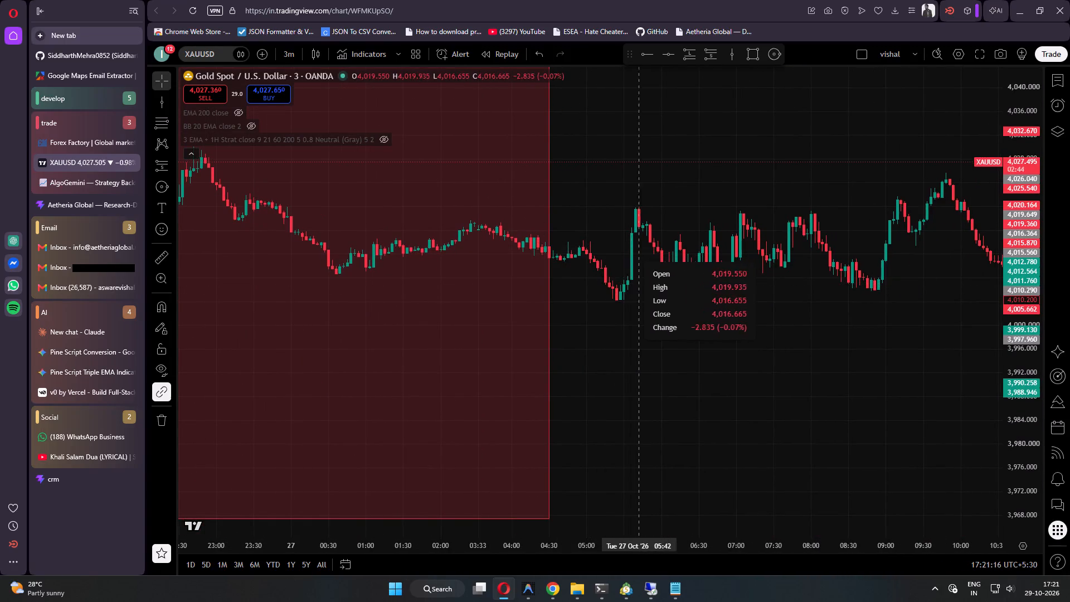
left_click_drag(638, 301, 884, 323)
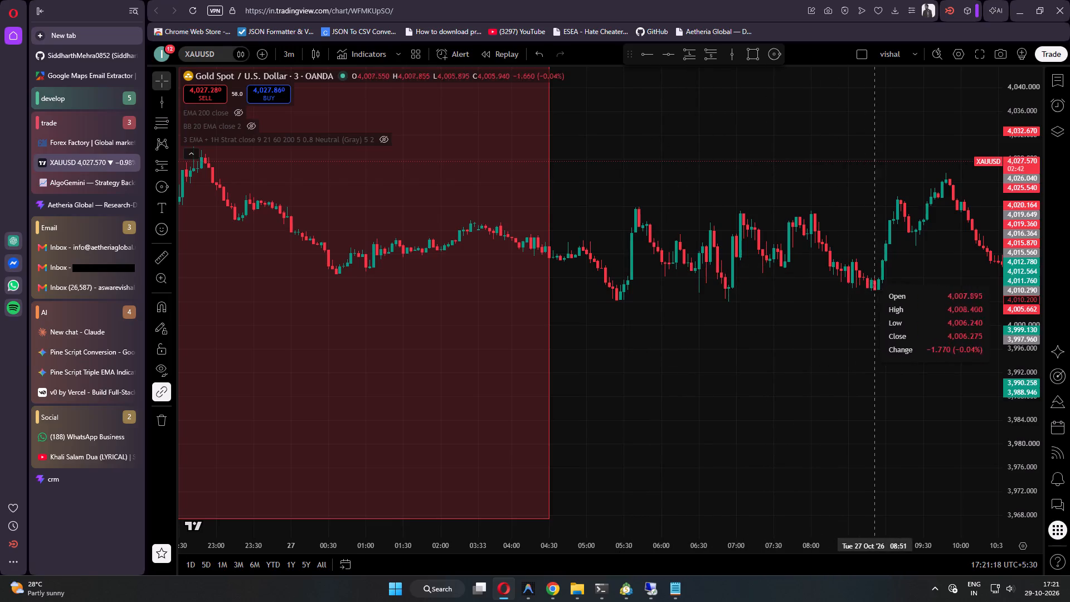
left_click_drag(884, 323, 587, 284)
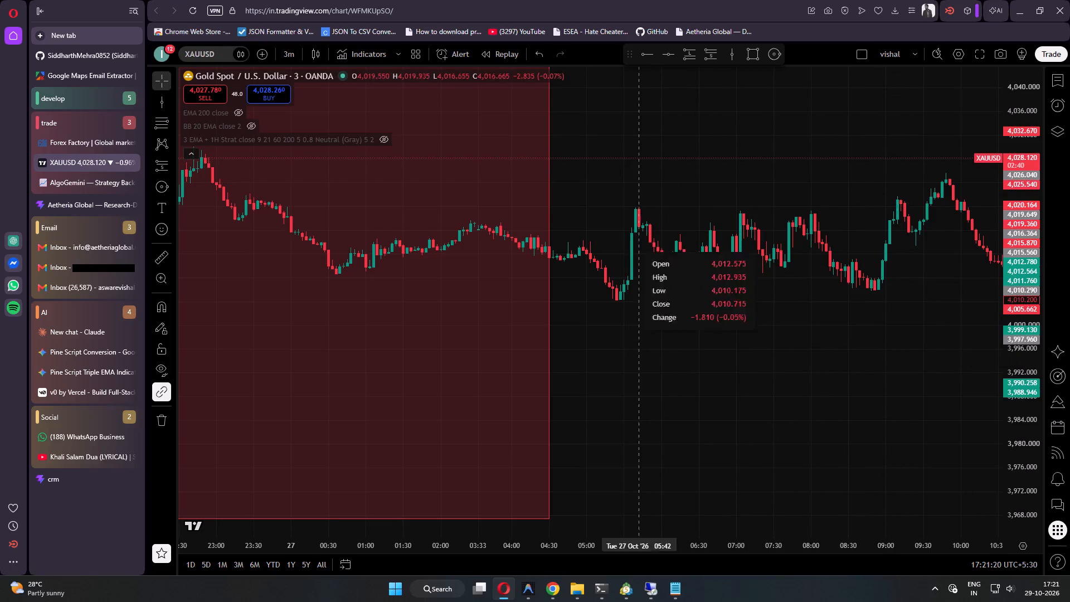
left_click_drag(587, 284, 470, 368)
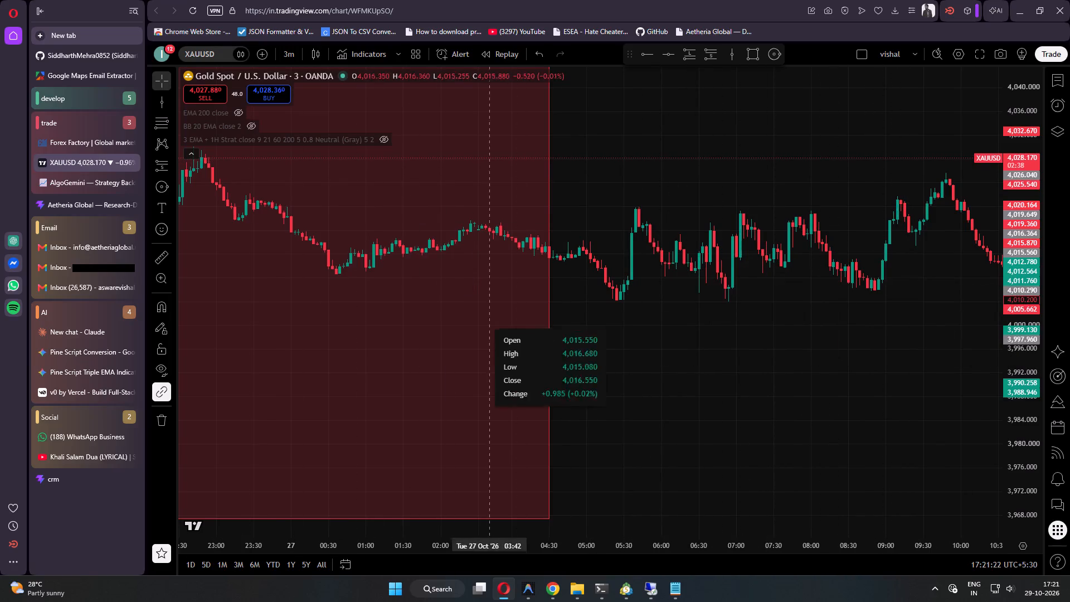
left_click_drag(470, 368, 324, 366)
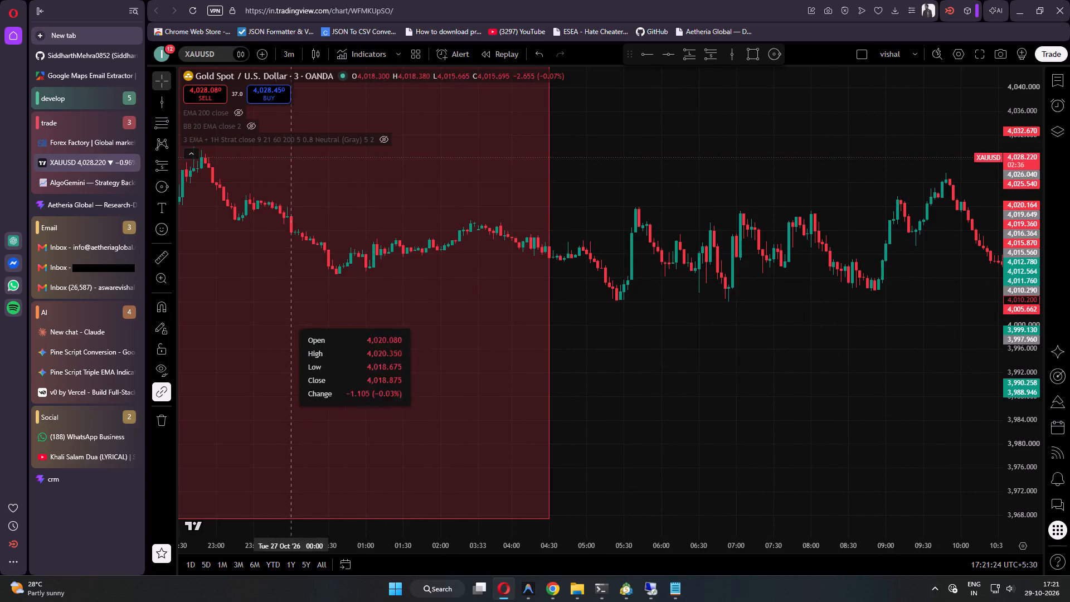
left_click_drag(324, 366, 796, 342)
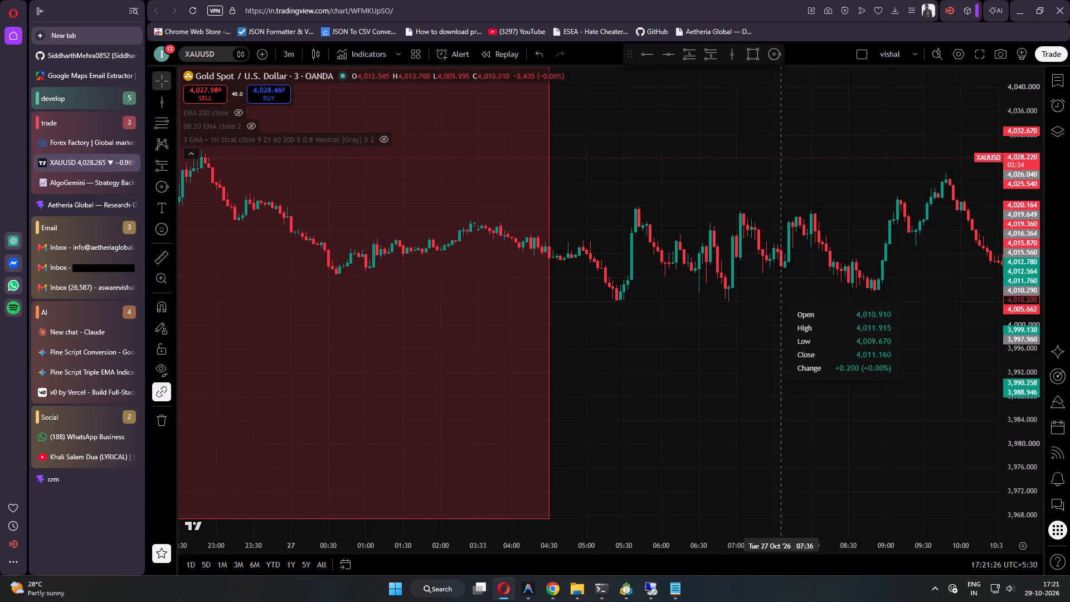
left_click_drag(796, 342, 656, 331)
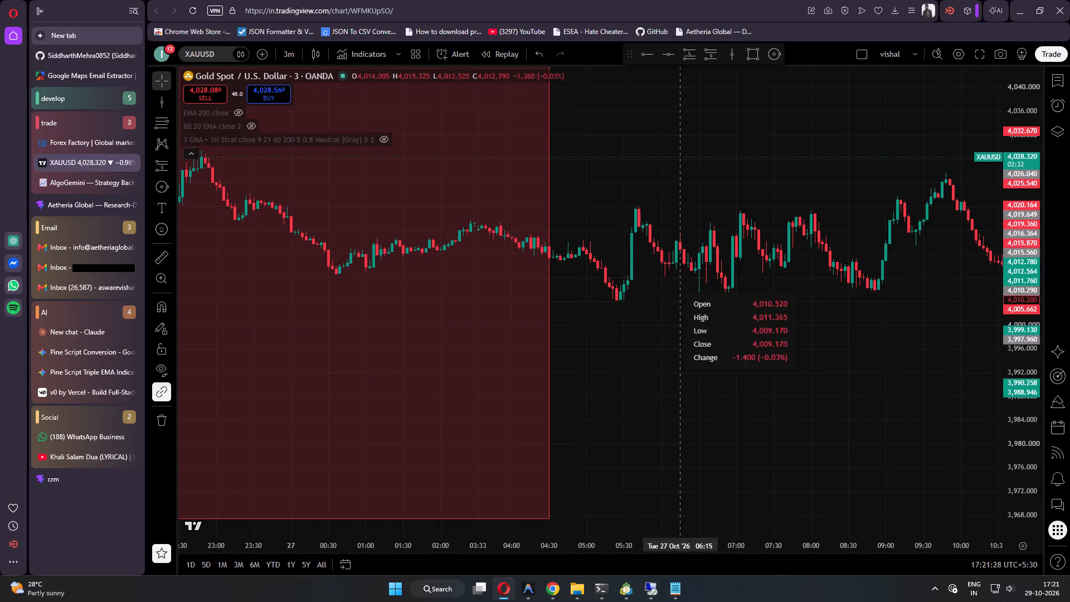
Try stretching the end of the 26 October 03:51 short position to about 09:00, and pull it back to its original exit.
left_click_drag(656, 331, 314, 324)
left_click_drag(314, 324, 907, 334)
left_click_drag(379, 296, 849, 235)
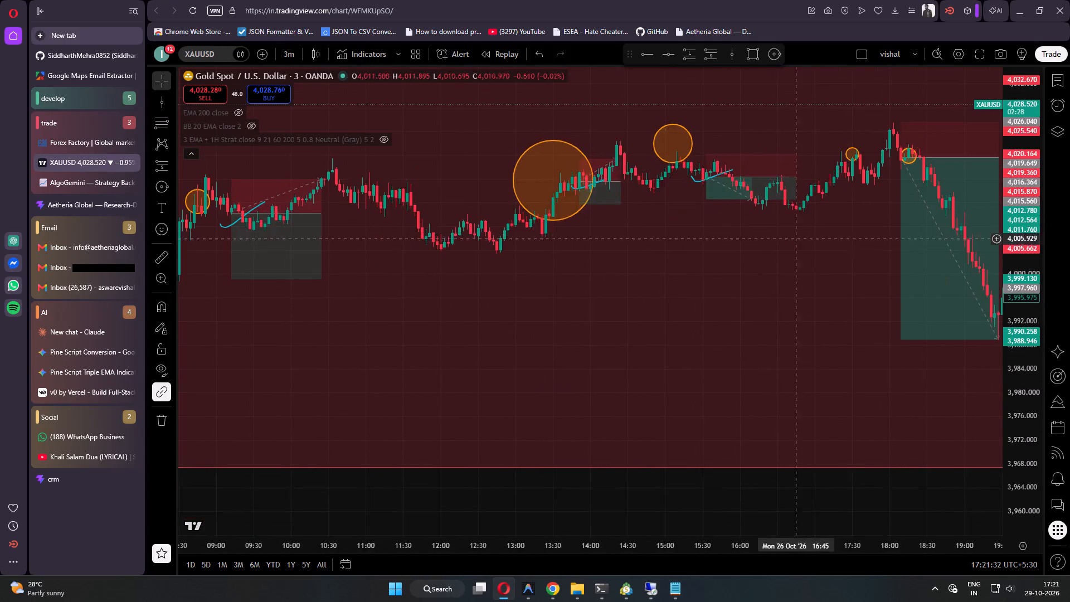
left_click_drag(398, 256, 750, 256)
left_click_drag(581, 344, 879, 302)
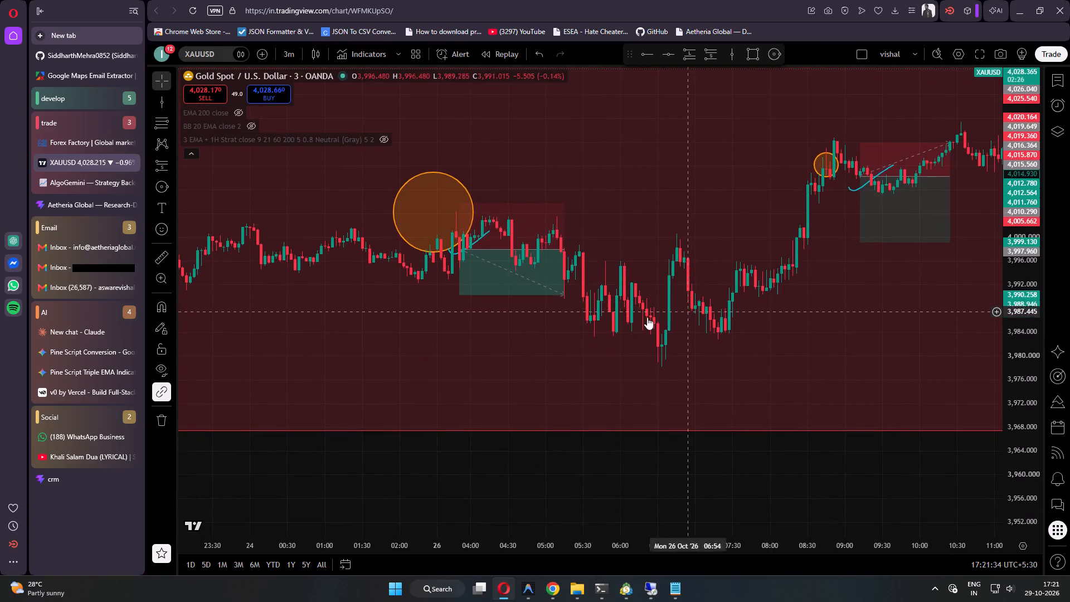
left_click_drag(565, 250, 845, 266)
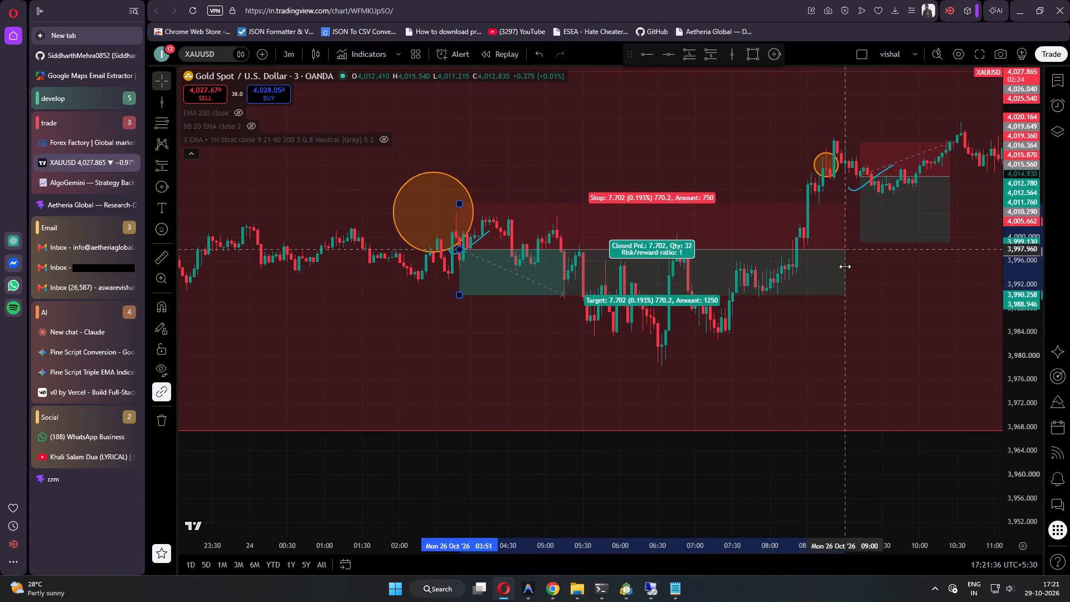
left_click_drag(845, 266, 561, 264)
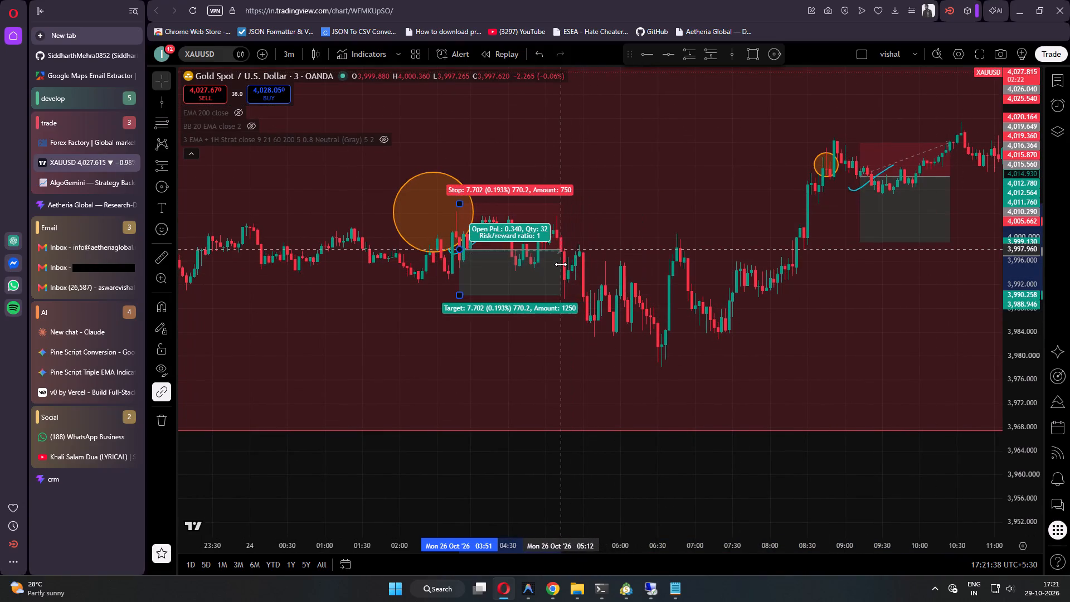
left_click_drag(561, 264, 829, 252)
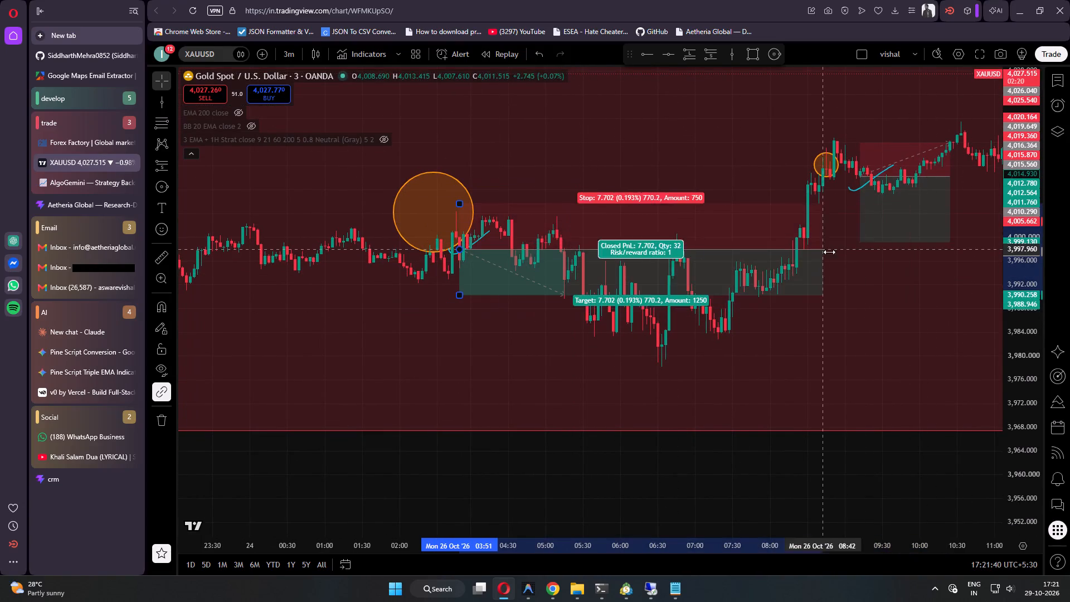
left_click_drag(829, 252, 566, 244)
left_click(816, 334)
Review the circled band touches and plotted short trades inside the red zone from 23 October through 26 October.
left_click_drag(680, 495, 1033, 457)
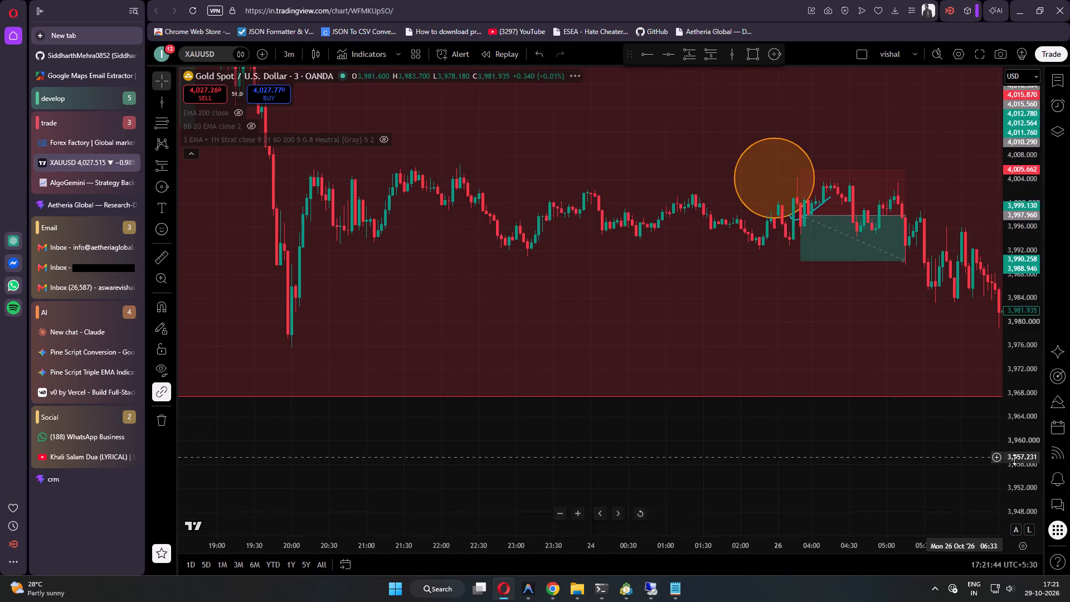
left_click_drag(762, 461, 1069, 498)
left_click_drag(693, 473, 1069, 497)
left_click_drag(631, 210, 978, 494)
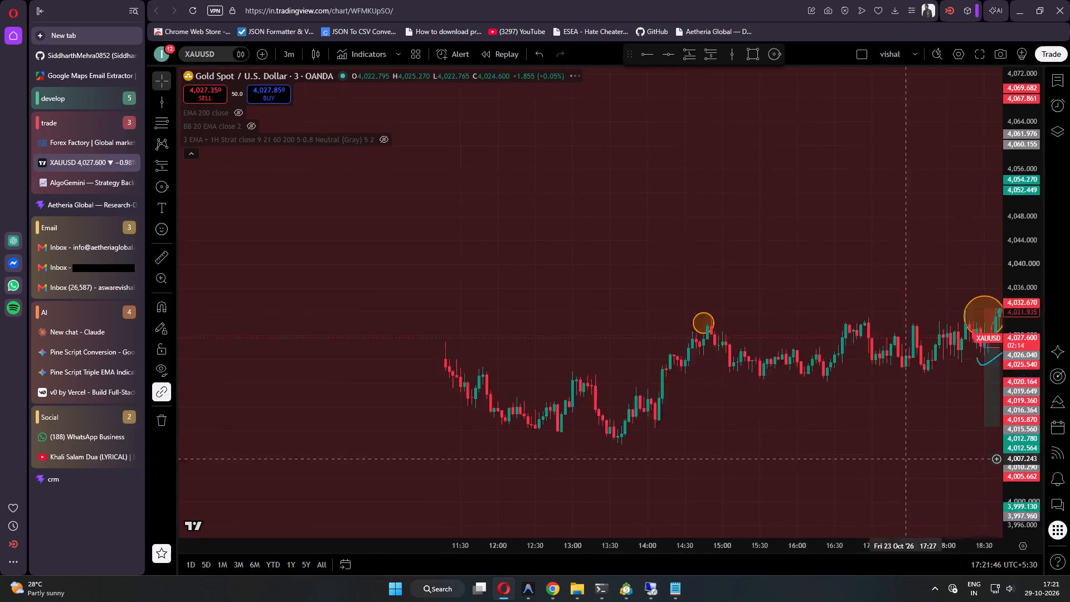
left_click_drag(978, 494, 979, 494)
left_click_drag(634, 362, 1069, 166)
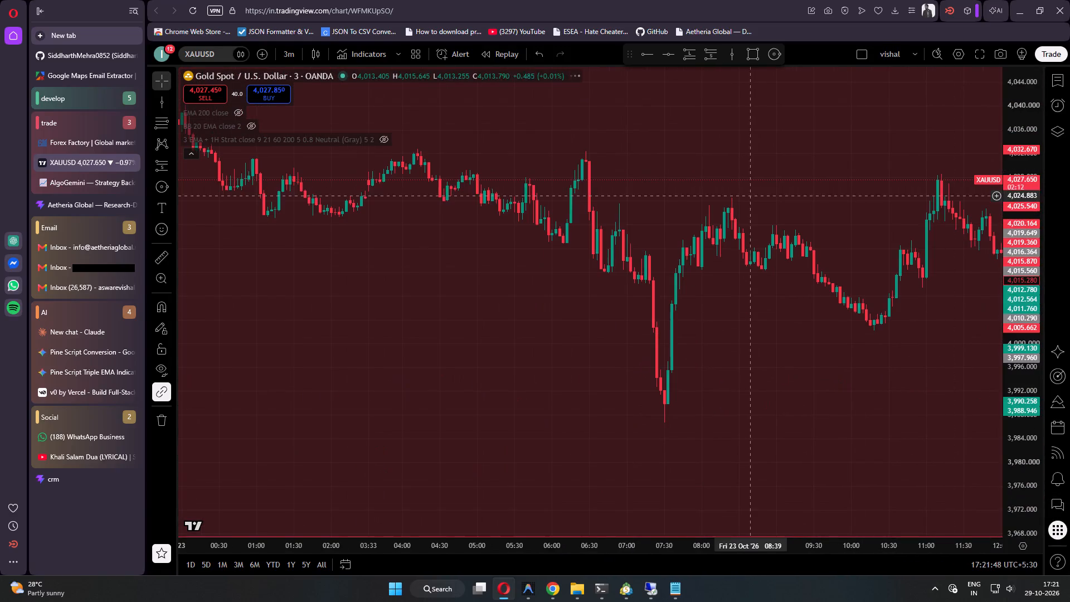
left_click_drag(954, 205, 726, 219)
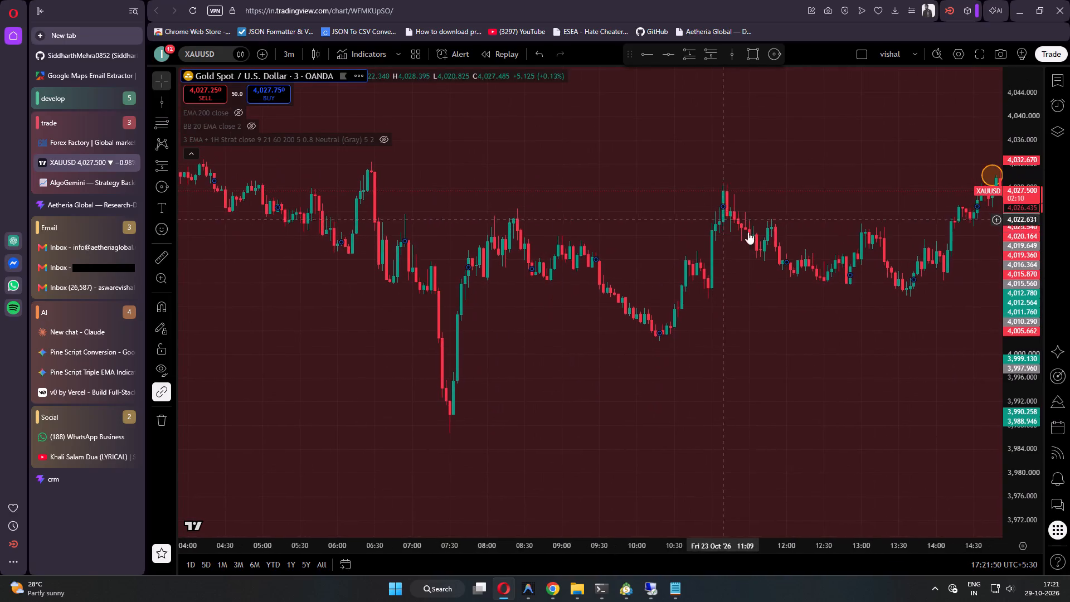
left_click_drag(916, 375, 746, 385)
left_click_drag(959, 360, 763, 381)
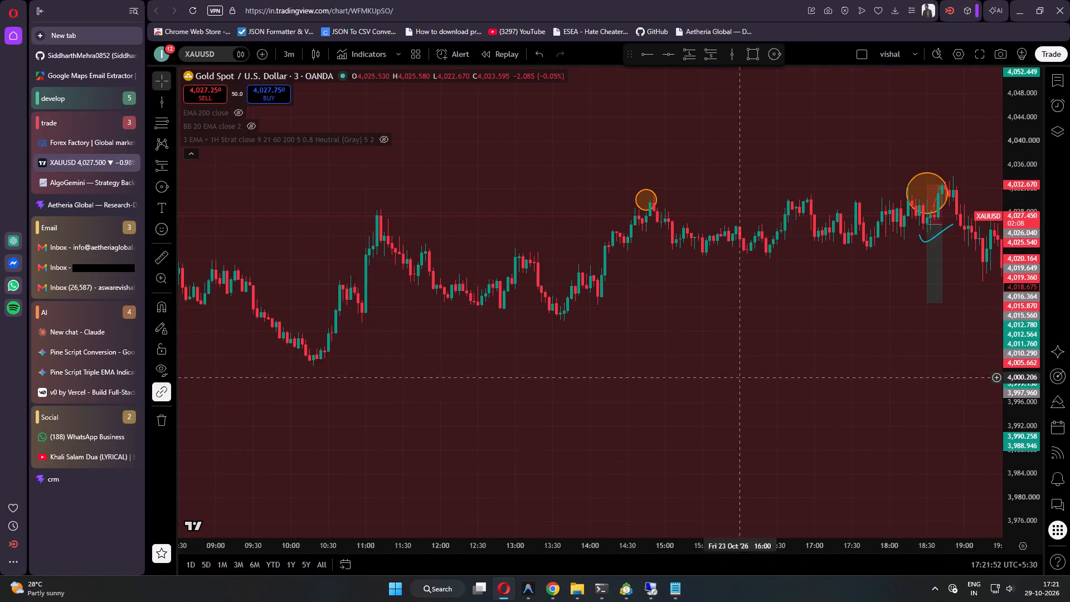
left_click_drag(946, 362, 670, 394)
left_click_drag(904, 361, 563, 268)
left_click_drag(833, 389, 582, 348)
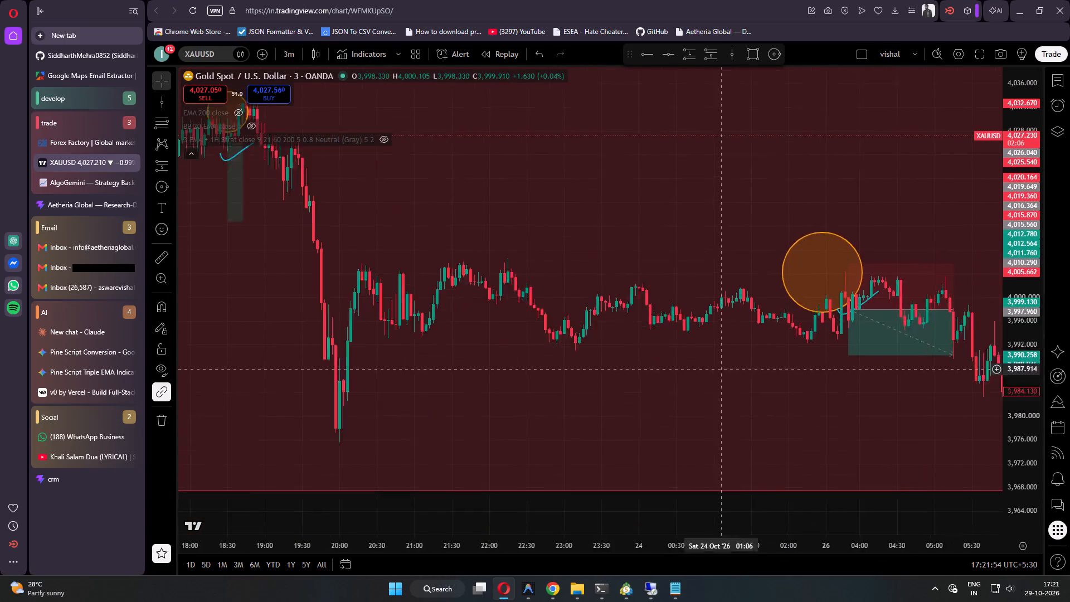
left_click_drag(582, 348, 565, 345)
left_click_drag(874, 389, 566, 349)
left_click_drag(862, 345, 566, 344)
left_click_drag(828, 300, 548, 384)
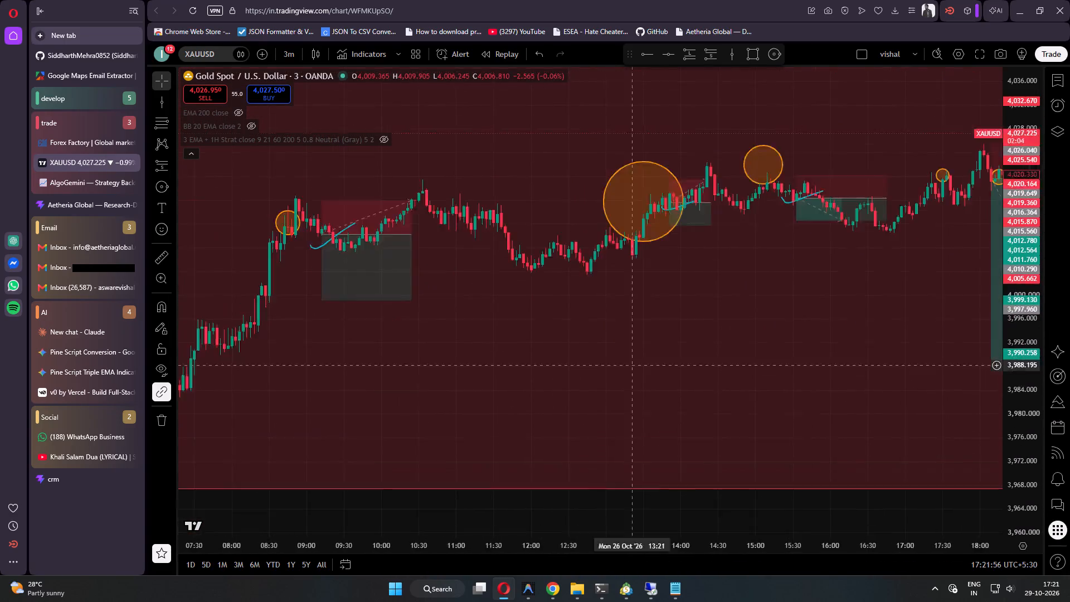
Examine the 3-minute XAUUSD price action, zones and plotted trades from 26 October through the latest candle on 29 October.
left_click_drag(548, 384, 537, 385)
left_click_drag(829, 373, 400, 313)
left_click_drag(775, 314, 498, 373)
left_click_drag(768, 342, 454, 377)
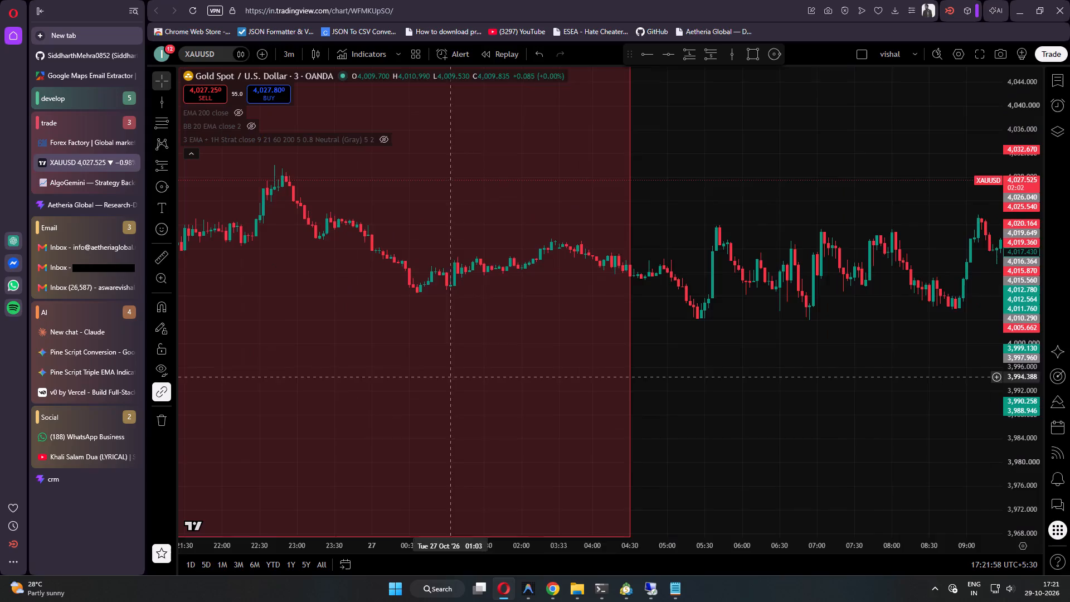
left_click_drag(834, 380, 453, 370)
left_click_drag(843, 387, 425, 324)
left_click_drag(786, 371, 461, 386)
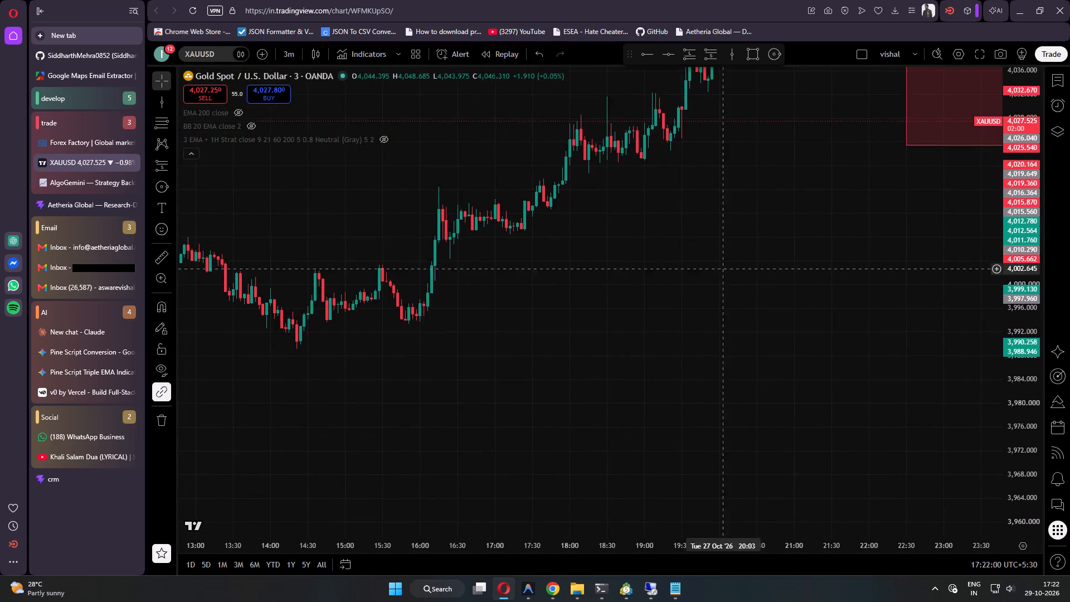
left_click_drag(726, 263, 543, 383)
left_click_drag(696, 322, 503, 492)
left_click_drag(840, 338, 459, 404)
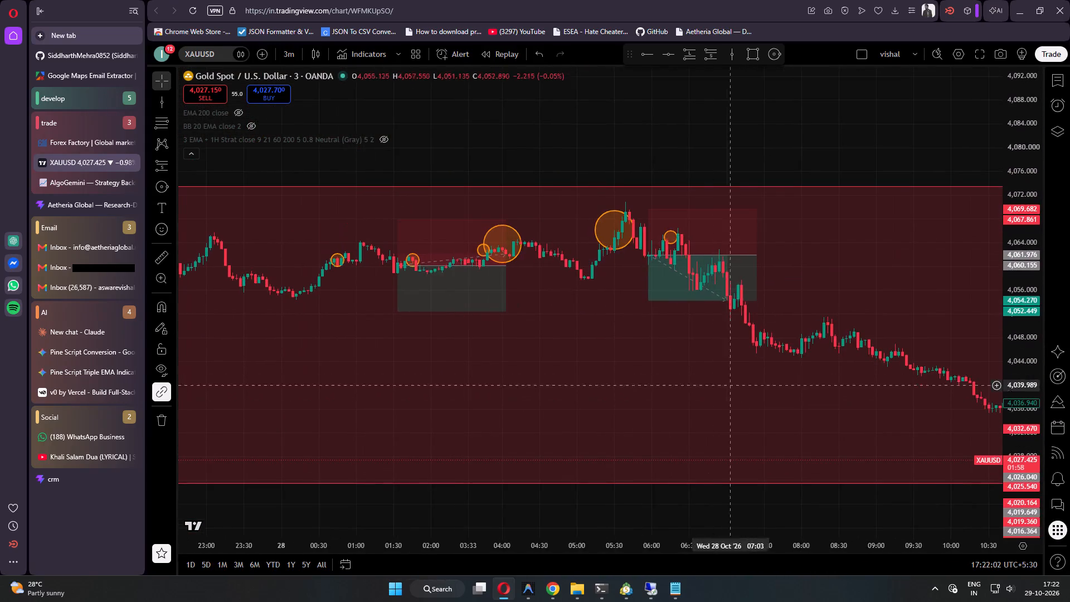
left_click_drag(797, 403, 325, 266)
left_click_drag(706, 348, 290, 361)
left_click_drag(655, 342, 349, 348)
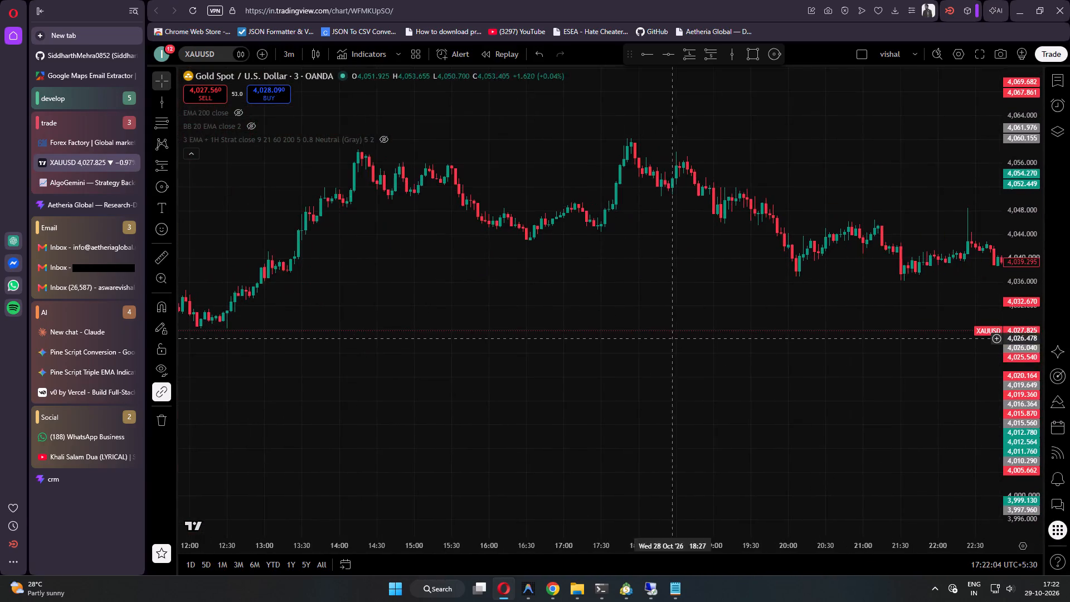
left_click_drag(718, 338, 383, 346)
left_click_drag(790, 335, 498, 424)
left_click_drag(814, 373, 479, 371)
left_click_drag(869, 398, 477, 278)
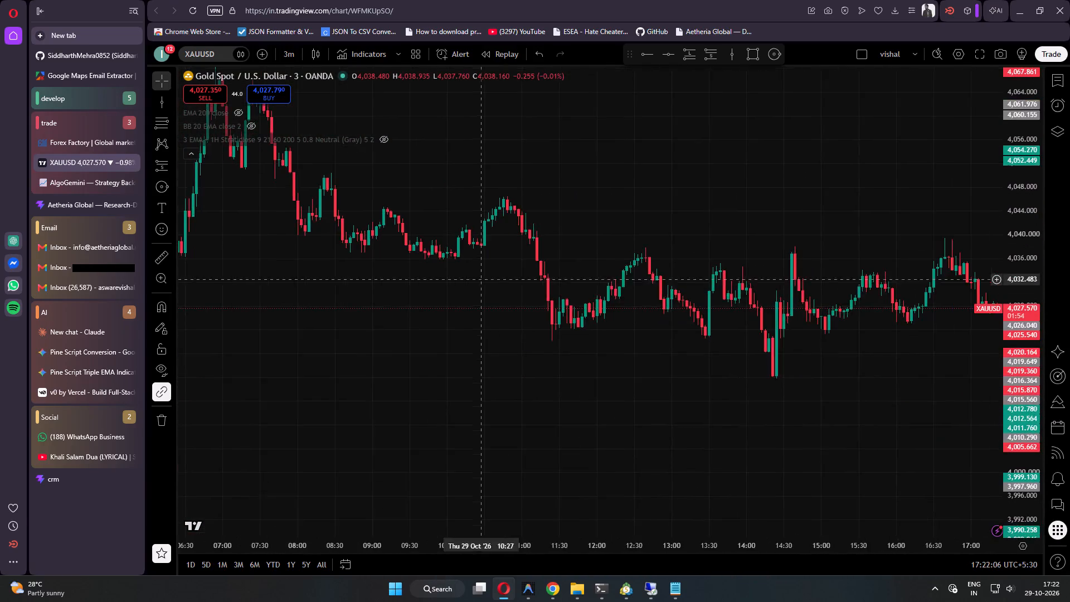
left_click_drag(947, 411, 505, 343)
left_click_drag(630, 346, 748, 391)
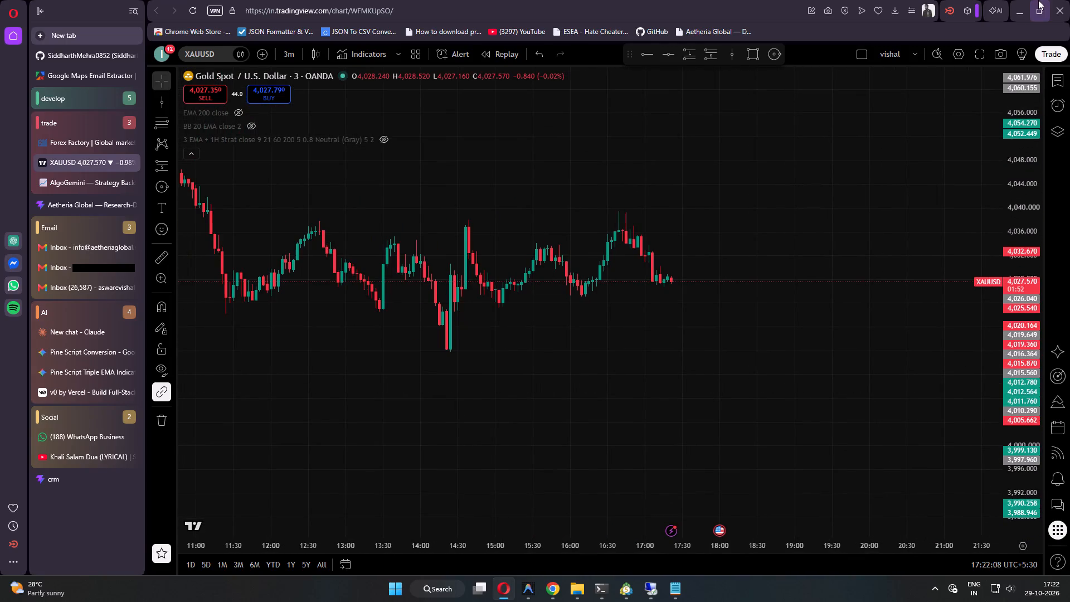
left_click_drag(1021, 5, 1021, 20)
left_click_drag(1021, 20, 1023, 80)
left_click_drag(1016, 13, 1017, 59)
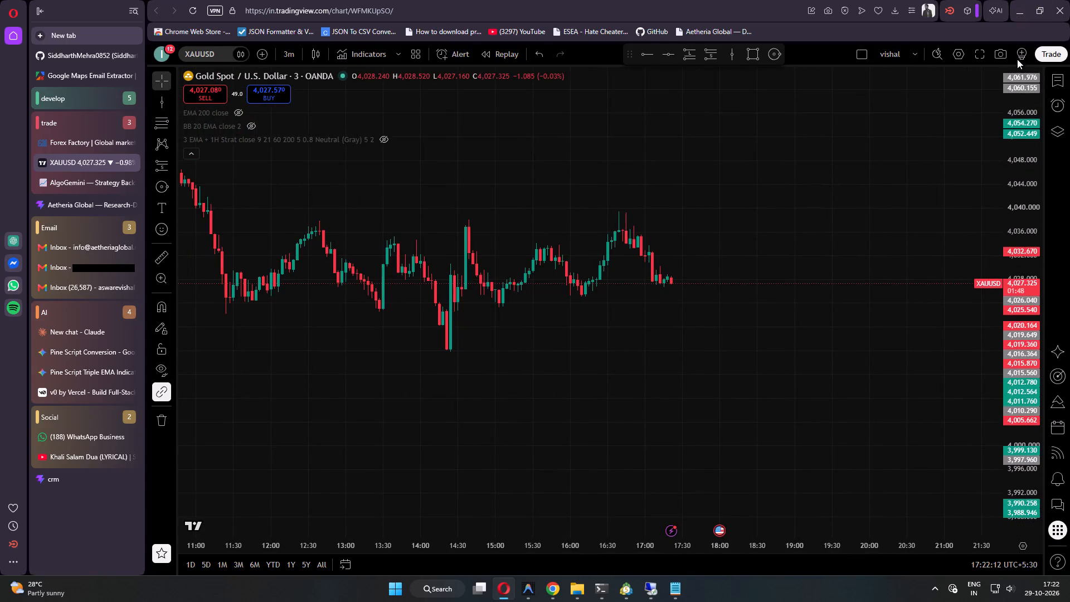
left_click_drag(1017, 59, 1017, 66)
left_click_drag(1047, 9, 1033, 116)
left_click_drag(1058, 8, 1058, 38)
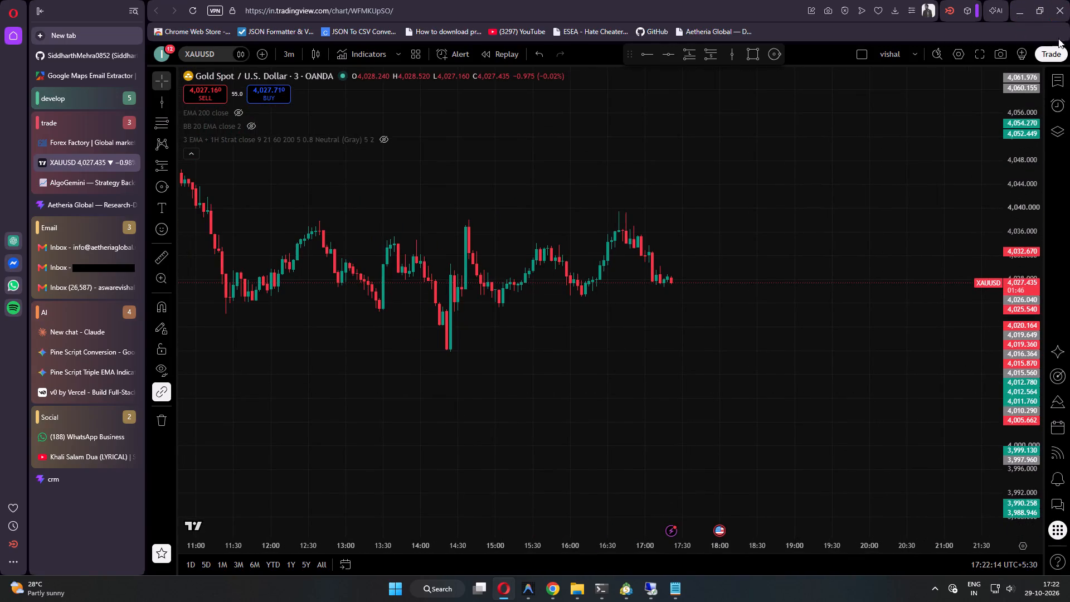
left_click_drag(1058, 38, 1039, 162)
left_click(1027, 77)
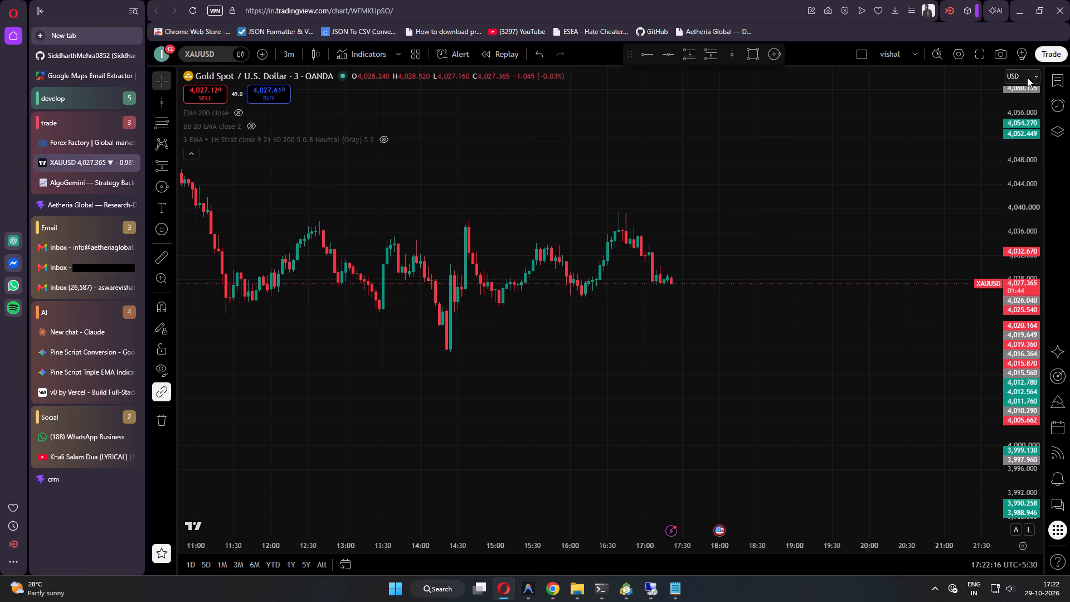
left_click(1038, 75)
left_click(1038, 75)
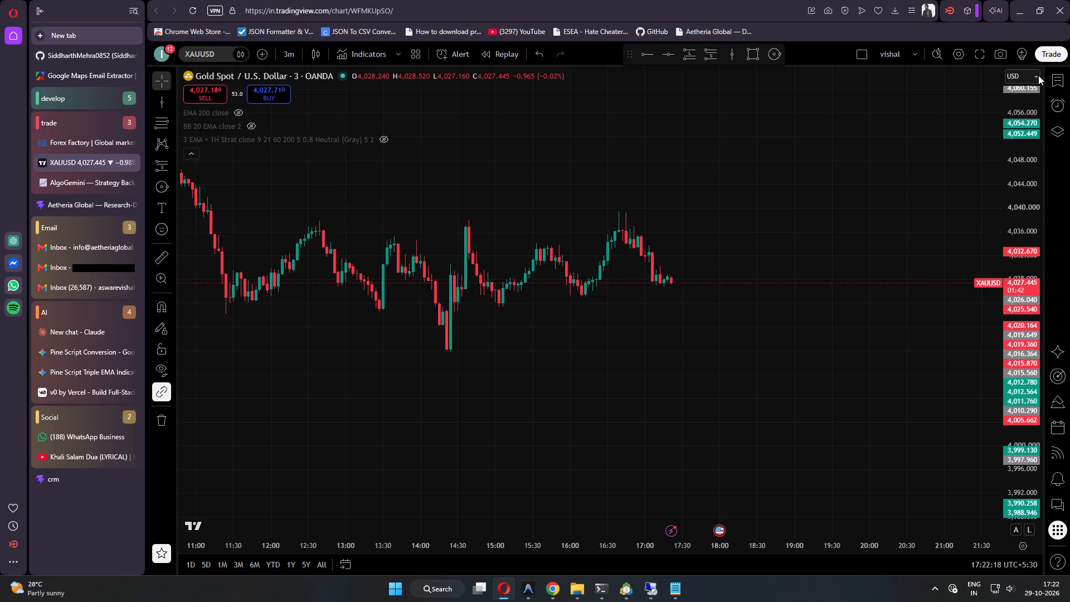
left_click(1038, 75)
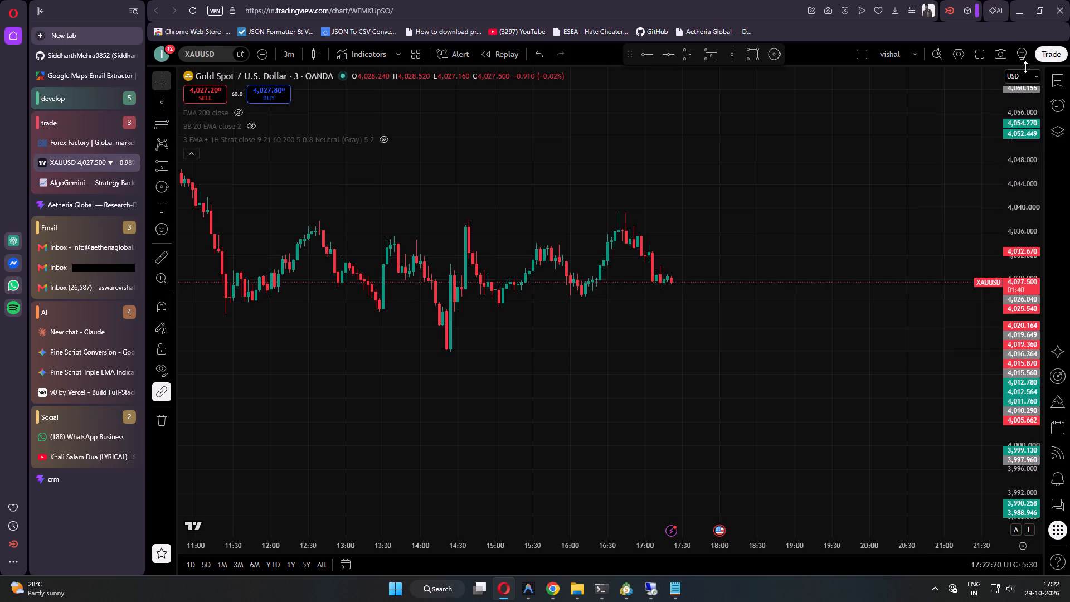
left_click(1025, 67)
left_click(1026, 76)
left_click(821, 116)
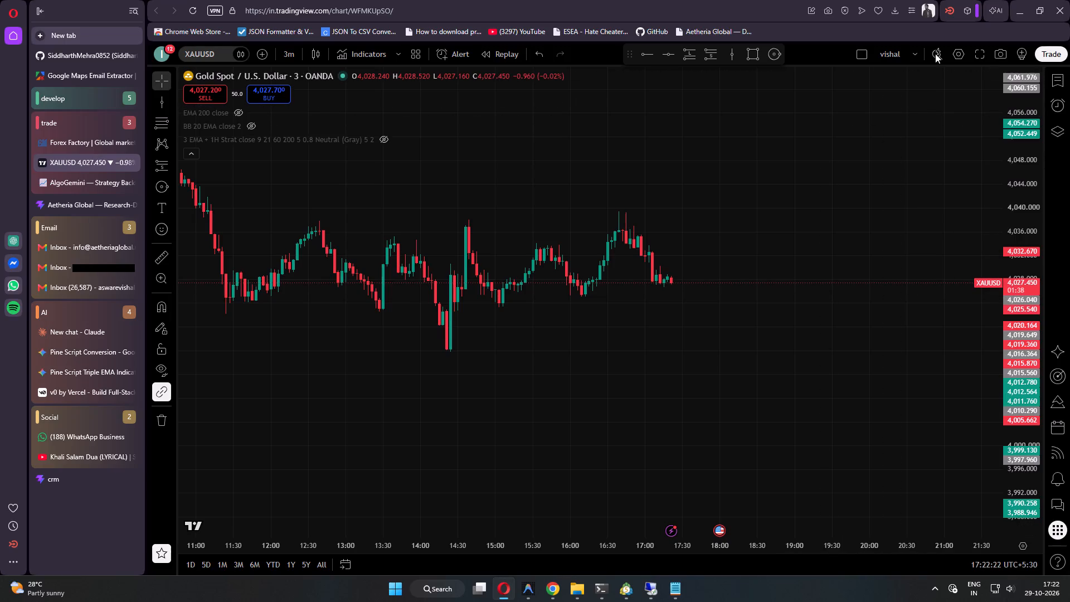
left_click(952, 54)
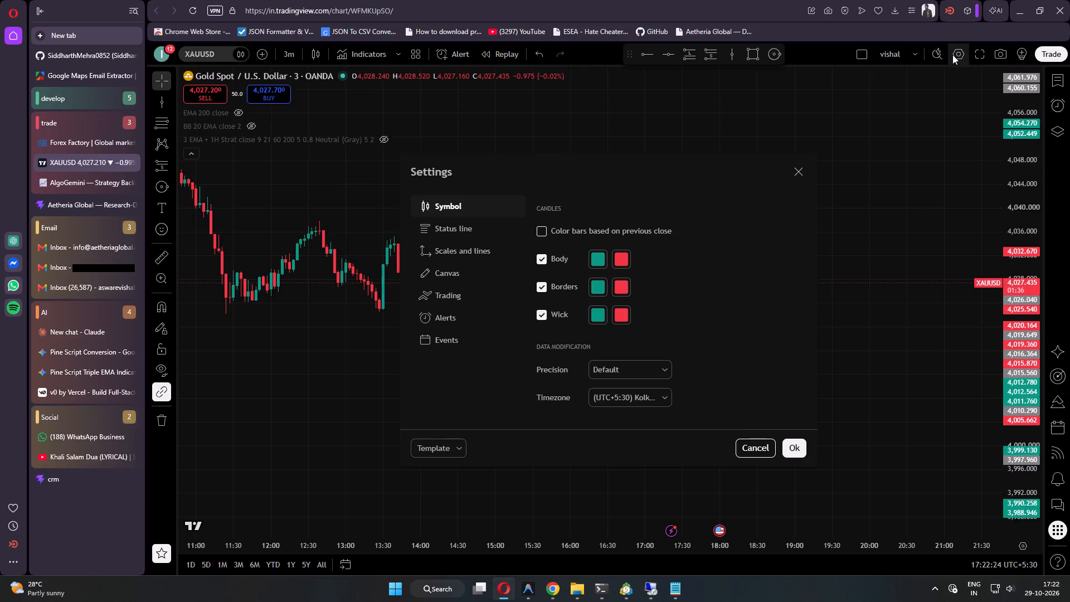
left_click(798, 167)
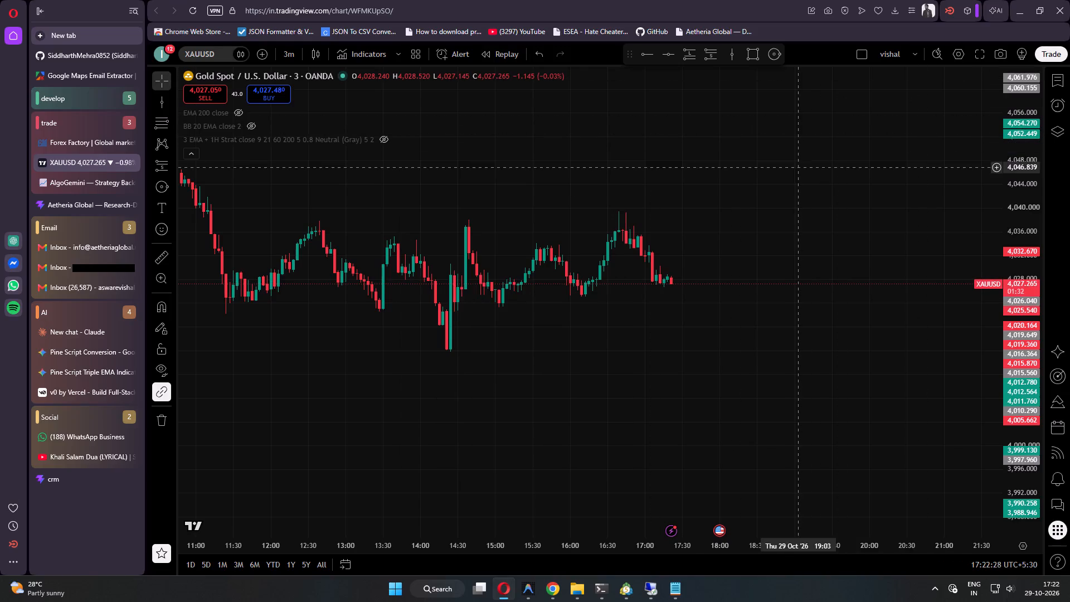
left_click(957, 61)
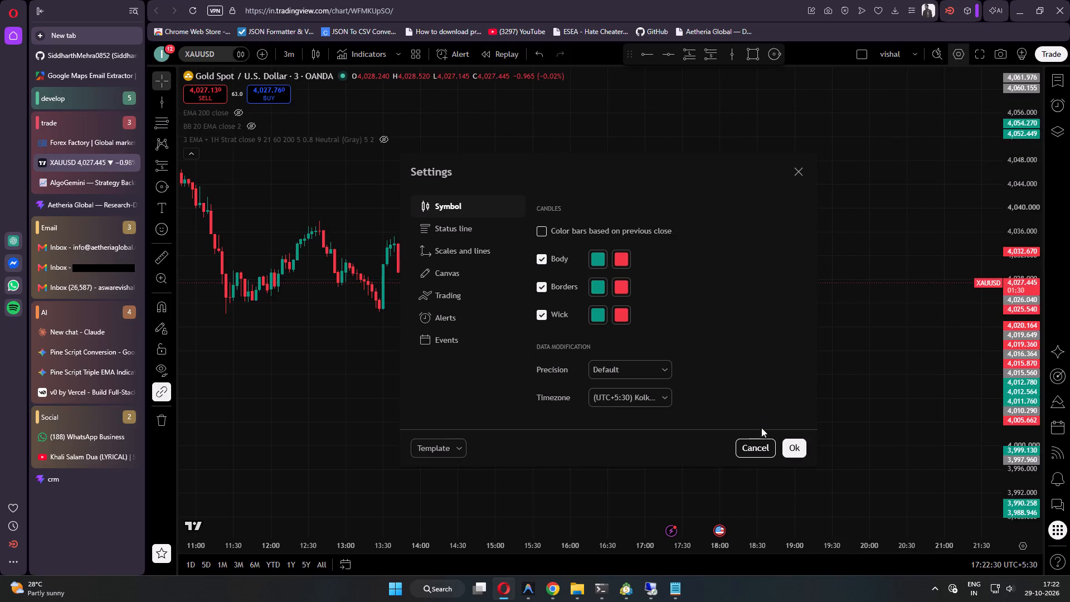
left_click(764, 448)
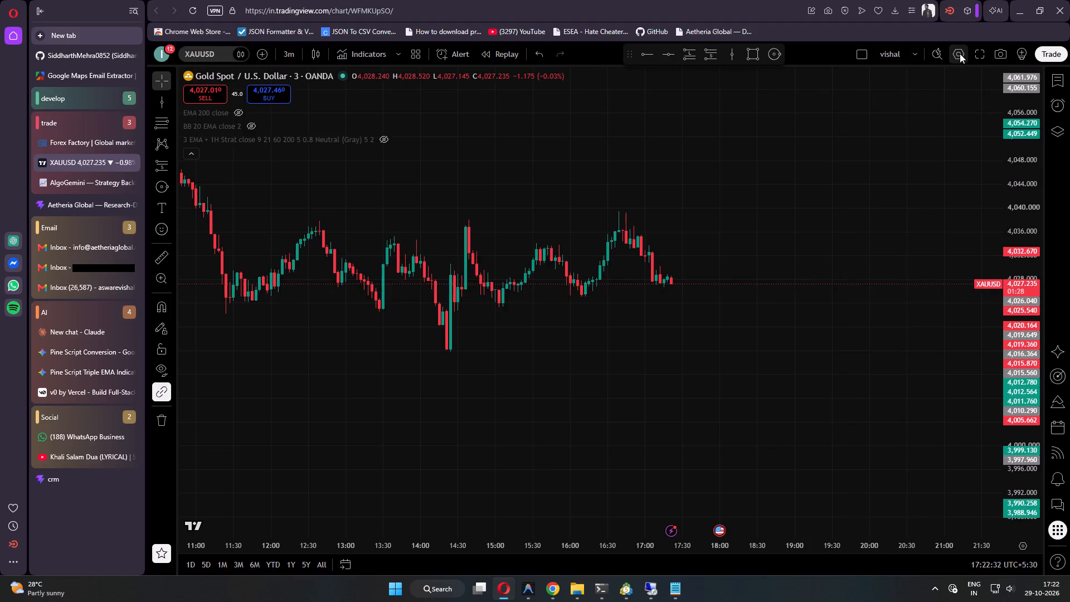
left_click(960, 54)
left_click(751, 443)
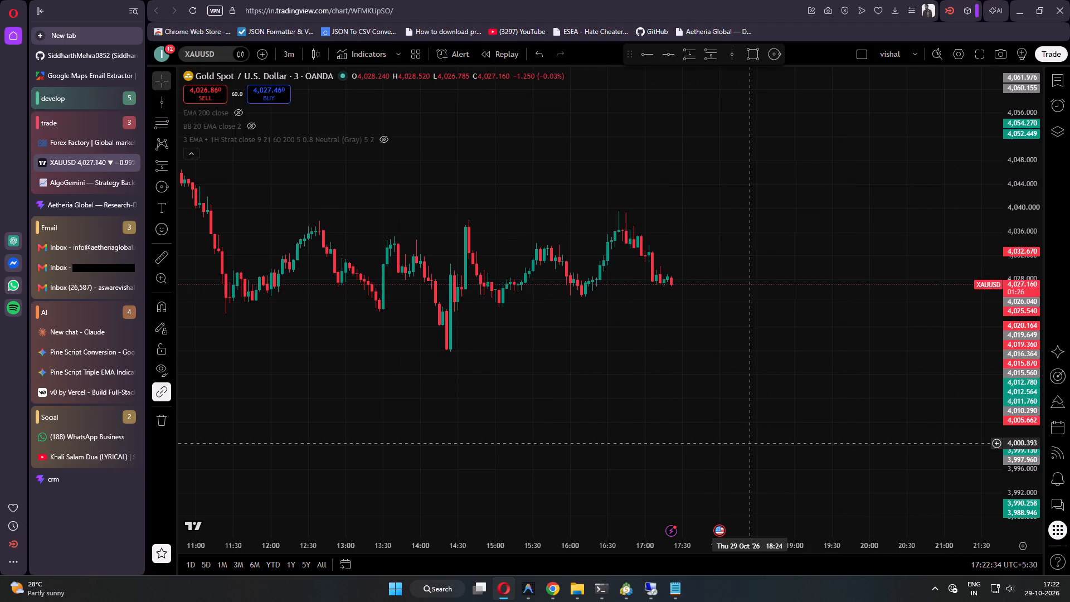
left_click(1019, 2)
left_click(513, 266)
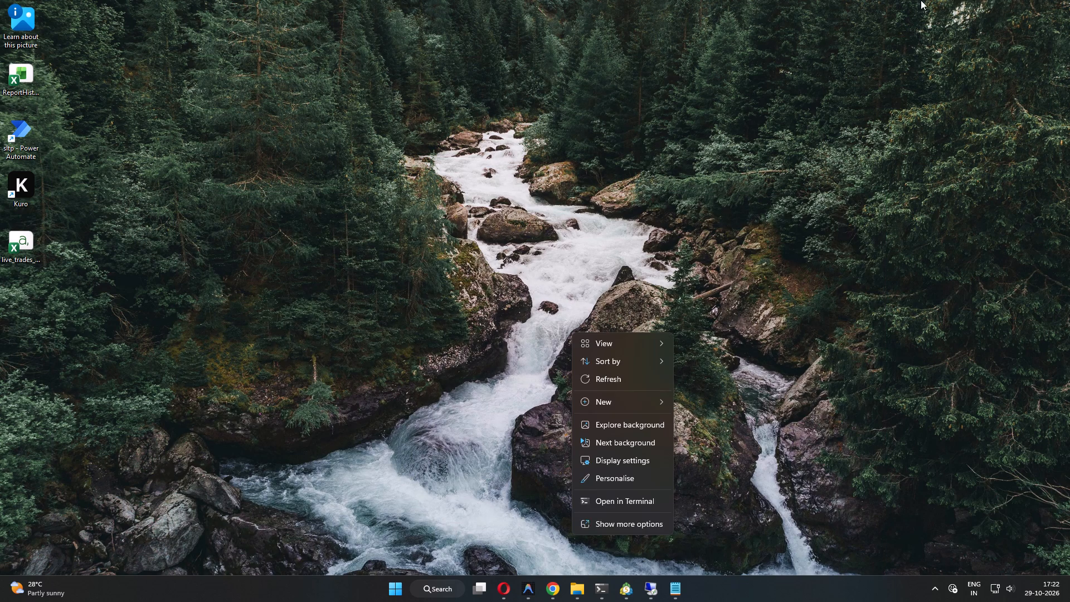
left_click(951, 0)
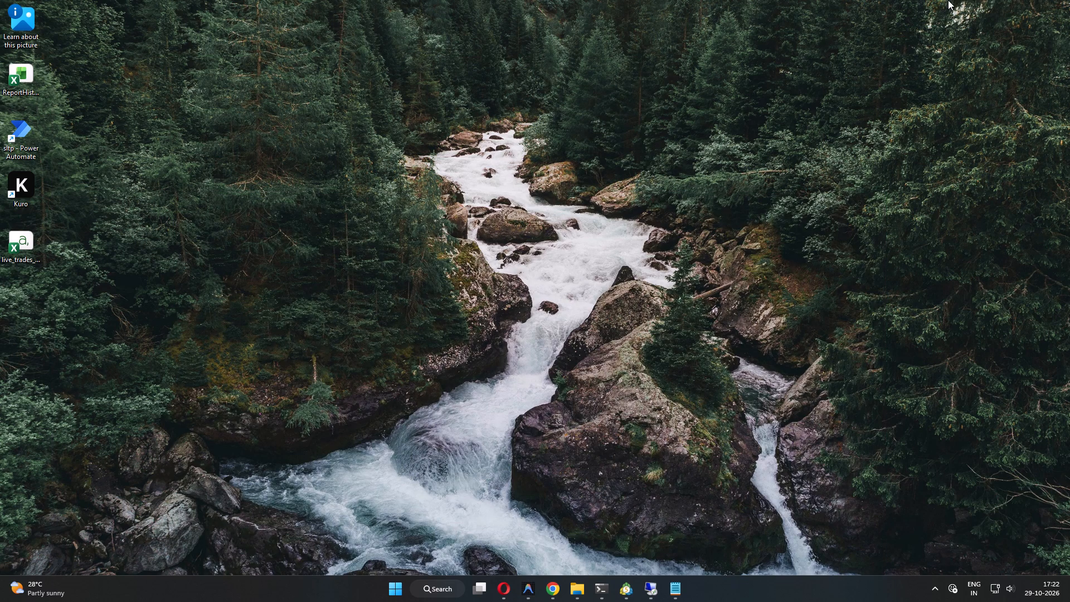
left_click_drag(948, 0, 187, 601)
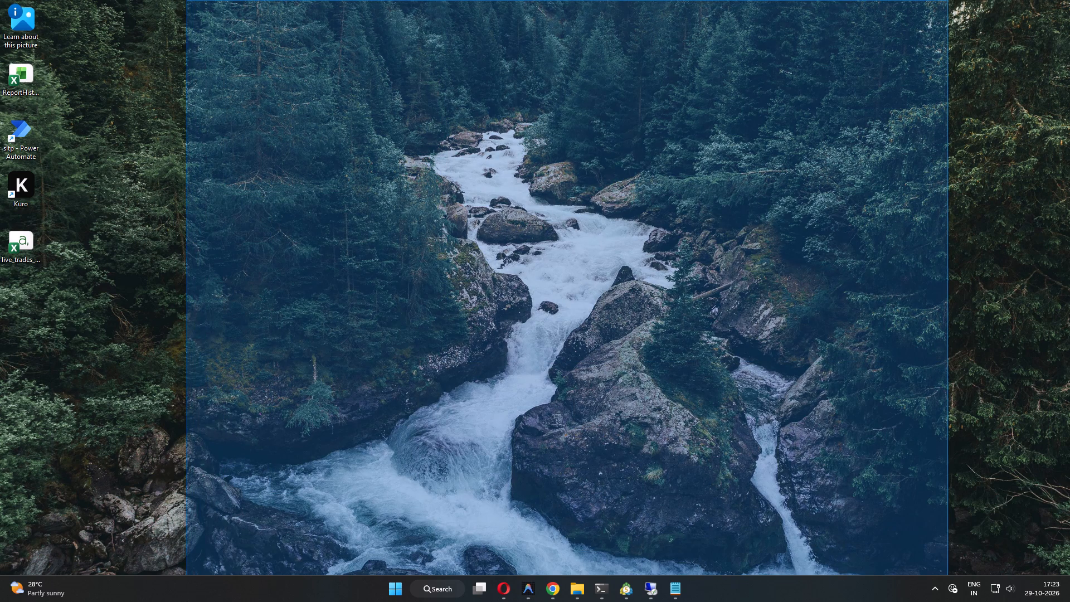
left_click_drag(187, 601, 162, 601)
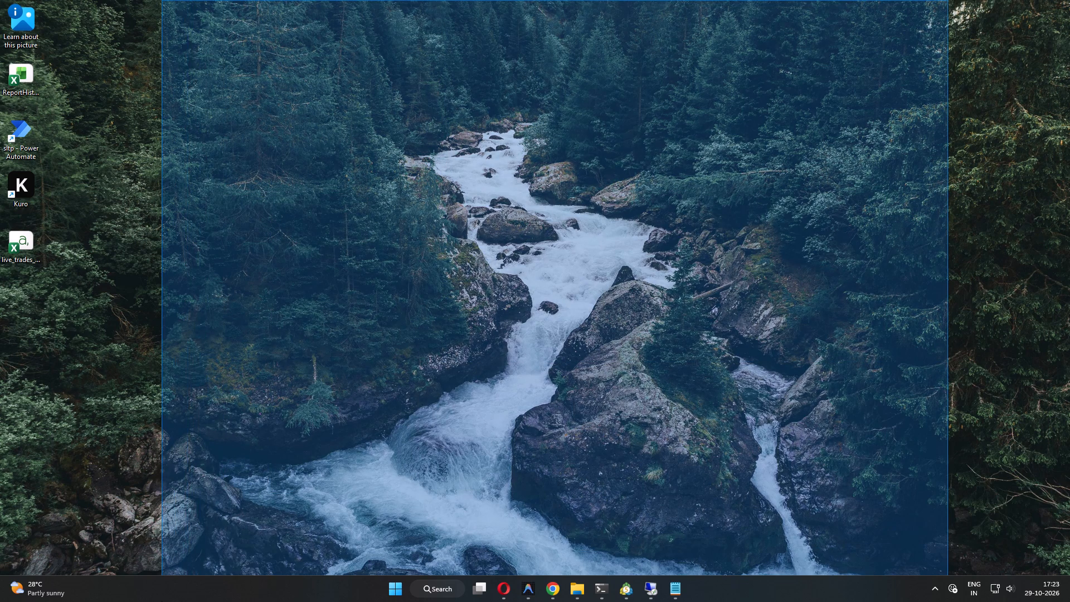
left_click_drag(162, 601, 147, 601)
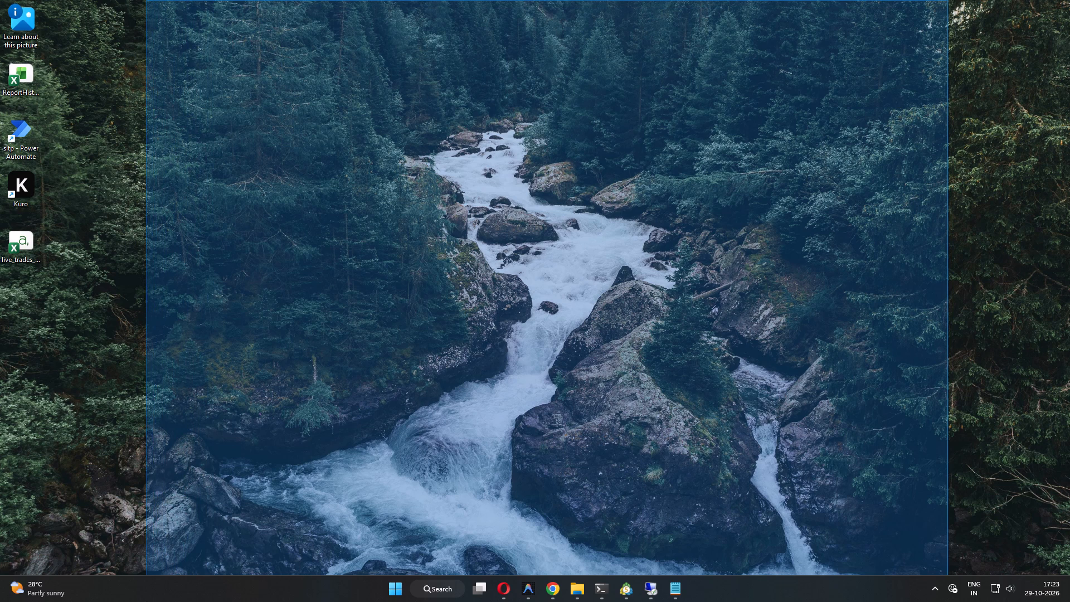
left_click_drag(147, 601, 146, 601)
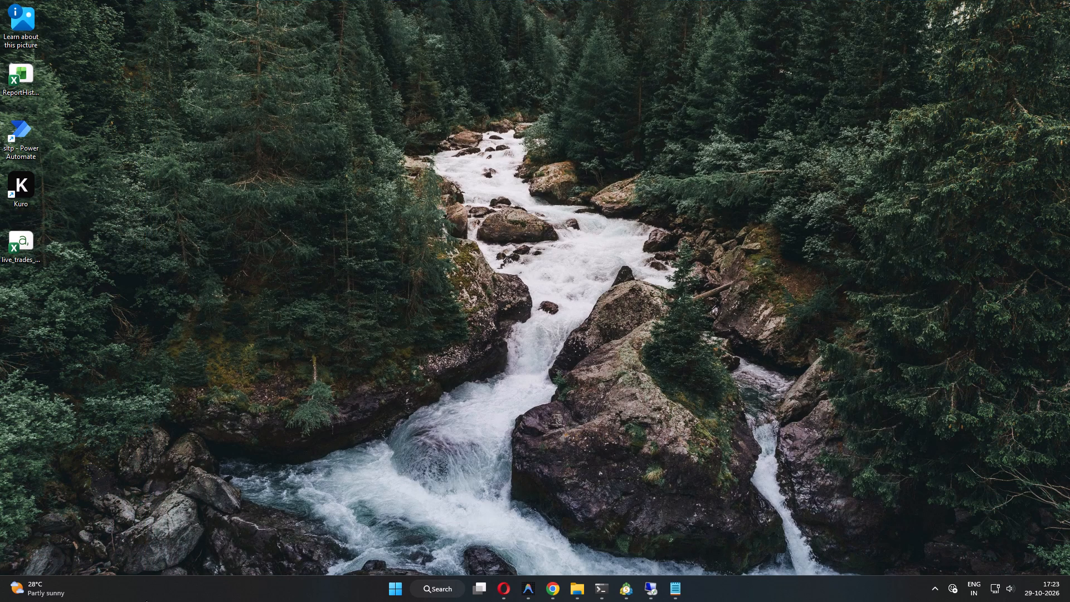
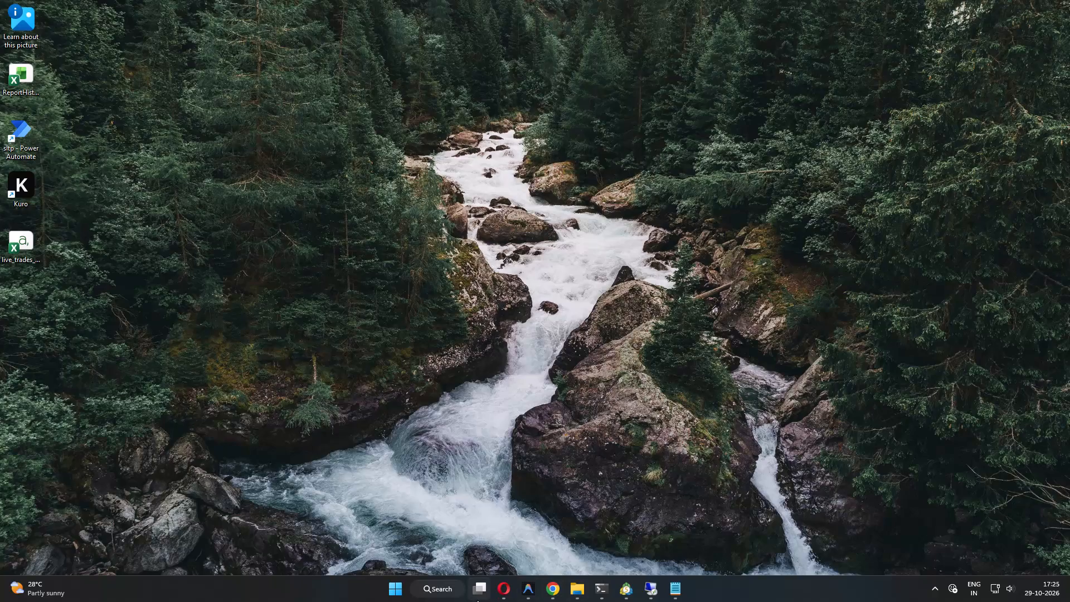
Switch to the Opera browser and examine the 3-minute XAUUSD chart from 29 October back to the circled band touches and shorts of 26 October.
left_click(500, 601)
left_click_drag(350, 414, 504, 411)
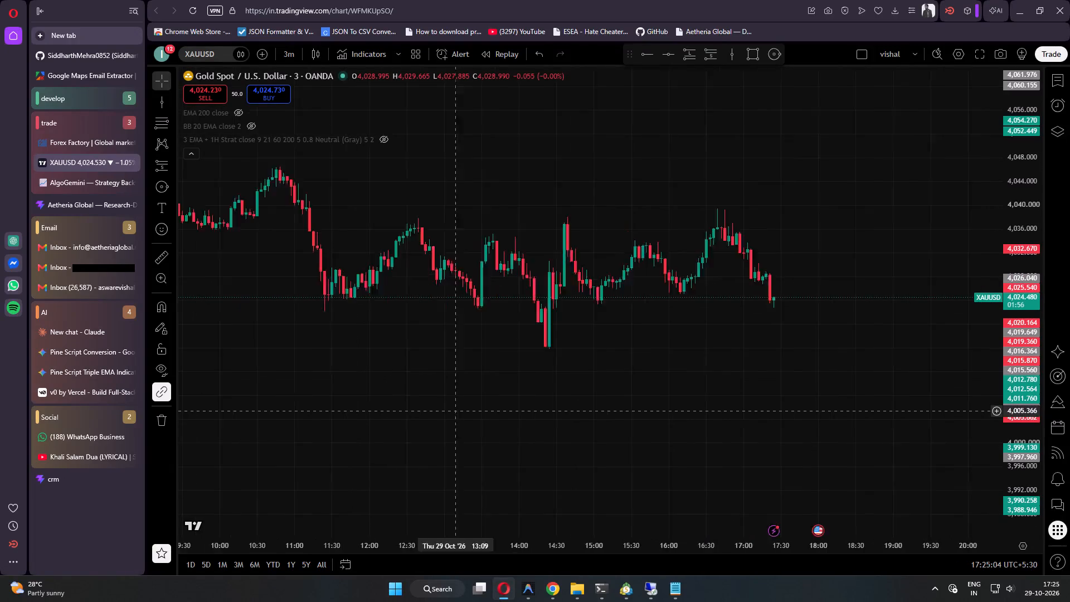
left_click_drag(504, 411, 735, 411)
left_click_drag(748, 412, 758, 414)
left_click_drag(394, 370, 820, 423)
left_click_drag(295, 399, 342, 404)
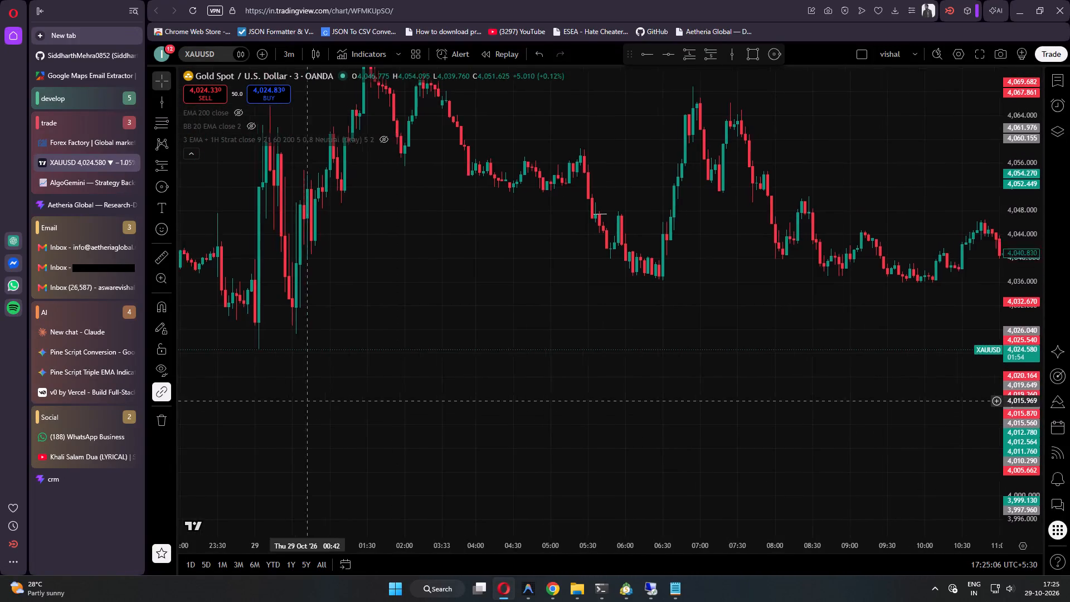
left_click_drag(342, 404, 957, 438)
left_click_drag(296, 416, 1027, 412)
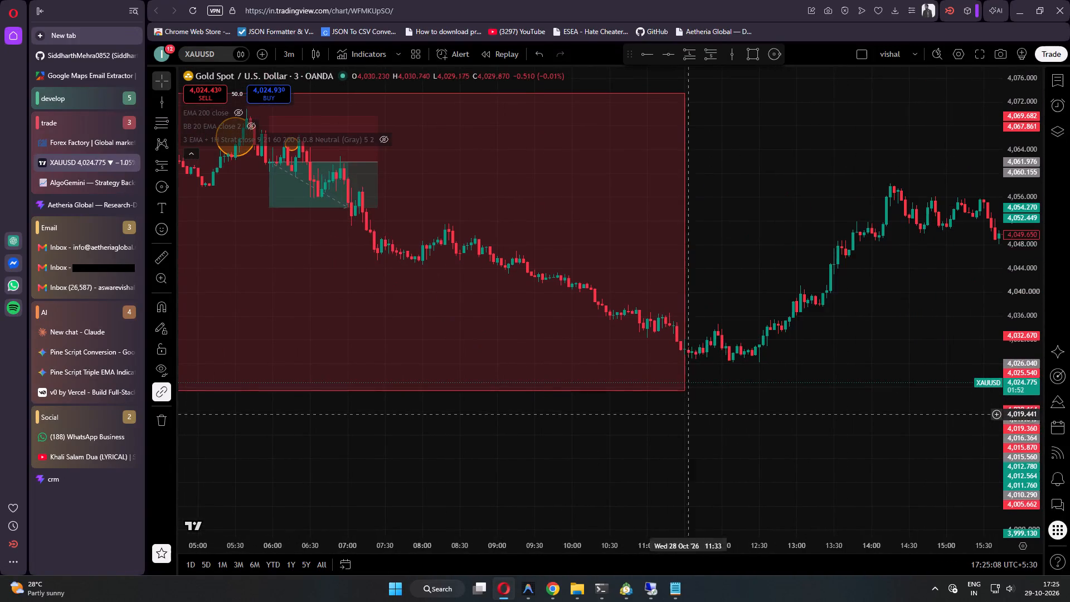
left_click_drag(322, 417, 972, 442)
left_click_drag(295, 459, 770, 402)
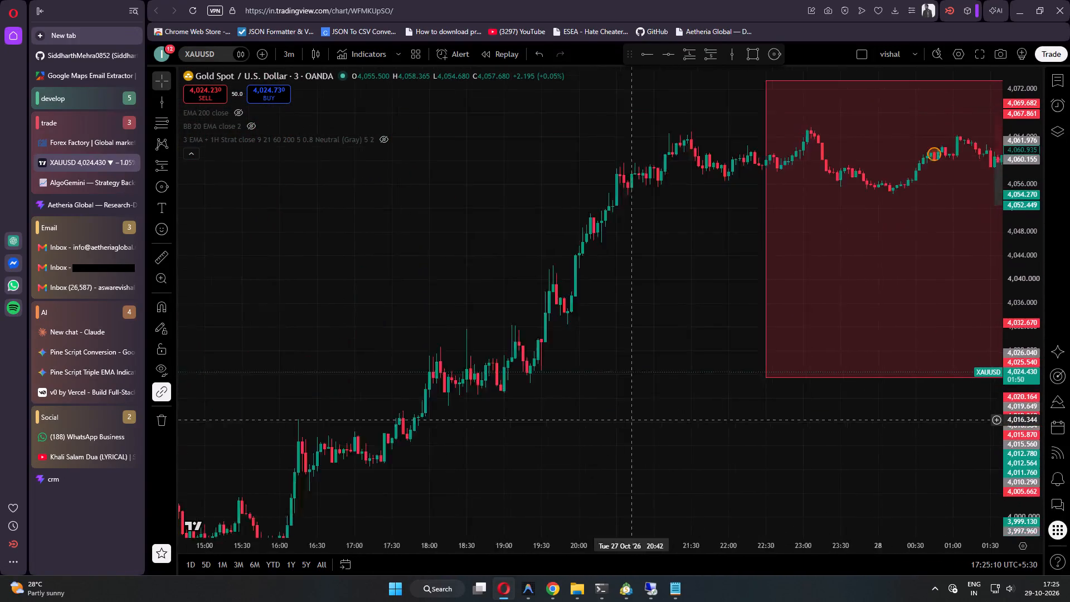
left_click_drag(770, 402, 1022, 324)
left_click_drag(298, 429, 1067, 312)
left_click_drag(350, 331, 350, 331)
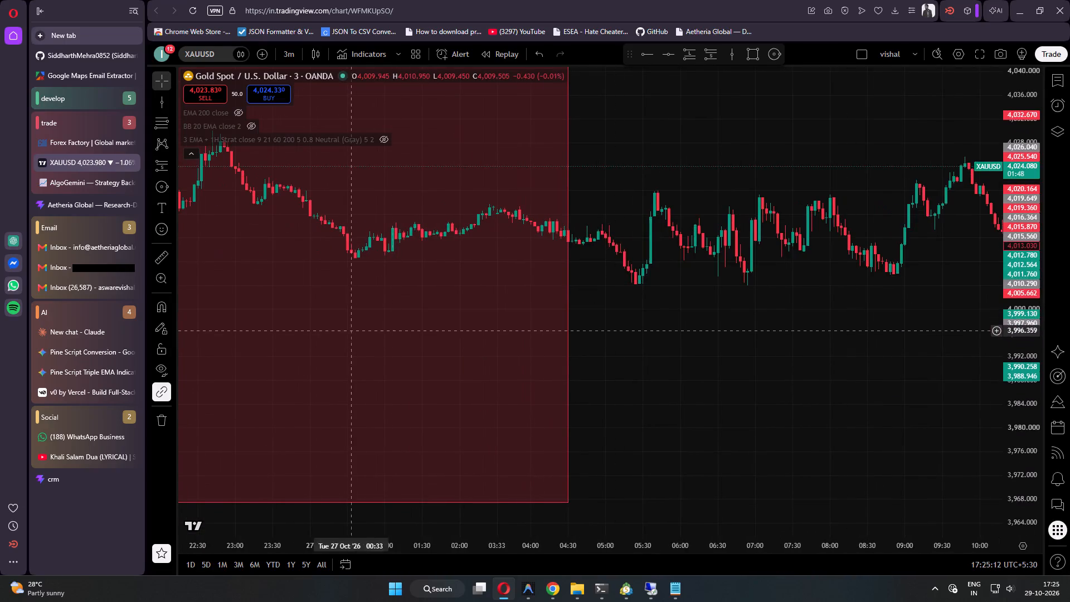
left_click_drag(350, 331, 993, 315)
left_click_drag(361, 360, 709, 350)
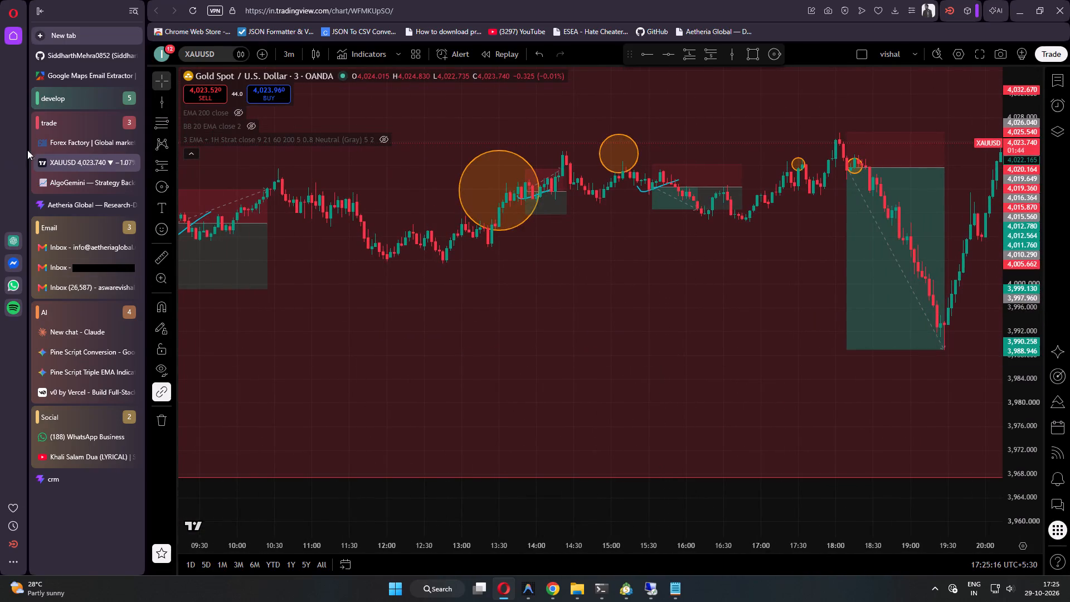
Bring up the AlgoGemini strategy backtest page to view the Ishansiralpha trade history beside its 3-minute chart.
left_click(74, 188)
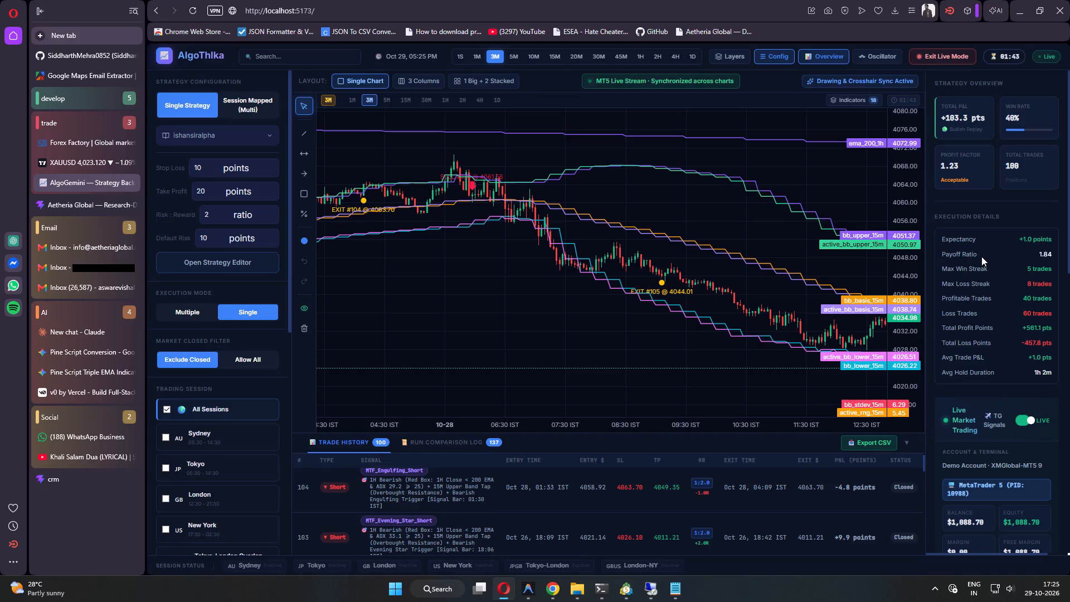
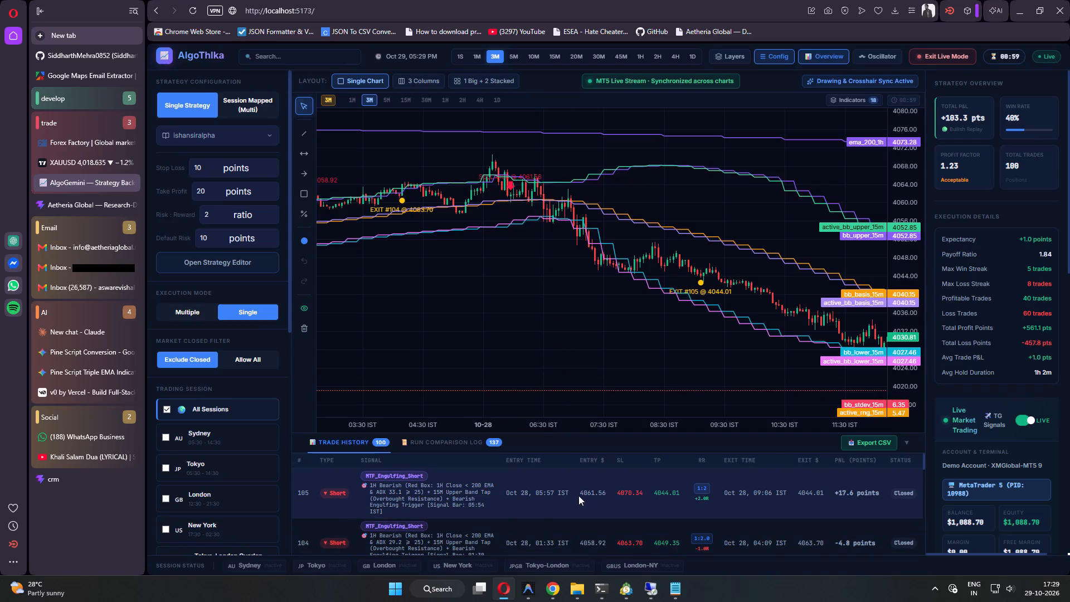
Return to the XAUUSD TradingView chart and examine it from 26 October forward to the red zone, circled touches and shorts of 28 October.
left_click(72, 162)
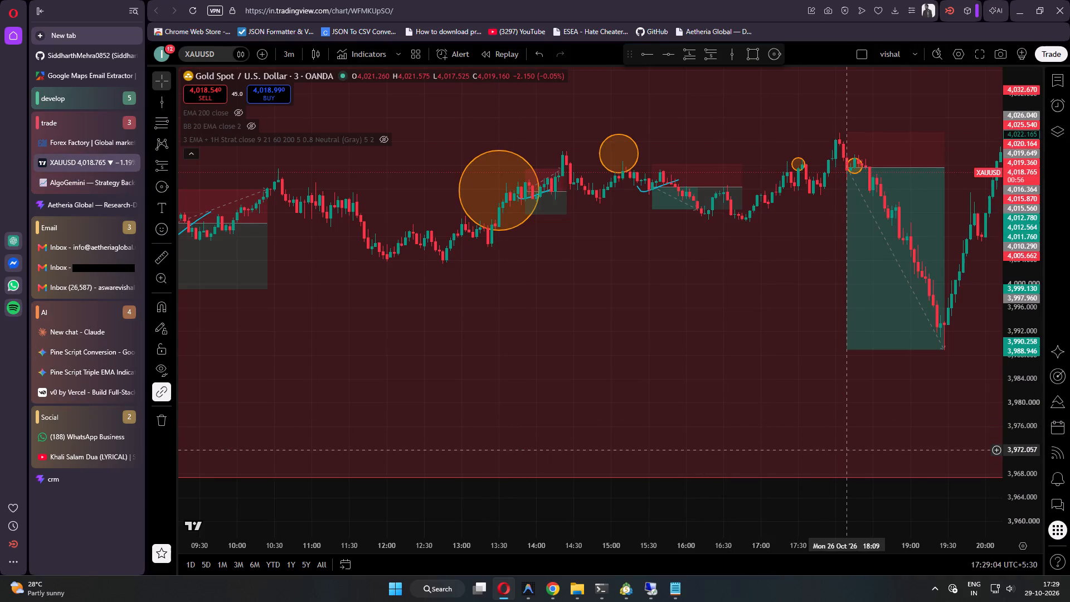
left_click_drag(863, 510, 390, 489)
left_click_drag(806, 337, 381, 367)
left_click_drag(617, 366, 217, 364)
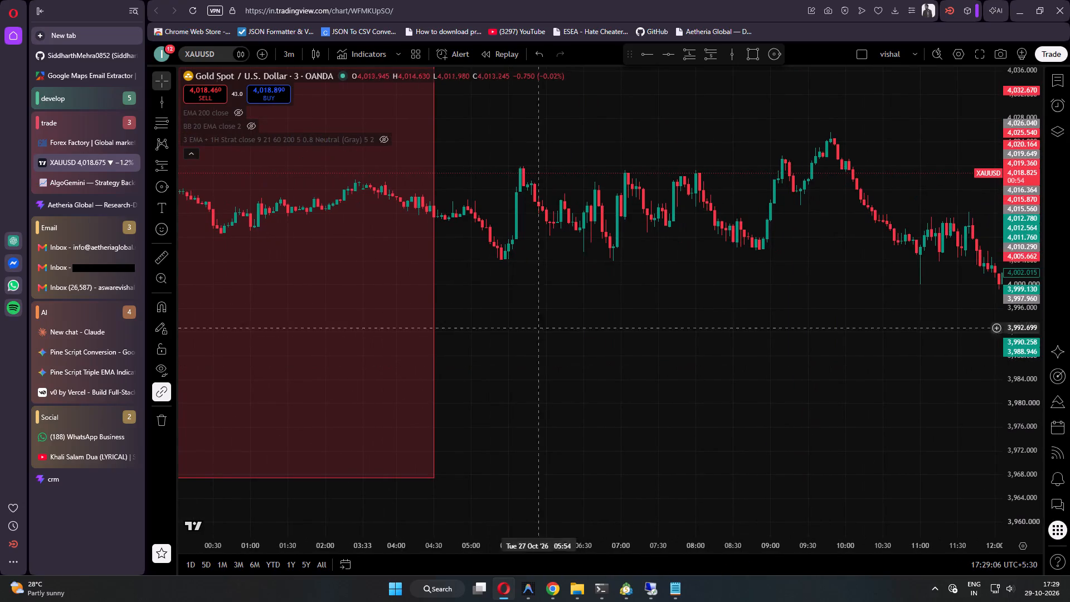
scroll(753, 302, "down", 6)
left_click_drag(1014, 312, 1005, 414)
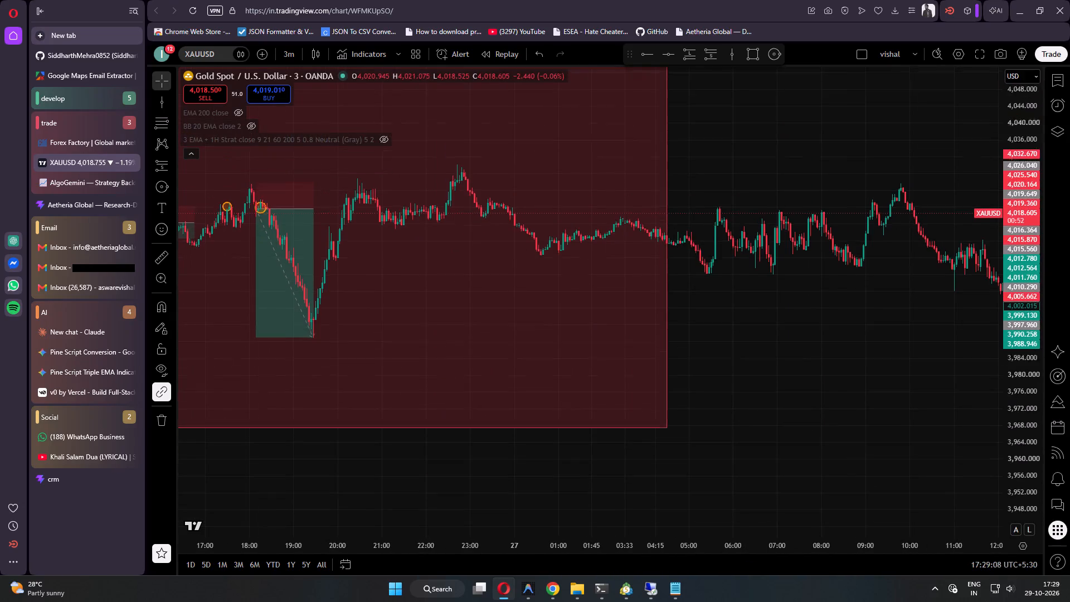
left_click_drag(857, 405, 551, 414)
left_click_drag(683, 414, 555, 415)
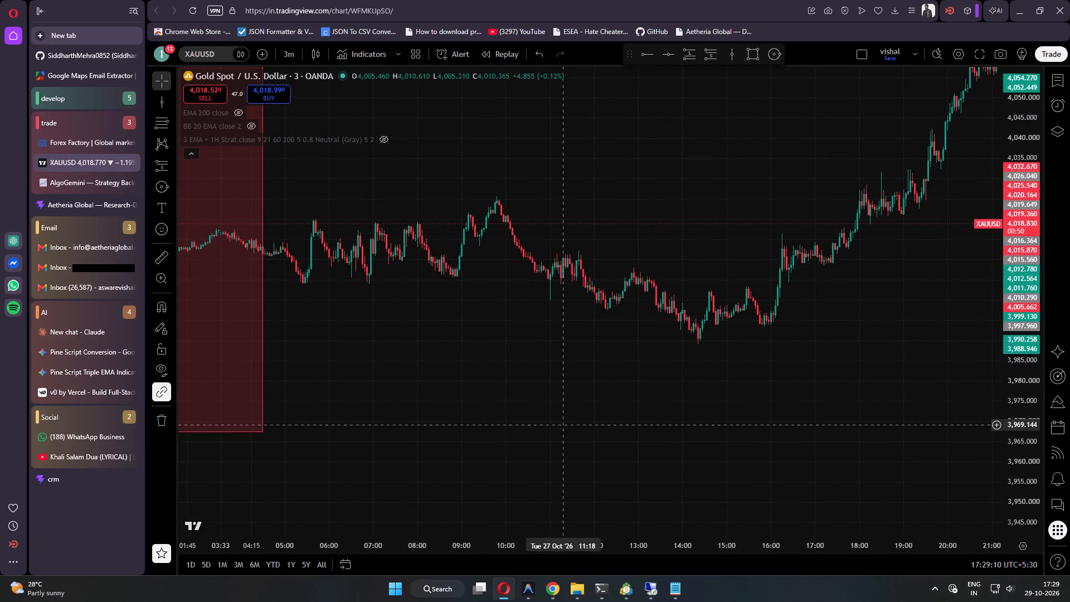
left_click_drag(745, 413, 393, 432)
left_click_drag(716, 383, 421, 424)
left_click_drag(577, 370, 561, 470)
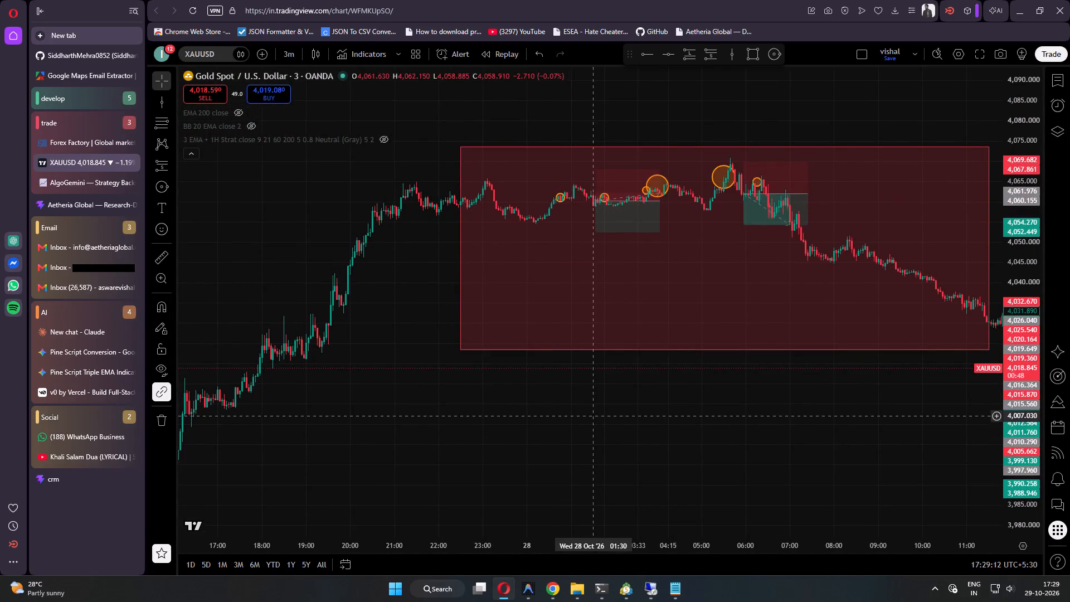
left_click_drag(635, 443, 514, 467)
left_click_drag(1030, 486, 1001, 341)
left_click_drag(514, 343, 703, 406)
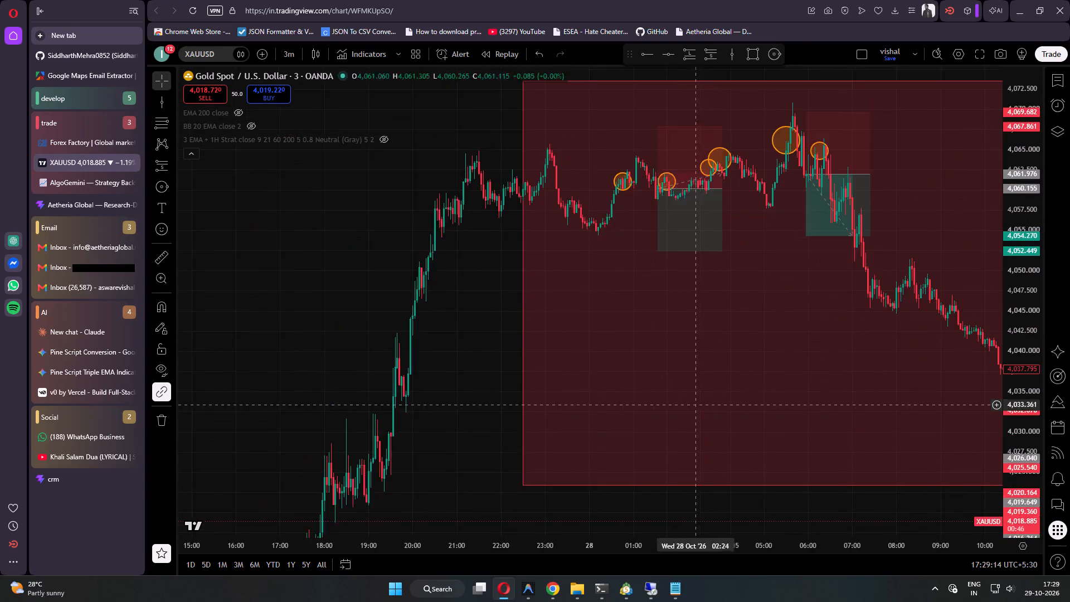
scroll(682, 404, "up", 1)
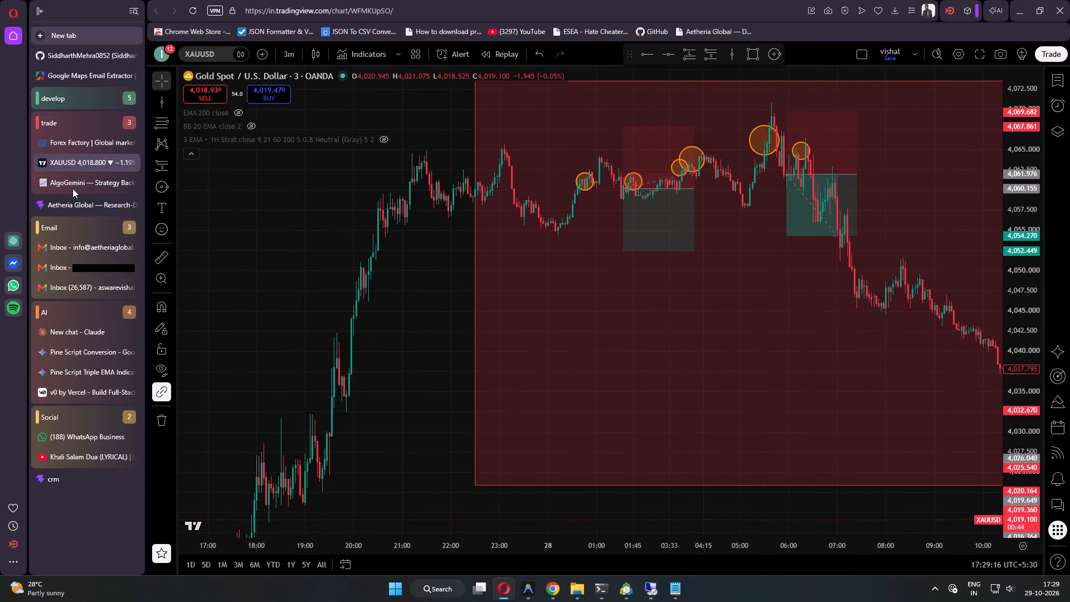
Compare the 28 October shorts plotted on the XAUUSD chart with trades 105 and 104 in the AlgoGemini trade history.
left_click(74, 180)
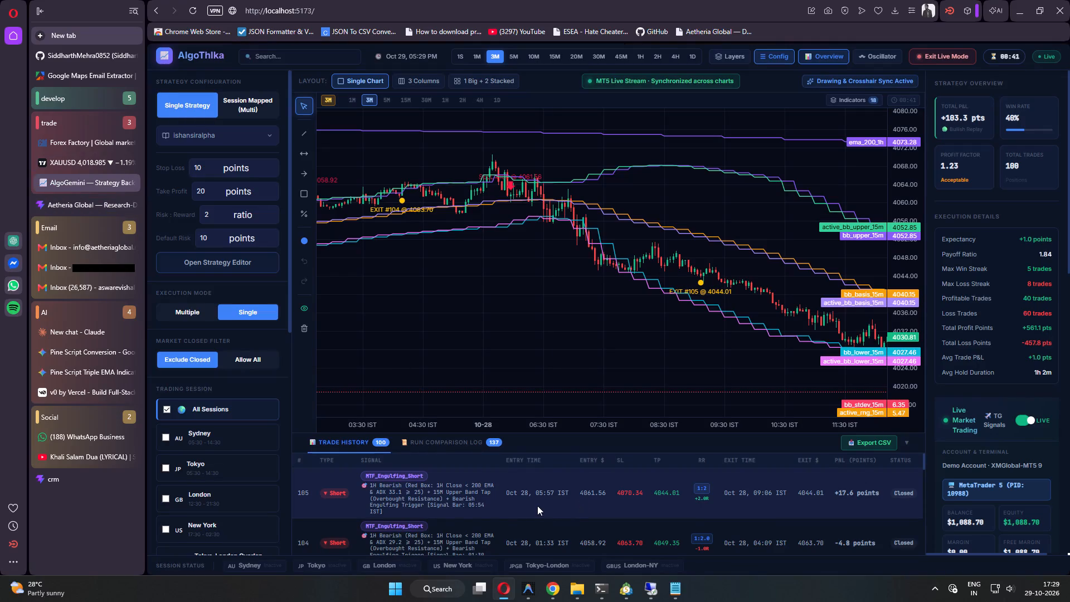
left_click(54, 160)
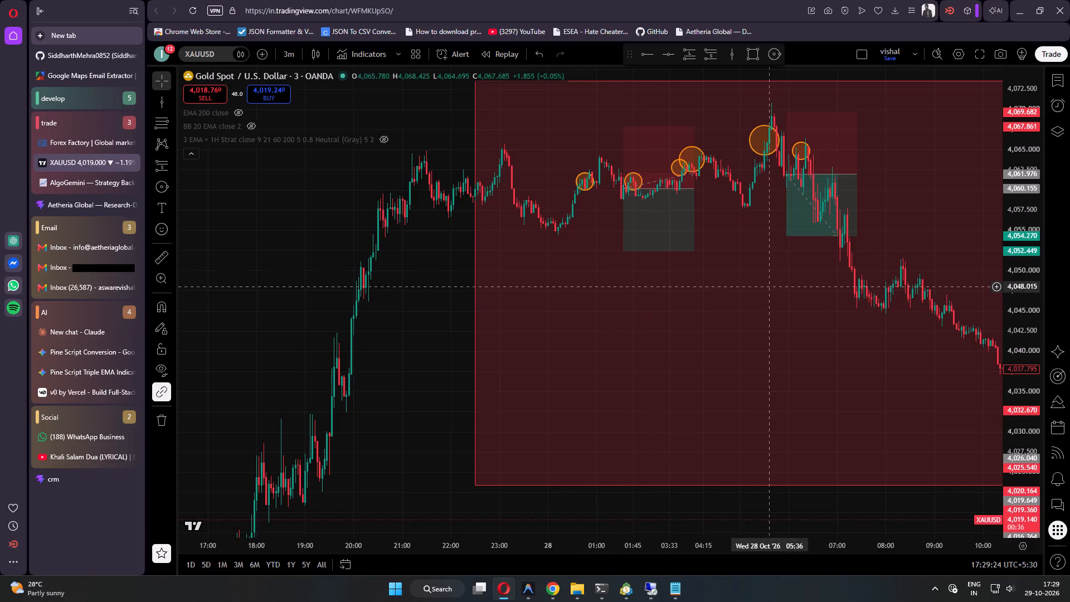
left_click_drag(786, 290, 679, 316)
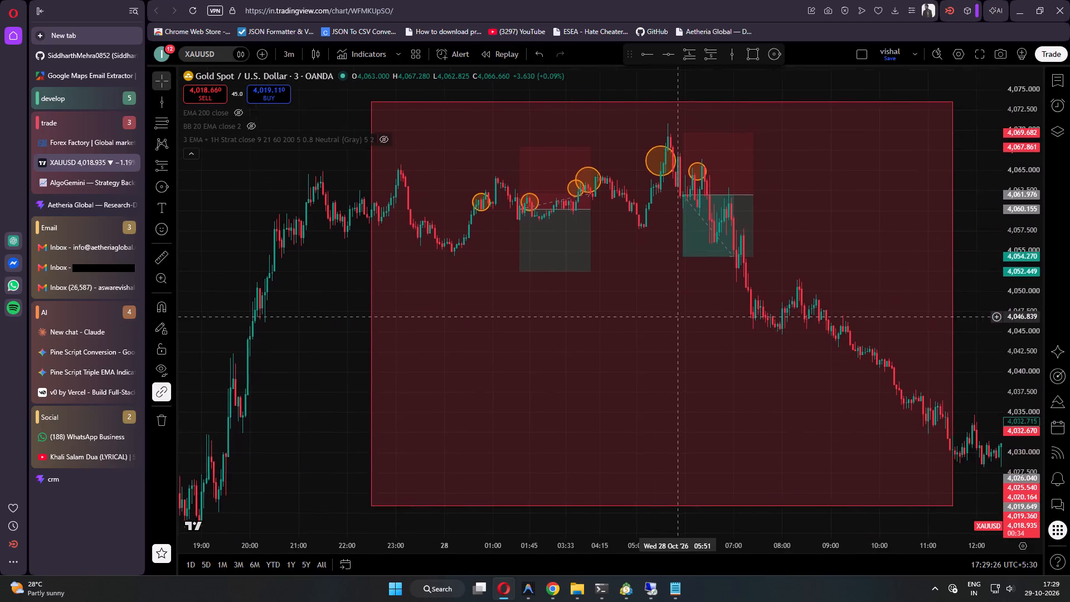
left_click_drag(679, 316, 675, 307)
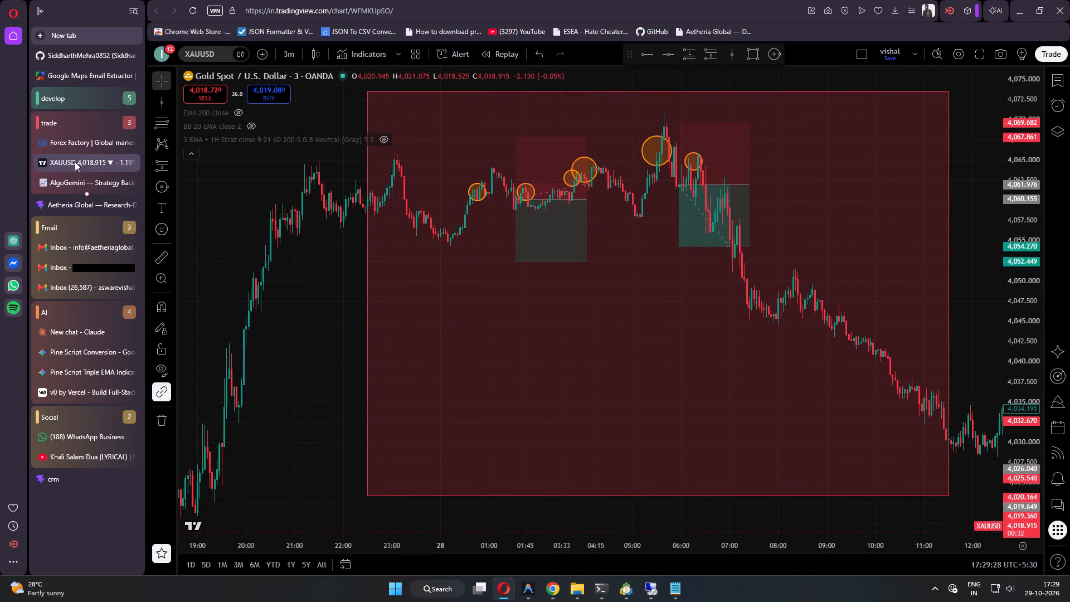
left_click(72, 186)
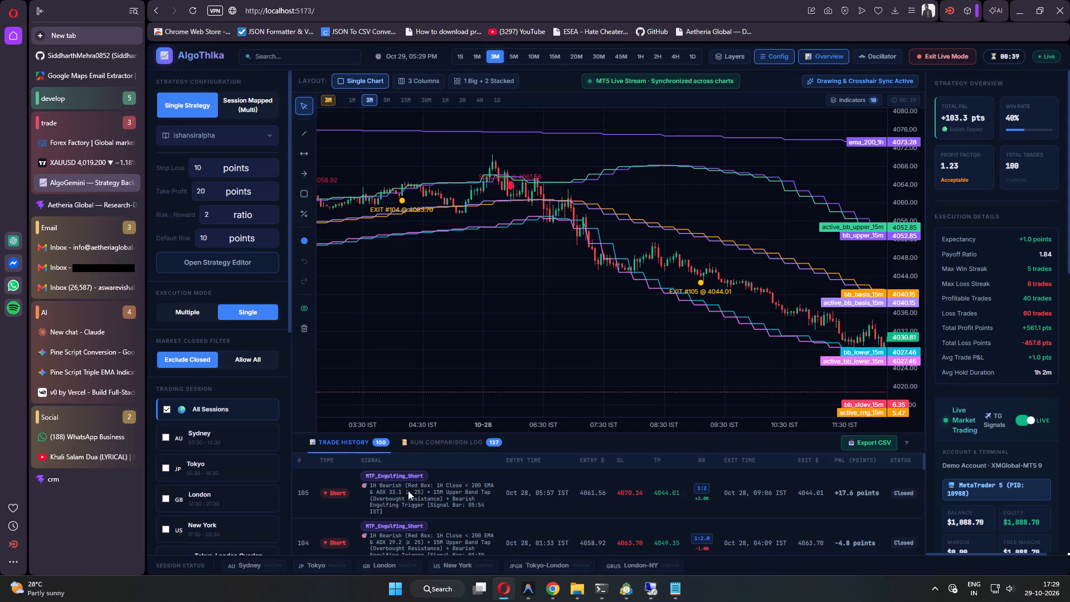
scroll(417, 490, "up", 1)
scroll(431, 542, "down", 1)
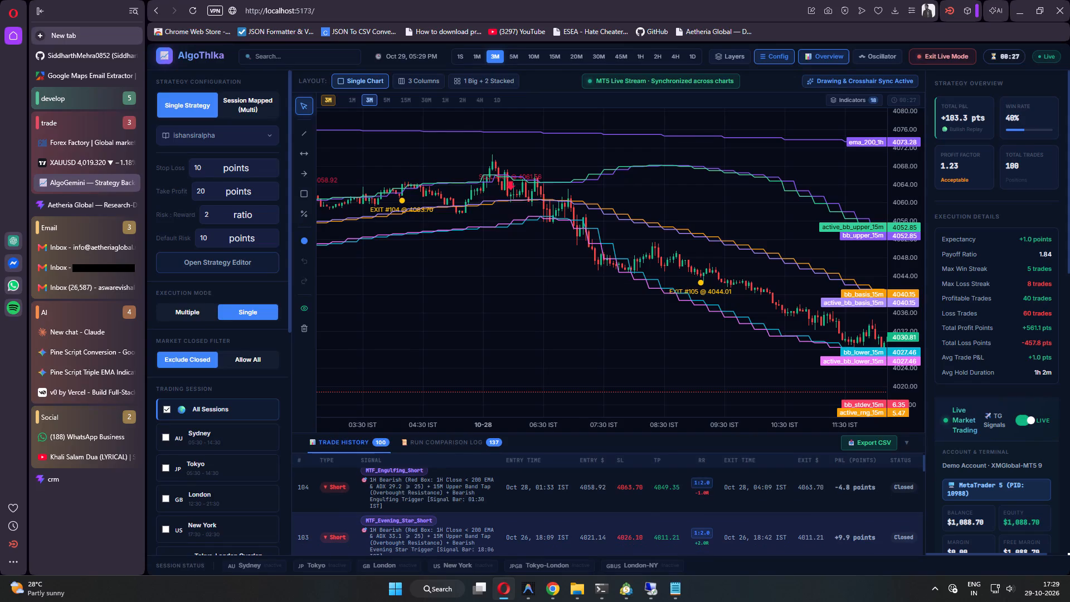
scroll(451, 537, "down", 1)
scroll(451, 537, "up", 2)
scroll(451, 528, "down", 1)
scroll(451, 528, "up", 2)
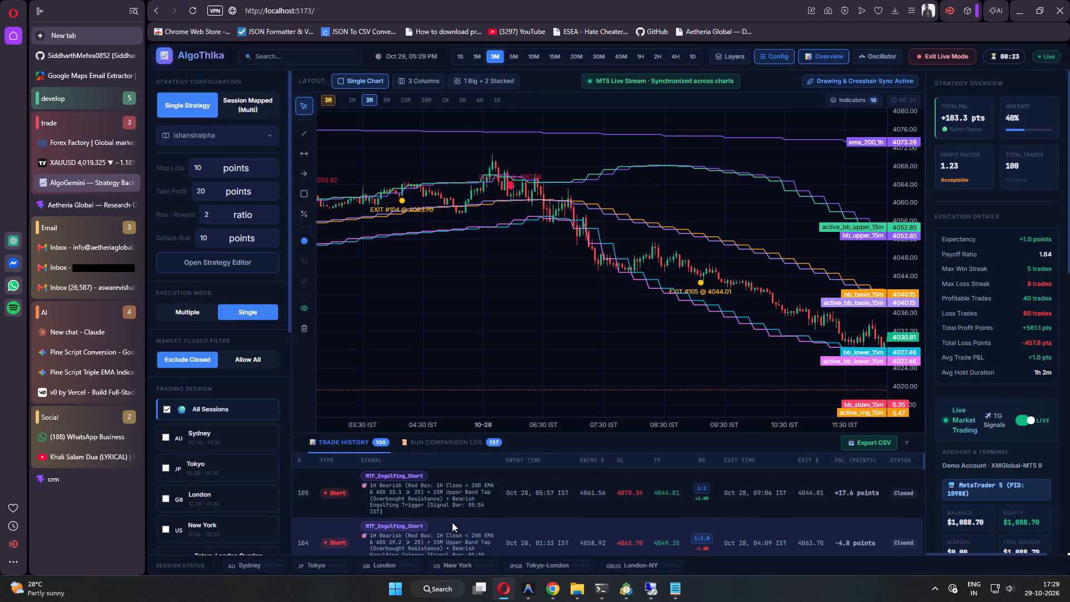
scroll(452, 522, "up", 2)
scroll(452, 522, "down", 1)
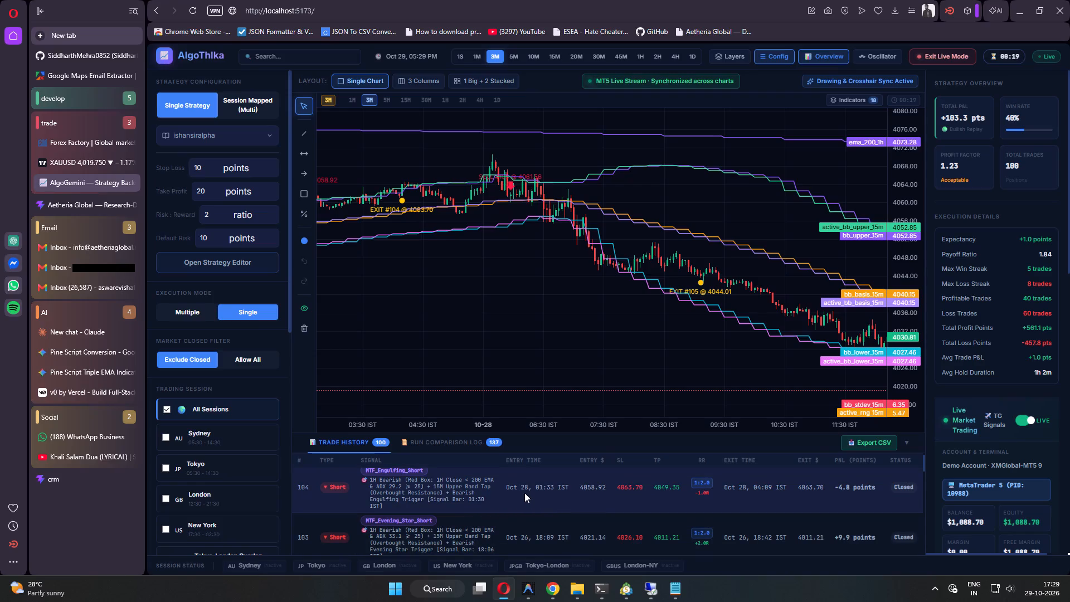
scroll(380, 528, "up", 3)
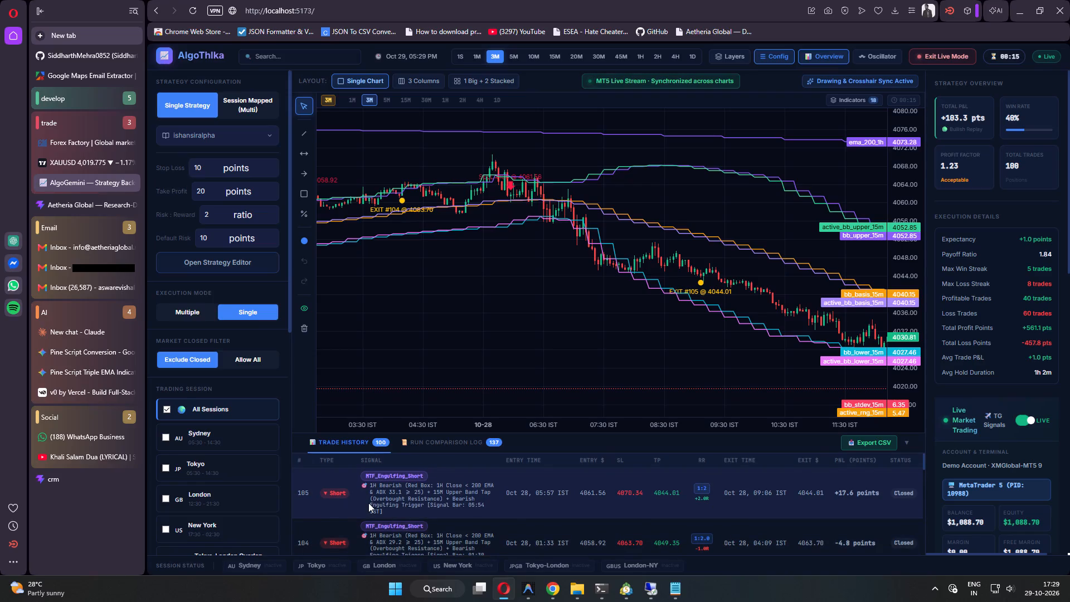
scroll(437, 499, "down", 1)
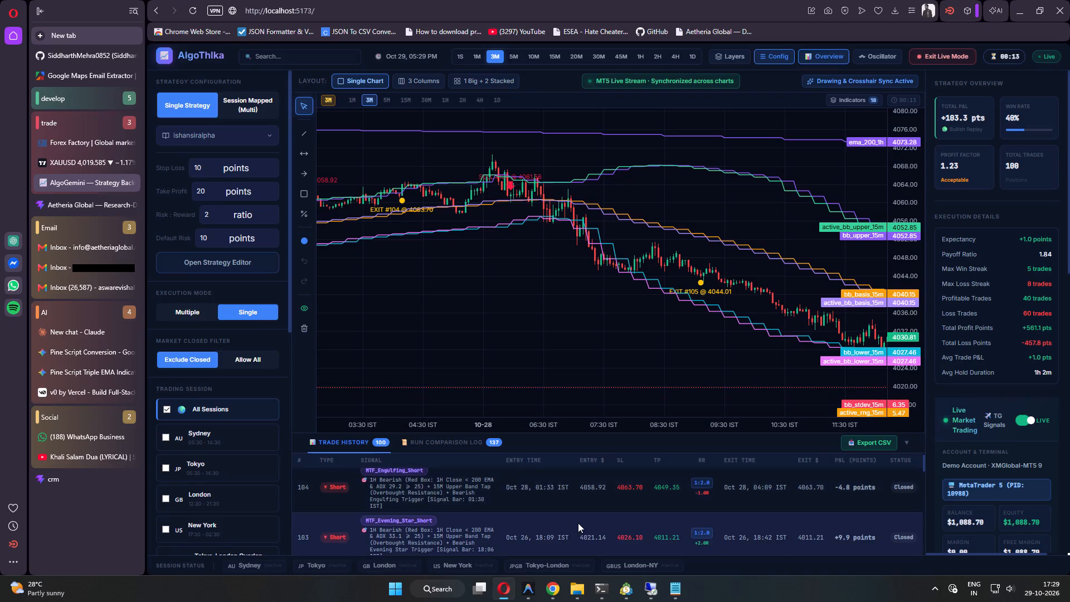
On the XAUUSD chart, examine price from the 28 October 01:33 entry back to the circled touches and shorts of 26 October.
left_click(82, 166)
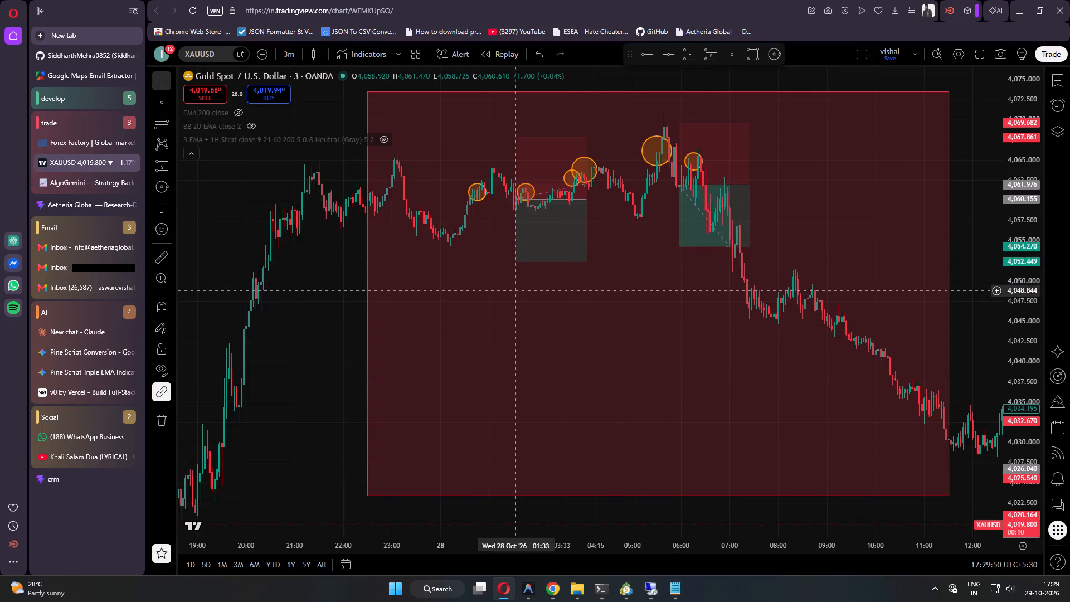
left_click_drag(283, 335, 712, 288)
left_click_drag(446, 316, 679, 197)
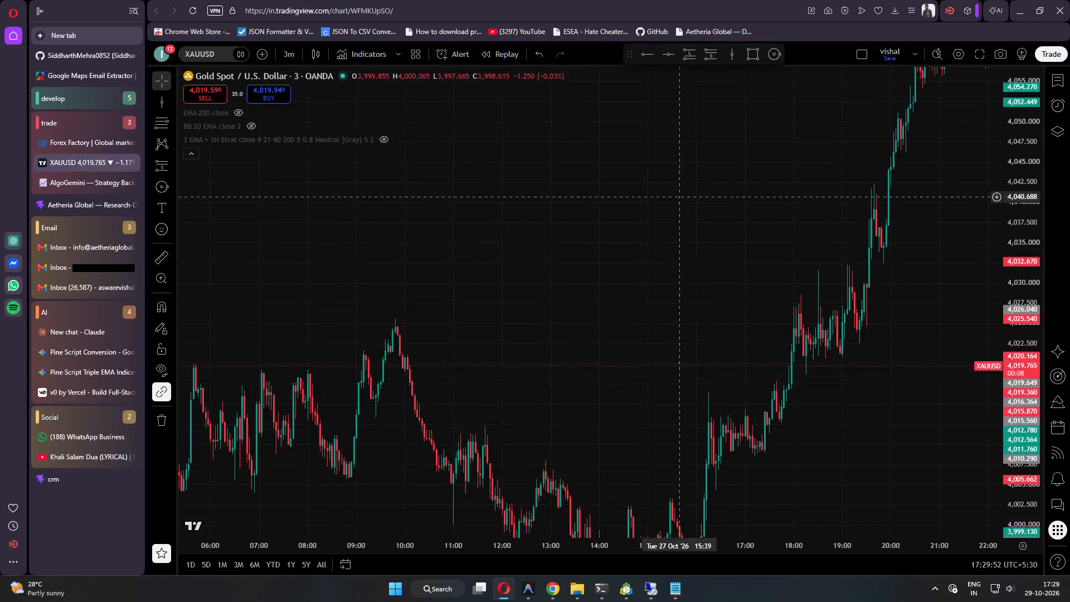
left_click_drag(1024, 156, 983, 378)
left_click_drag(319, 432, 756, 439)
left_click_drag(429, 430, 807, 367)
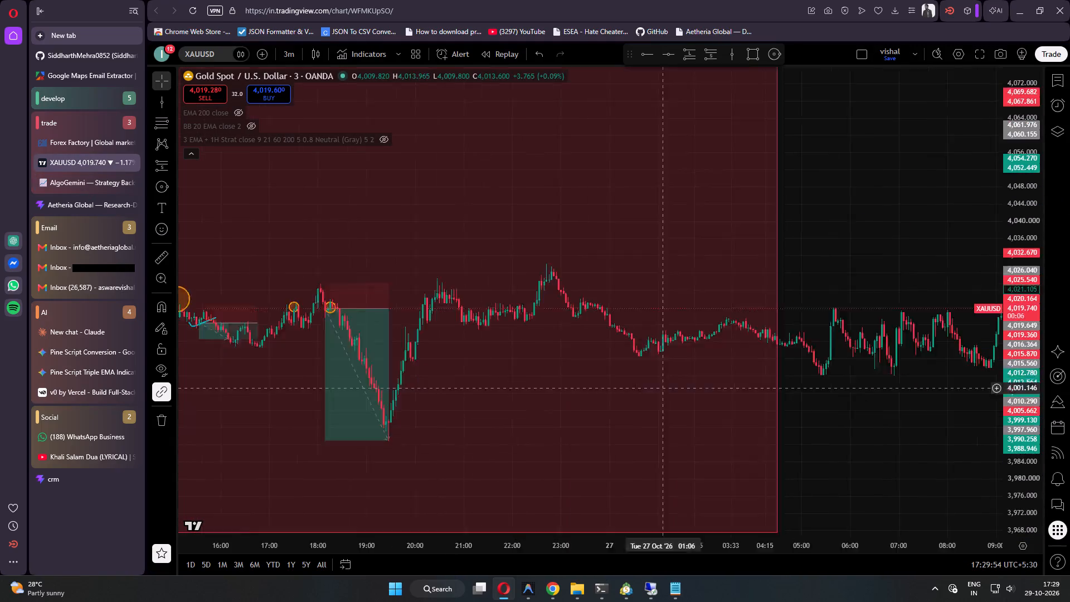
left_click_drag(807, 367, 828, 364)
left_click_drag(424, 393, 484, 371)
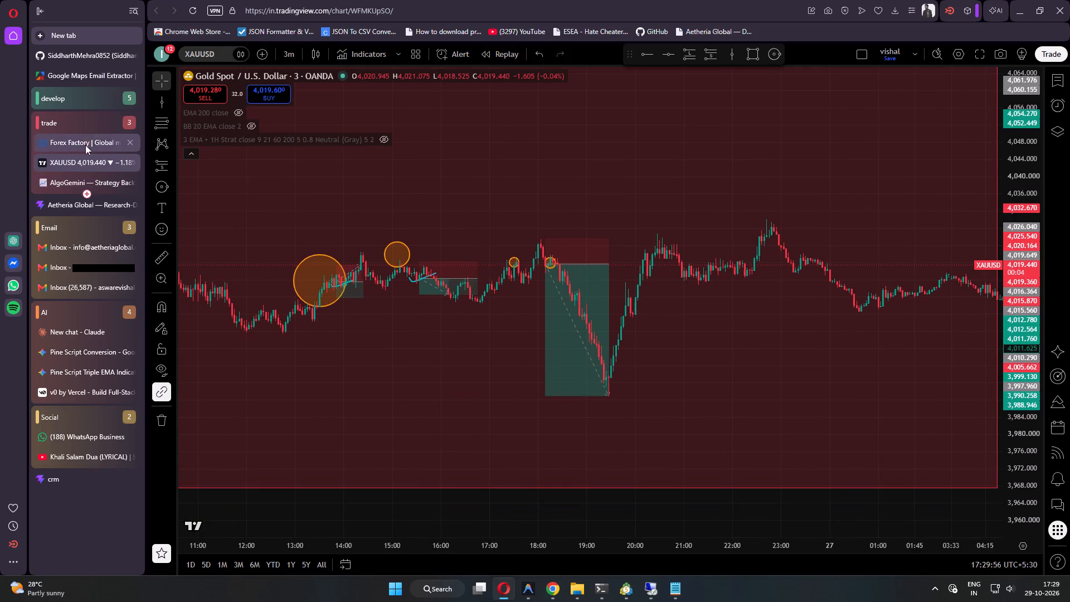
Compare the 26 October 18:09 short on the XAUUSD chart with trade 103 in the AlgoGemini trade history.
left_click(66, 181)
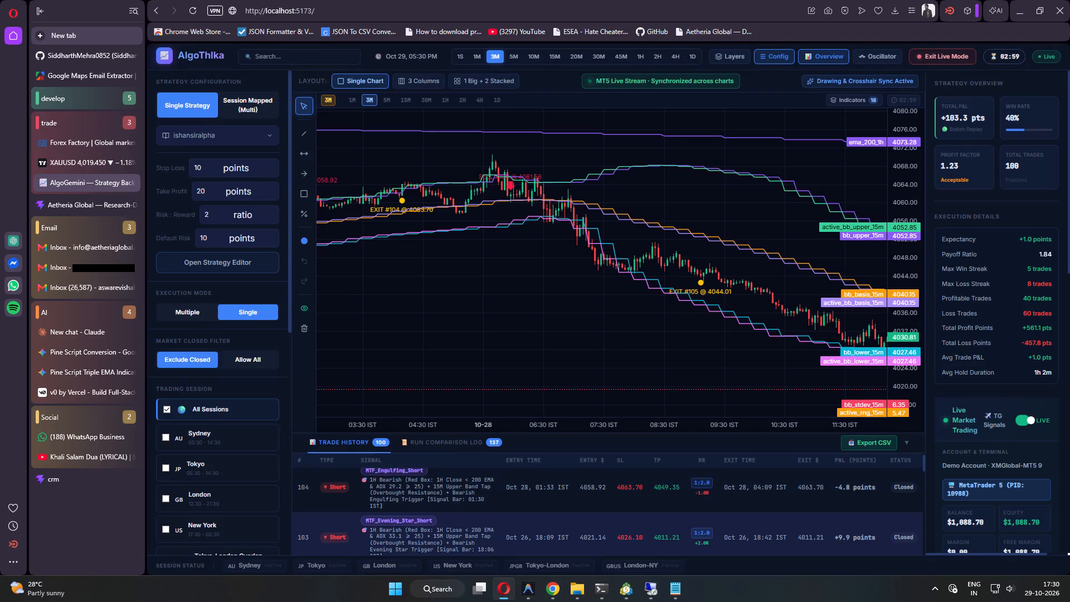
left_click(77, 162)
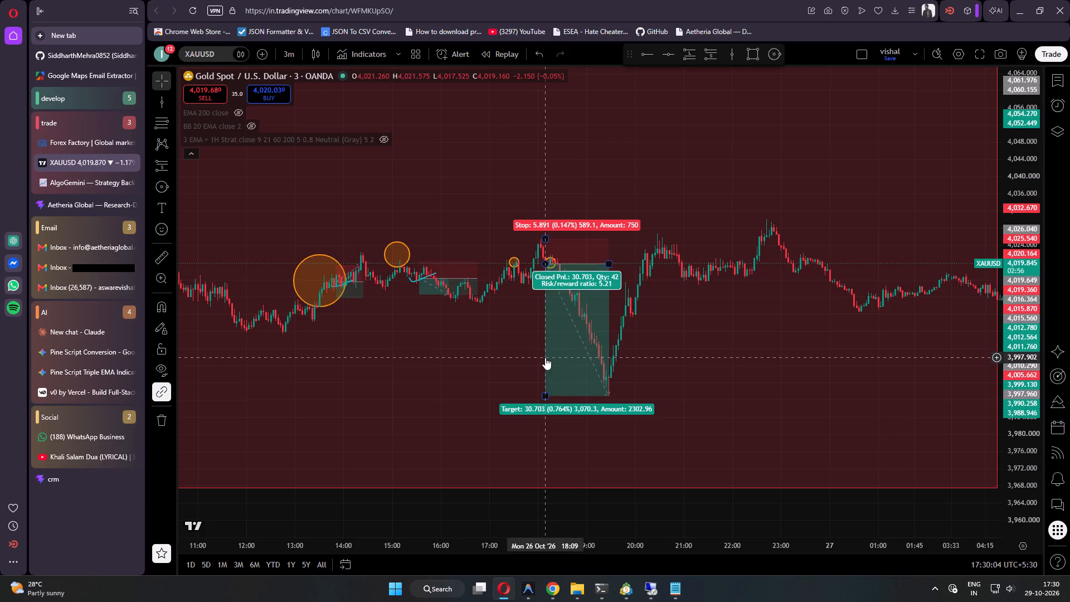
left_click_drag(395, 433, 489, 401)
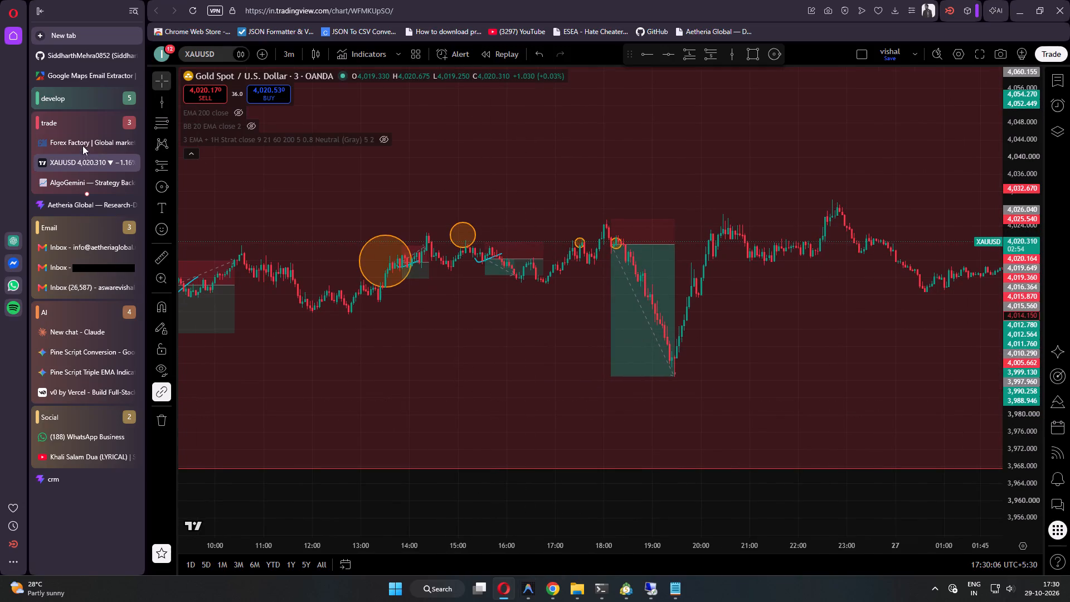
left_click(75, 179)
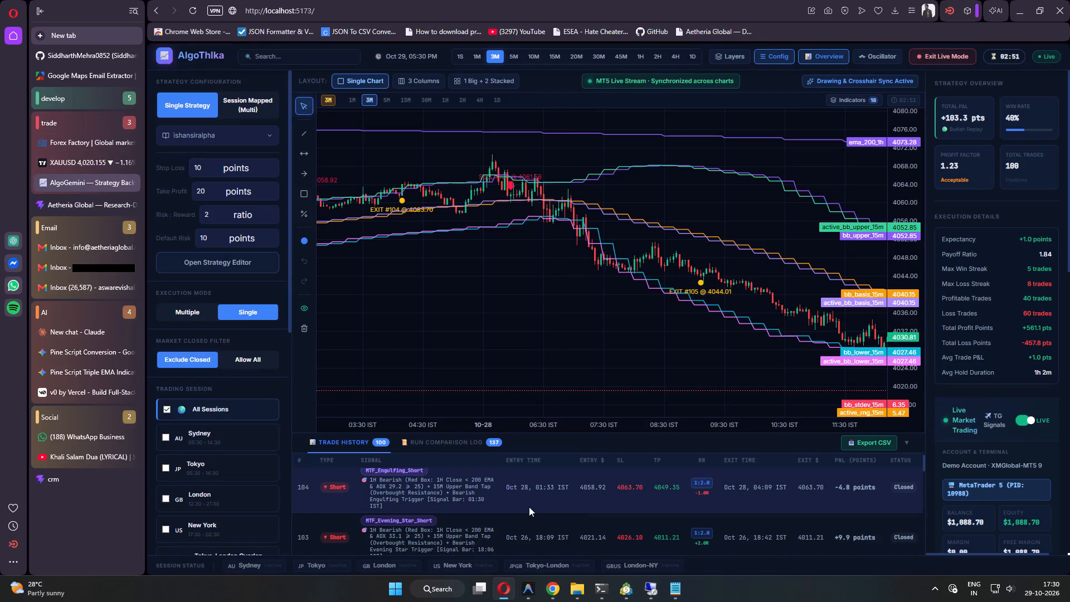
Check trades 103 and 102 in the AlgoGemini history against the XAUUSD candles around 18:00 on 26 October.
scroll(528, 506, "down", 1)
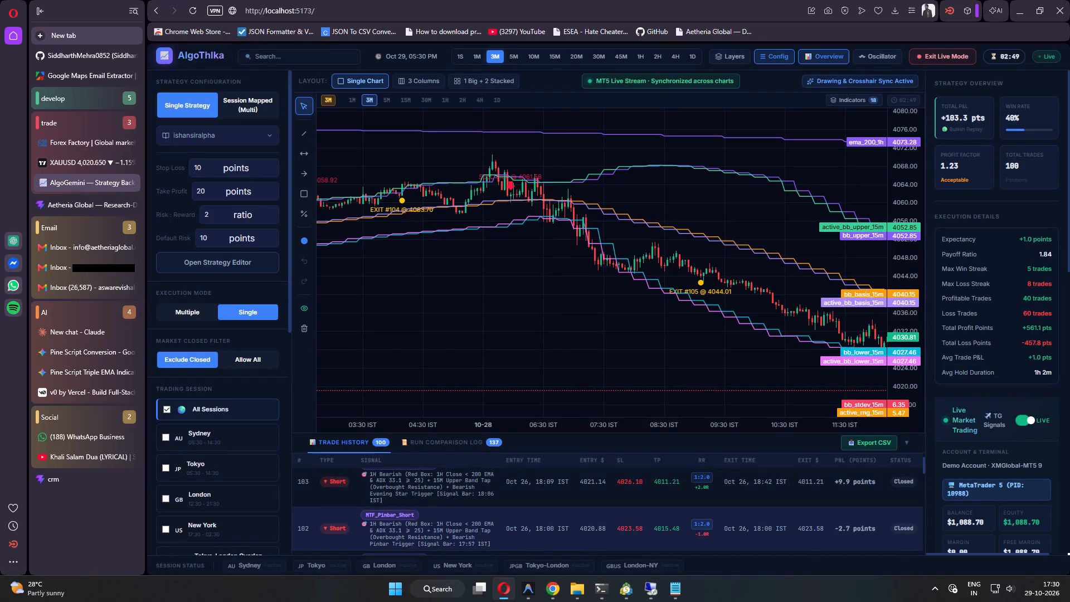
left_click(79, 155)
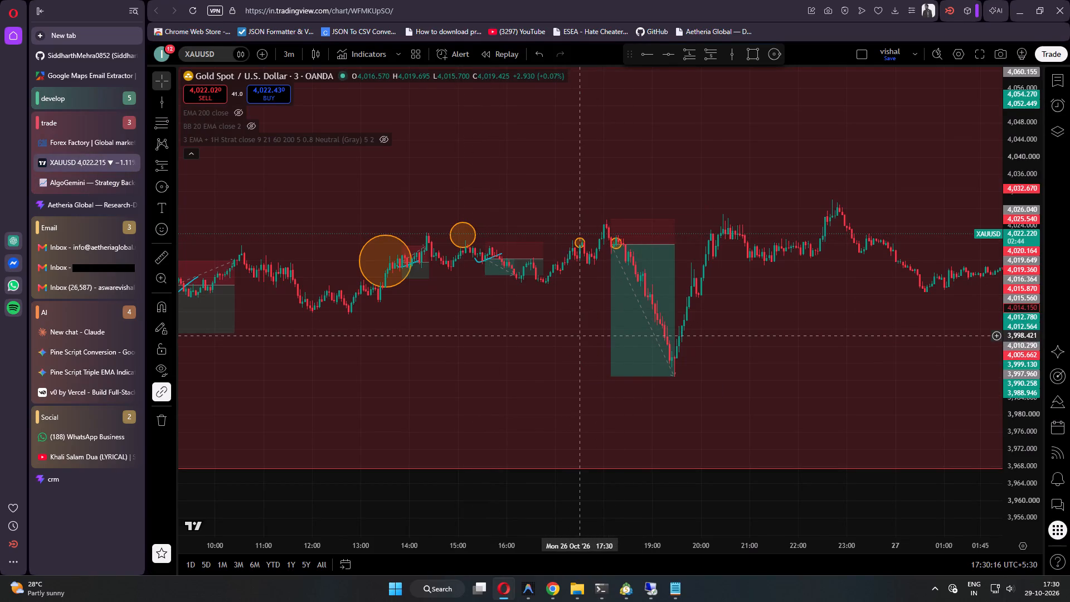
left_click_drag(1007, 439, 1008, 412)
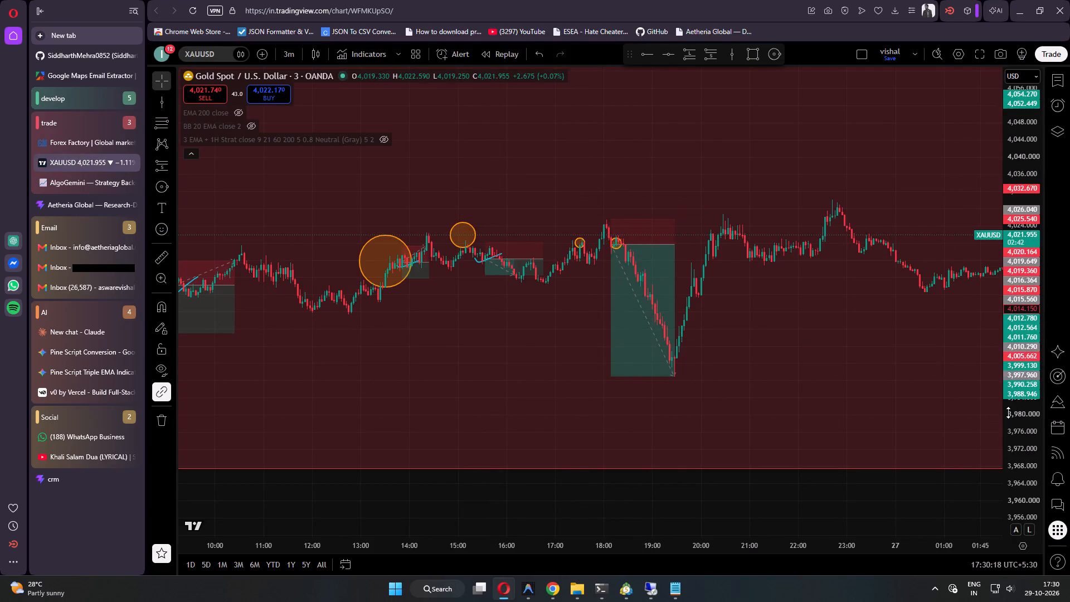
left_click_drag(1008, 412, 988, 377)
scroll(881, 362, "up", 3)
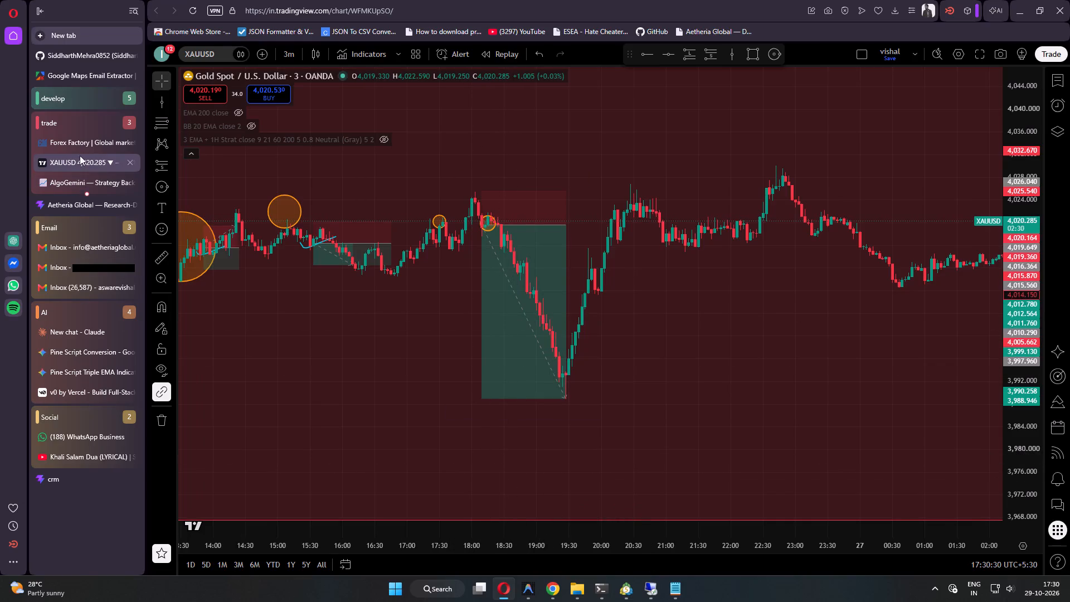
left_click(80, 174)
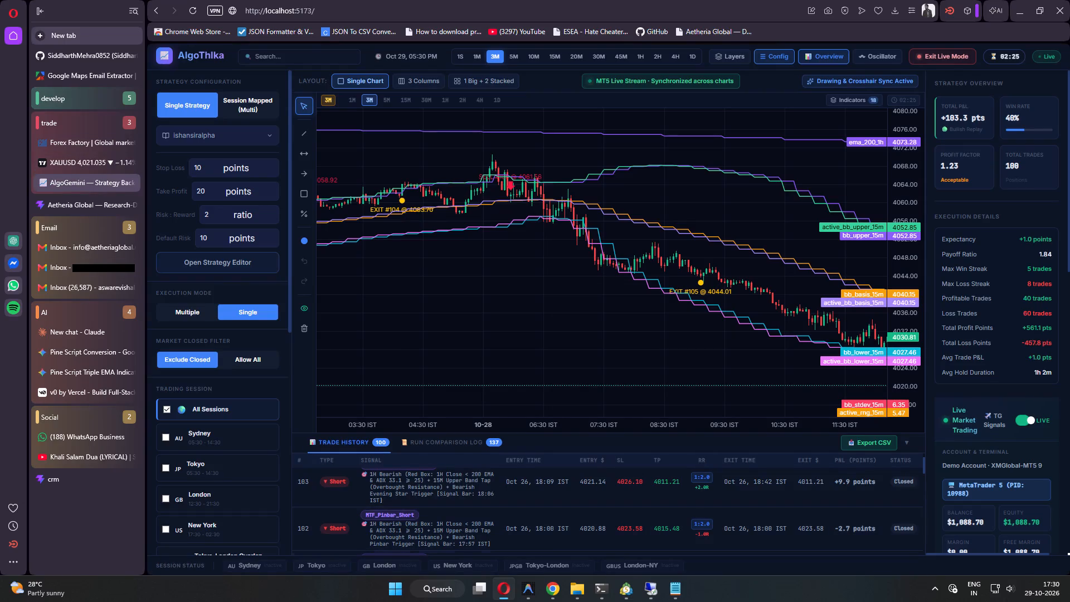
left_click(85, 159)
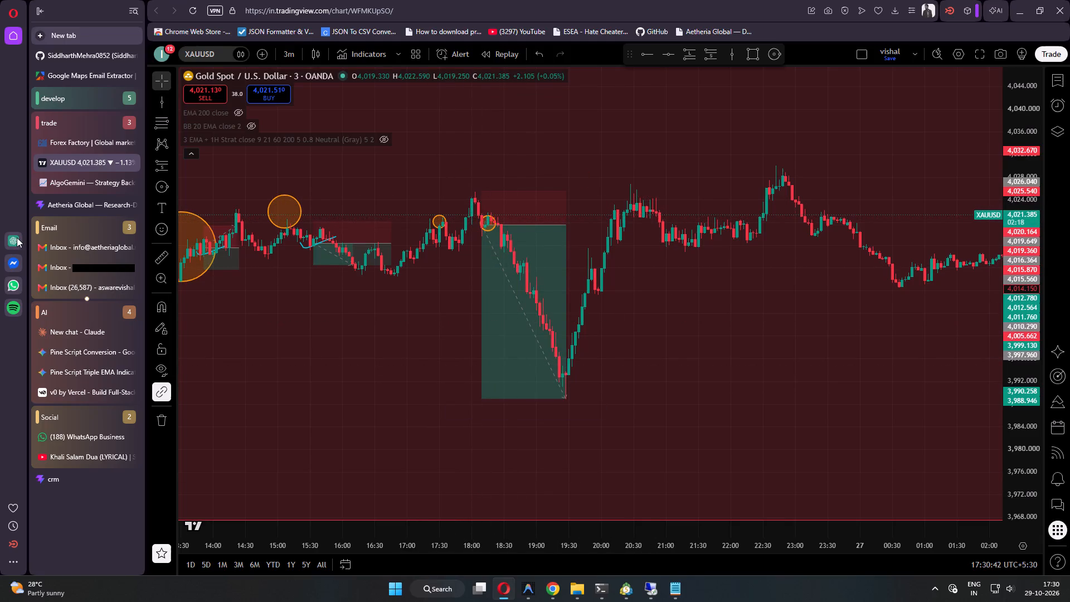
left_click(62, 181)
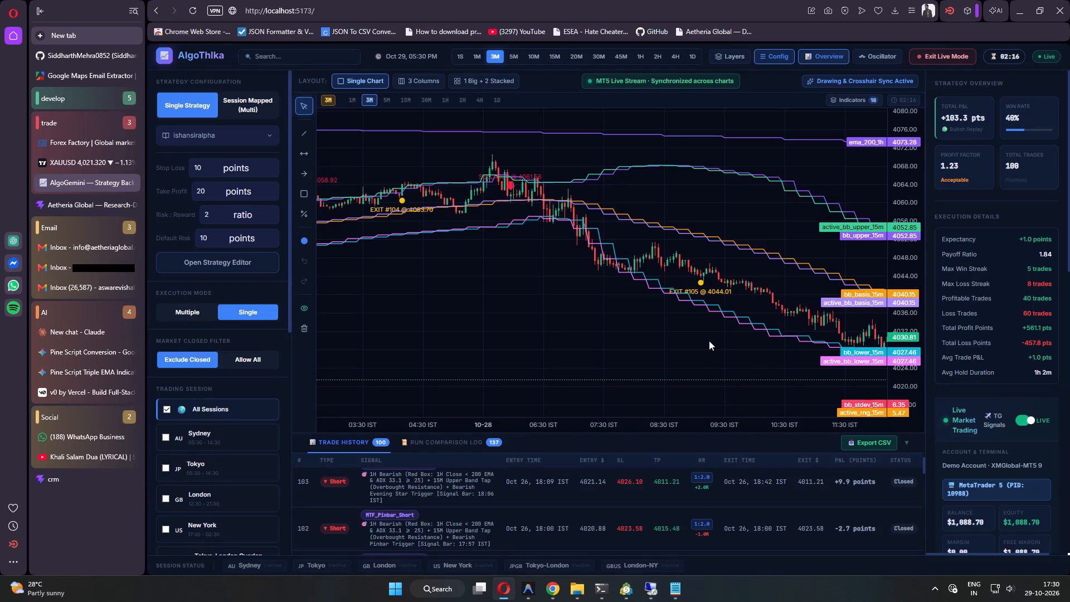
left_click(86, 158)
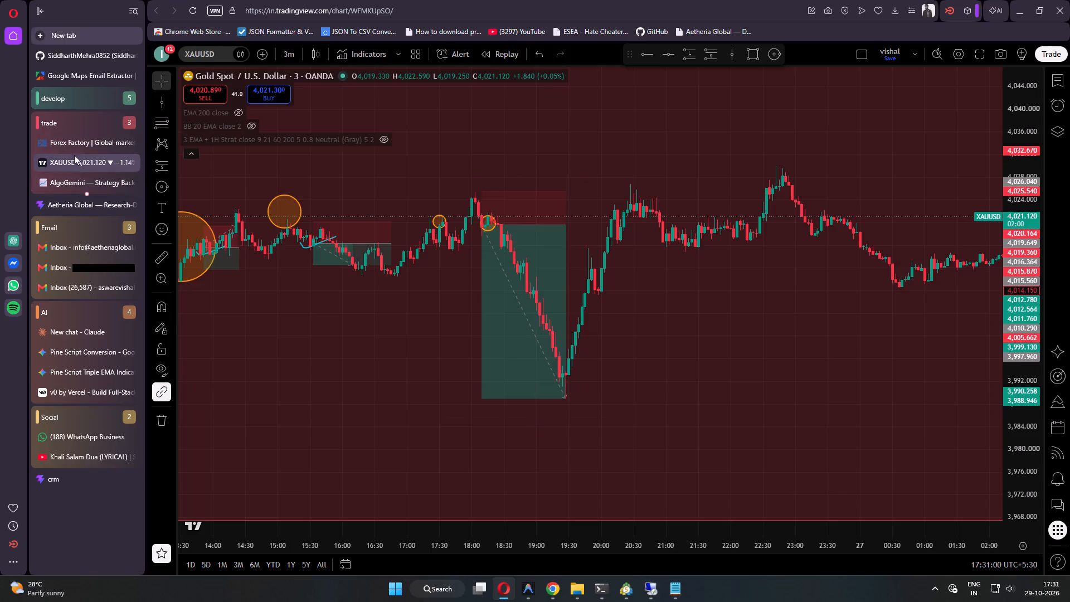
left_click(71, 174)
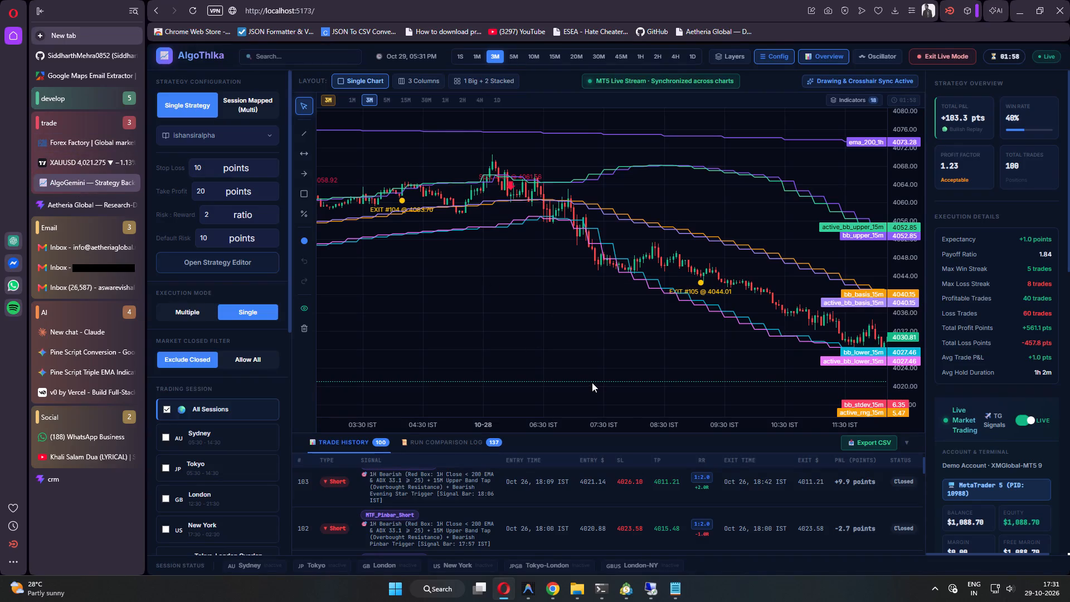
left_click(55, 160)
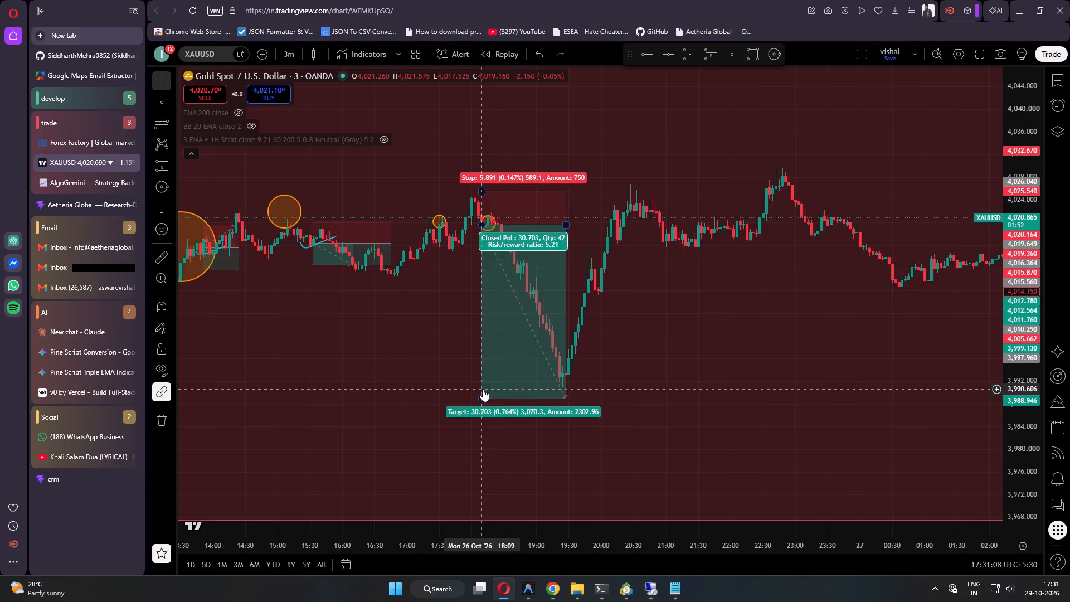
left_click(79, 189)
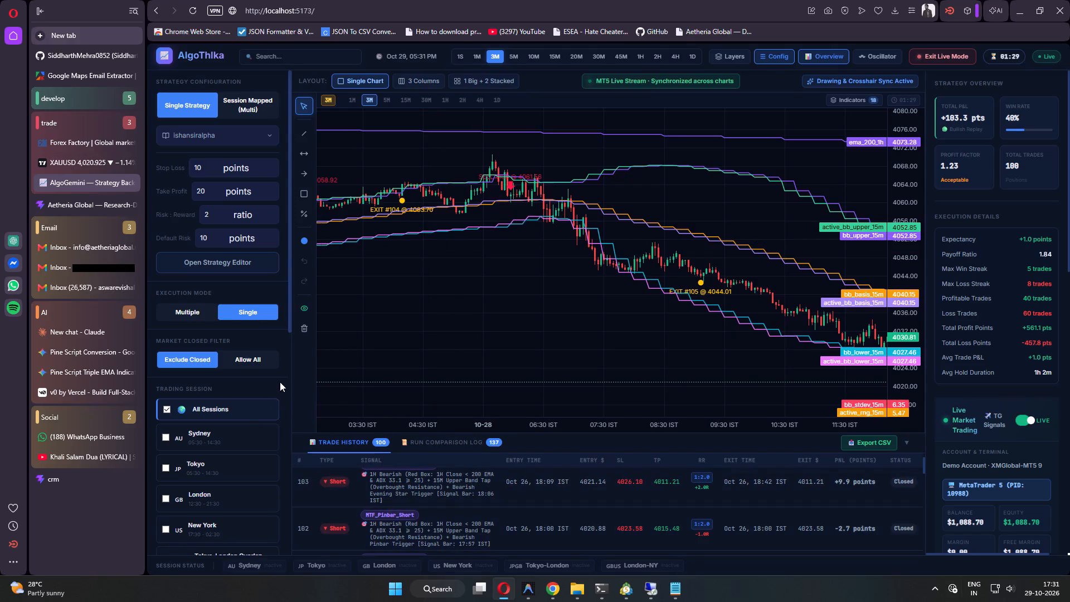
On the XAUUSD chart, place a short position at 18:00 on 26 October with entry 4,021.079, target 4,012.831 and stop 4,027.370.
left_click(66, 158)
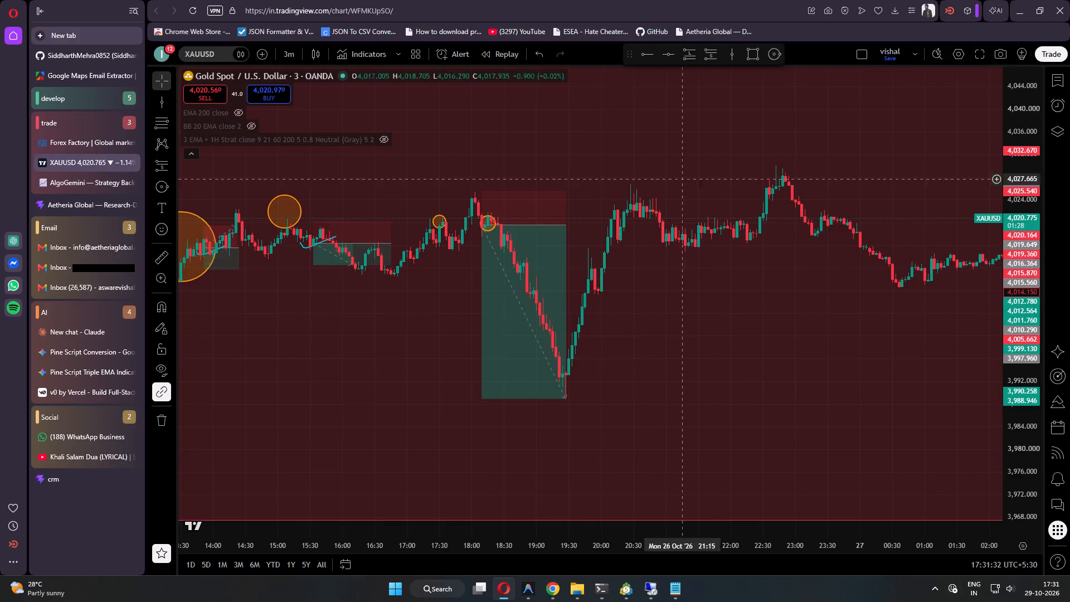
left_click(705, 56)
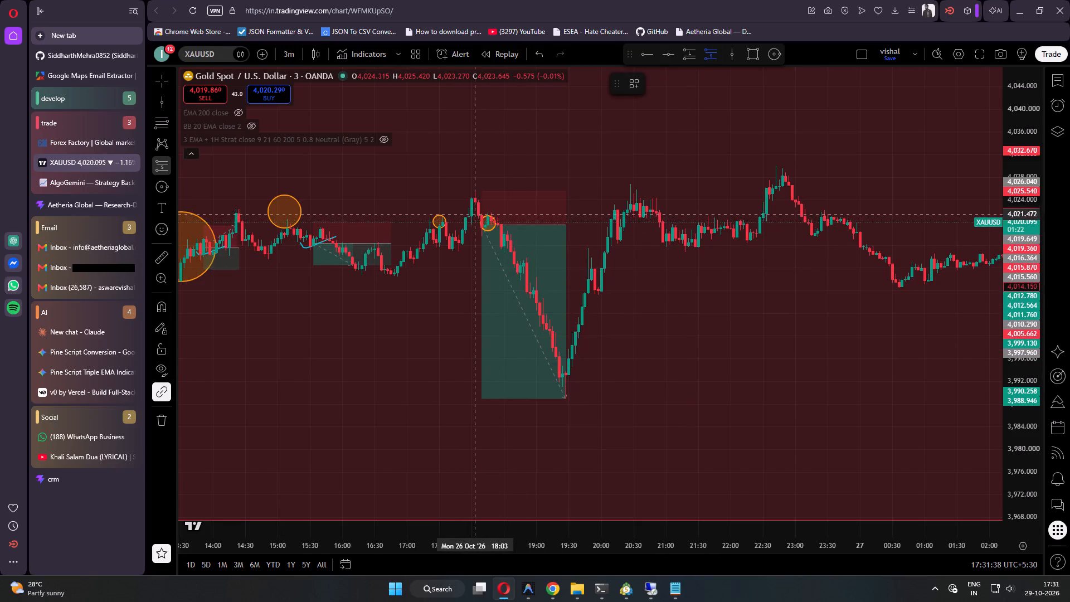
left_click(471, 216)
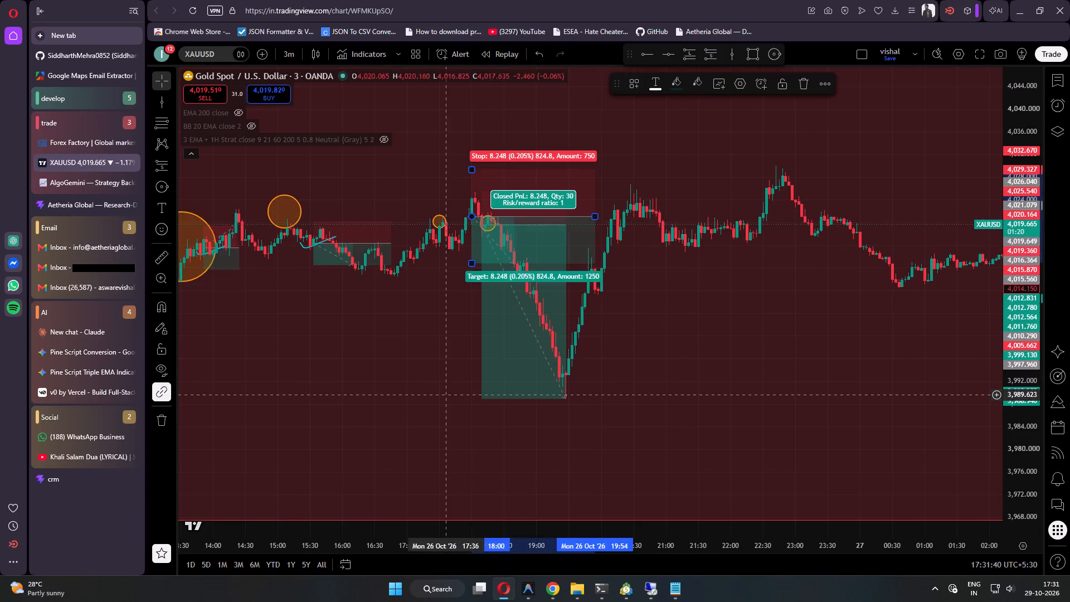
left_click_drag(444, 394, 410, 394)
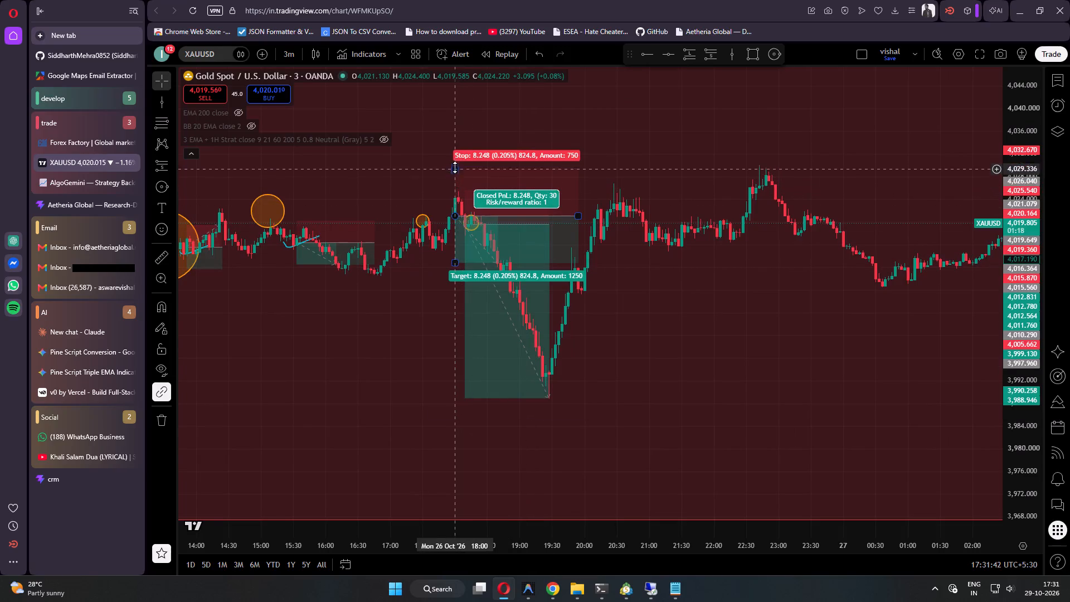
left_click_drag(455, 164, 453, 177)
left_click_drag(456, 176, 455, 176)
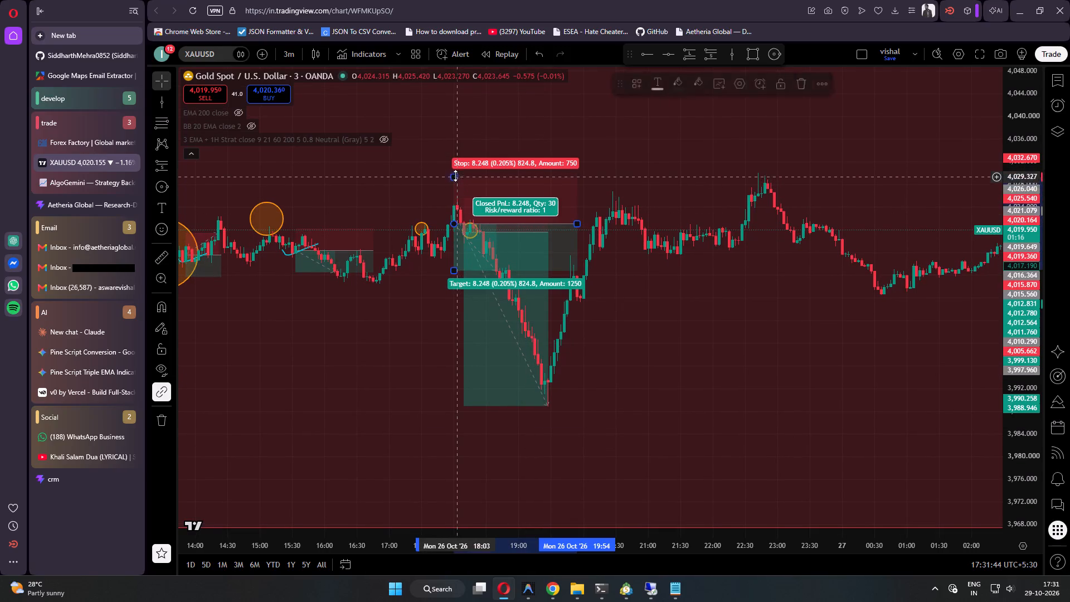
left_click_drag(455, 176, 455, 188)
left_click_drag(380, 342, 375, 343)
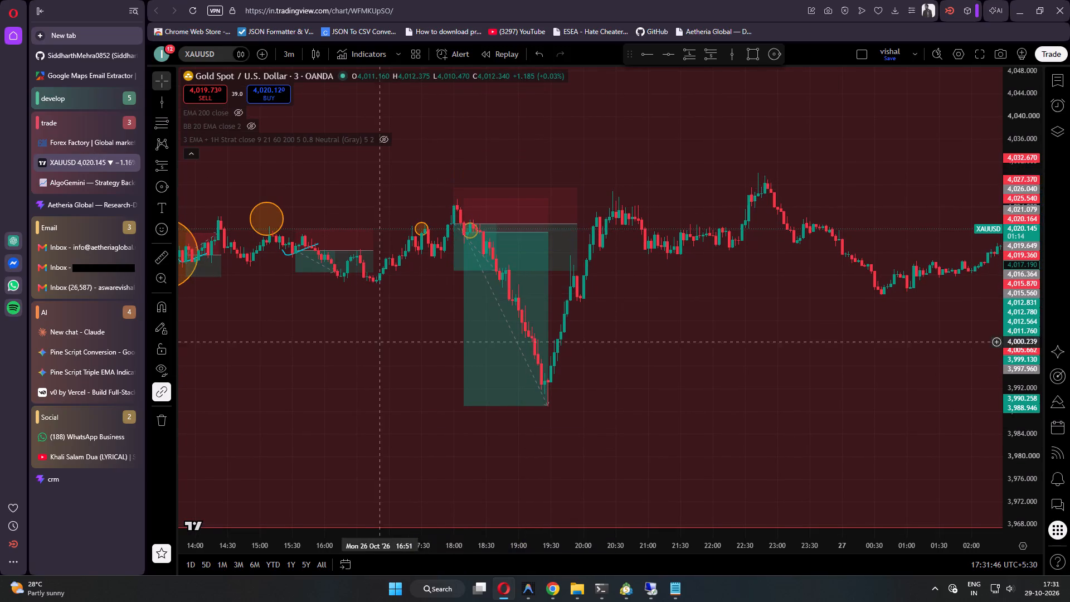
Recheck trade 102's pin bar signal in the AlgoGemini history and examine the XAUUSD candles around the 18:00 short up close.
left_click(71, 178)
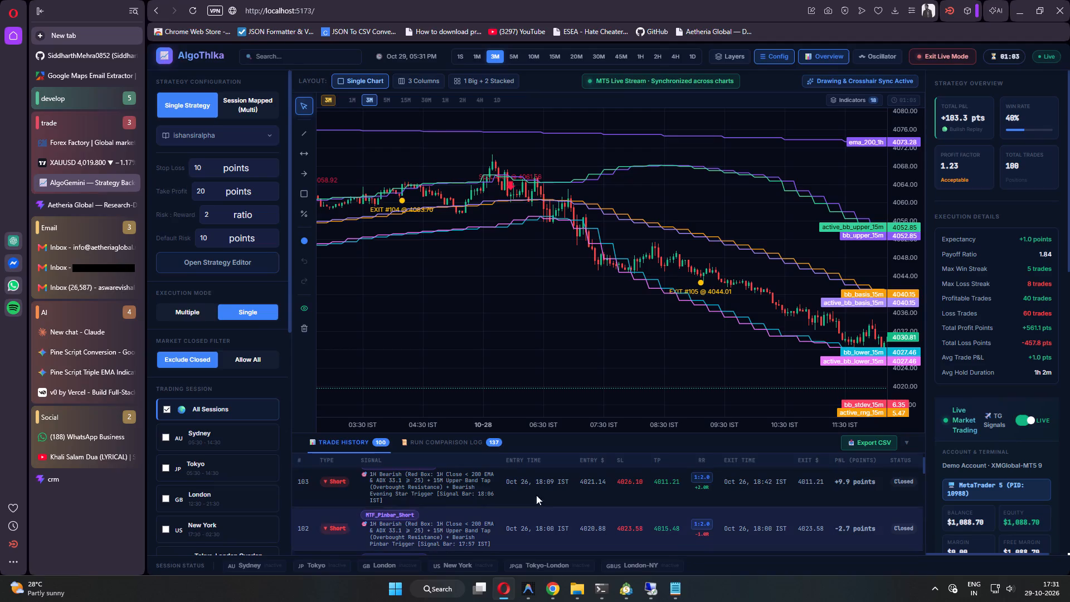
left_click(78, 163)
left_click_drag(663, 404, 711, 404)
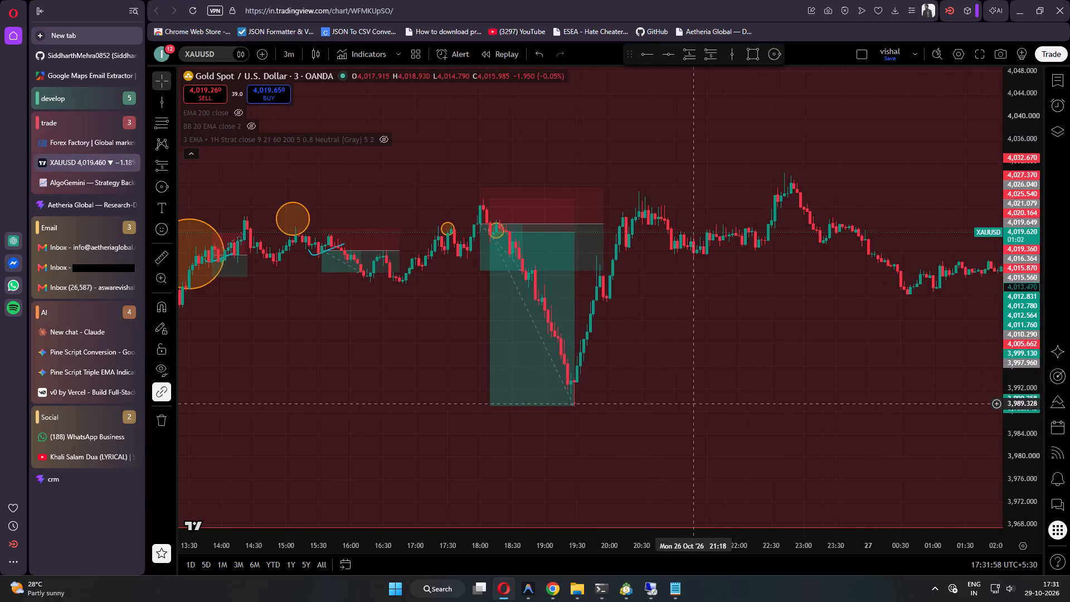
left_click_drag(711, 404, 712, 404)
left_click_drag(1024, 458, 1011, 261)
left_click_drag(737, 361, 833, 407)
scroll(756, 394, "up", 3)
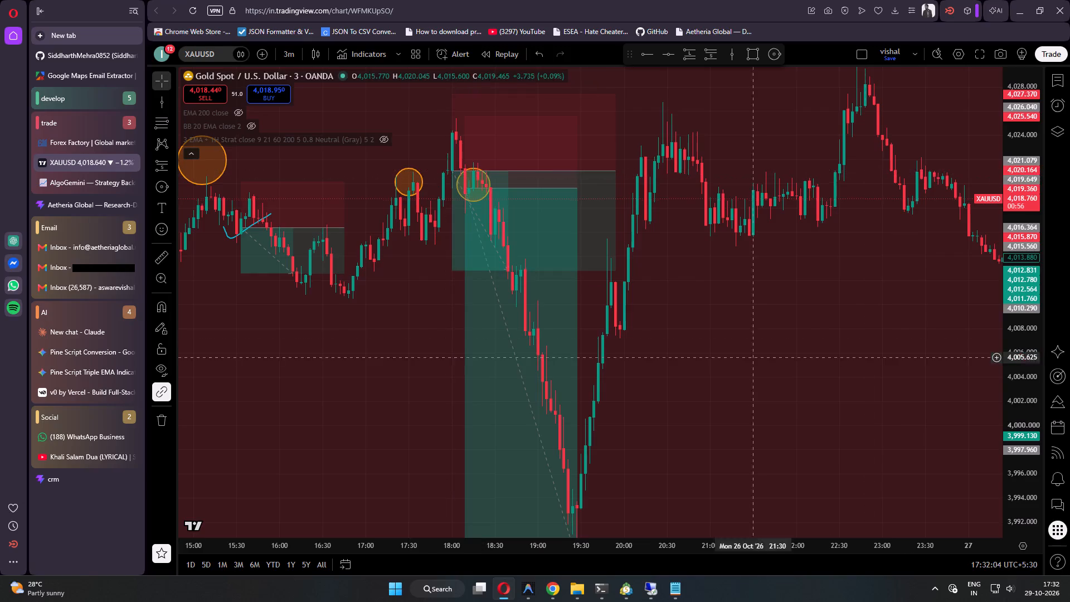
left_click_drag(1006, 266, 1039, 417)
left_click_drag(823, 392, 788, 321)
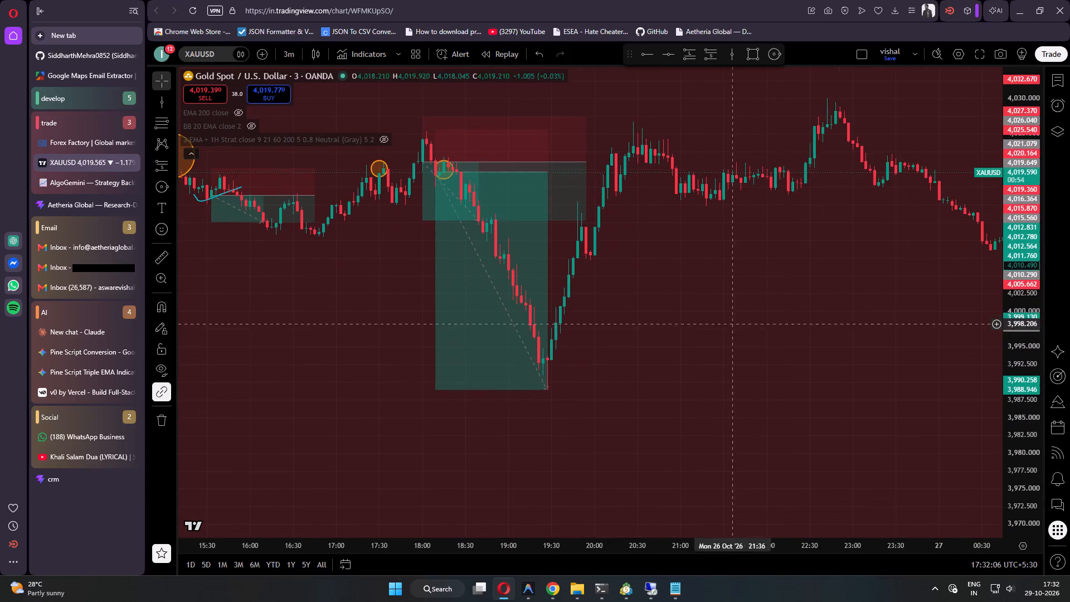
left_click_drag(737, 337, 765, 371)
left_click_drag(420, 284, 444, 366)
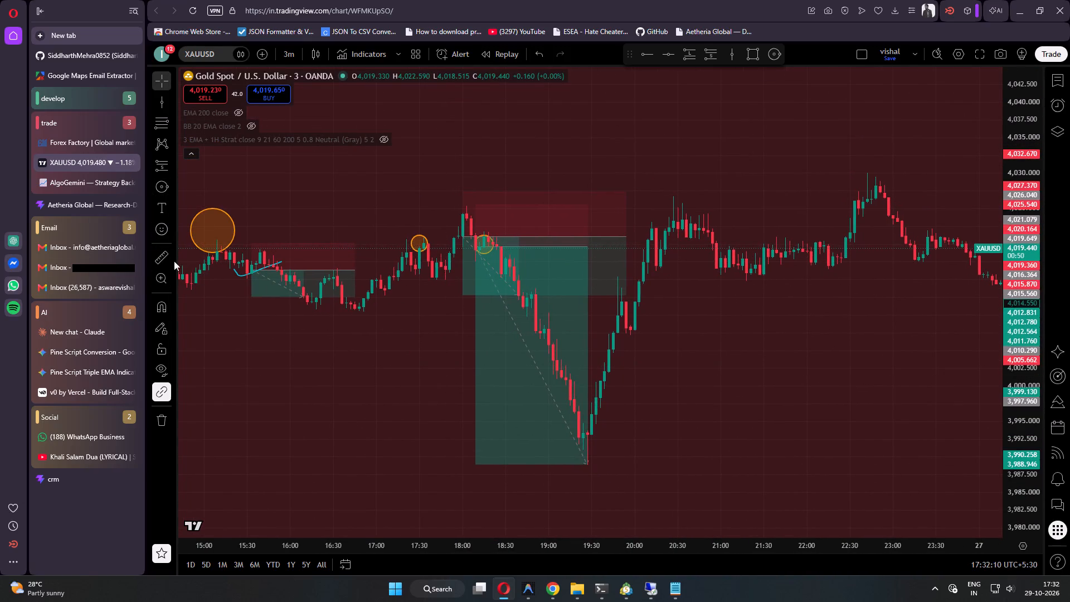
Add a callout pointing at the candle peak near 18:00 on 26 October, reading "not a hammer its is a doji".
left_click(174, 213)
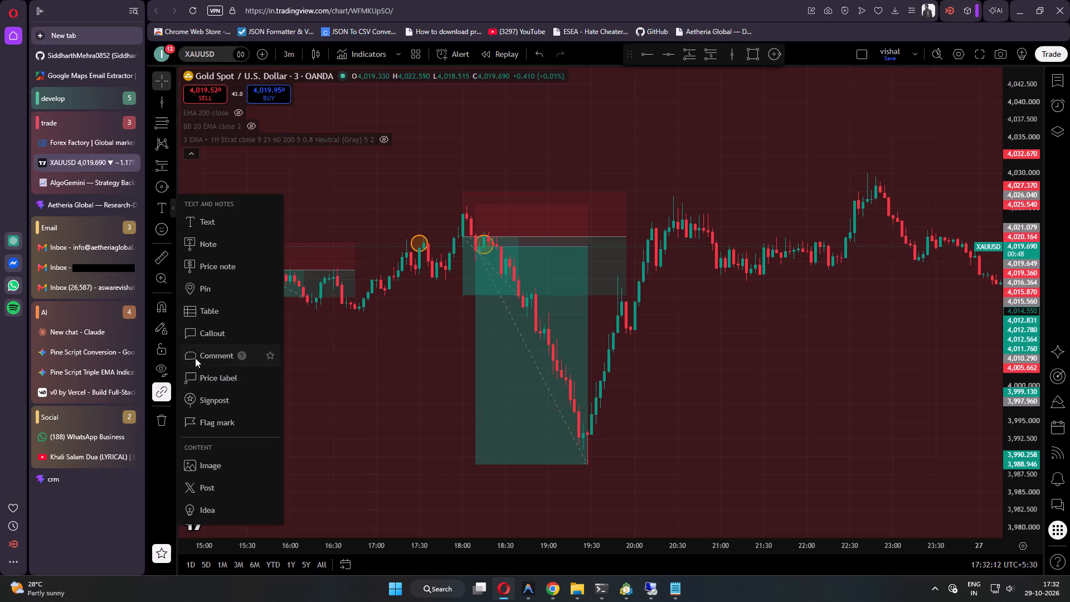
left_click(197, 338)
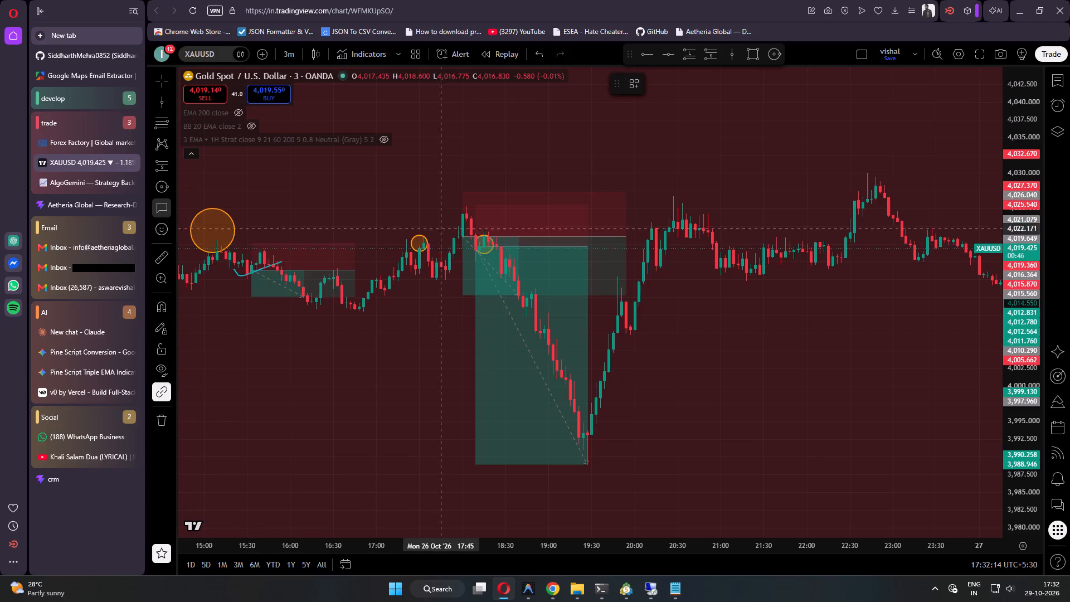
left_click(458, 207)
left_click(489, 148)
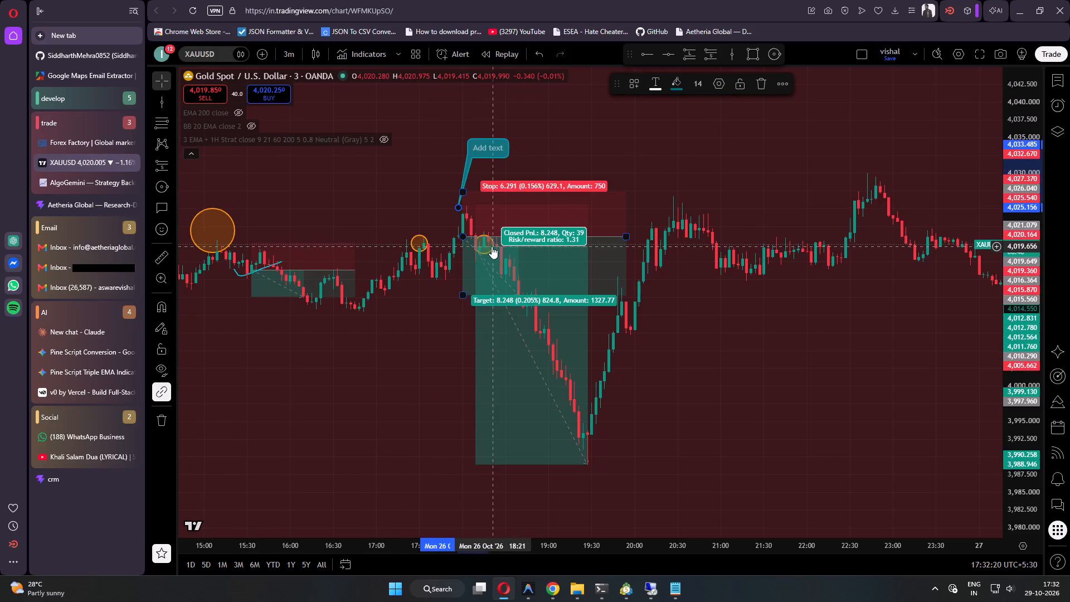
type("not a pin bar")
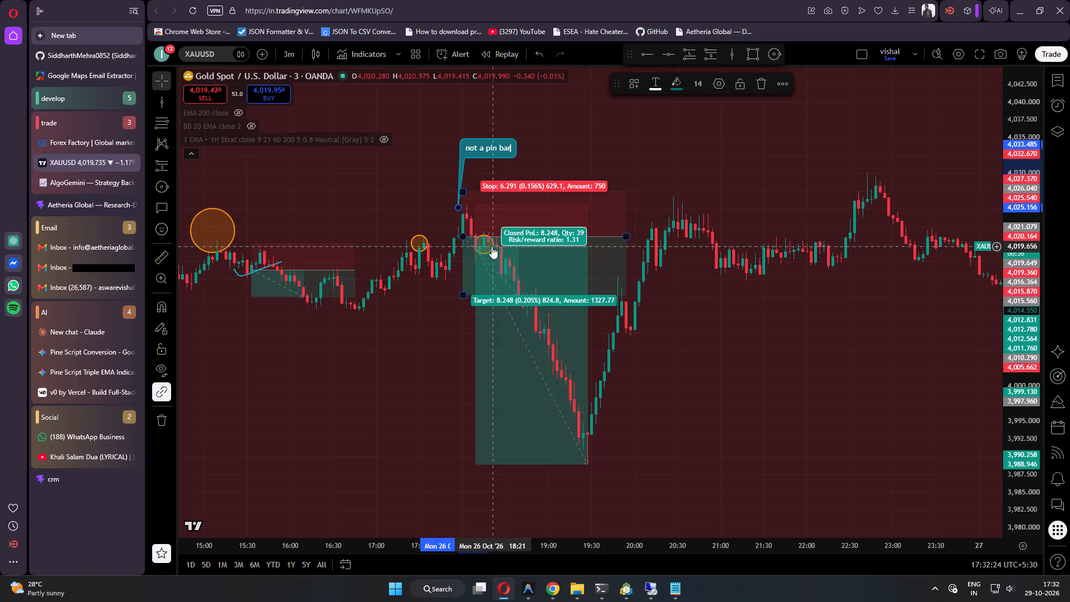
key("BackSpace")
key("BackSpace")
key("BackSpace")
key("BackSpace")
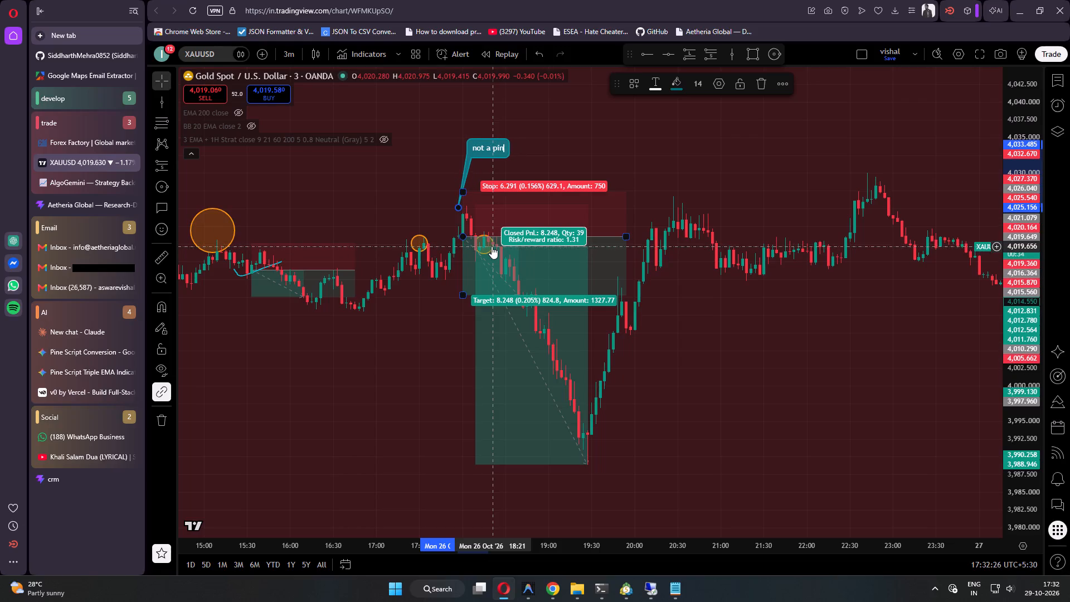
key("BackSpace")
key("BackSpace")
key("BackSpace")
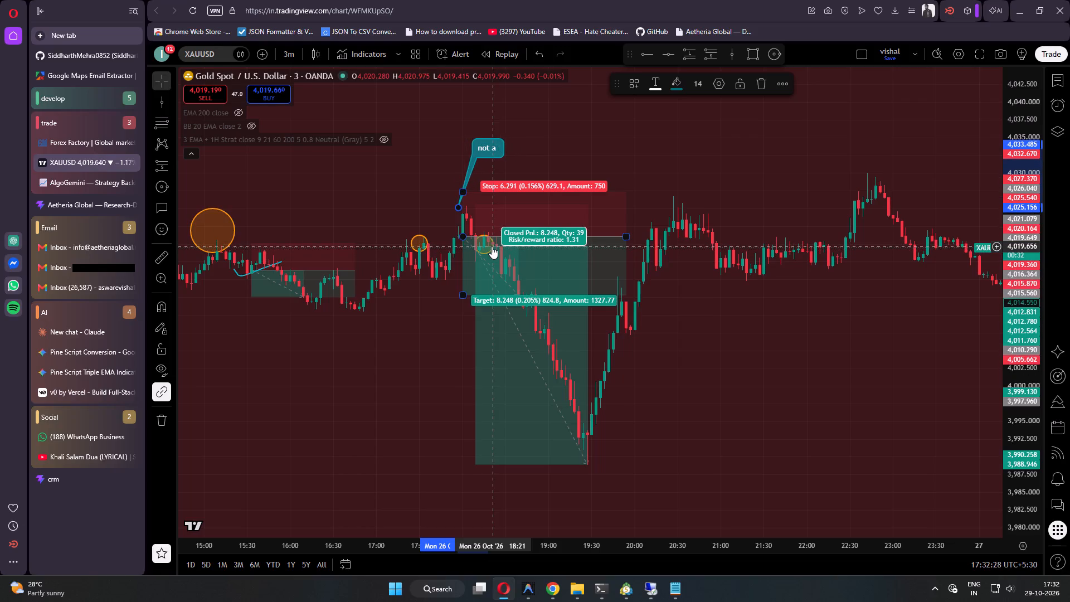
type("hammer")
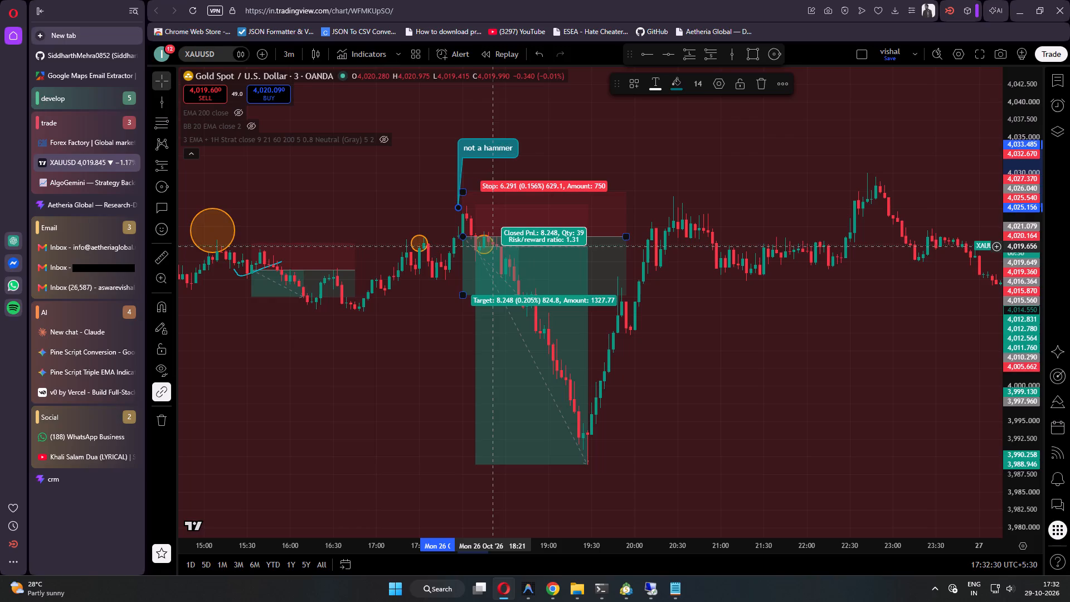
key("space")
type("its is a doji")
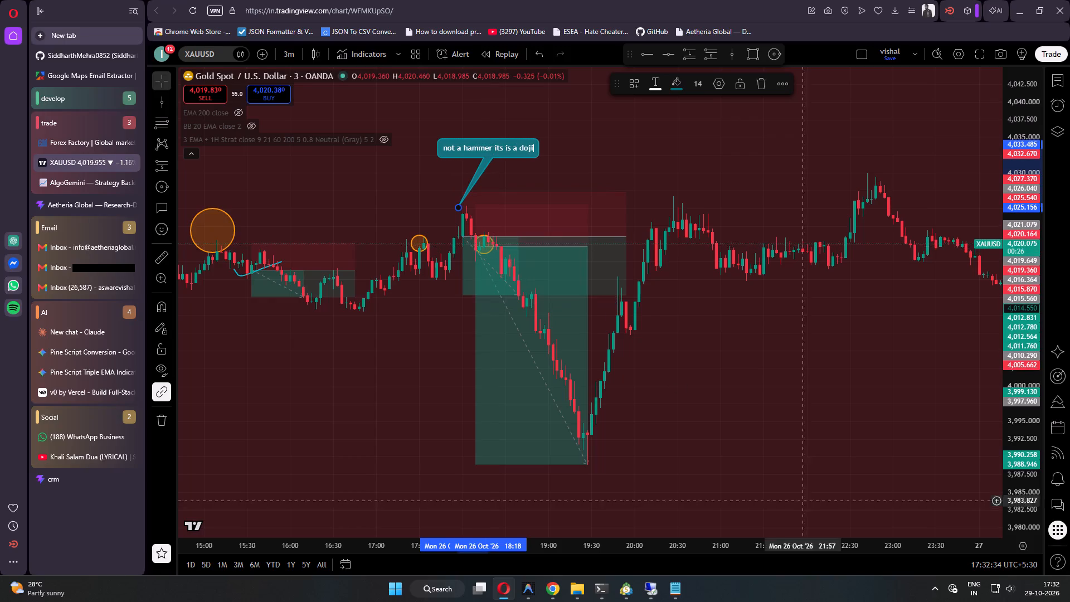
left_click(729, 381)
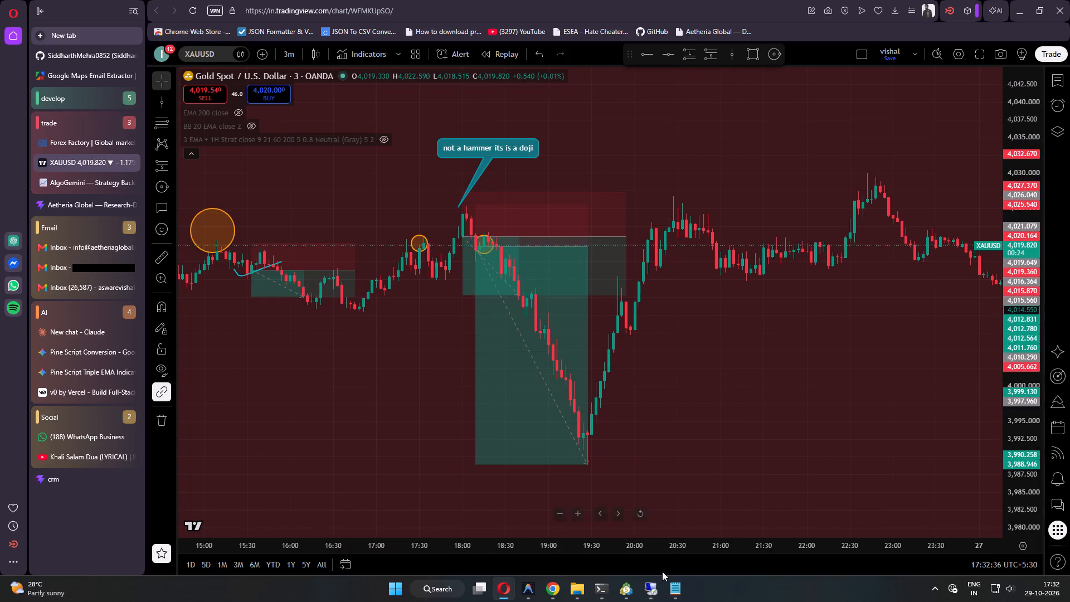
Check trade 101's engulfing short in the AlgoGemini history against the XAUUSD candles around 17:27 on 26 October.
left_click(72, 178)
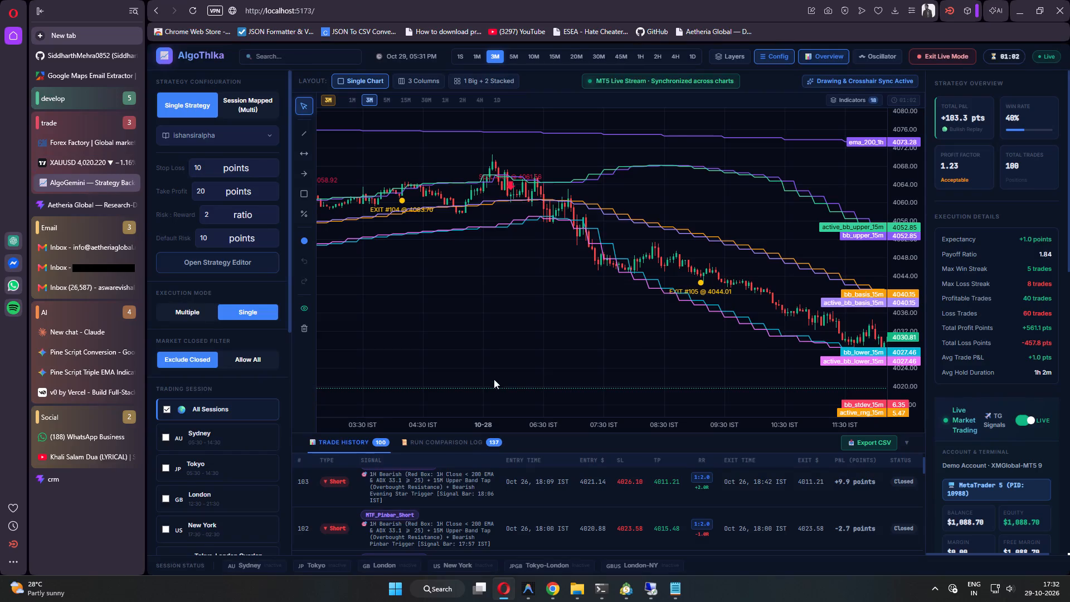
scroll(556, 525, "down", 1)
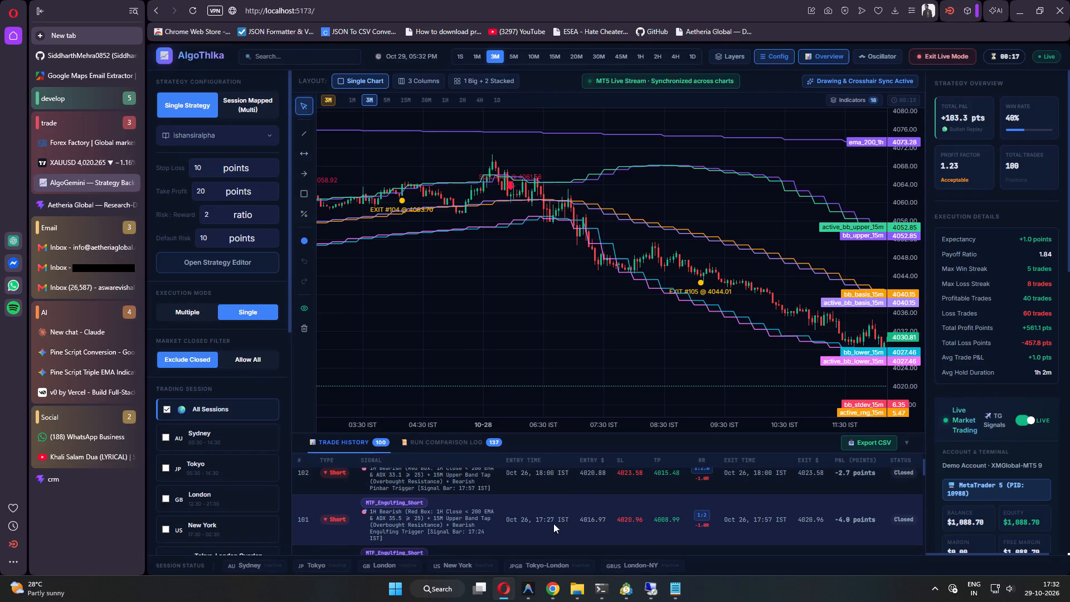
left_click(74, 163)
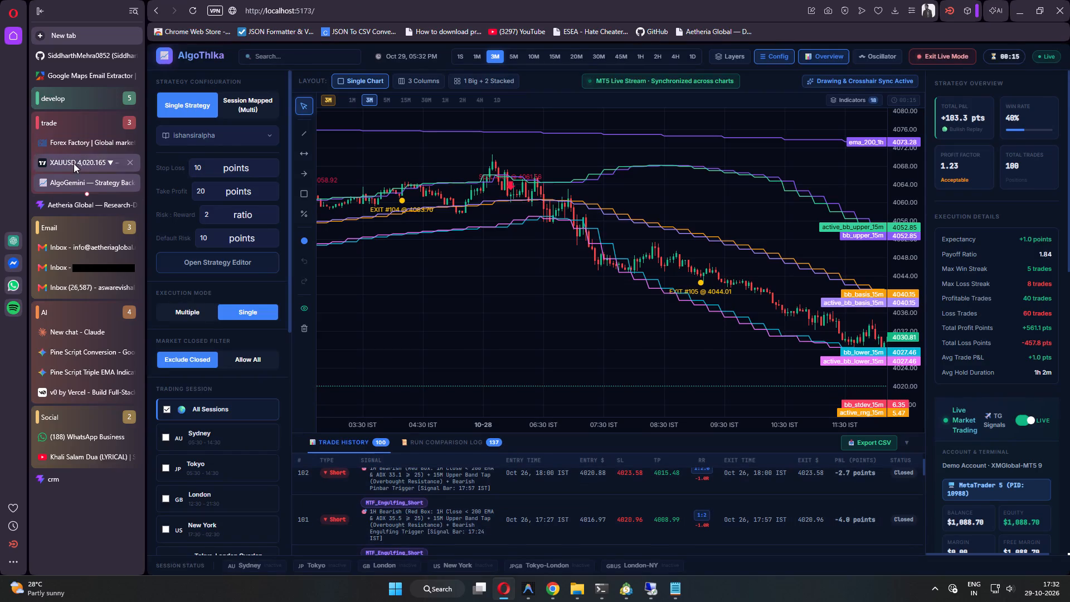
left_click_drag(288, 390, 628, 444)
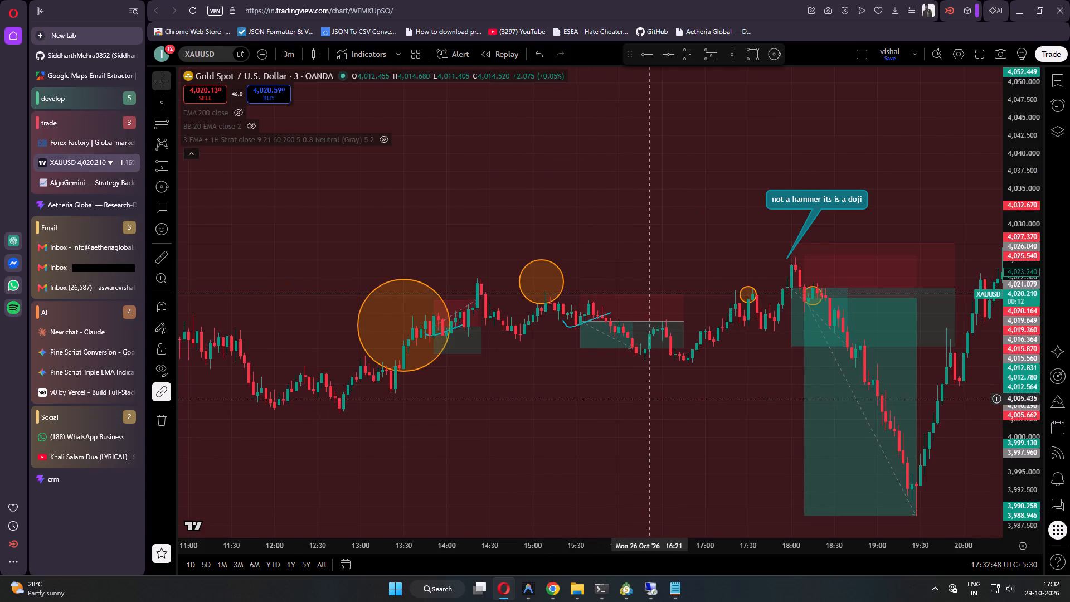
left_click_drag(664, 417, 578, 394)
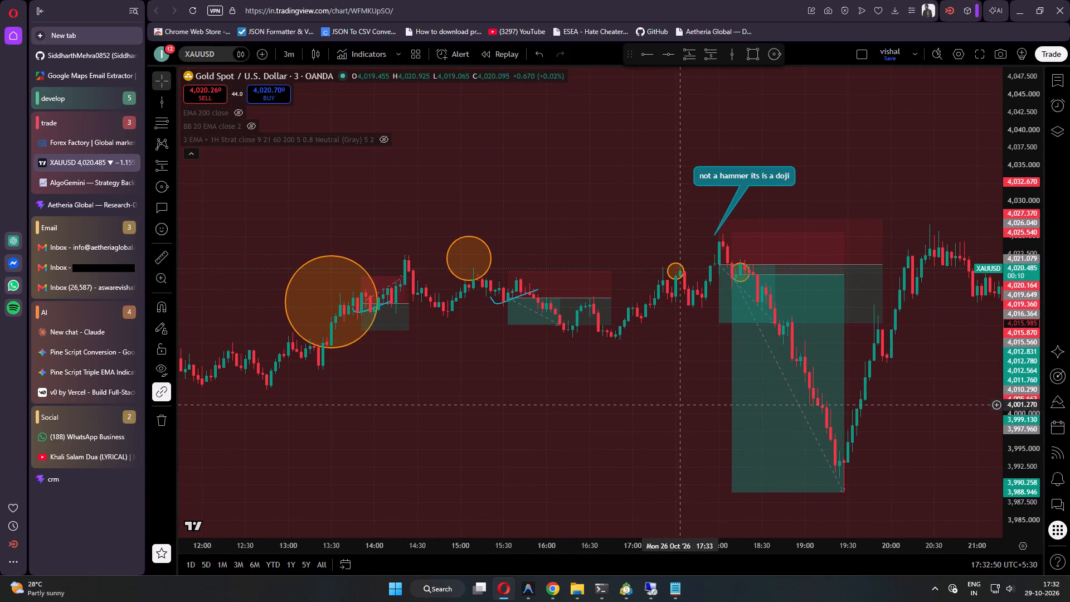
left_click_drag(1018, 465, 1001, 341)
scroll(634, 428, "up", 2)
left_click_drag(588, 414, 534, 358)
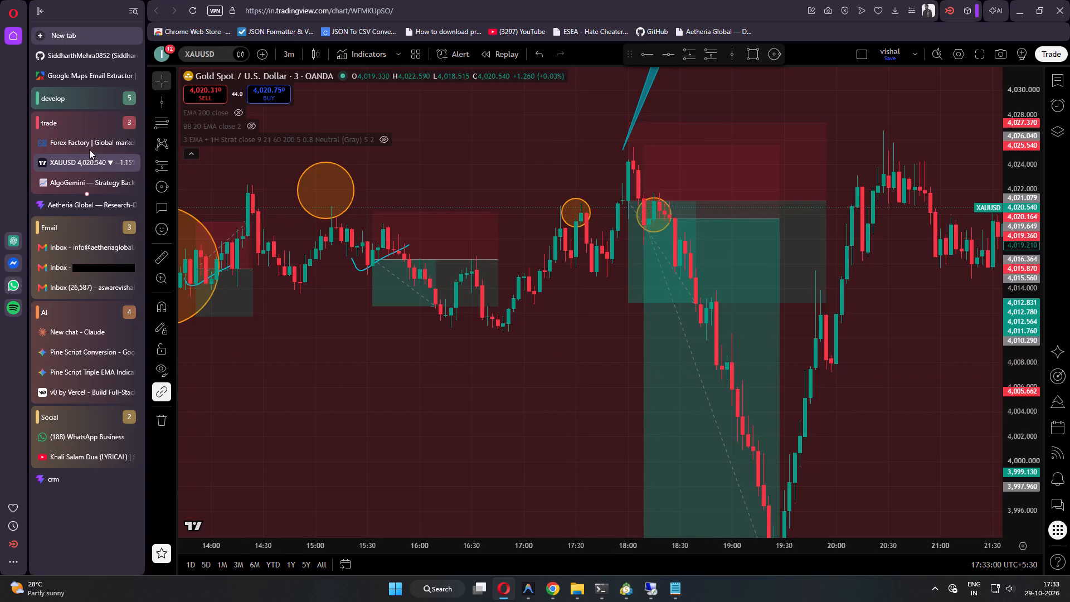
left_click(75, 183)
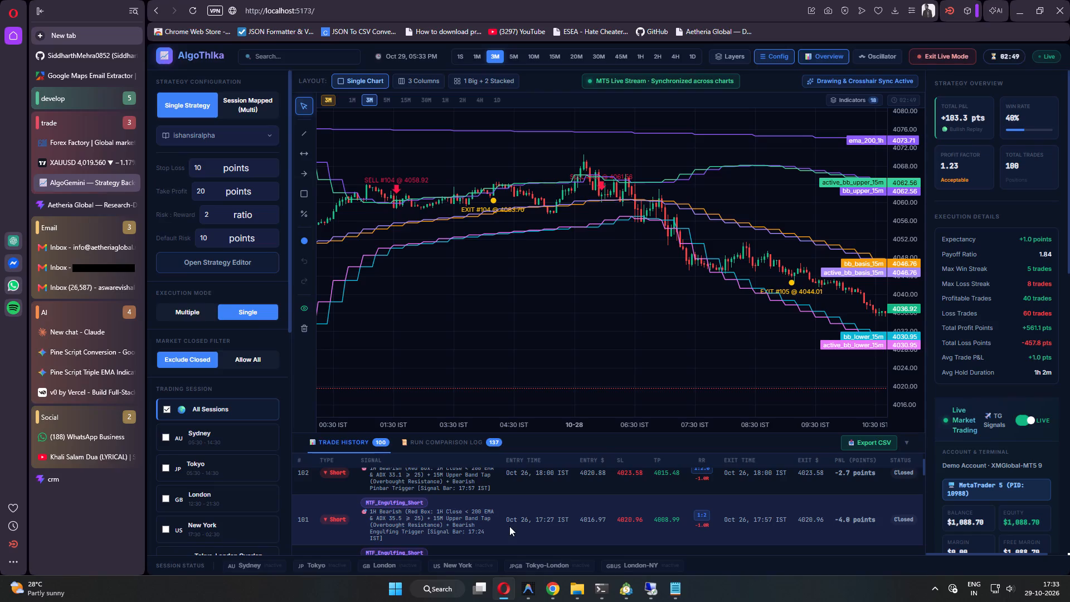
On the XAUUSD chart, place a short position at 17:27 on 26 October with entry 4,016.526, target 4,008.941 and stop 4,020.311.
left_click(64, 159)
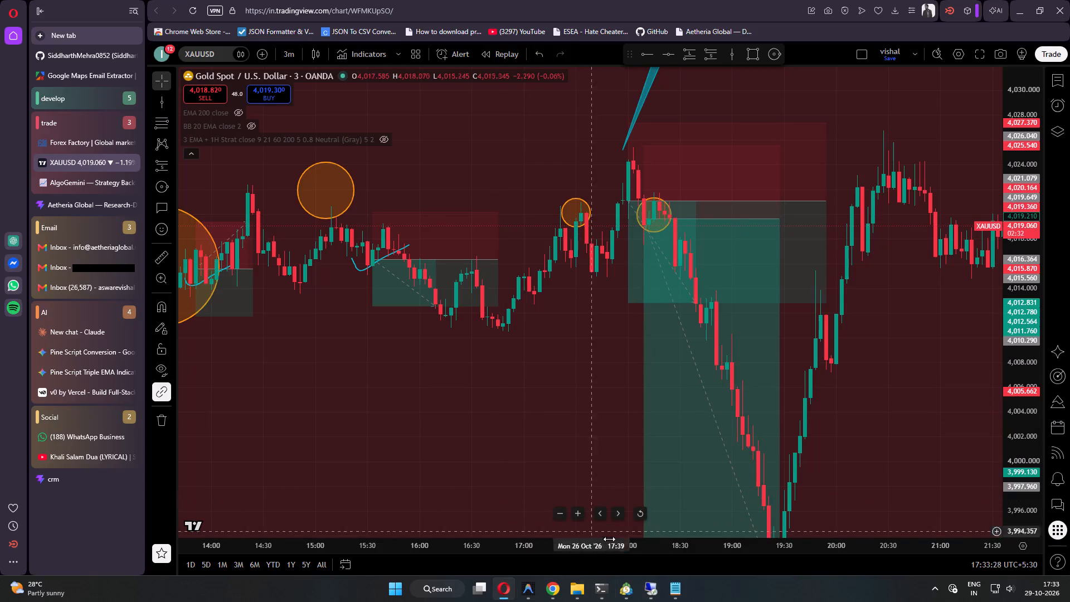
left_click(163, 161)
left_click(571, 250)
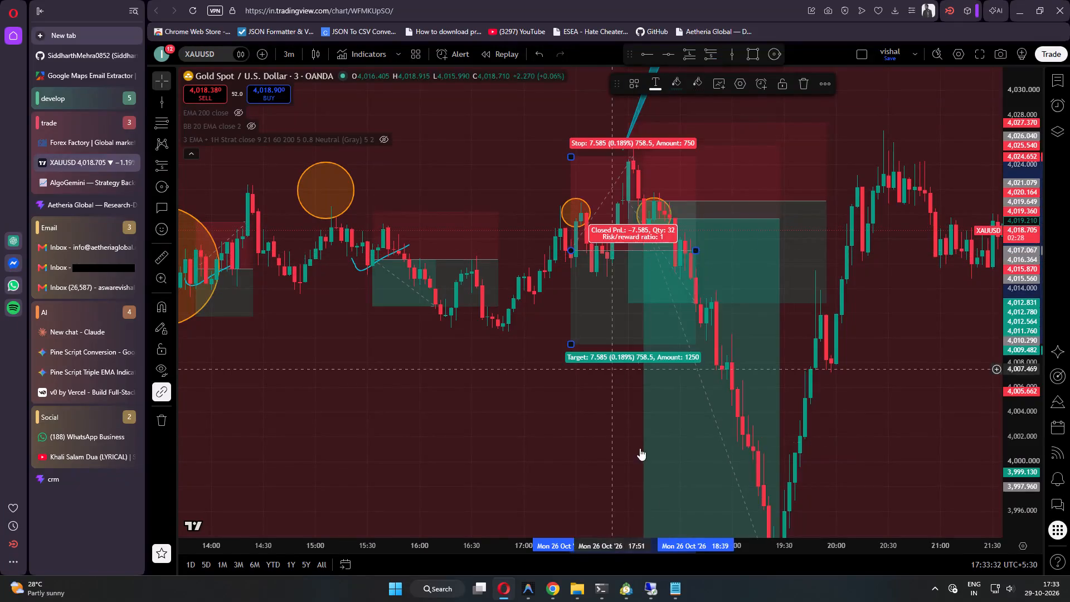
left_click(92, 181)
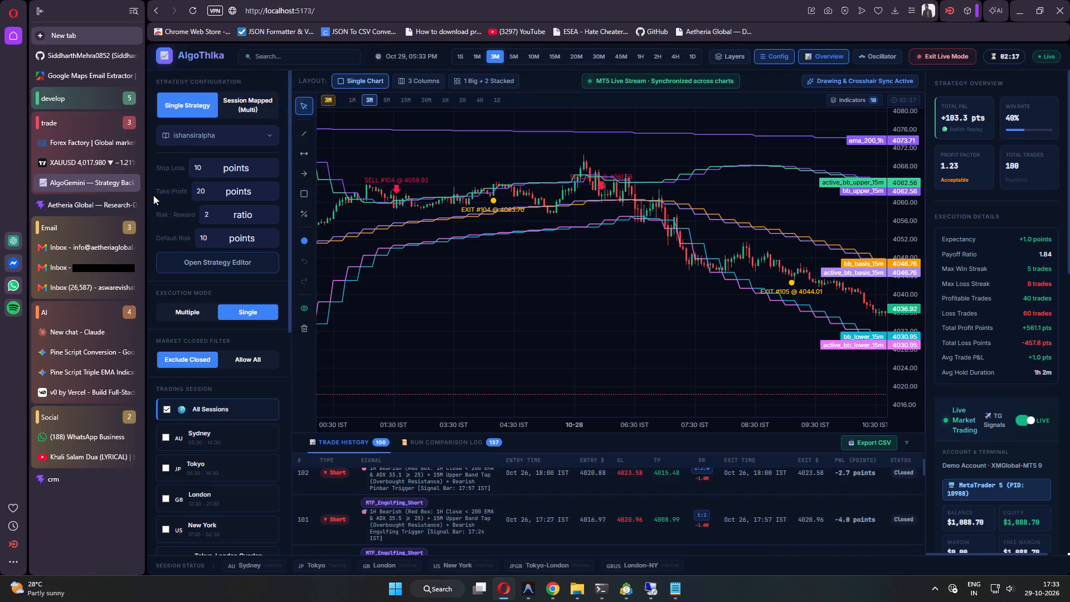
left_click(94, 153)
left_click(75, 160)
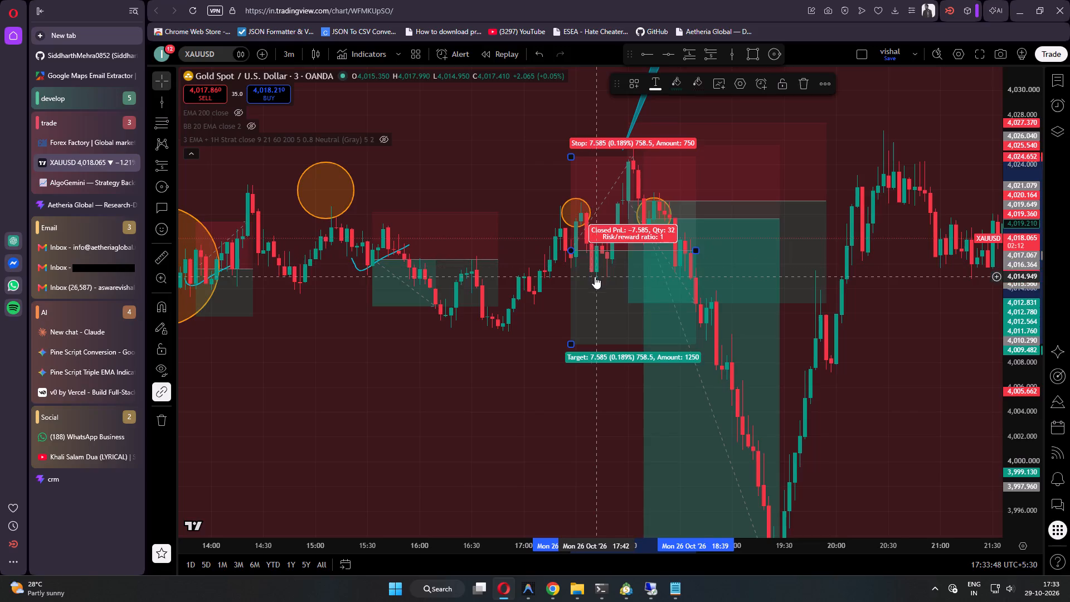
left_click_drag(595, 276, 596, 283)
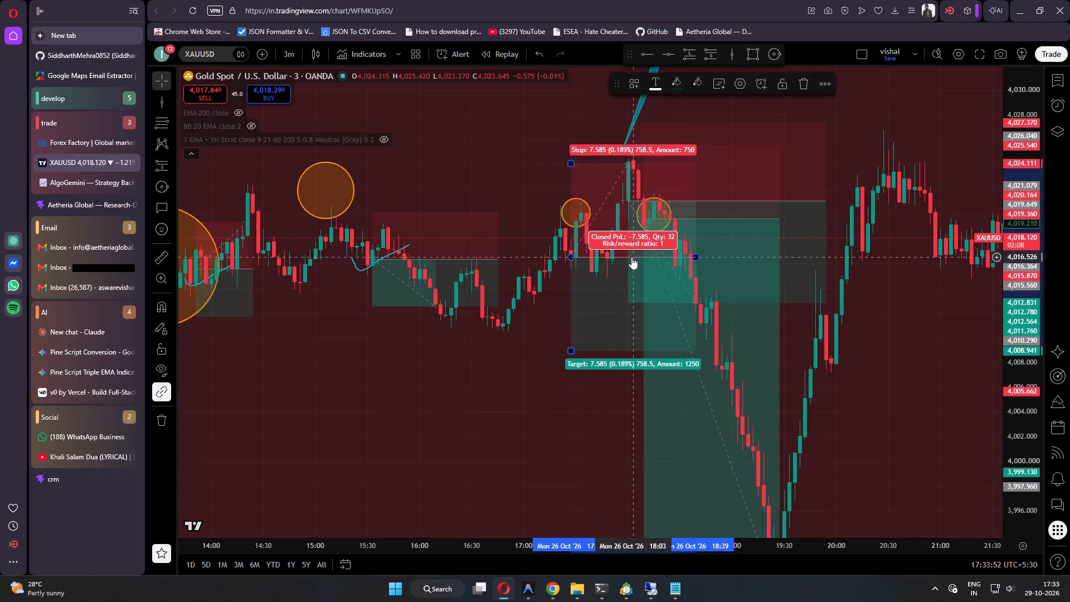
left_click_drag(573, 164, 575, 180)
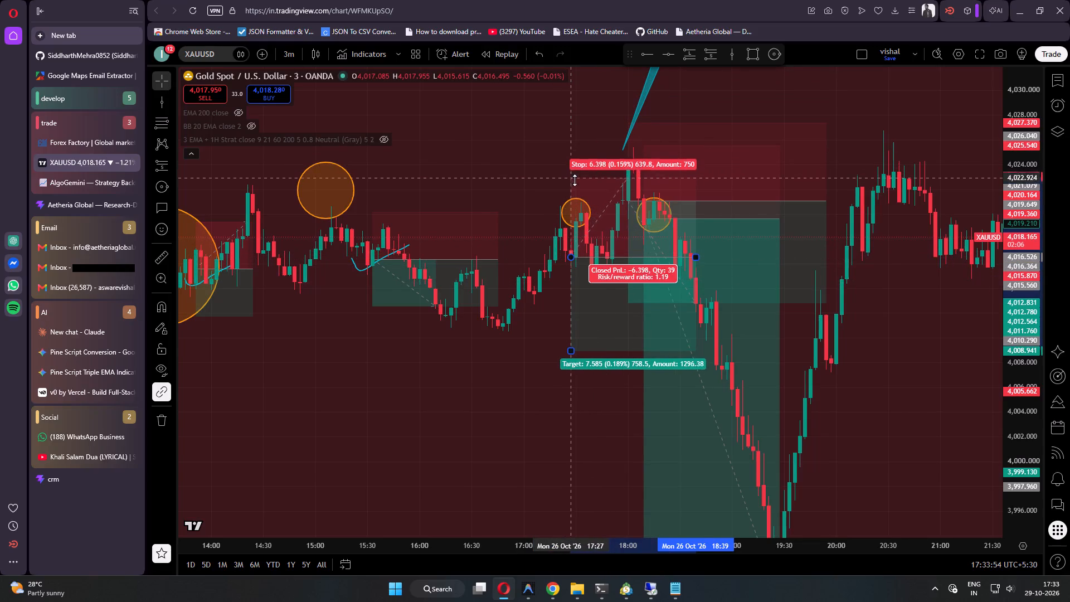
left_click_drag(575, 180, 577, 206)
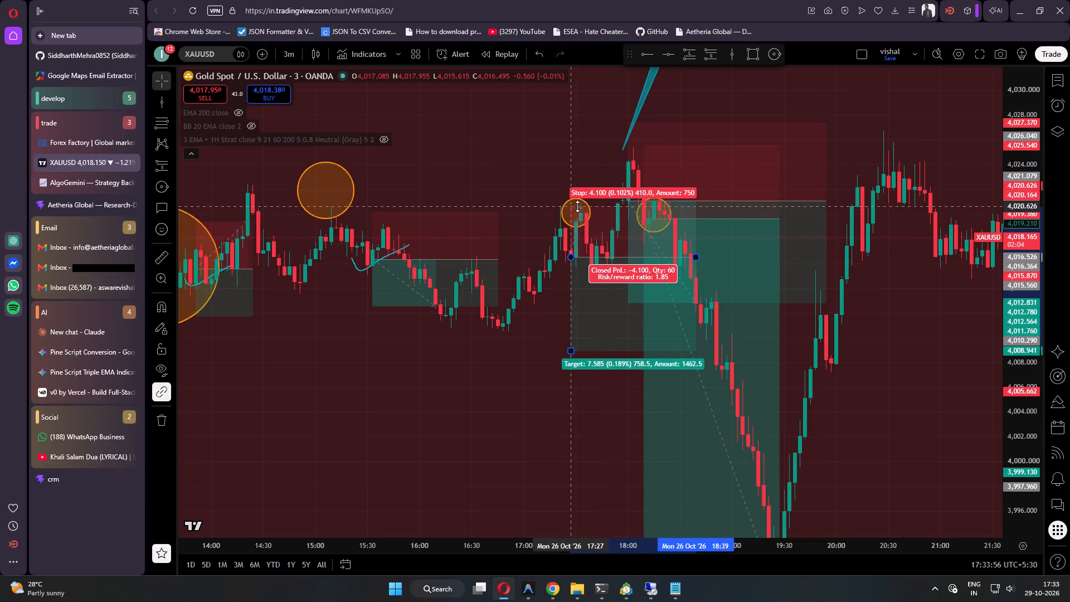
left_click_drag(577, 206, 578, 210)
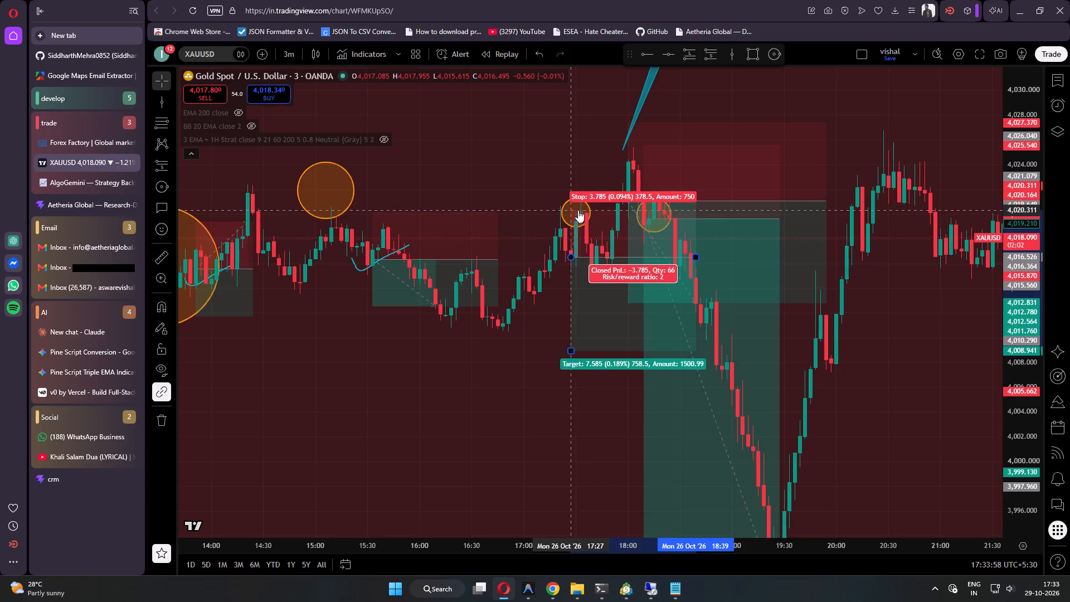
left_click(466, 415)
Brush a freehand check mark across the candles of the 17:27 short, from about 17:18 to 18:00 on 26 October.
left_click_drag(493, 415, 455, 385)
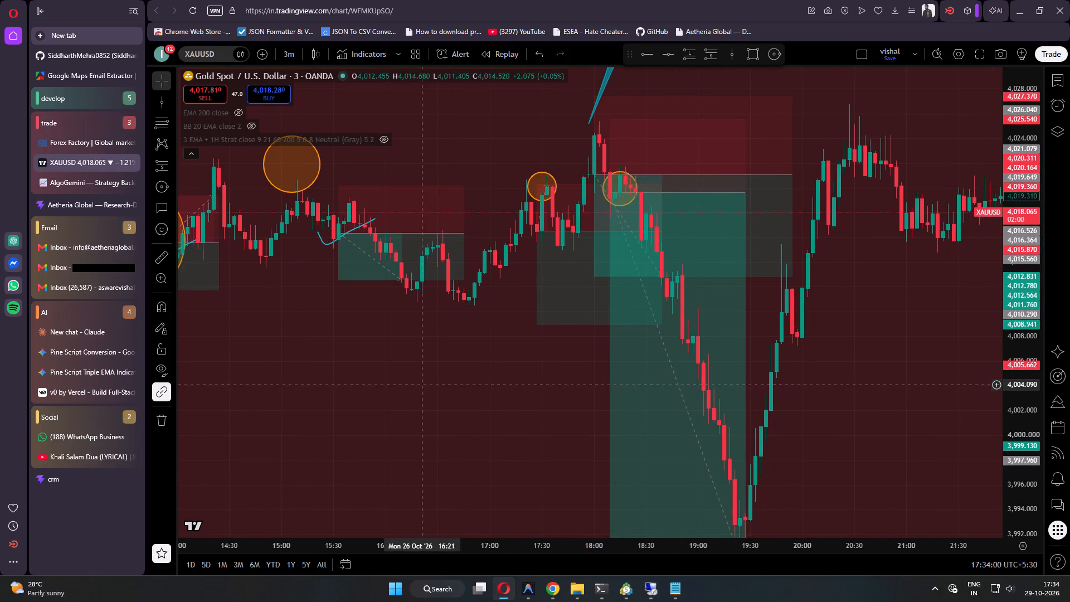
left_click_drag(463, 423, 440, 423)
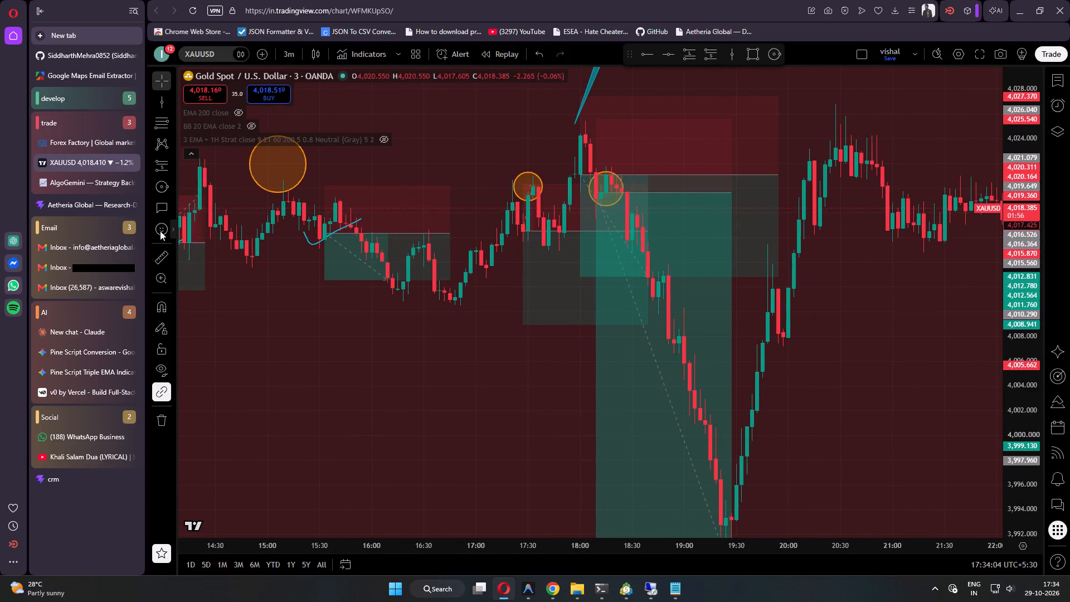
left_click(173, 188)
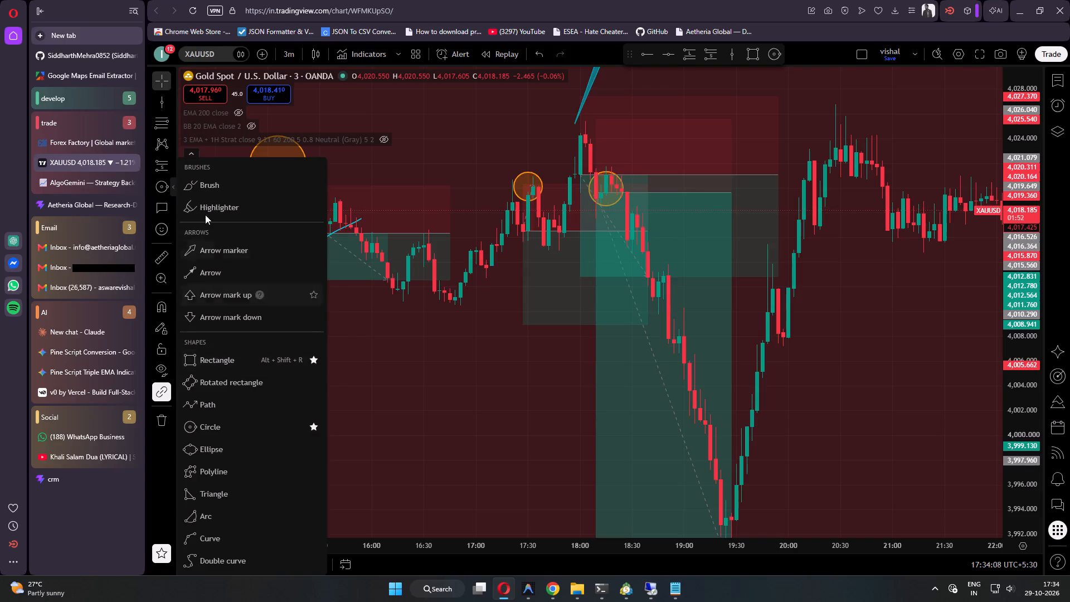
left_click(203, 187)
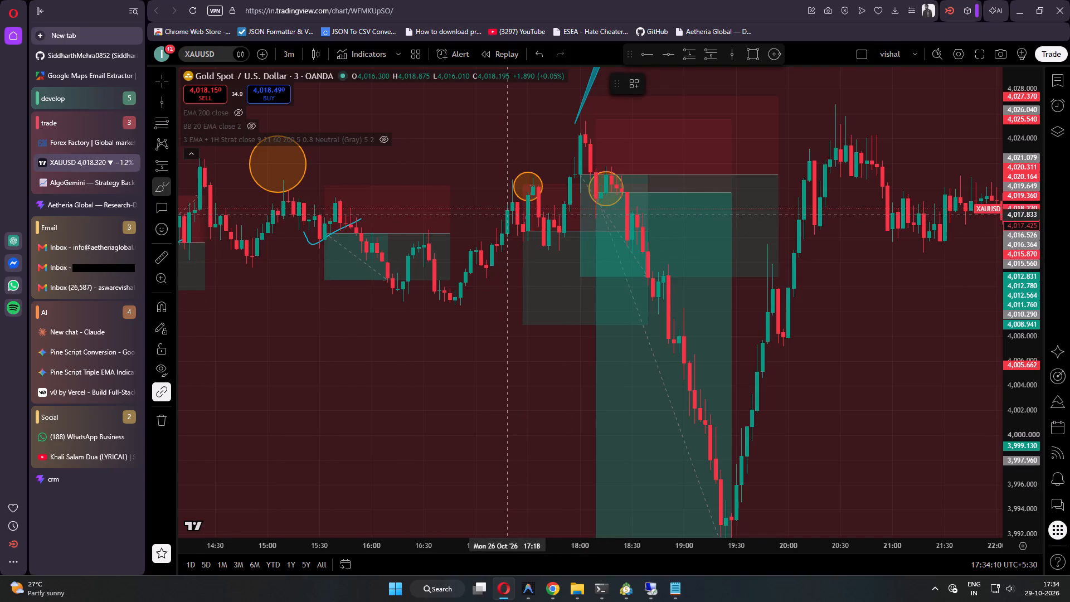
left_click_drag(507, 213, 573, 196)
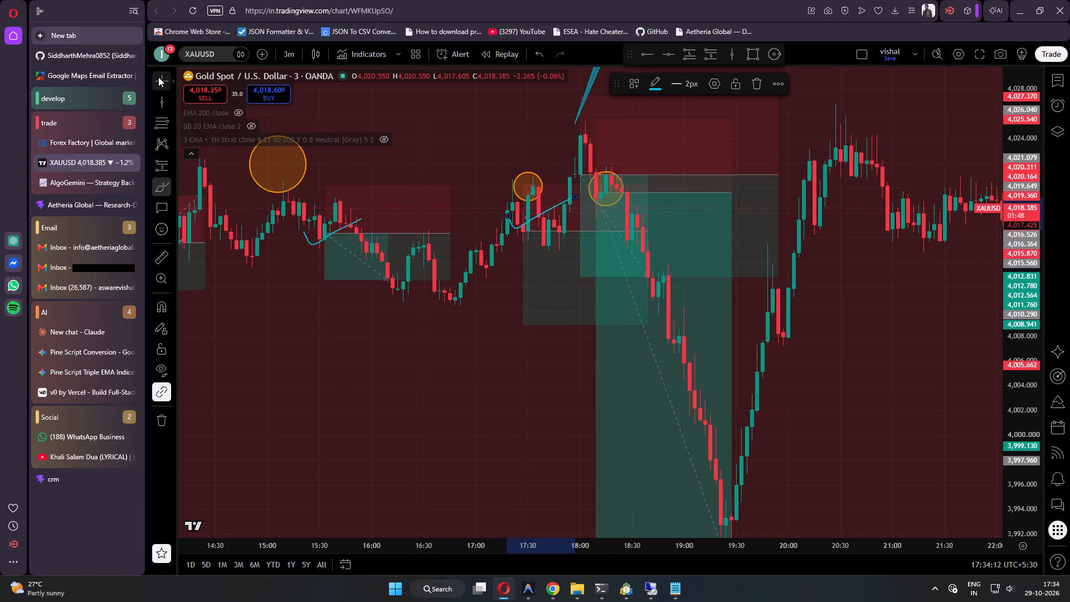
left_click(158, 77)
Review trades 101 down to 97 in the AlgoGemini history, comparing trade 100 with the marked short near 15:33 on the XAUUSD chart.
left_click(72, 185)
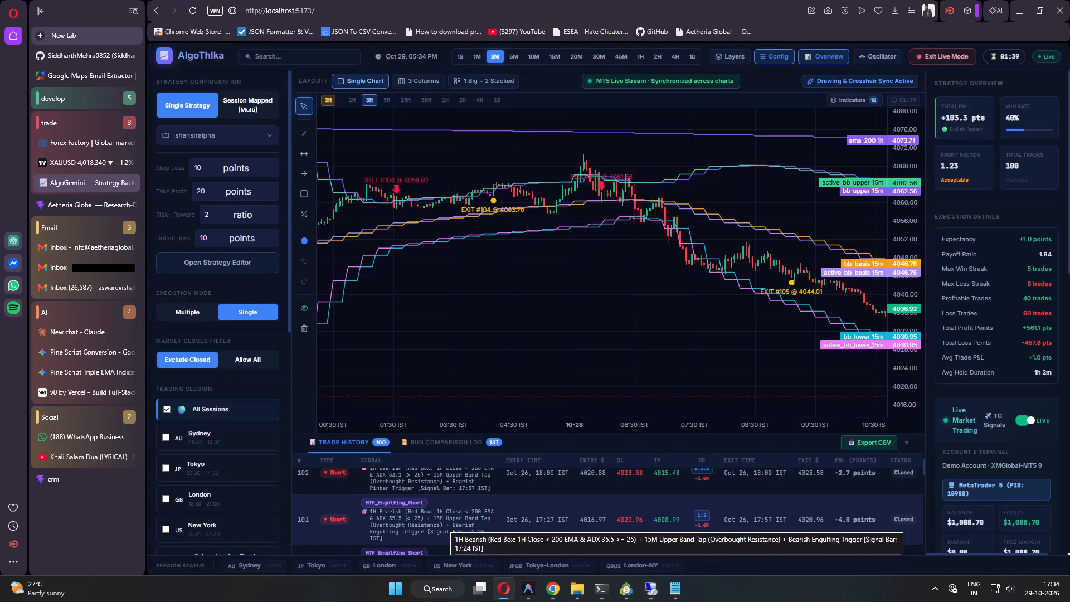
scroll(445, 524, "down", 1)
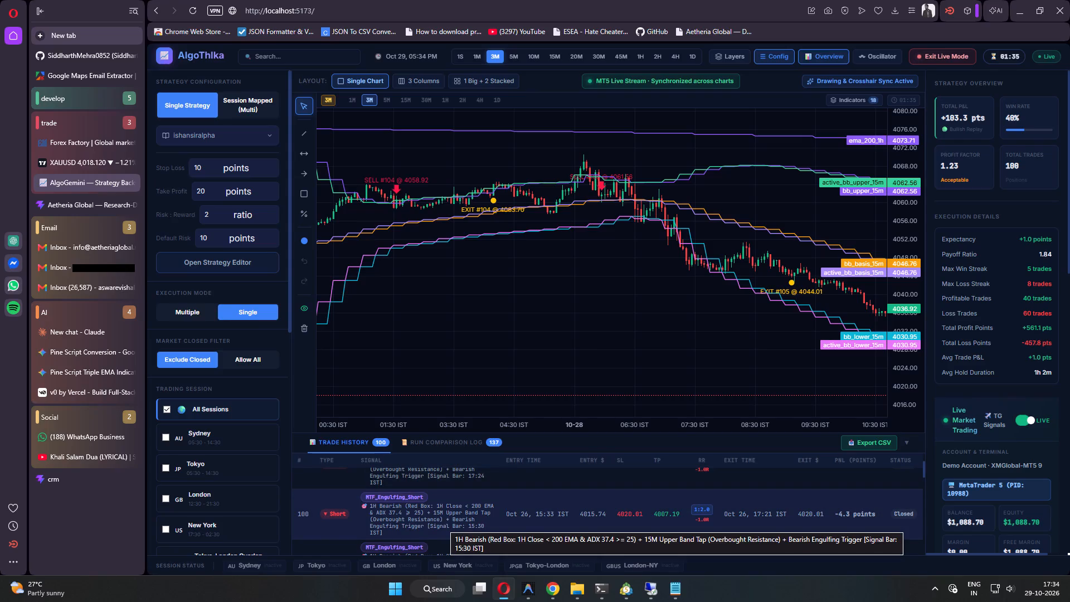
left_click(56, 158)
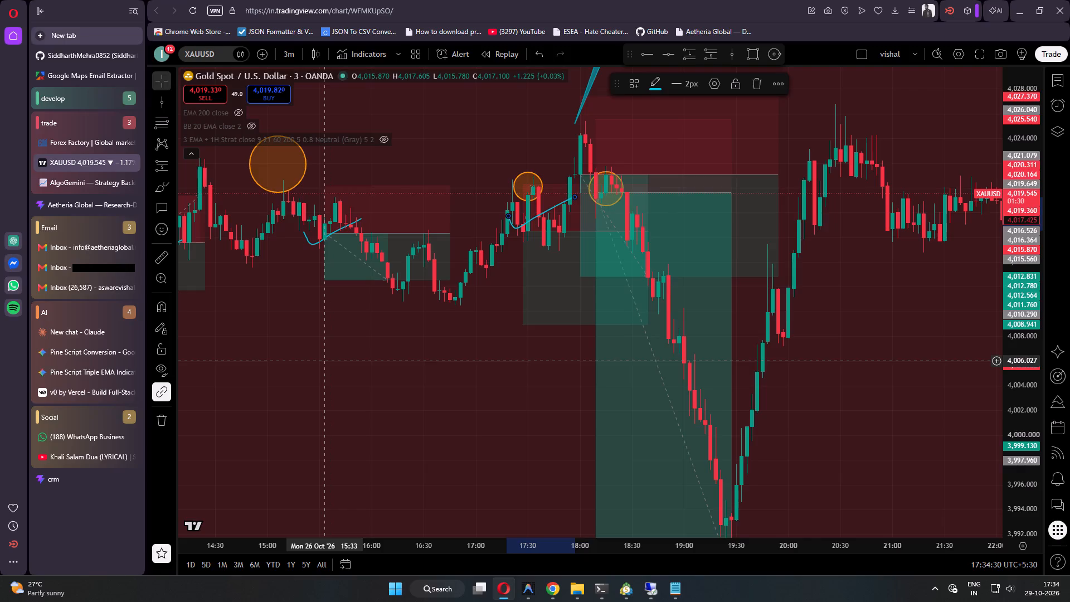
left_click(71, 190)
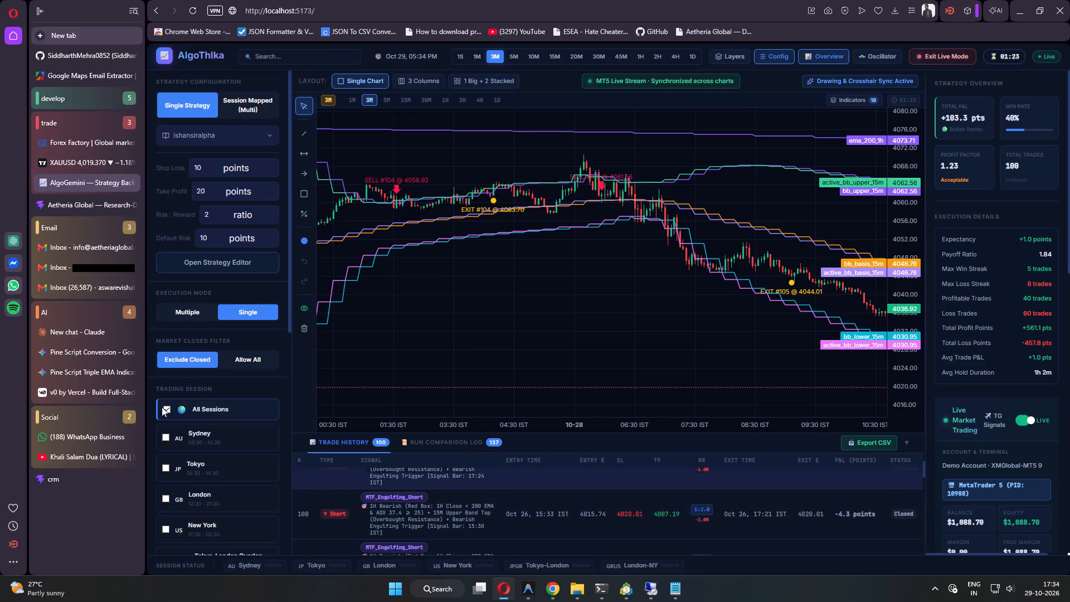
left_click(93, 165)
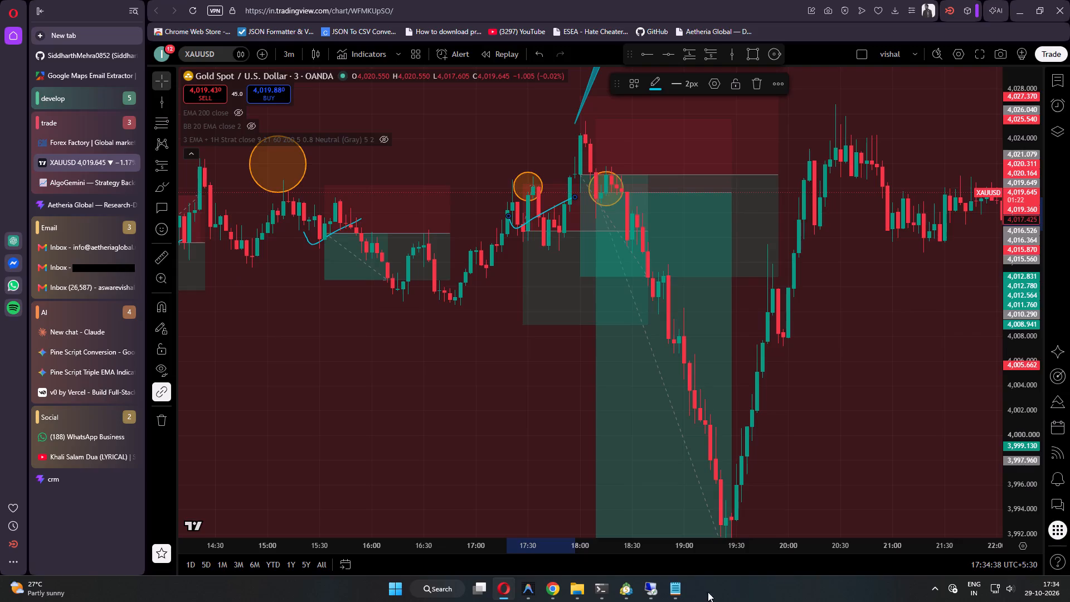
left_click(80, 178)
scroll(530, 493, "down", 1)
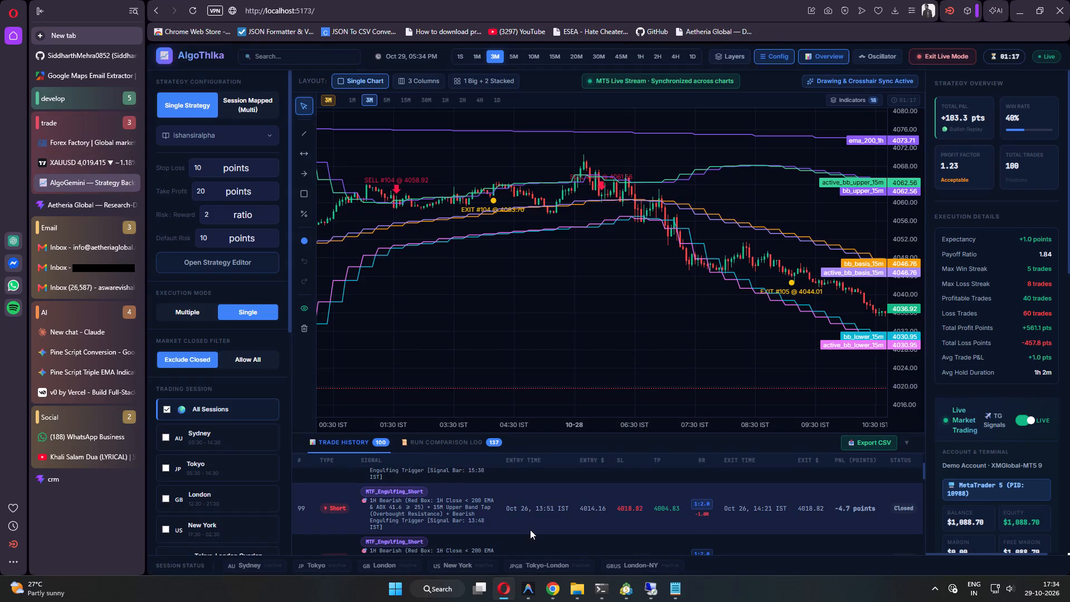
scroll(529, 529, "up", 1)
scroll(527, 523, "down", 1)
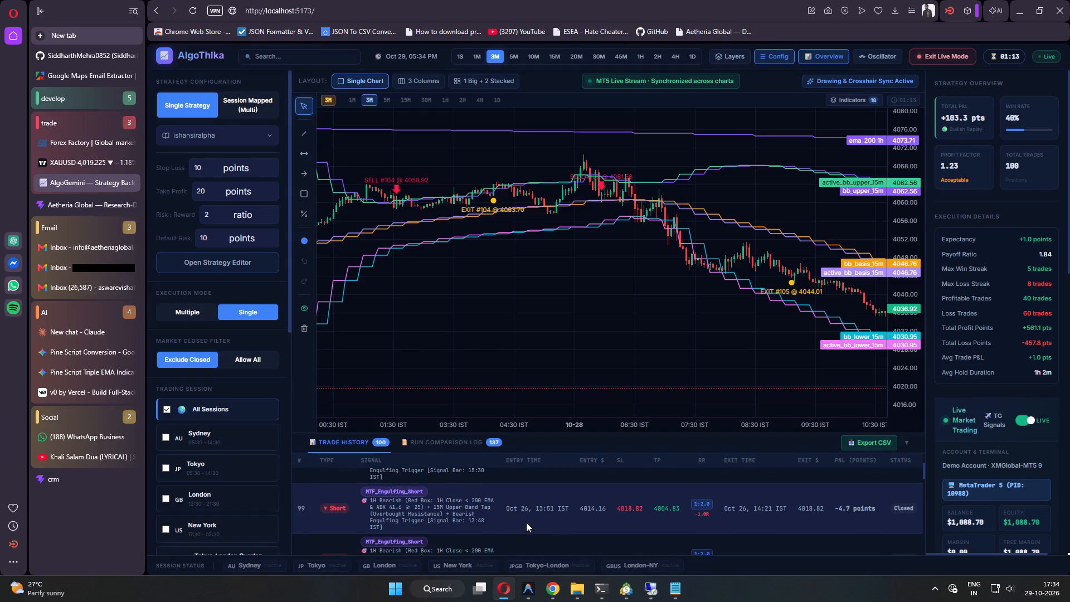
scroll(526, 522, "down", 1)
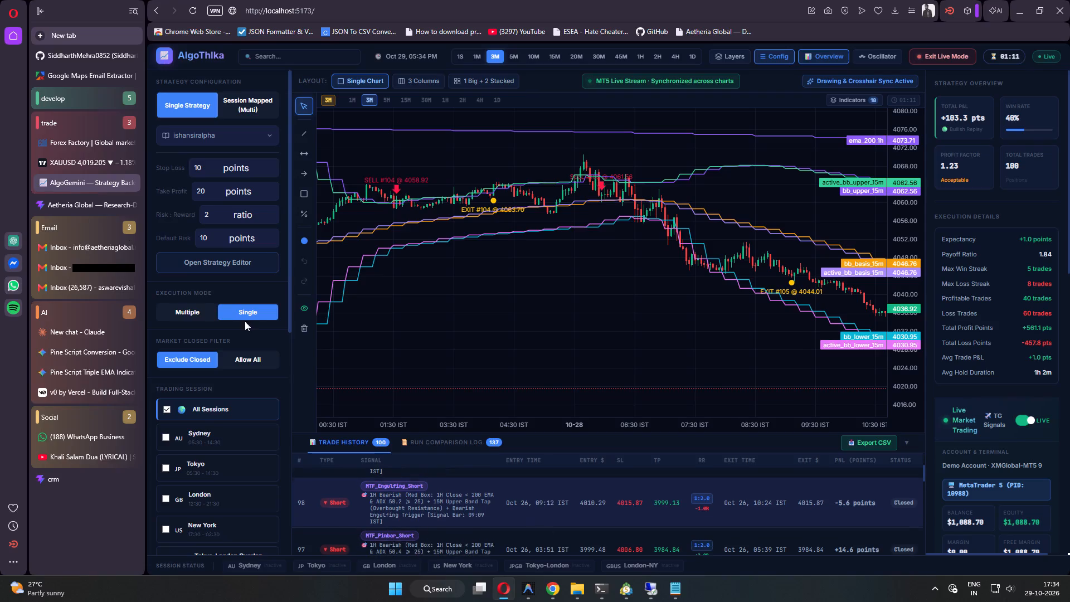
Compare trades 102, 101 and 100 in the AlgoGemini history with the marked XAUUSD shorts between 15:33 and 18:00 on 26 October.
left_click(74, 159)
left_click_drag(377, 390, 648, 417)
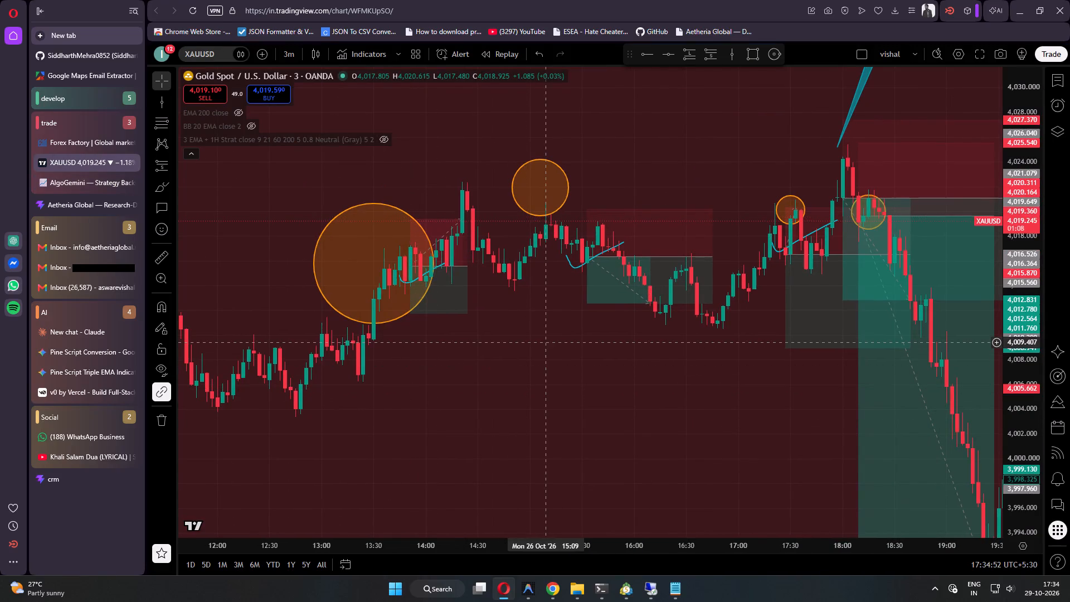
left_click_drag(451, 399, 486, 379)
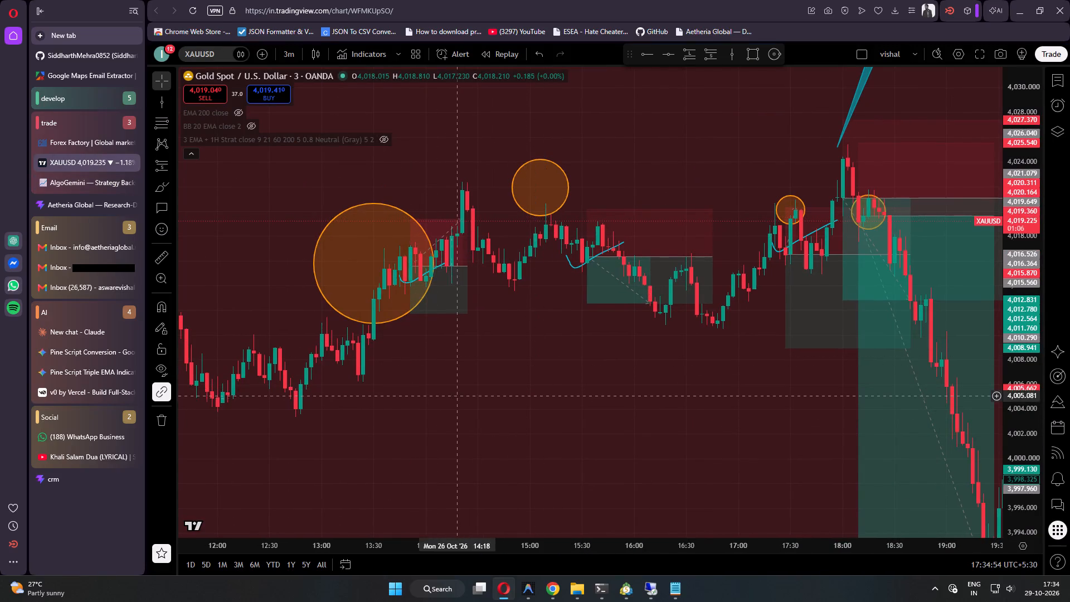
left_click_drag(486, 379, 558, 345)
left_click(80, 181)
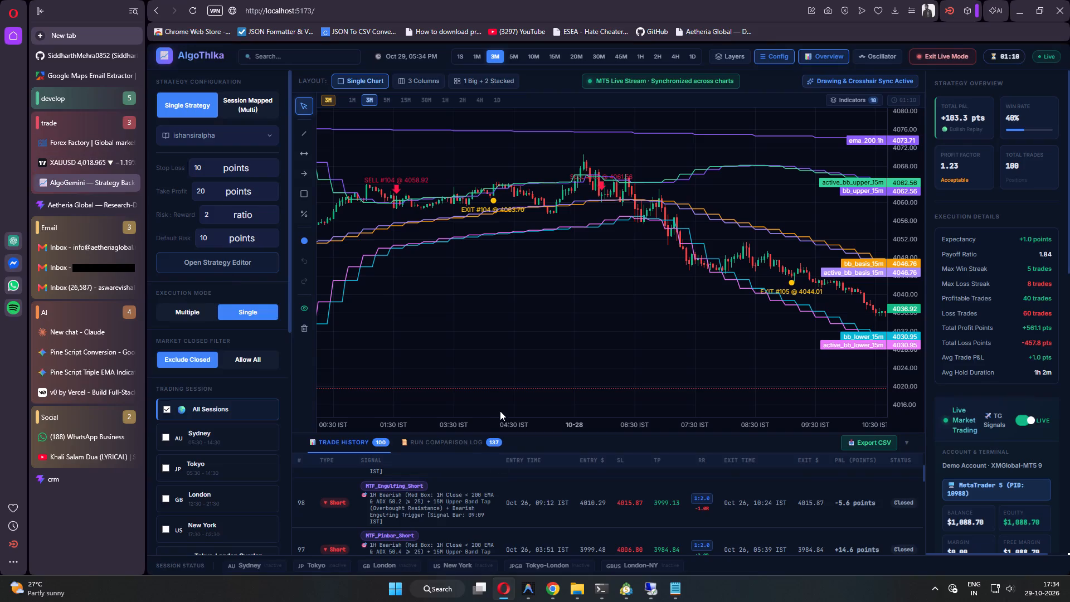
left_click_drag(923, 474, 926, 474)
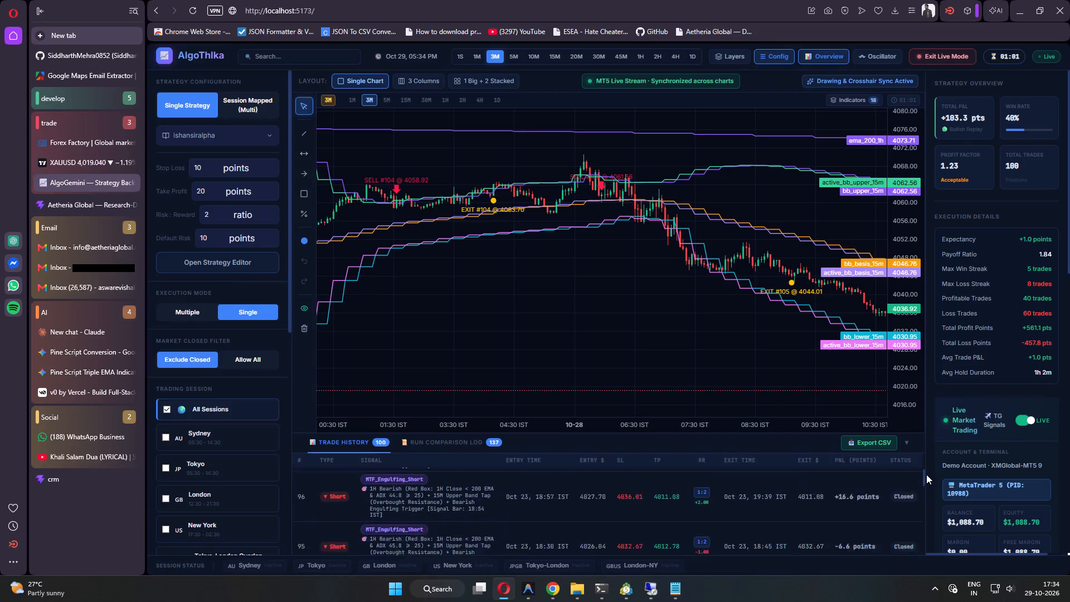
left_click_drag(926, 474, 926, 468)
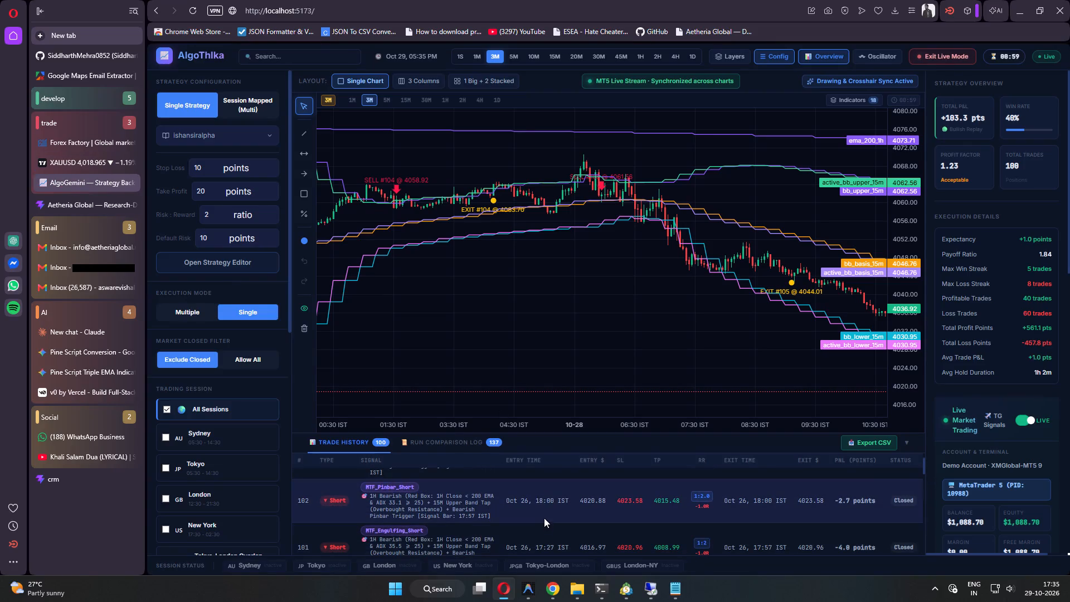
scroll(544, 516, "down", 1)
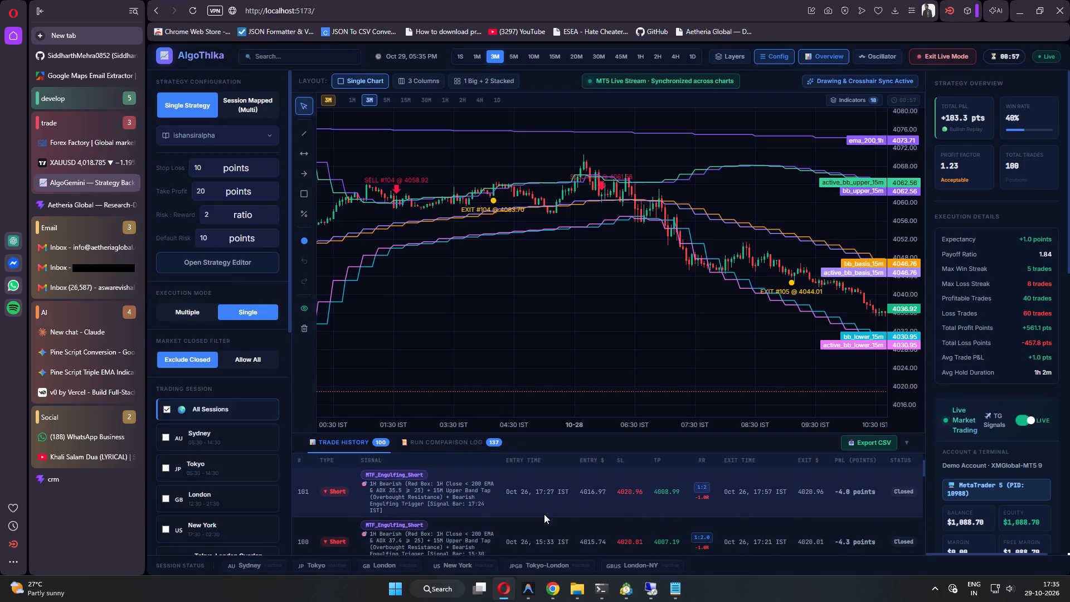
scroll(544, 514, "down", 1)
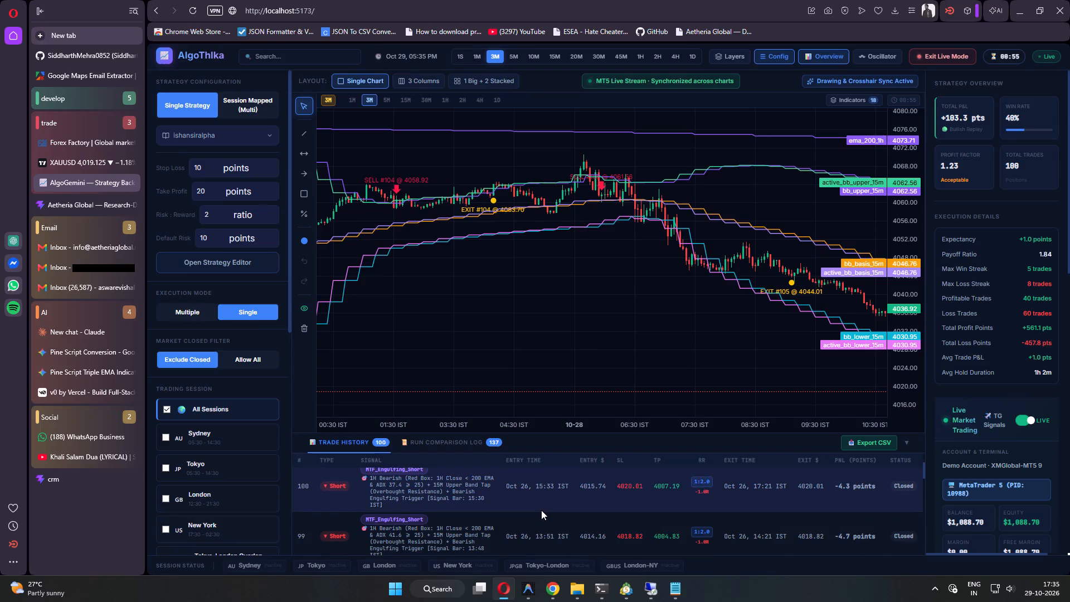
scroll(541, 510, "up", 1)
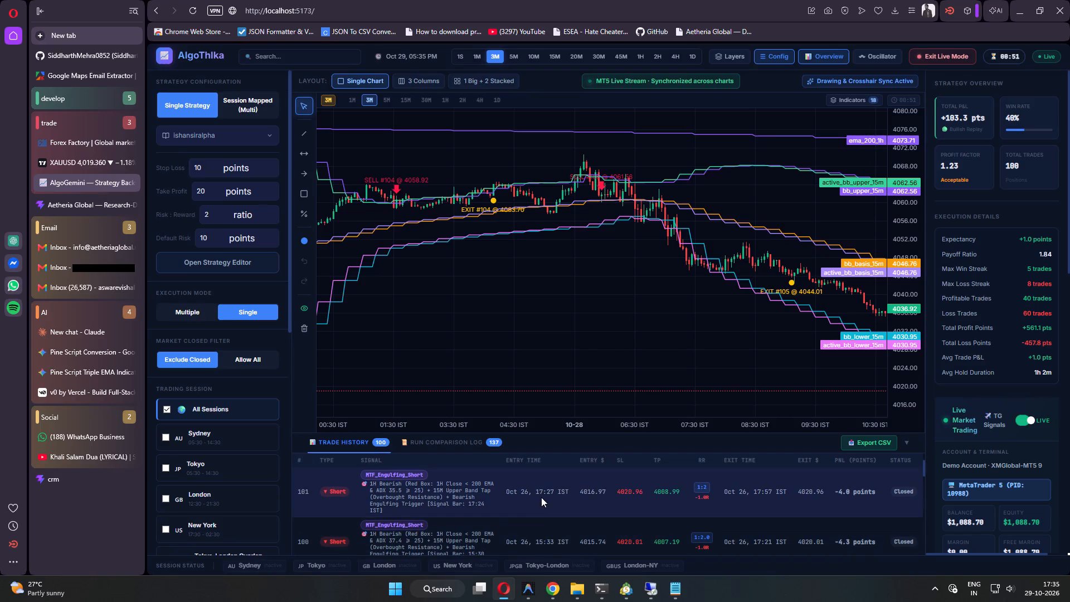
scroll(541, 497, "up", 1)
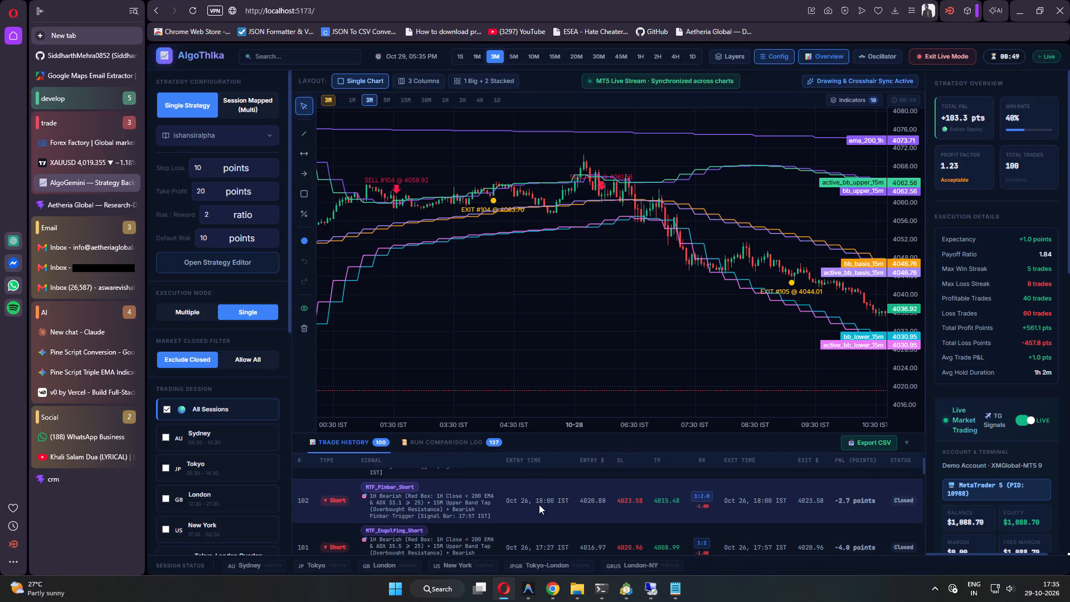
left_click(85, 155)
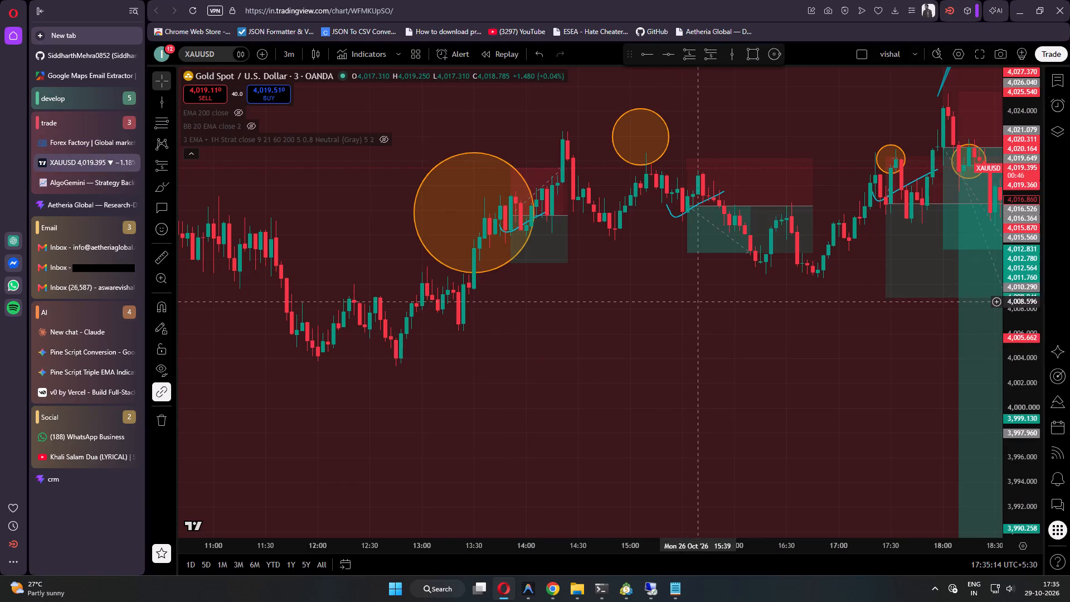
left_click_drag(687, 308, 522, 342)
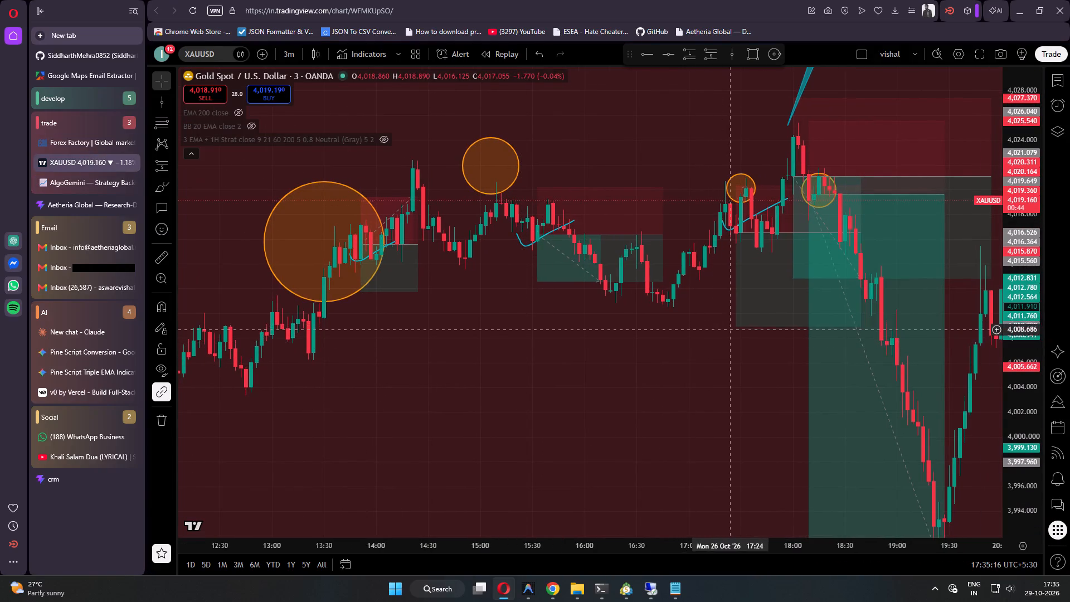
left_click_drag(499, 387, 621, 357)
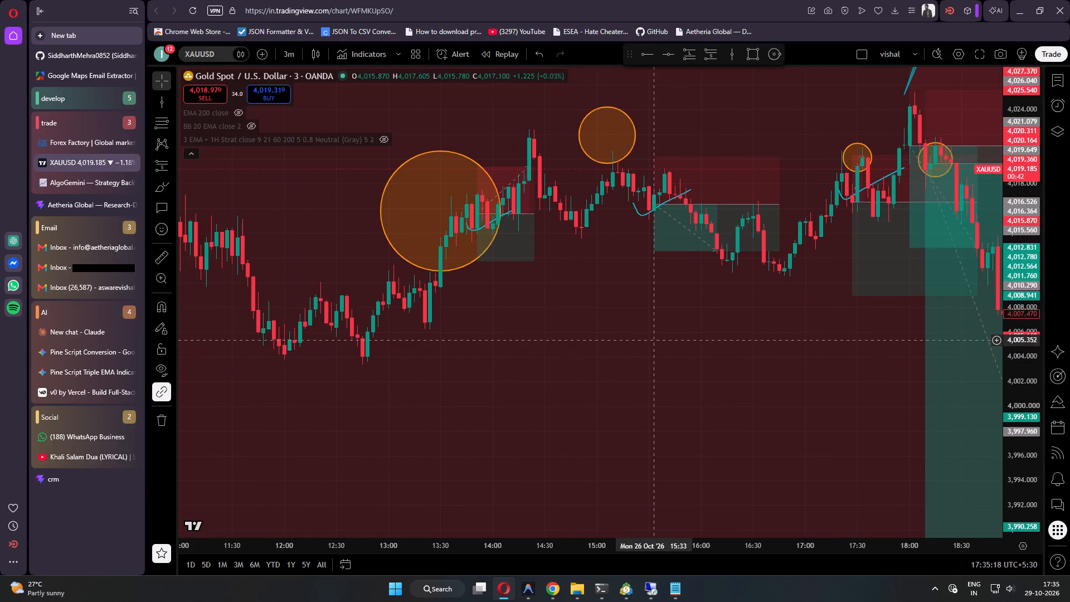
Check trade 99's engulfing short in the AlgoGemini history against the marked short at 13:51 on 26 October on the XAUUSD chart.
left_click(67, 146)
left_click(72, 179)
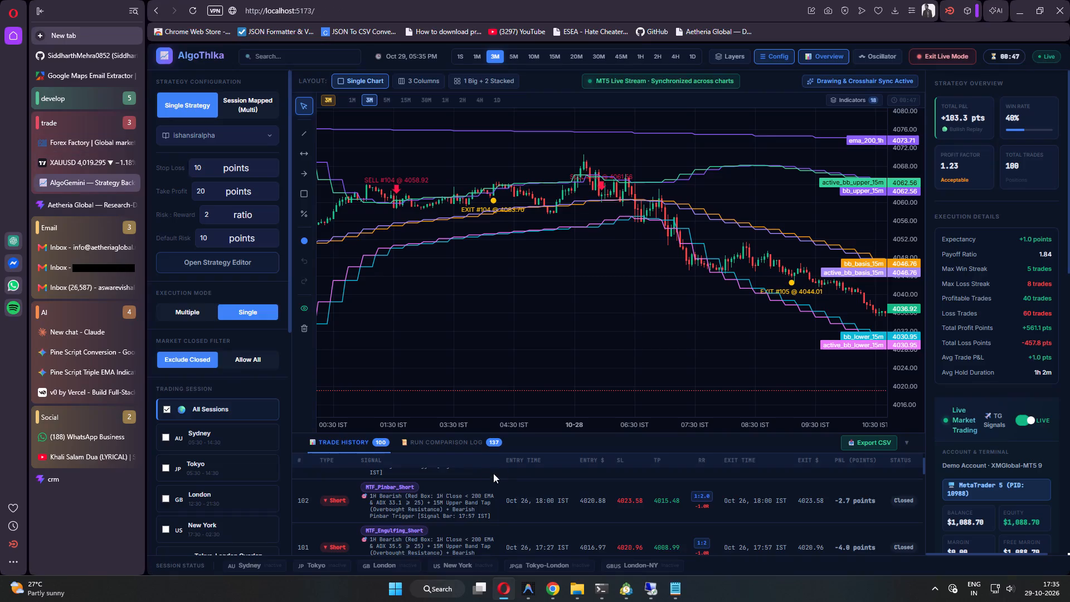
scroll(509, 522, "down", 1)
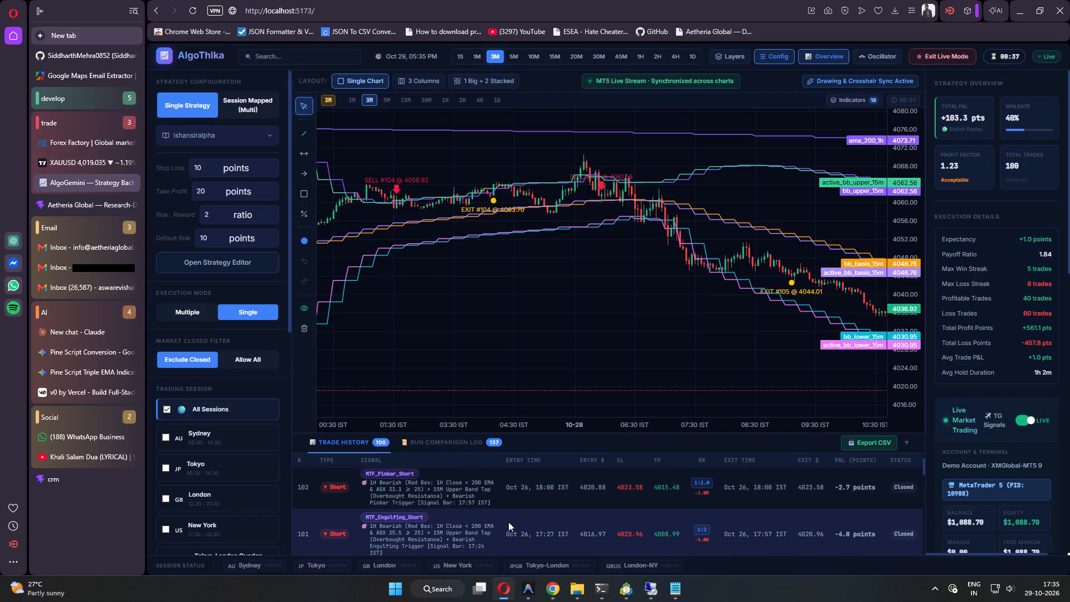
scroll(508, 519, "down", 1)
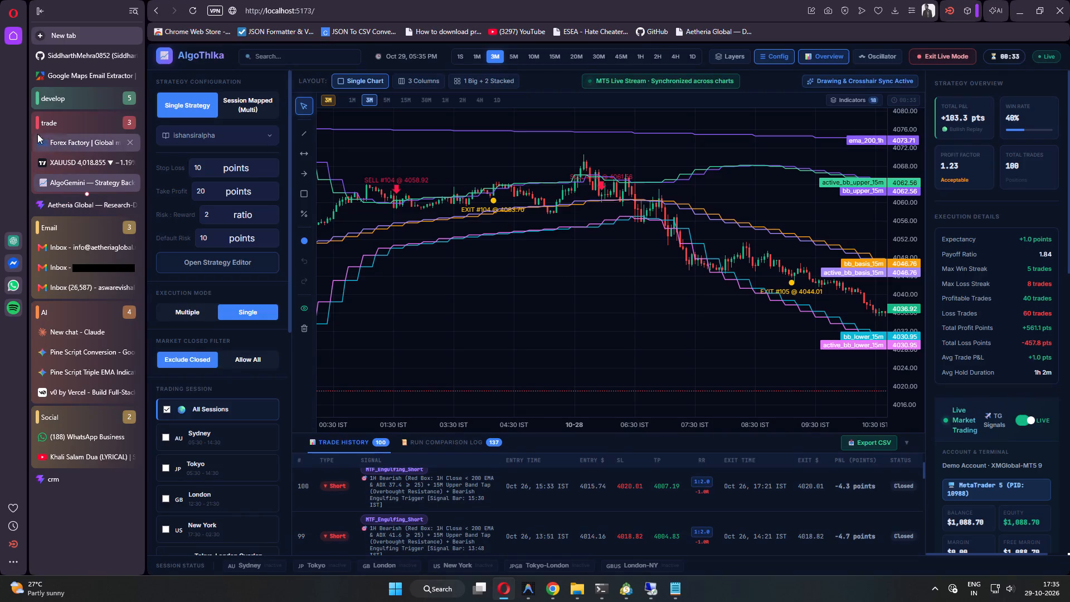
left_click(79, 168)
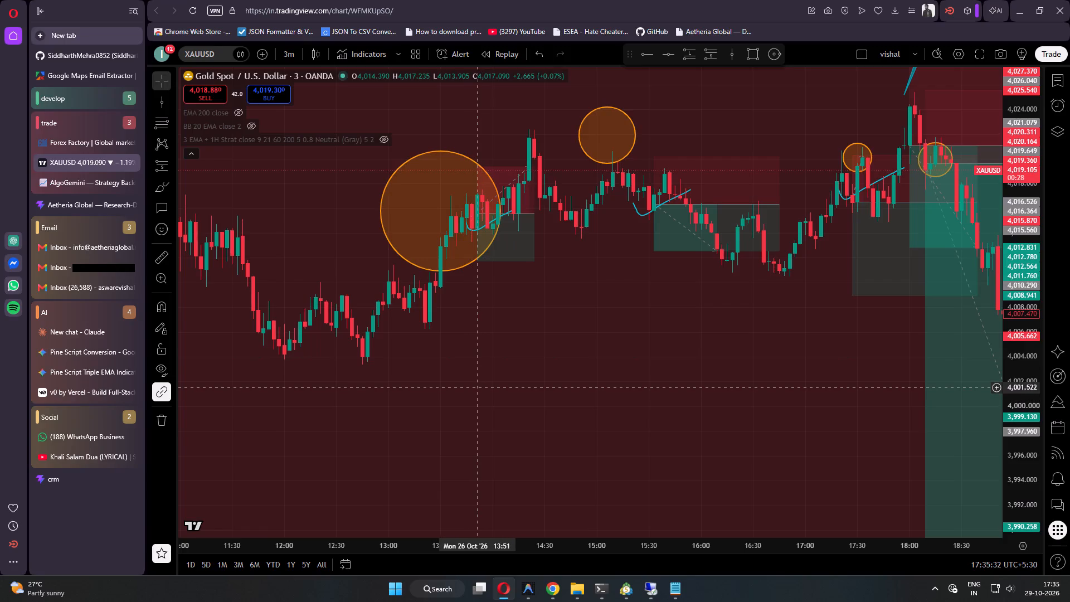
left_click_drag(475, 387, 485, 429)
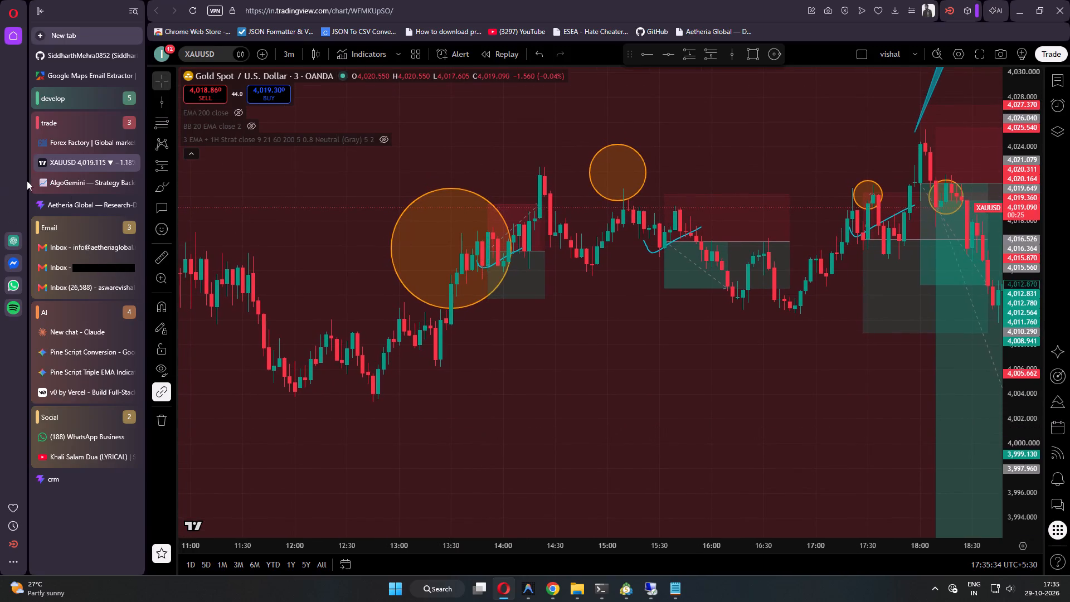
left_click(80, 181)
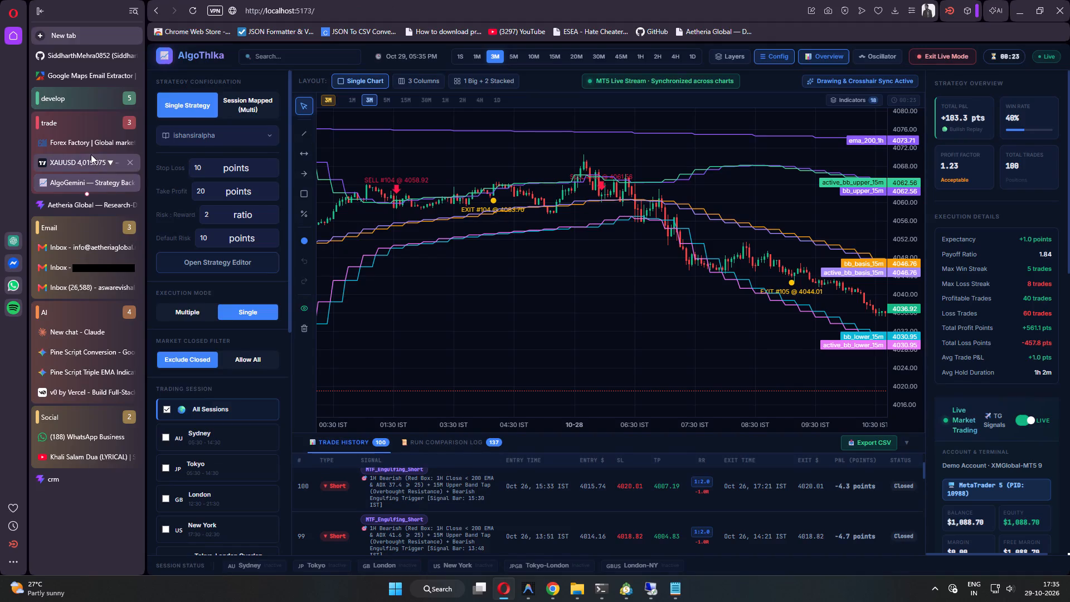
left_click(91, 154)
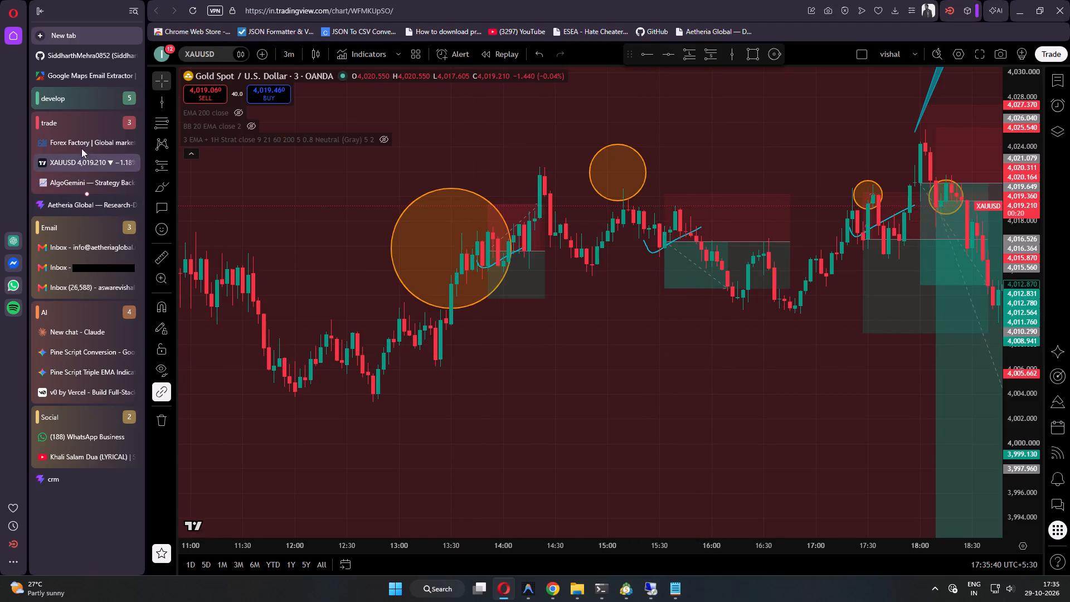
left_click(77, 181)
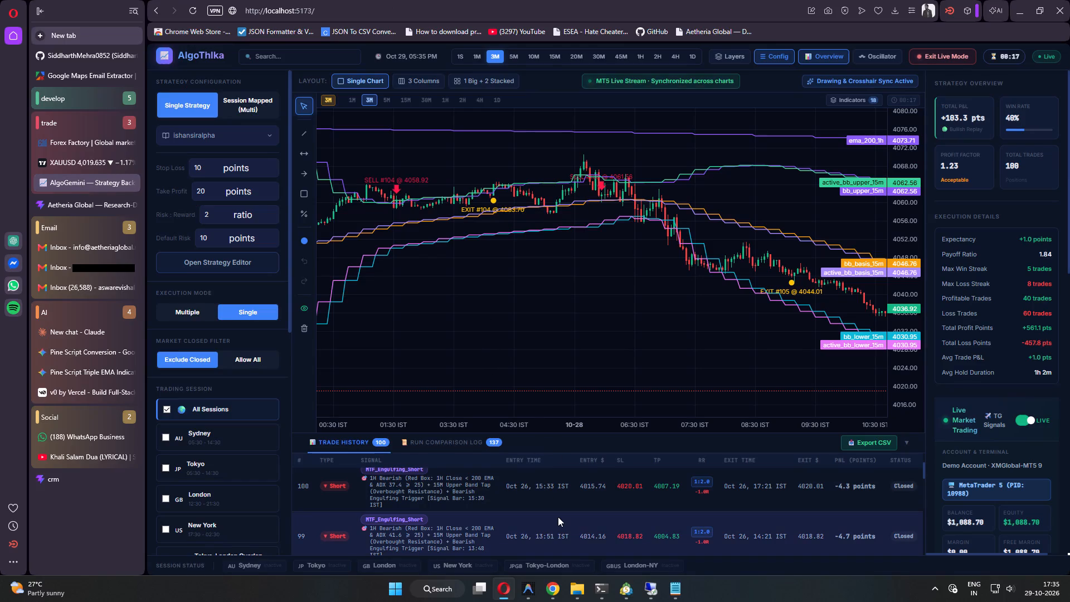
Check trades 98 and 97 in the AlgoGemini history against the marked XAUUSD shorts at 09:12 and 03:51 on 26 October.
scroll(552, 517, "down", 1)
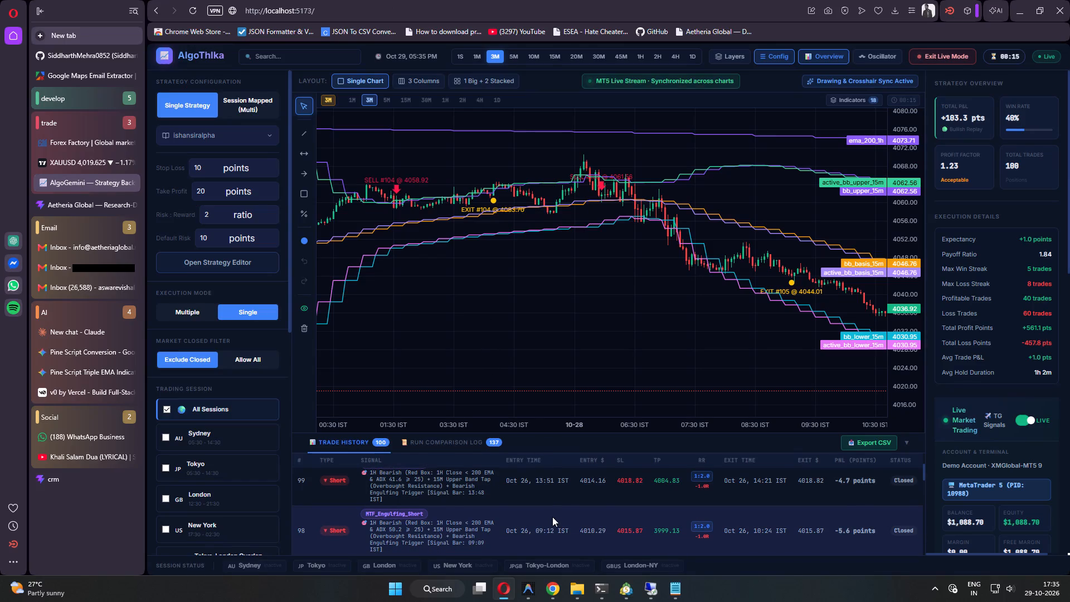
left_click(74, 159)
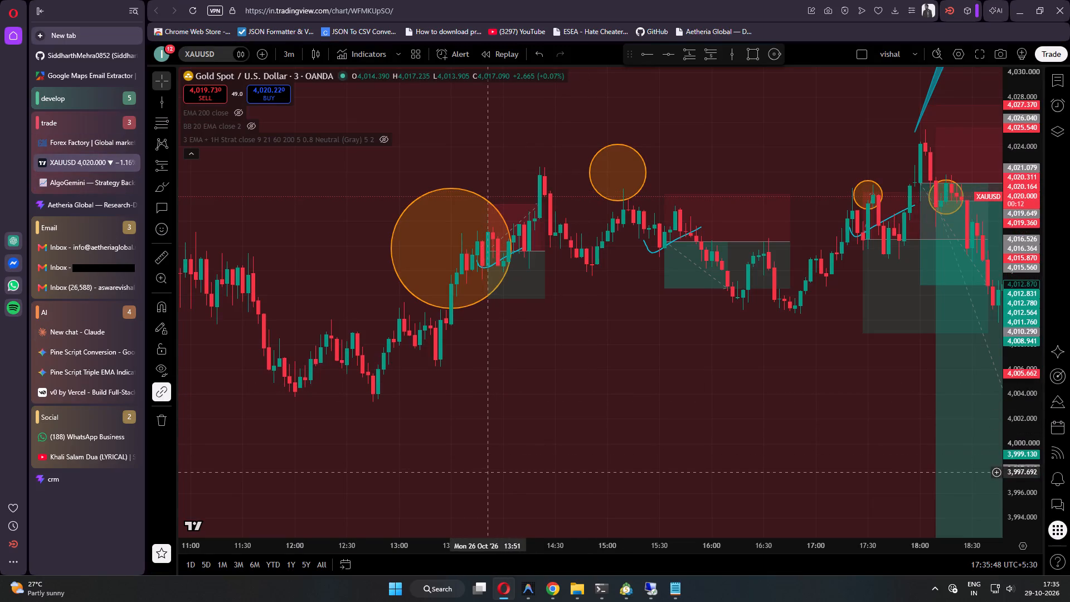
left_click_drag(468, 463, 615, 491)
left_click_drag(451, 491, 762, 387)
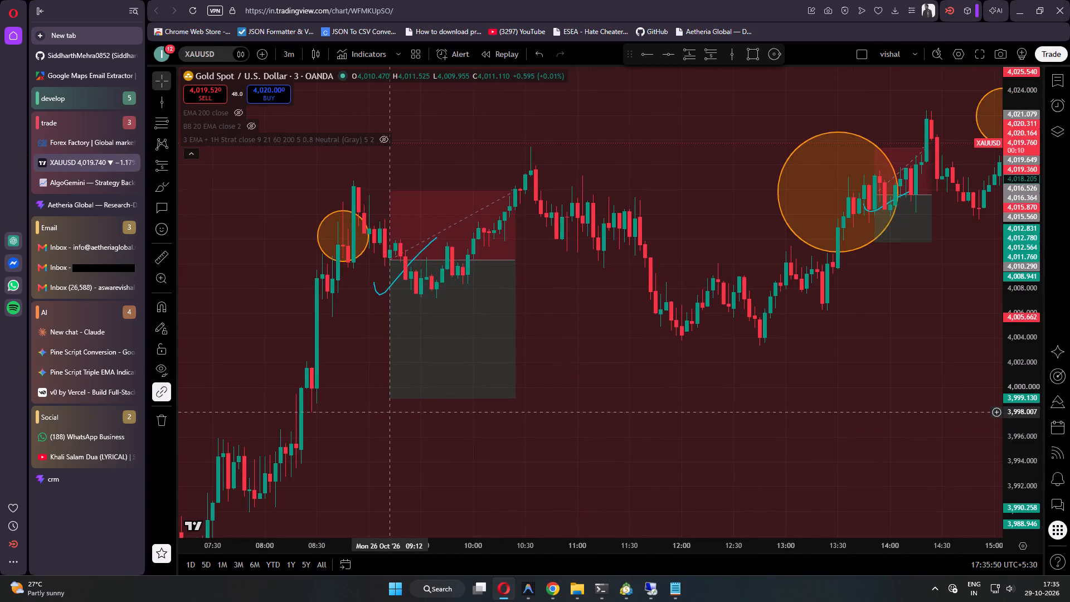
left_click_drag(391, 446, 557, 361)
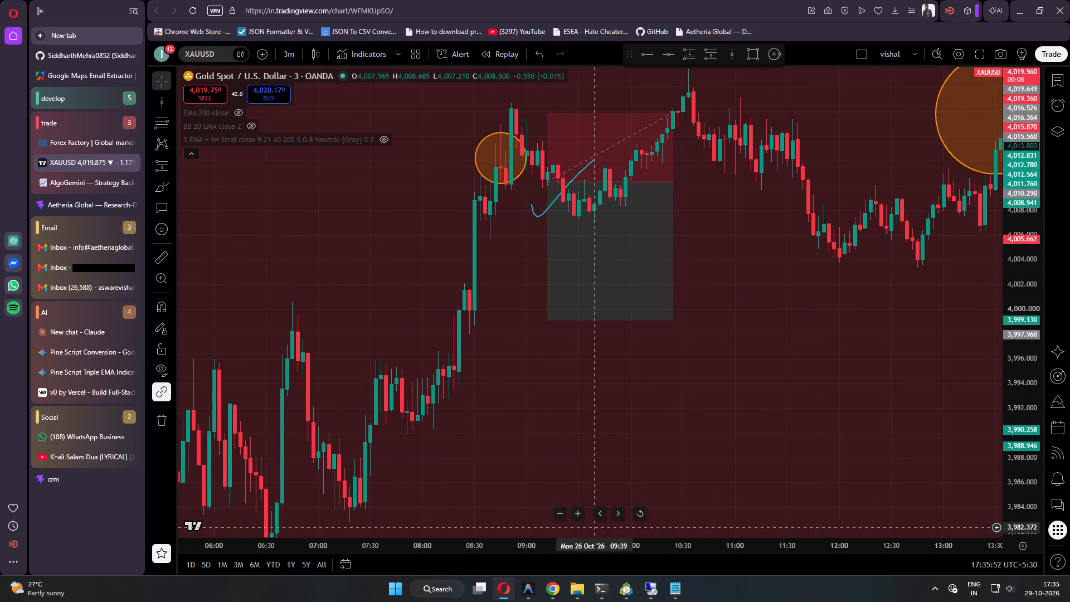
left_click(92, 187)
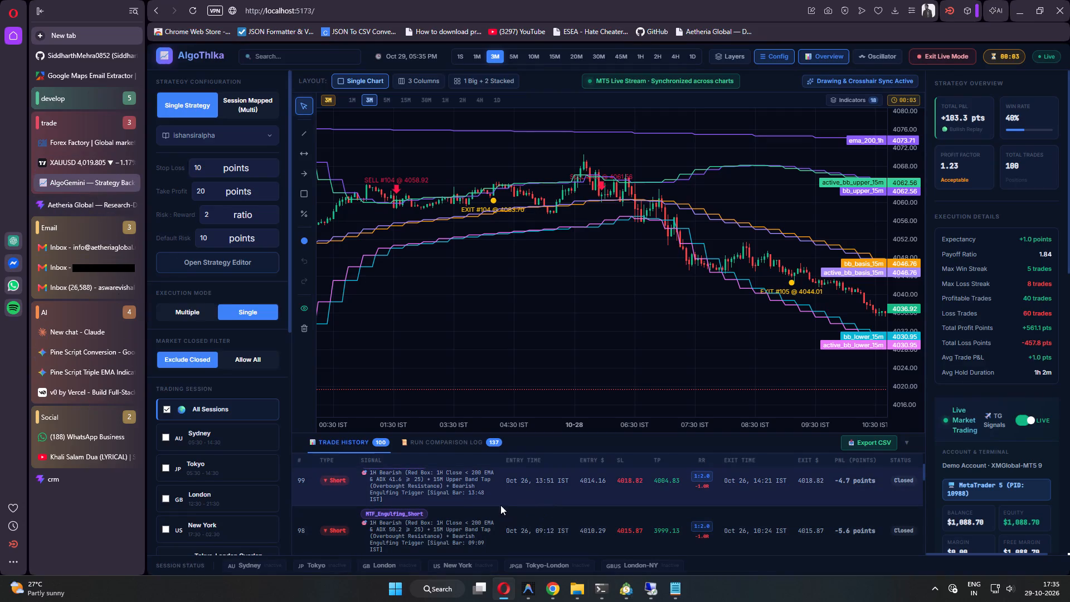
scroll(500, 502, "down", 1)
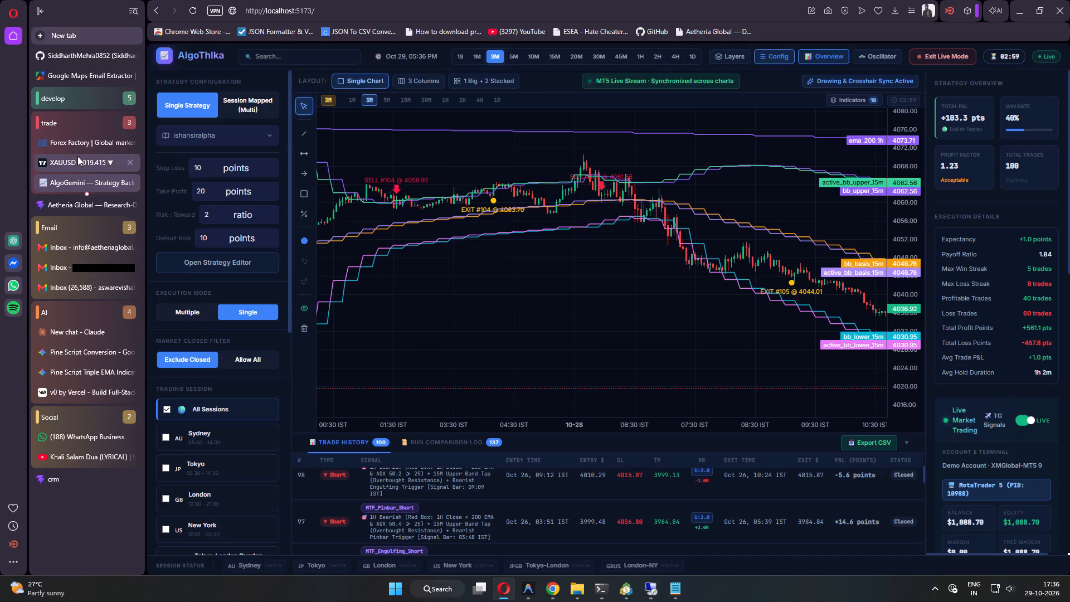
left_click(77, 156)
left_click_drag(529, 412, 896, 226)
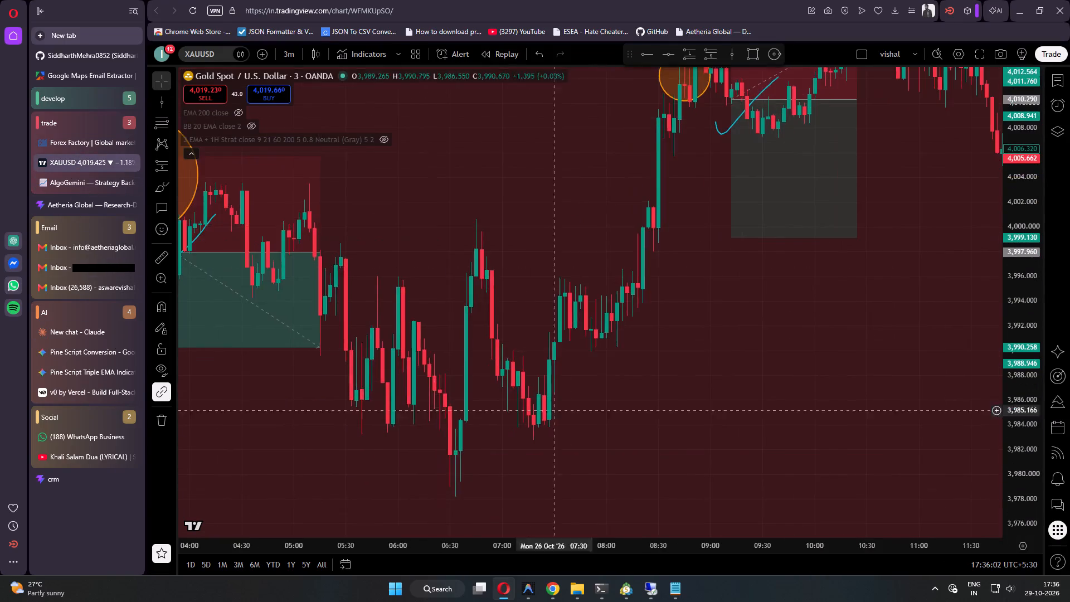
left_click_drag(371, 443, 765, 460)
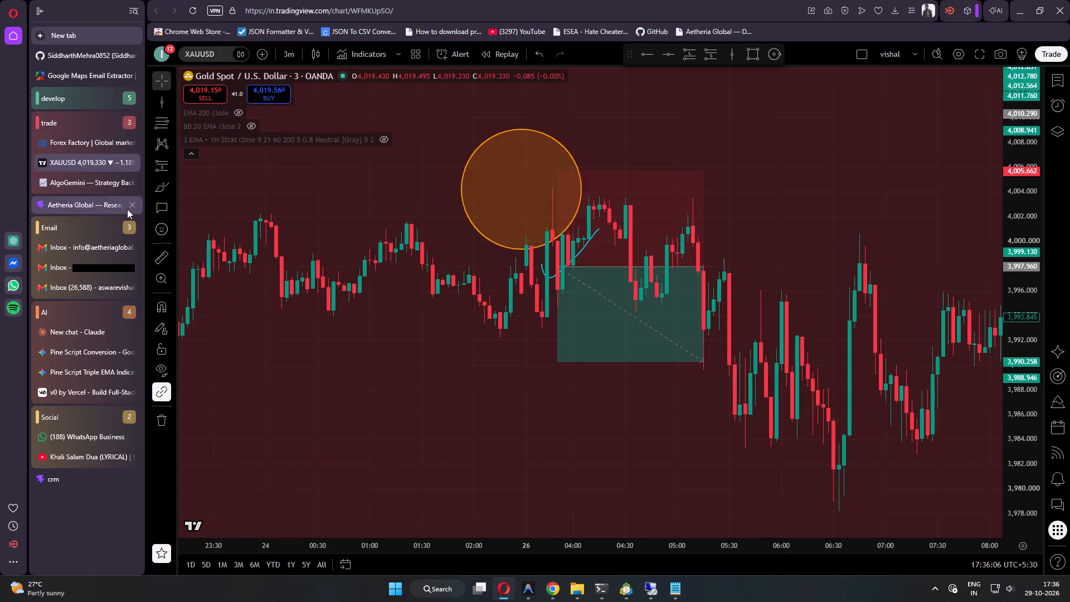
Check trade 96's engulfing short in the AlgoGemini history against the XAUUSD candles around 18:57 on 23 October.
left_click(98, 182)
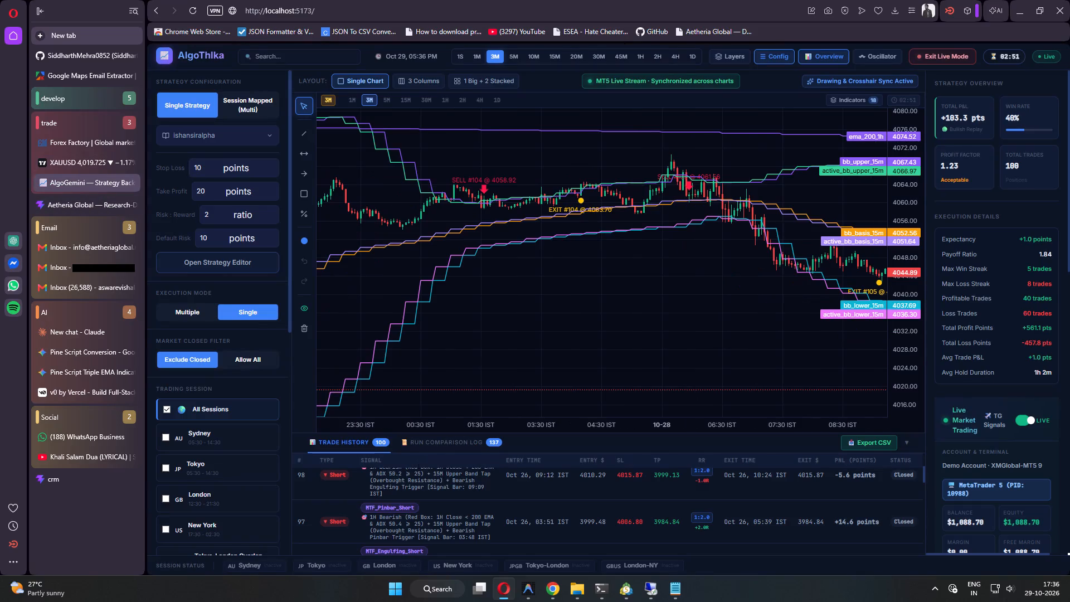
scroll(367, 507, "down", 1)
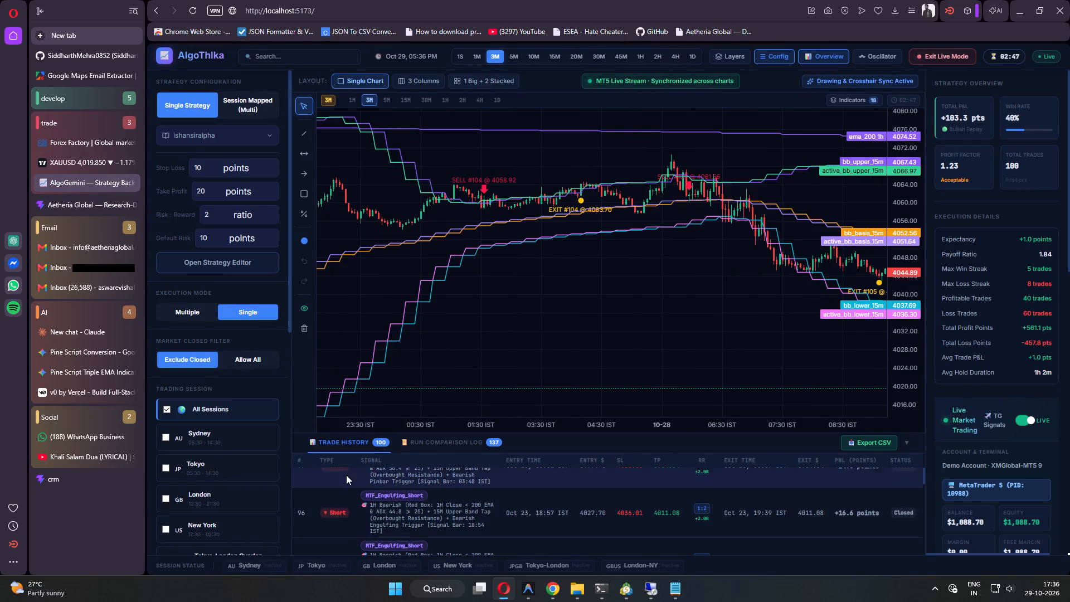
left_click(68, 159)
left_click_drag(484, 488, 996, 401)
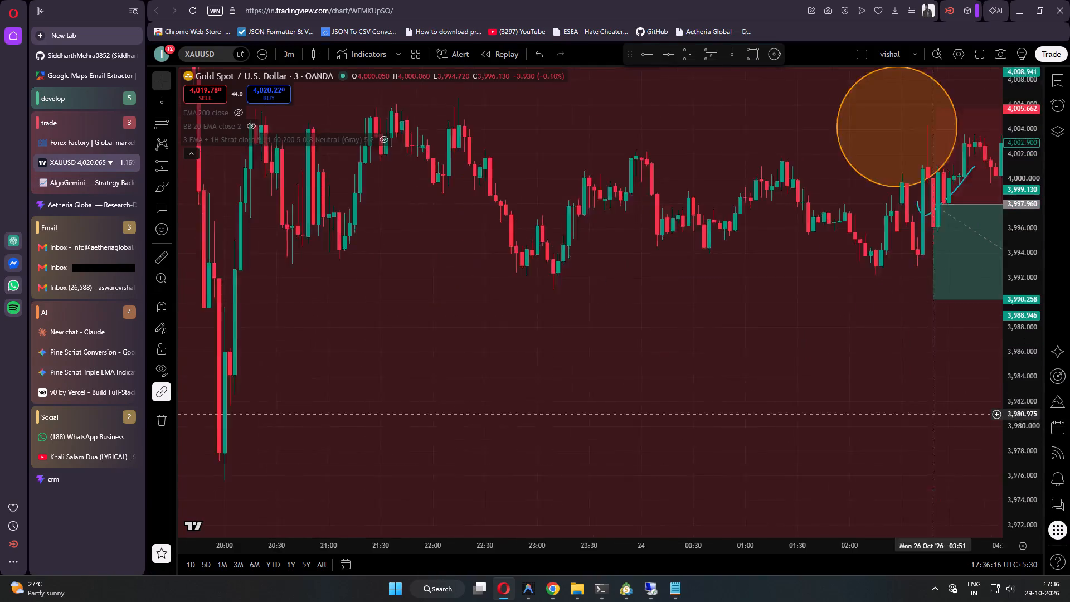
left_click_drag(996, 401, 998, 400)
left_click_drag(432, 430, 828, 470)
left_click_drag(420, 377, 625, 491)
left_click_drag(1008, 182, 1006, 428)
left_click_drag(620, 329, 622, 344)
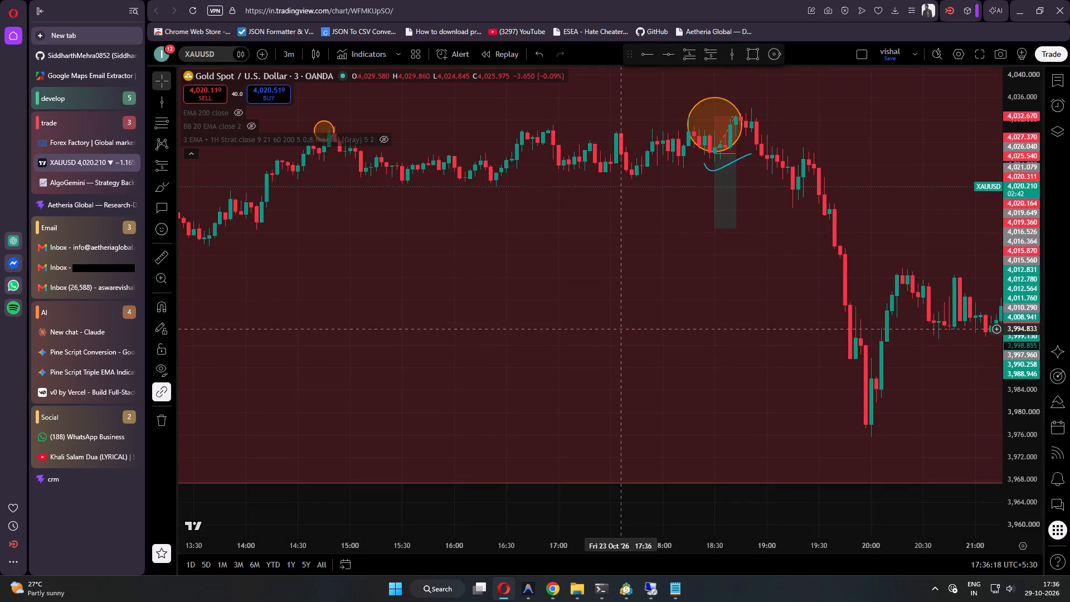
left_click_drag(622, 344, 607, 421)
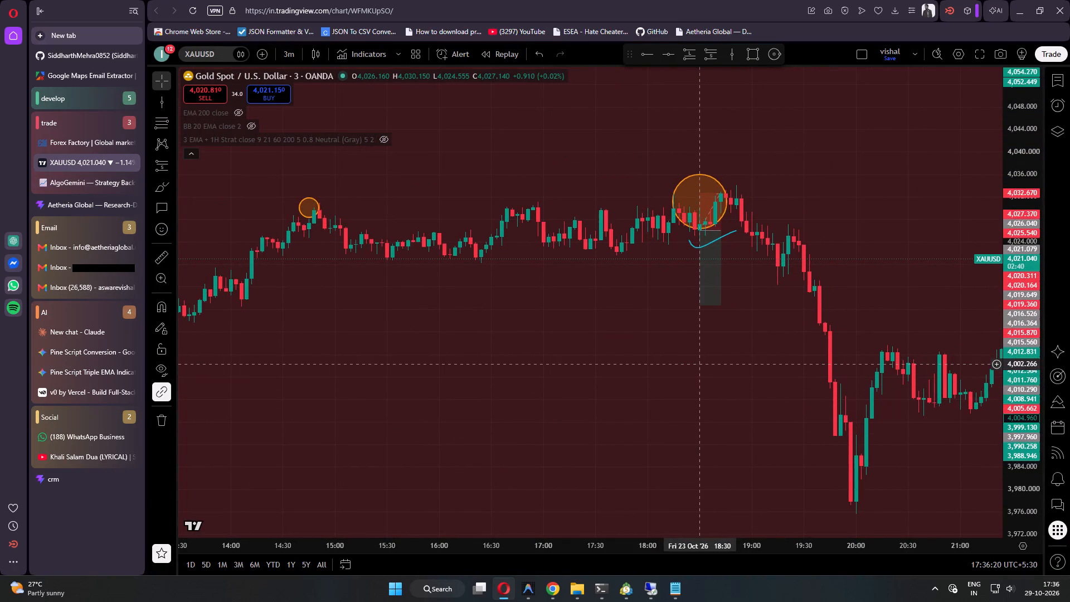
scroll(700, 366, "up", 5)
left_click_drag(1018, 455, 1019, 424)
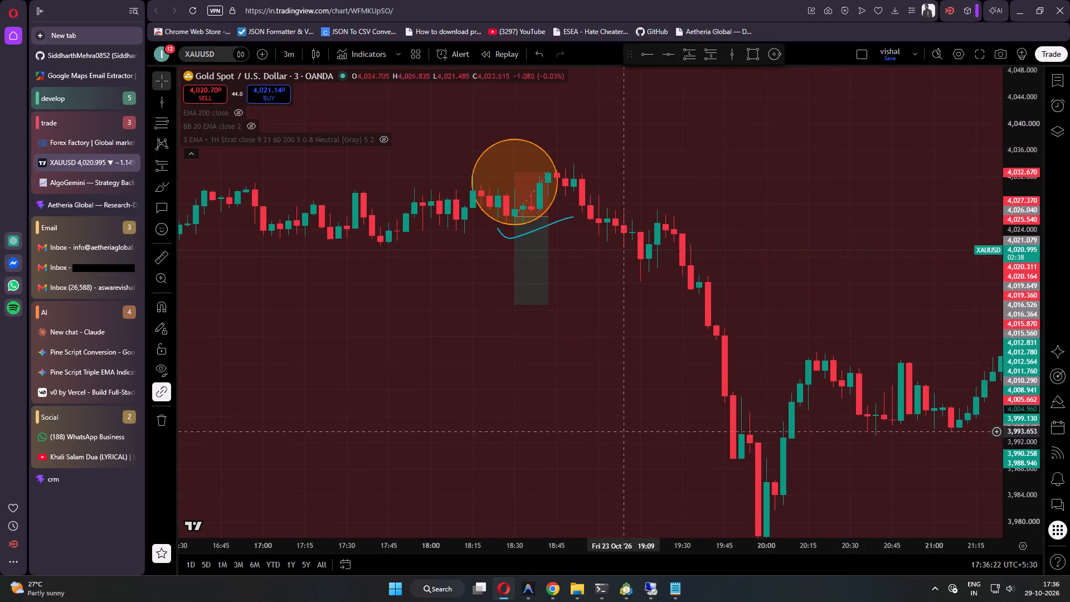
scroll(608, 427, "up", 2)
left_click(74, 178)
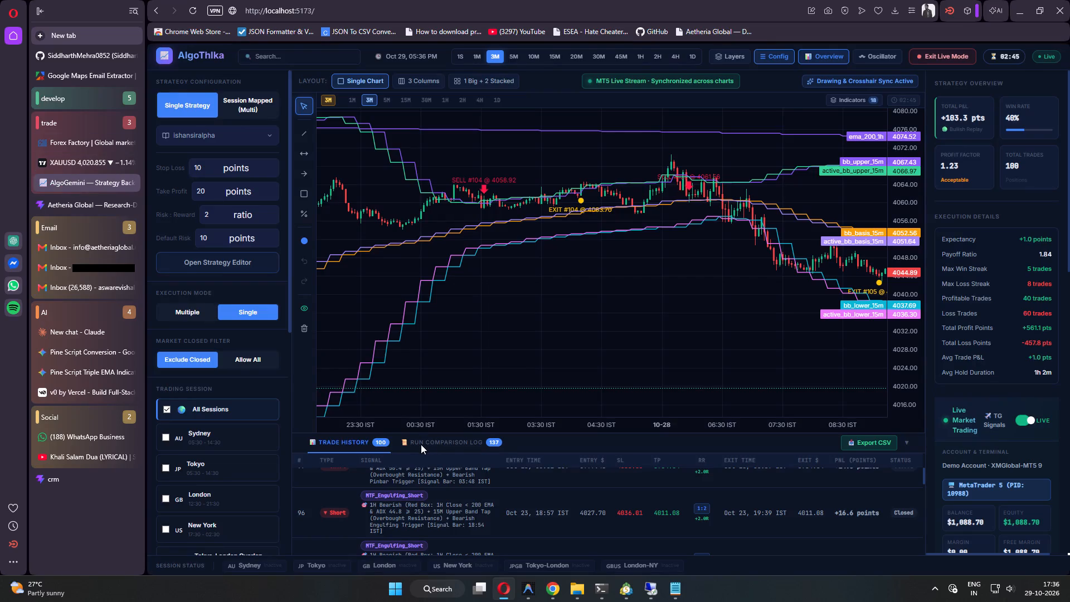
scroll(497, 482, "down", 1)
scroll(478, 514, "up", 1)
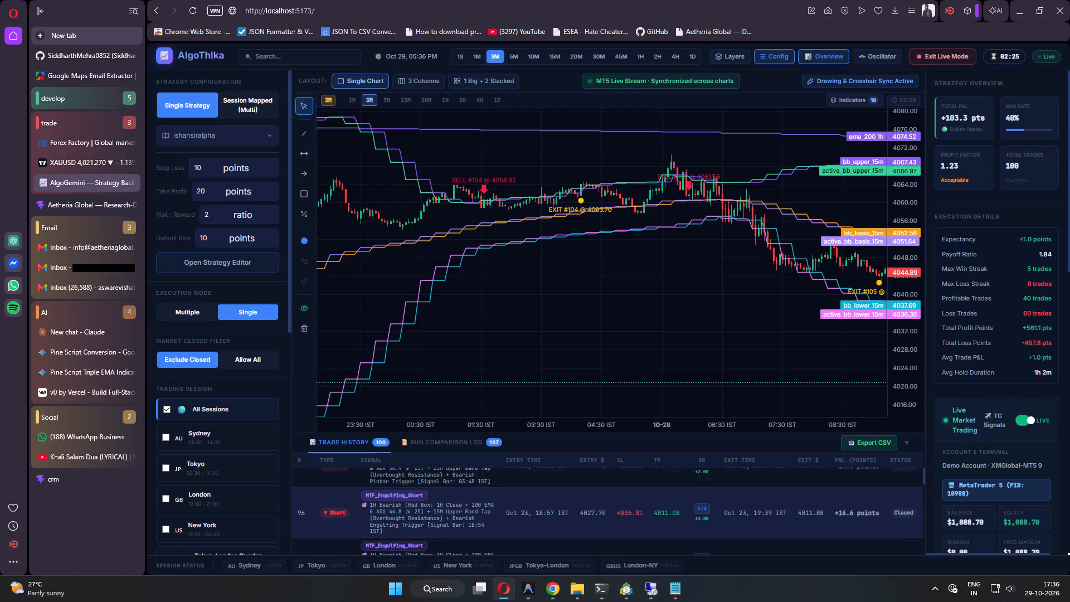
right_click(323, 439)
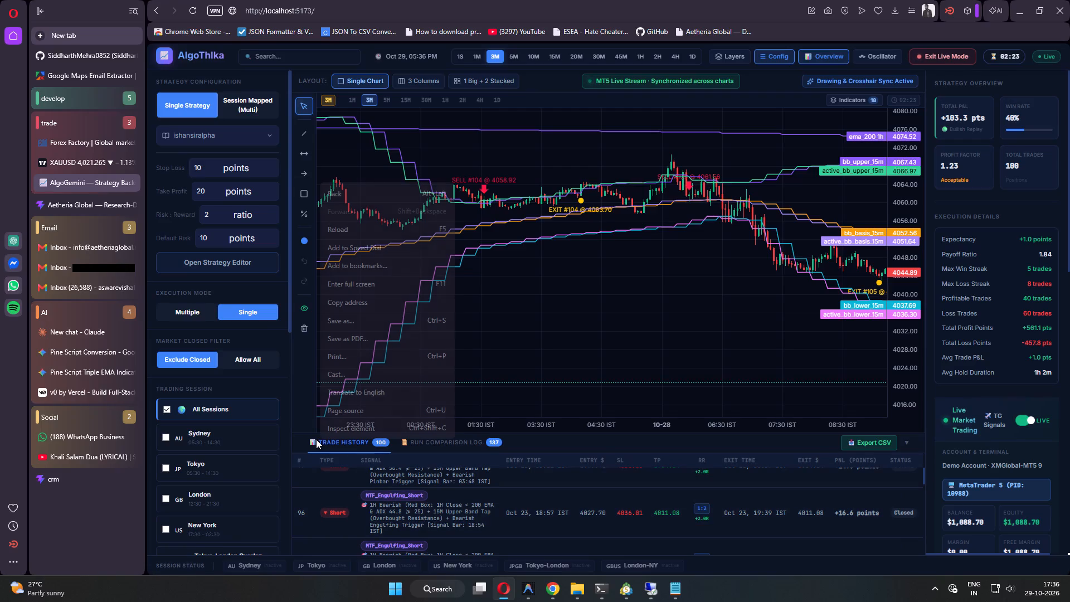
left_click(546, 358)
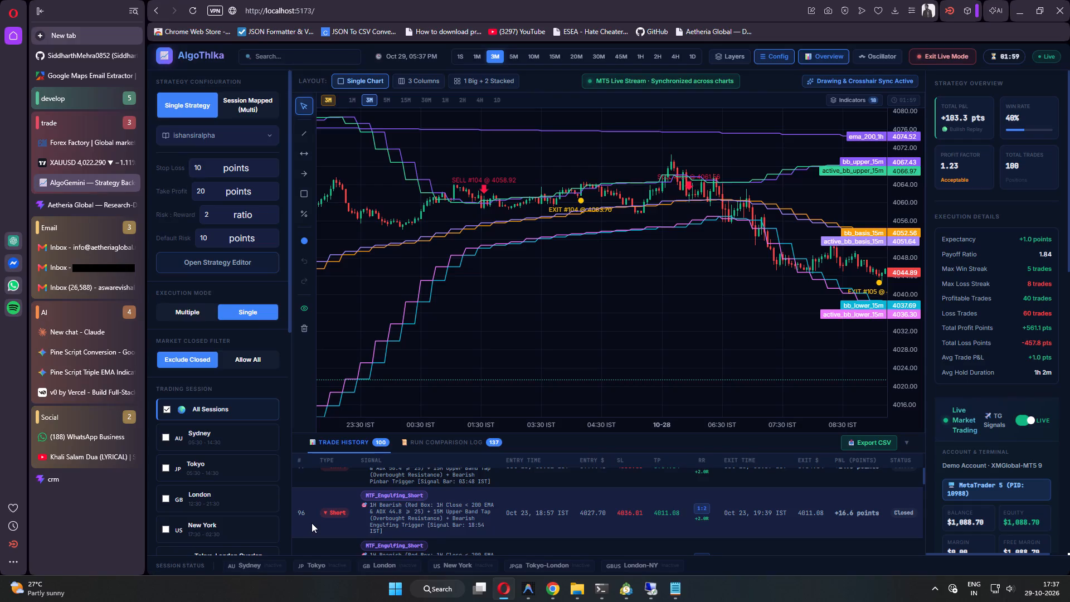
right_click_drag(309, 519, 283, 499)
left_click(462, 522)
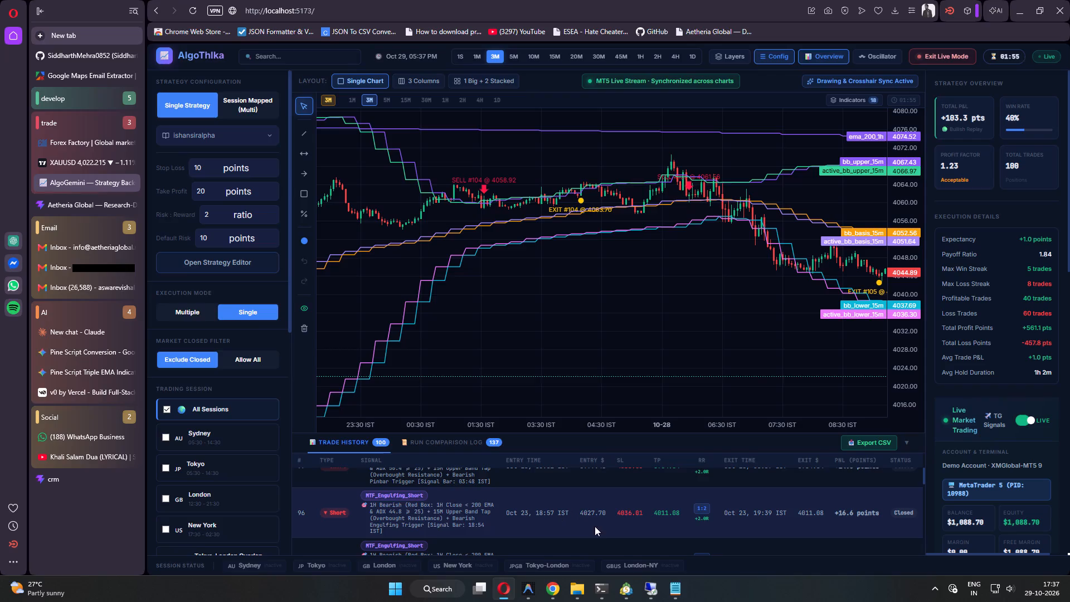
Plot trade 96 as a short position on the XAUUSD chart at 18:57 on 23 October, entry about 4,027.64 and stop about 4,036.09.
left_click(70, 163)
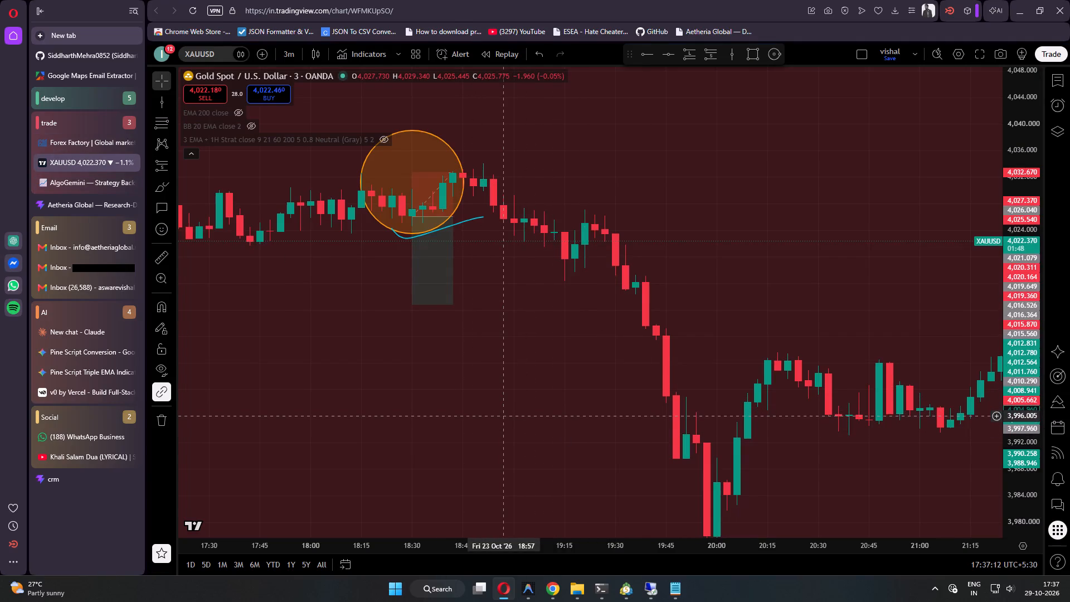
left_click_drag(1014, 416, 1001, 328)
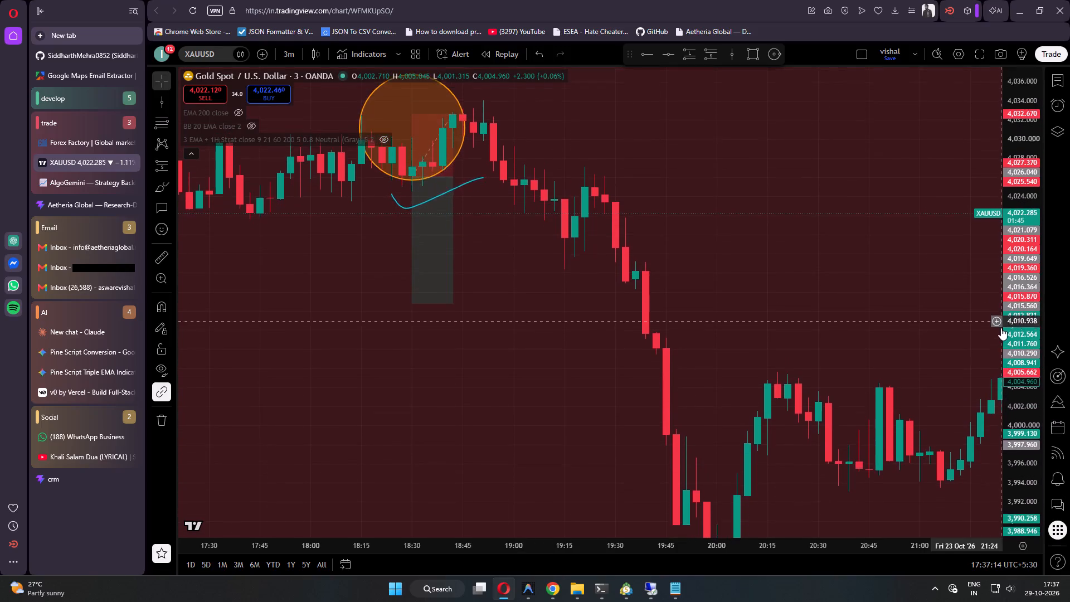
left_click_drag(1001, 328, 1001, 346)
left_click_drag(716, 174, 687, 194)
left_click(708, 58)
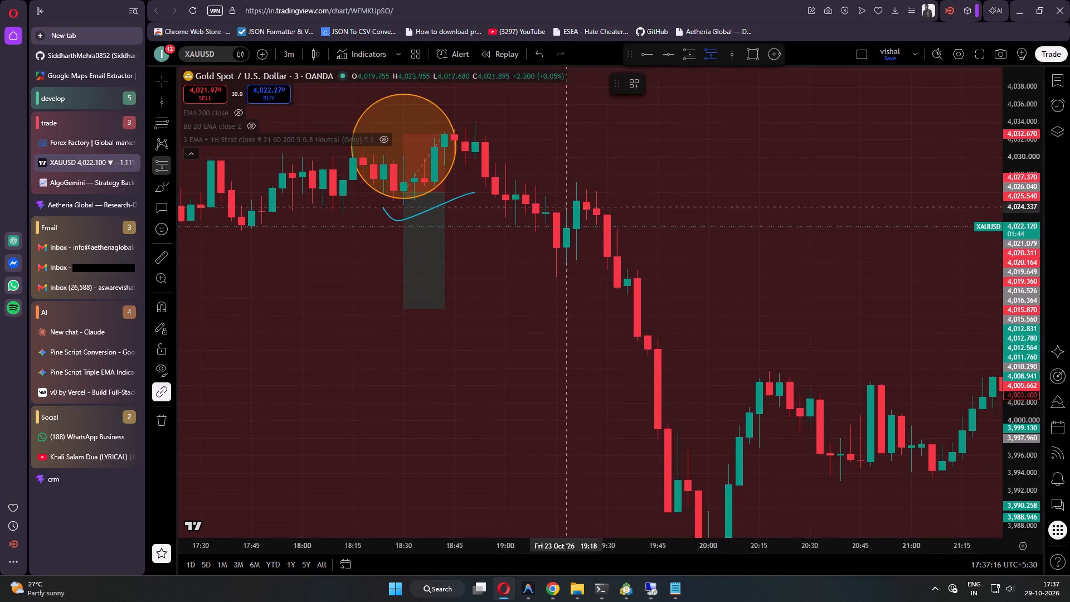
left_click(494, 178)
left_click(84, 184)
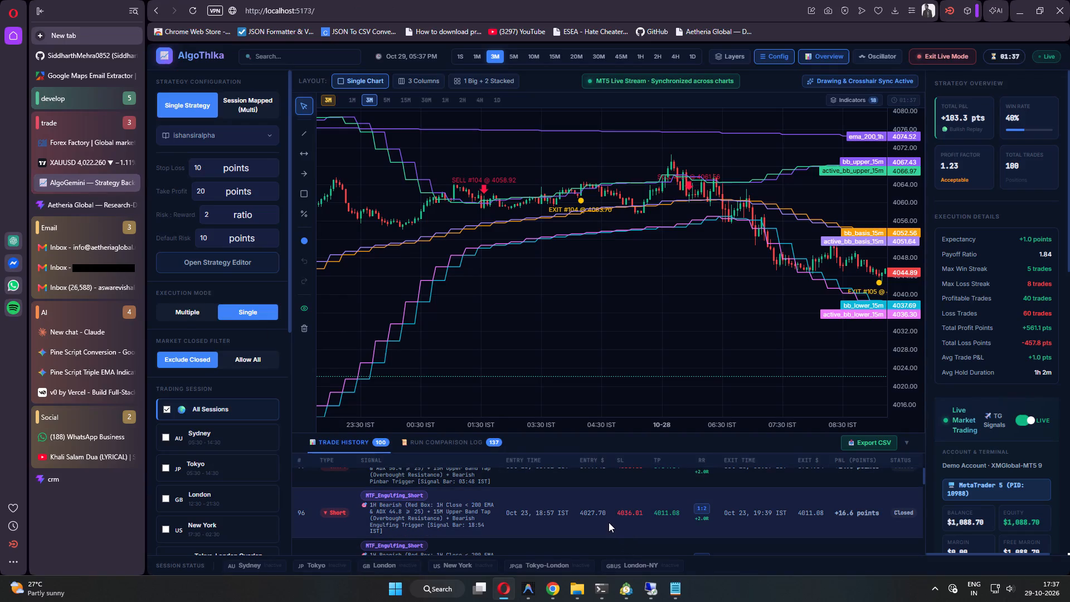
left_click(77, 161)
left_click_drag(736, 301, 729, 341)
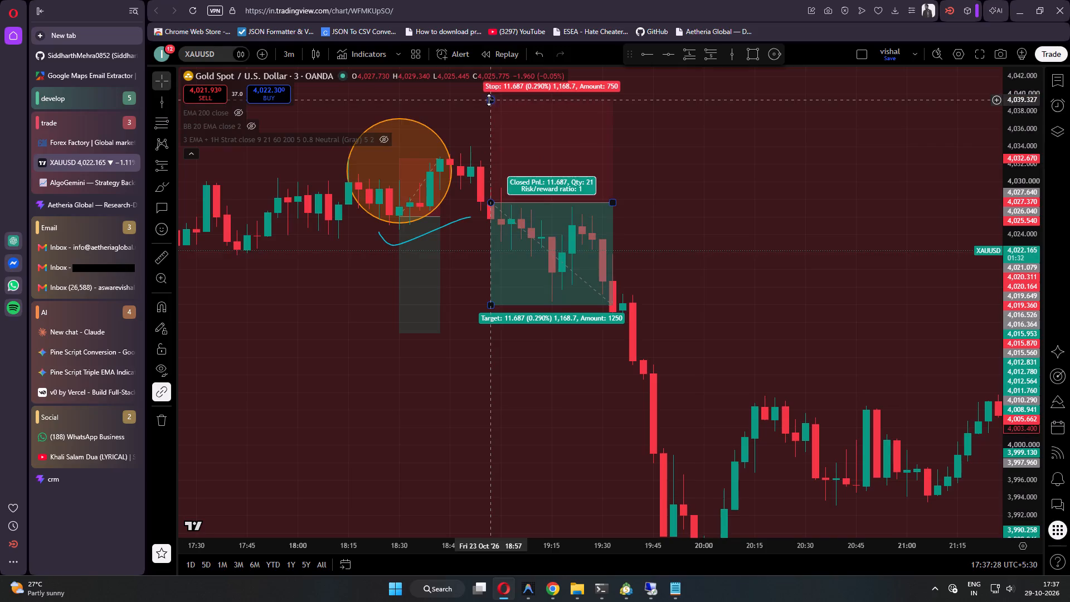
left_click_drag(489, 100, 495, 127)
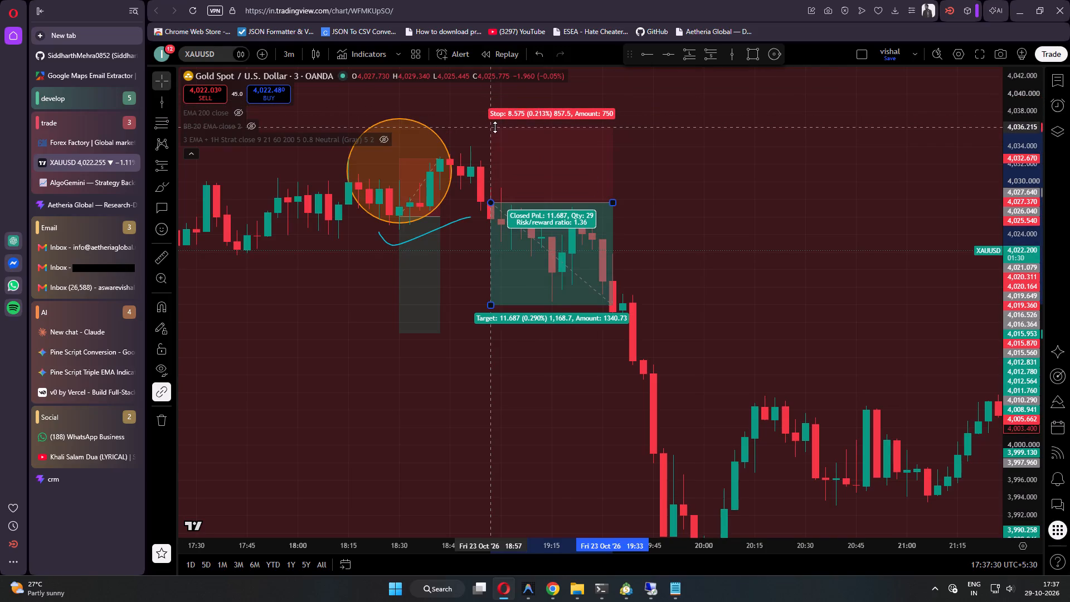
left_click_drag(495, 127, 496, 128)
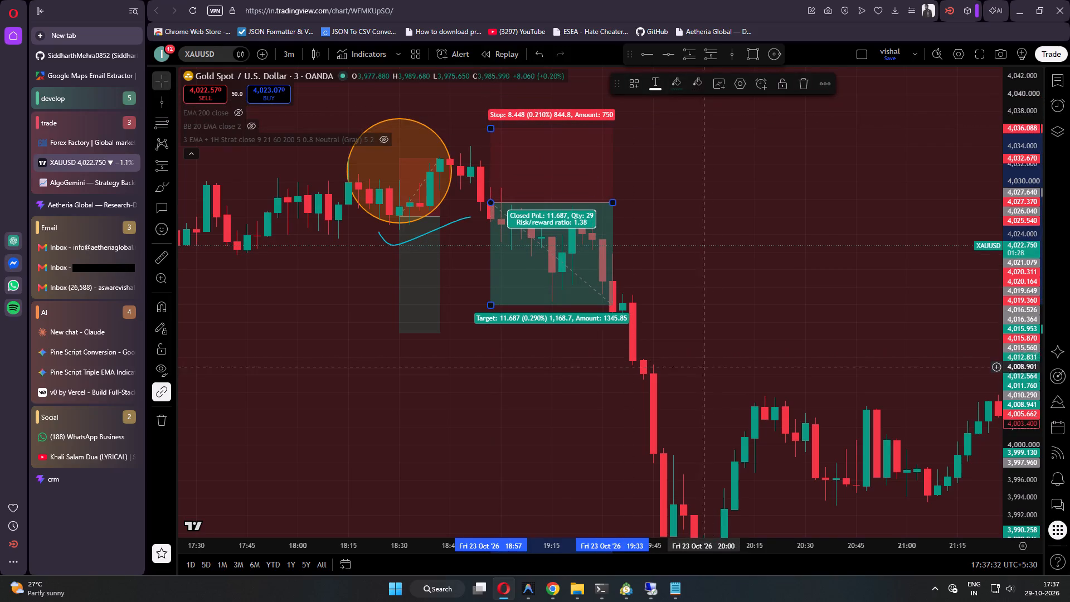
left_click(116, 172)
left_click(95, 182)
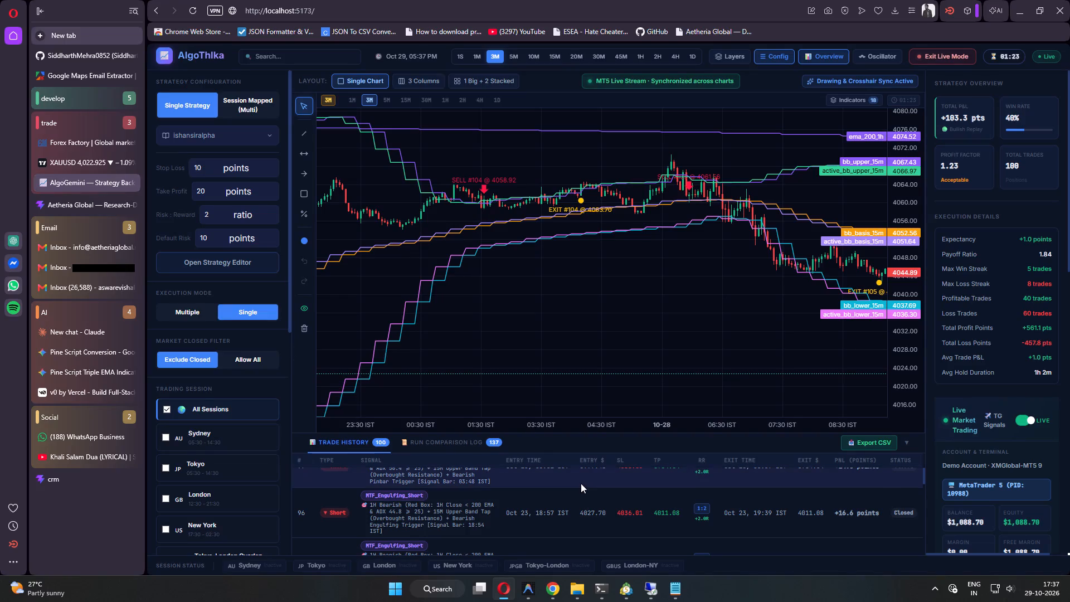
left_click(91, 168)
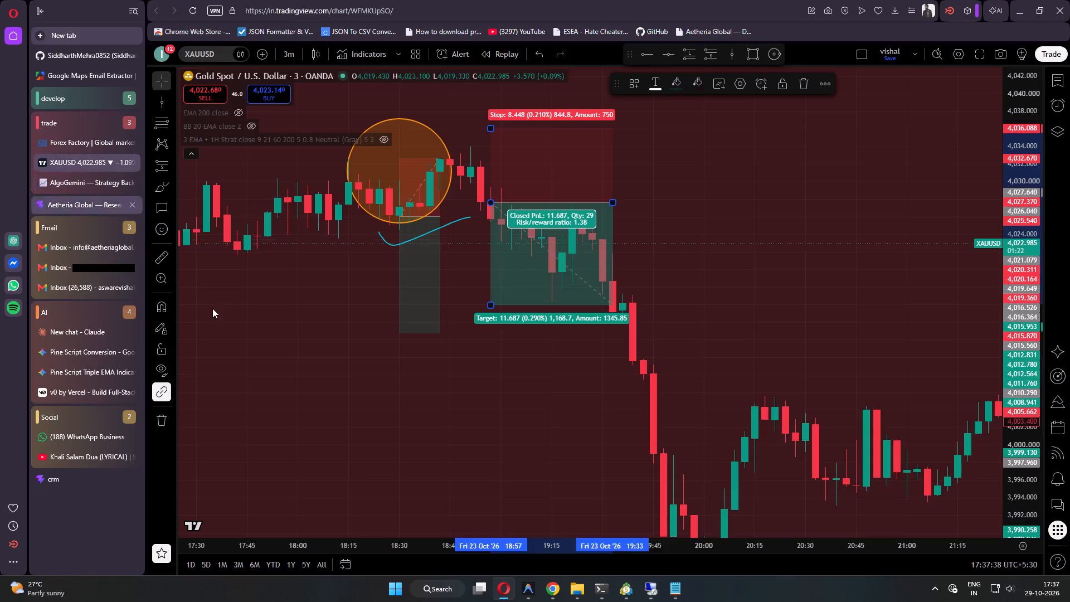
left_click(477, 380)
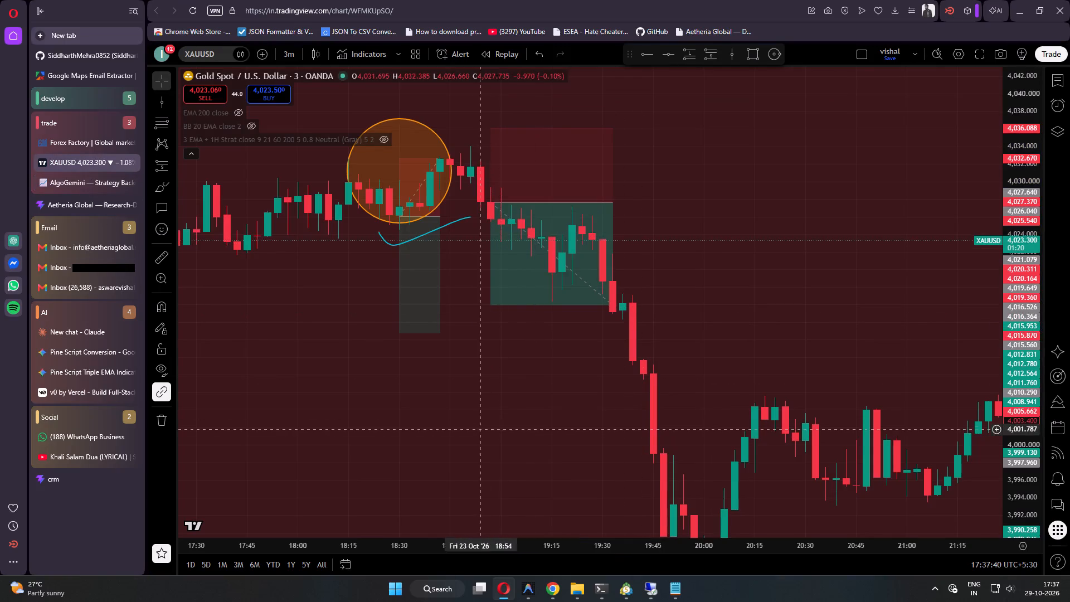
Brush a tick mark just below the plotted short's entry at 18:57 on 23 October.
left_click(166, 186)
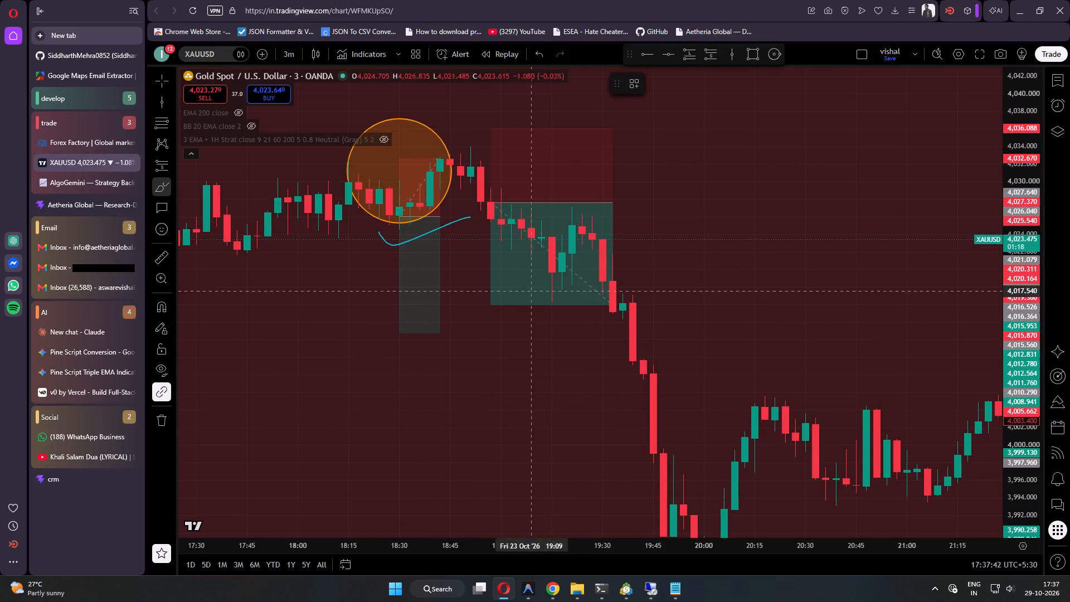
left_click_drag(478, 222, 489, 236)
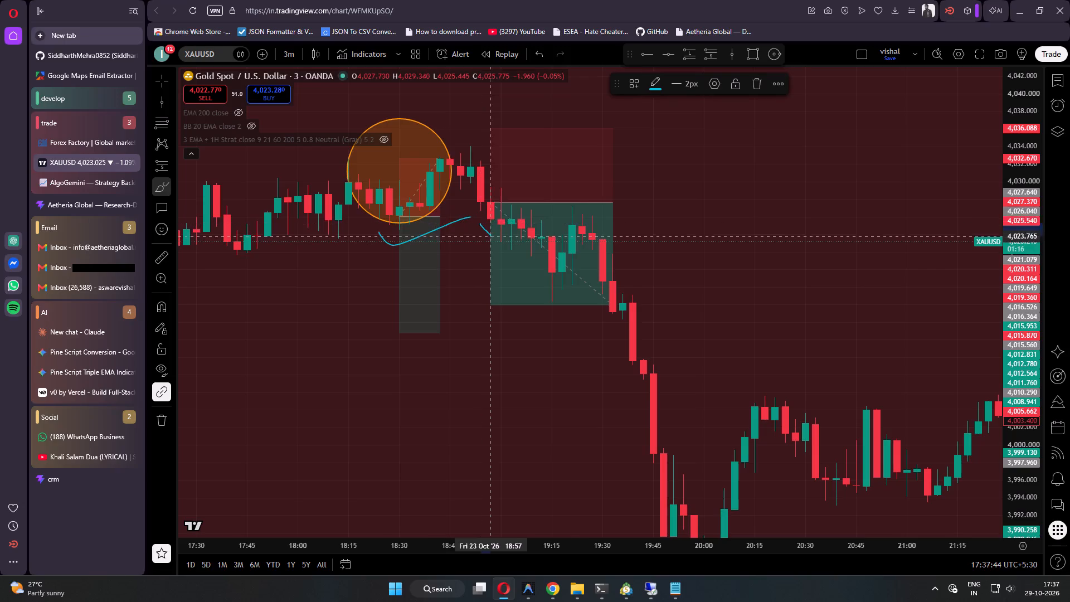
left_click_drag(489, 236, 533, 204)
left_click(163, 84)
Examine the XAUUSD candles before 18:30 on 23 October and read trades 95 and 94 in the AlgoGemini history.
left_click_drag(327, 353, 797, 372)
left_click_drag(505, 415, 685, 395)
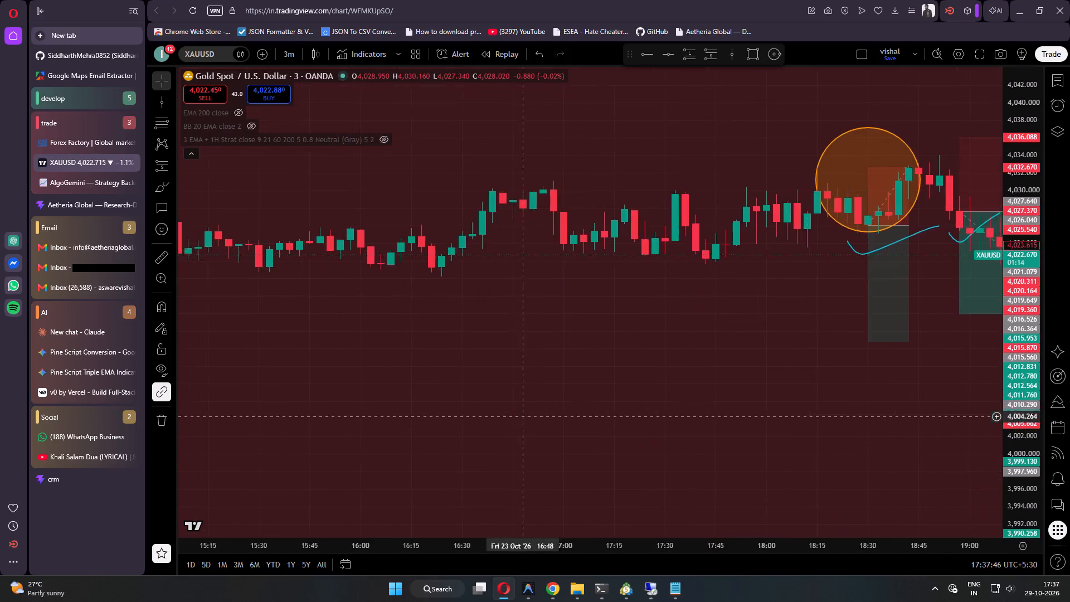
left_click_drag(685, 395, 839, 373)
left_click_drag(509, 385, 735, 362)
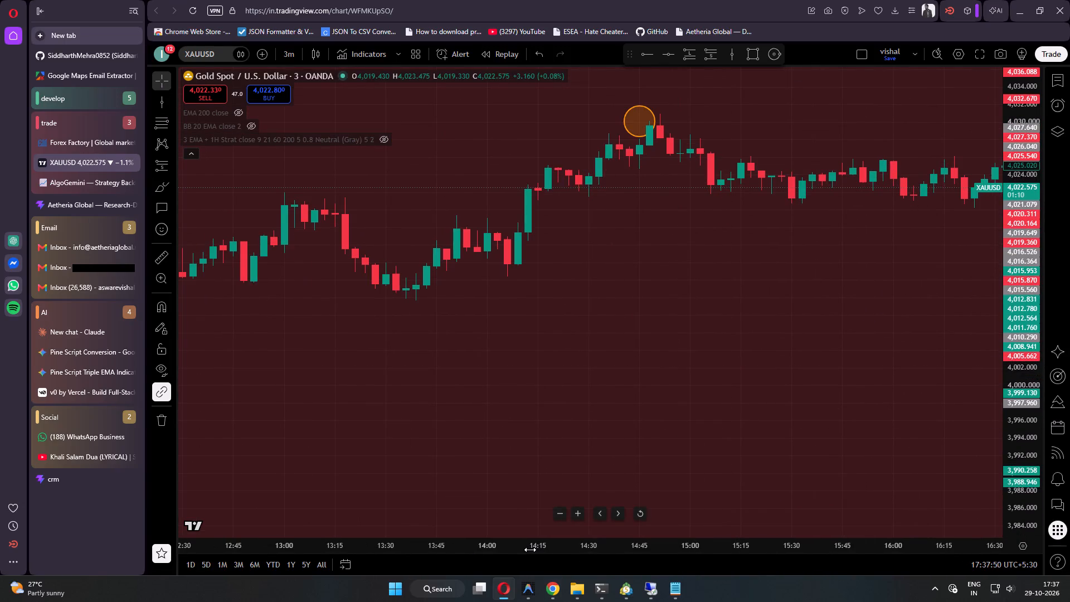
scroll(530, 550, "up", 1)
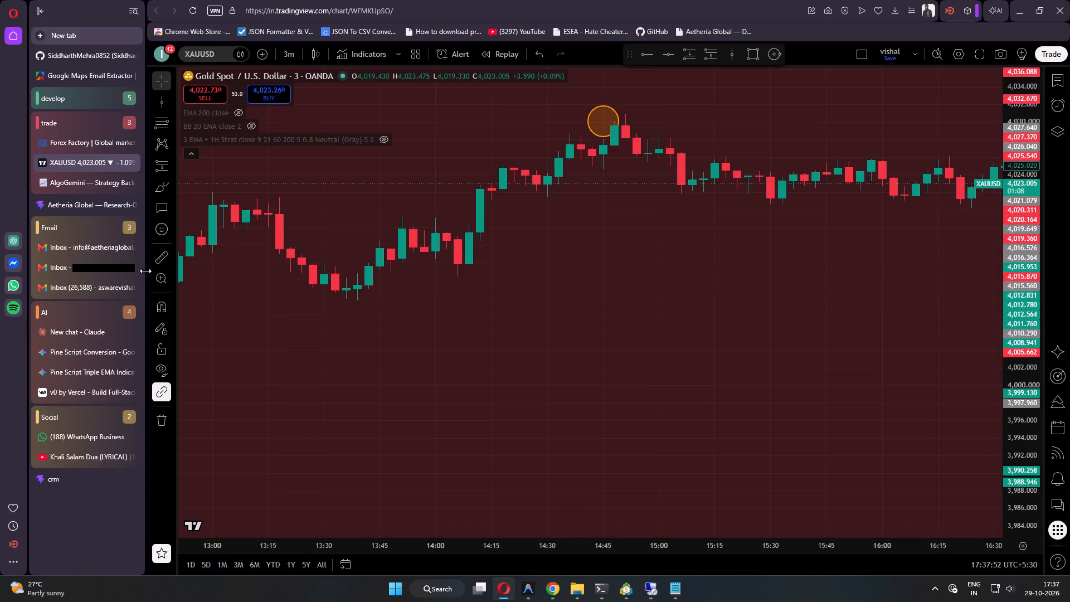
left_click(77, 174)
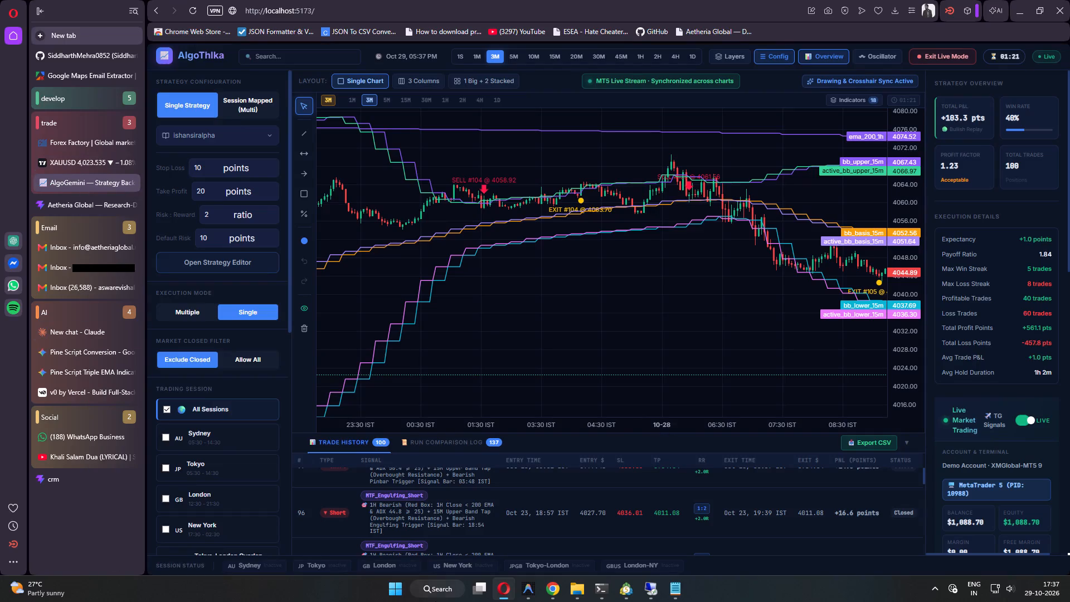
scroll(440, 522, "down", 1)
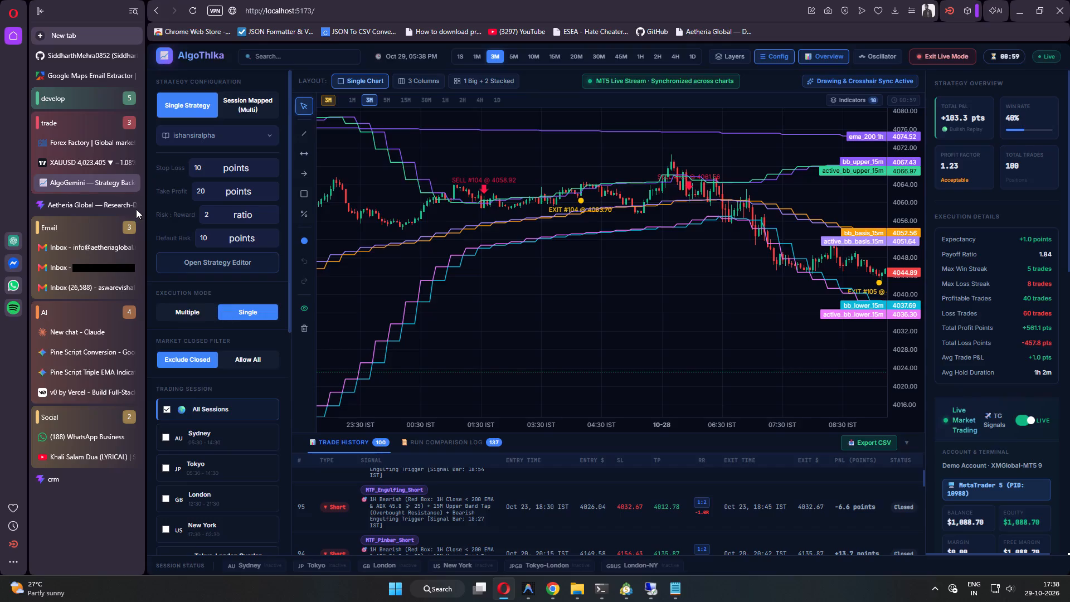
Examine the 23 October XAUUSD candles between 07:30 and 19:30, including the marked short at 18:30, against trade 95 in the AlgoGemini history.
left_click(89, 168)
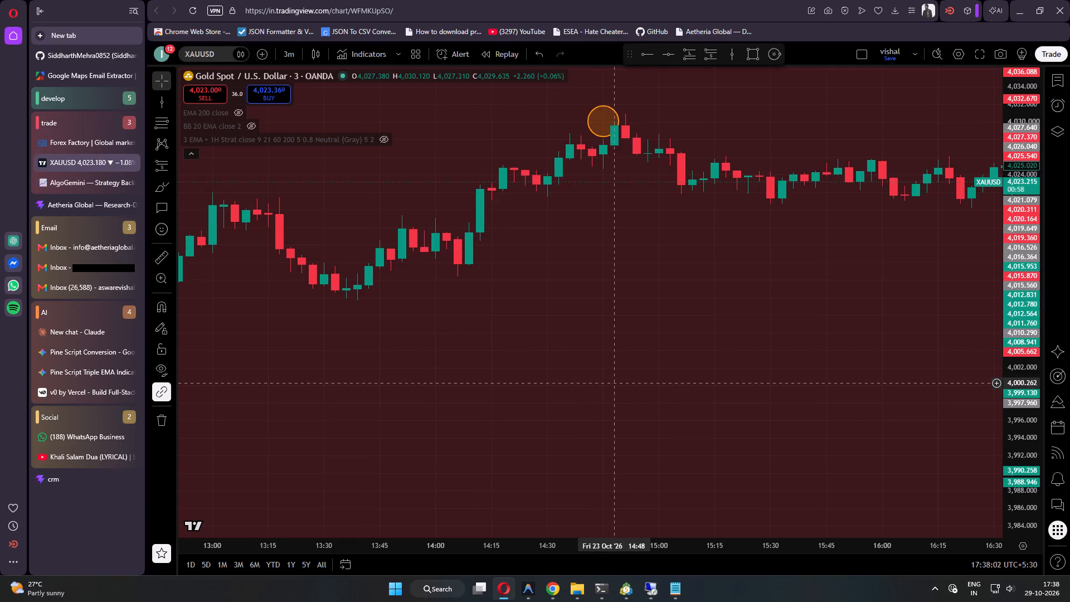
left_click_drag(465, 421, 769, 385)
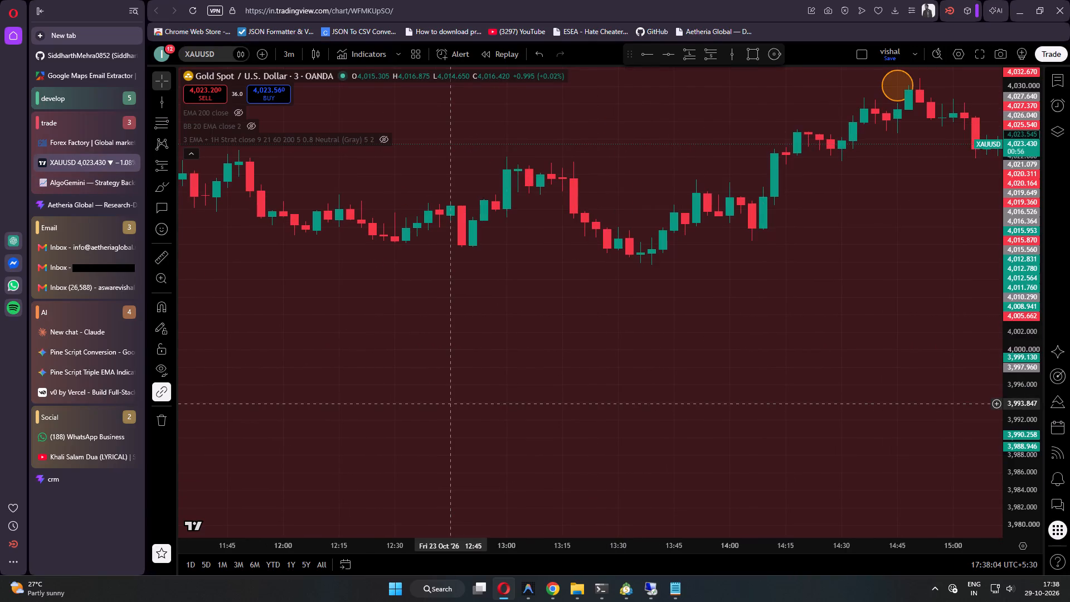
left_click_drag(449, 404, 876, 401)
left_click_drag(427, 404, 966, 392)
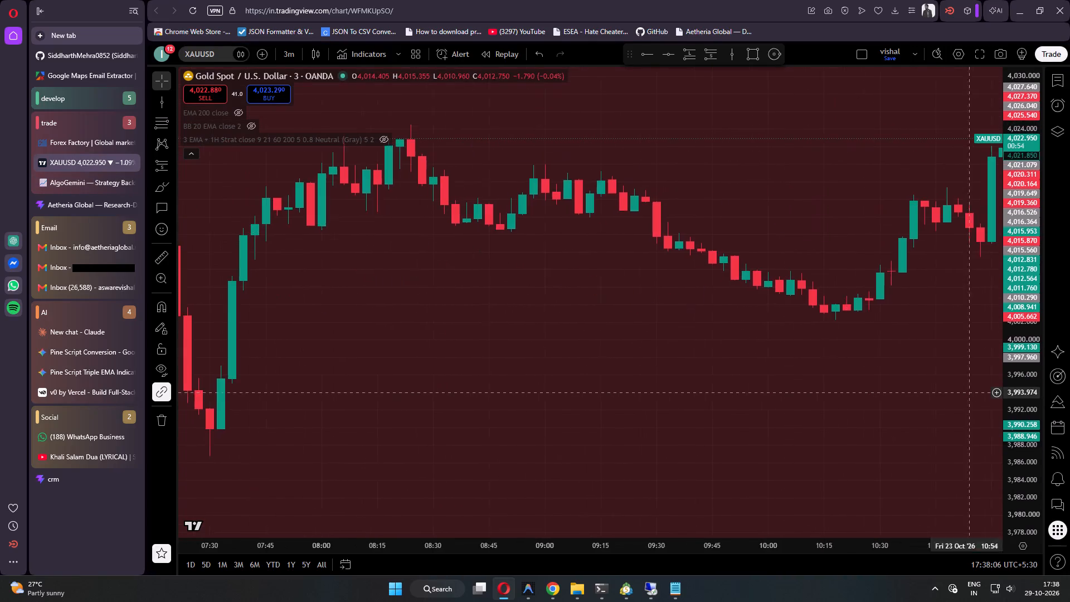
left_click_drag(669, 381, 254, 436)
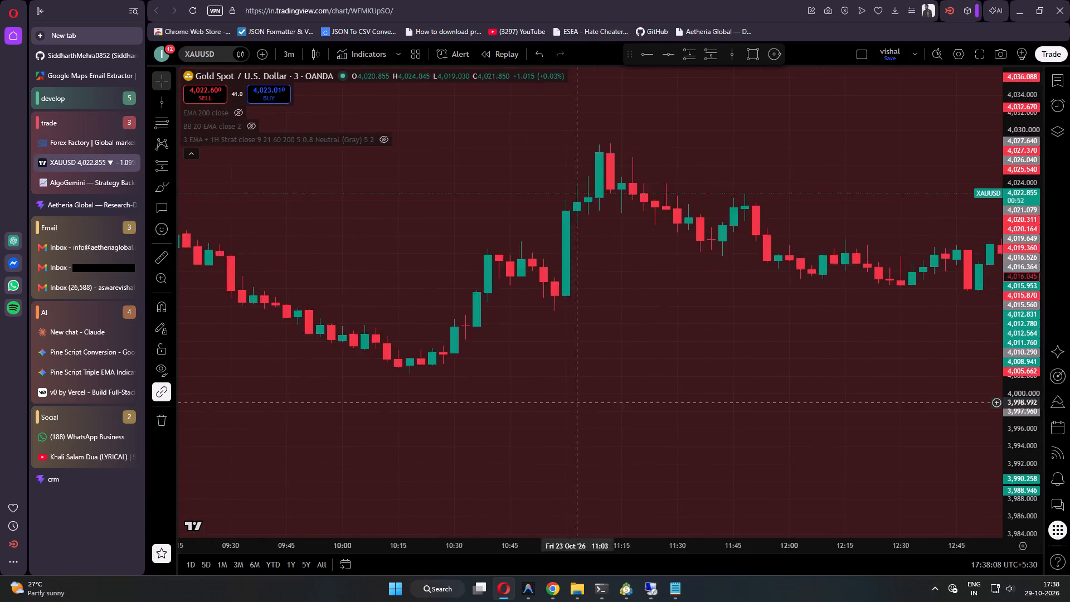
left_click_drag(668, 399, 289, 431)
left_click_drag(689, 412, 330, 406)
left_click_drag(641, 405, 346, 402)
left_click_drag(723, 366, 558, 381)
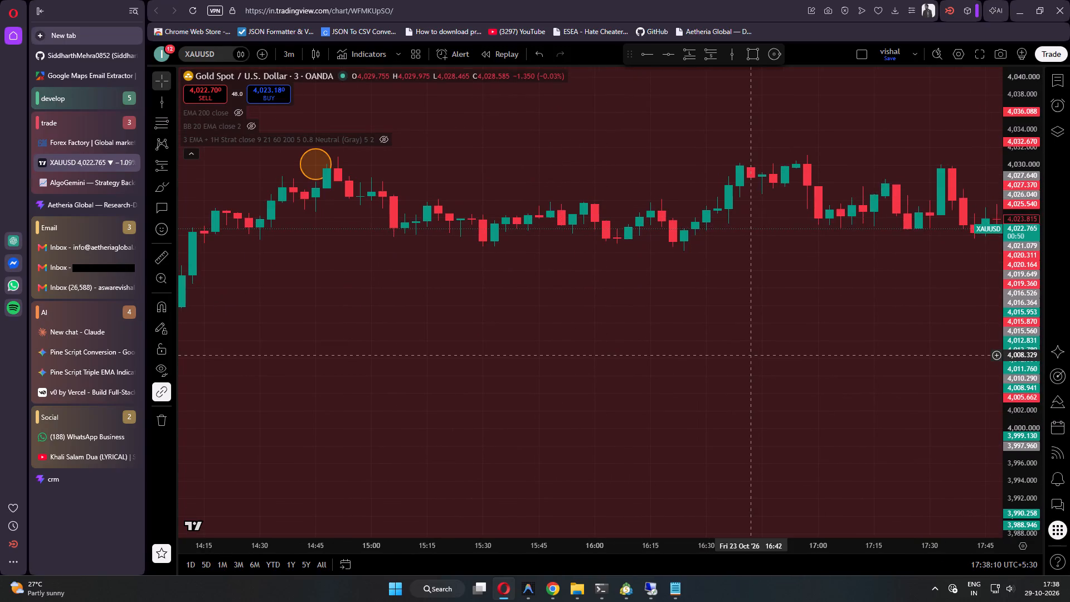
left_click_drag(814, 361, 369, 380)
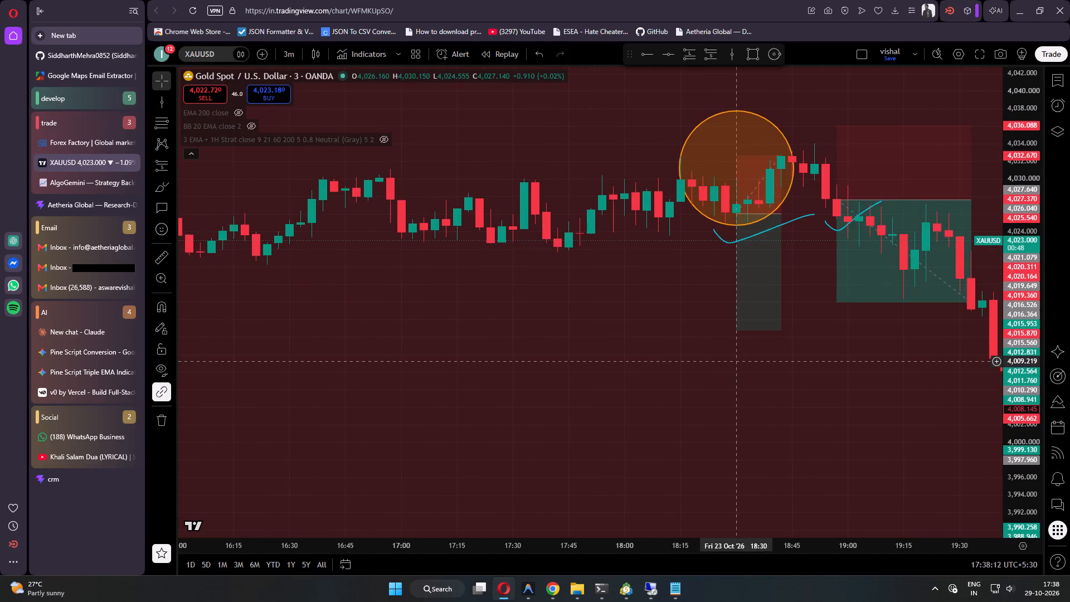
left_click(77, 185)
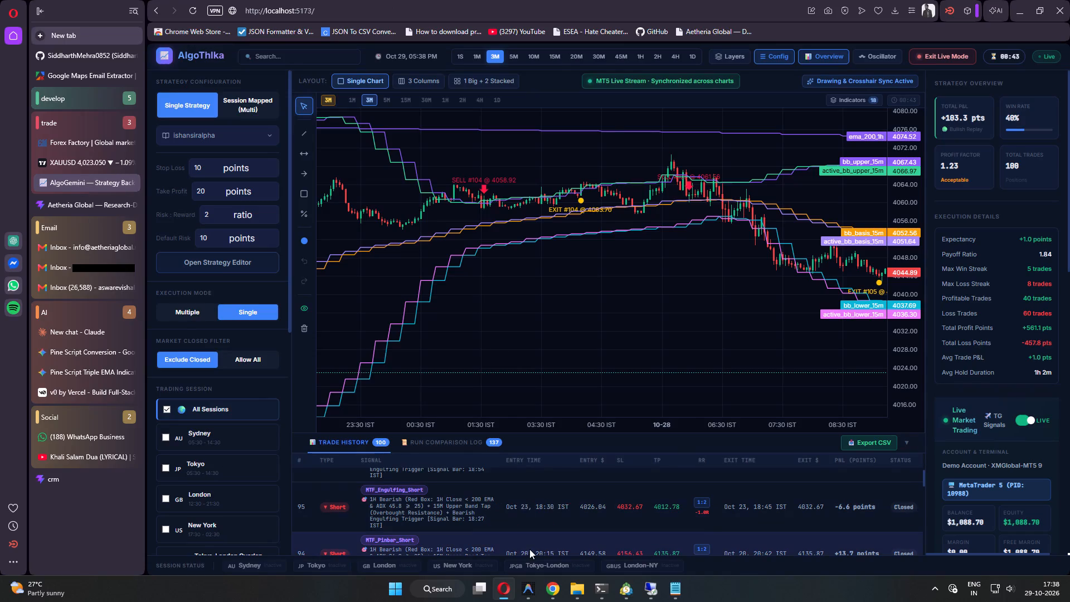
Examine the marked 20 October XAUUSD shorts at 19:33 and 20:15 against trades 93 and 94 in the AlgoGemini history.
scroll(446, 523, "down", 1)
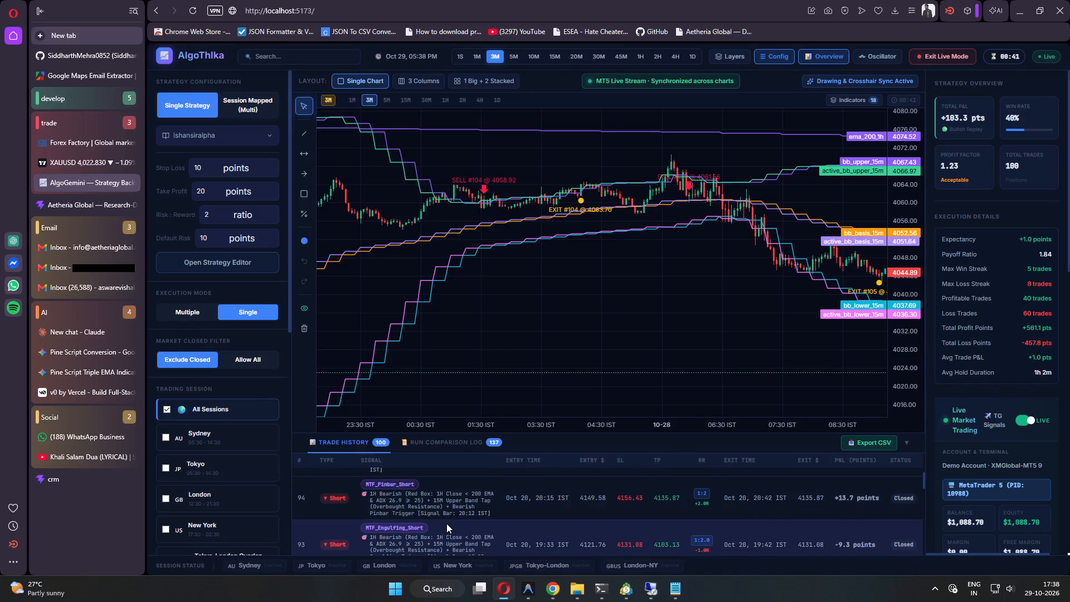
left_click(42, 159)
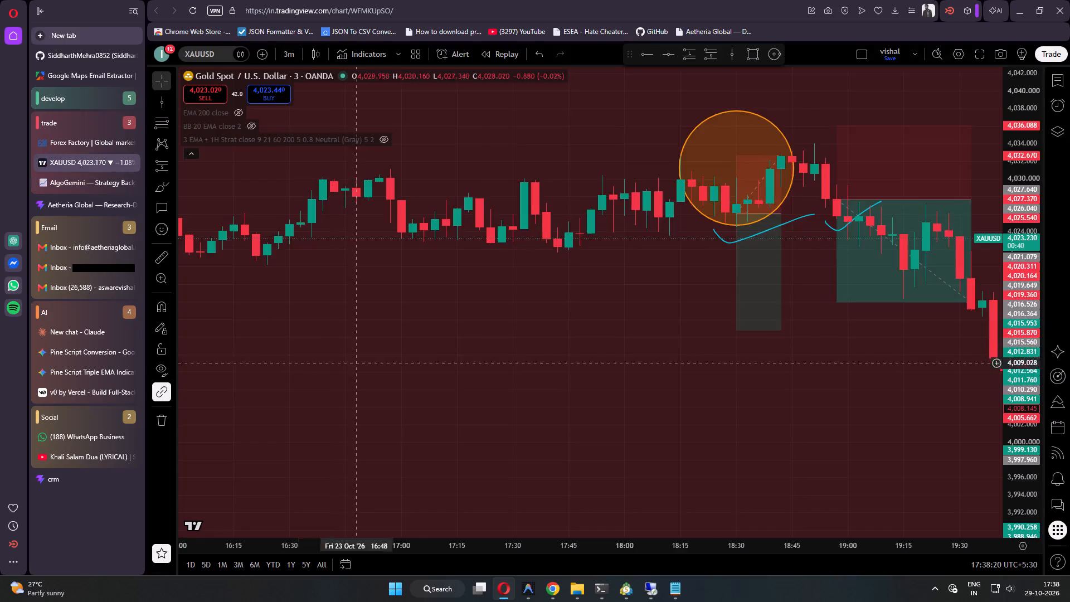
left_click_drag(325, 399, 1068, 323)
left_click_drag(388, 368, 980, 360)
left_click_drag(344, 357, 751, 357)
left_click_drag(390, 357, 1069, 358)
left_click_drag(481, 358, 1069, 365)
left_click_drag(1015, 144, 1004, 316)
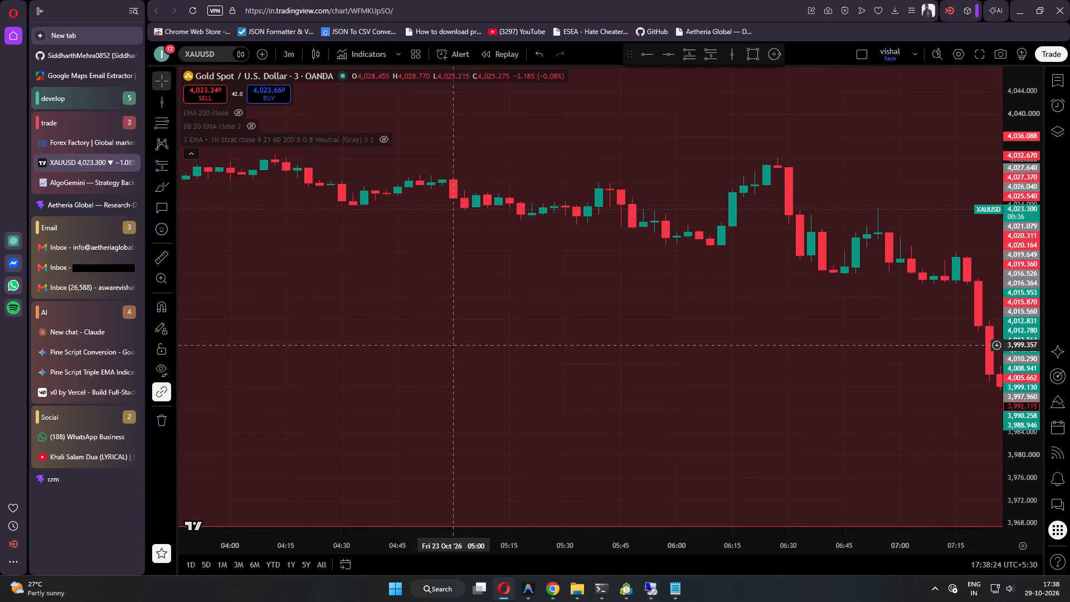
scroll(457, 344, "down", 15)
scroll(453, 342, "up", 1)
scroll(453, 342, "down", 12)
left_click_drag(406, 283, 531, 474)
left_click_drag(454, 270, 455, 270)
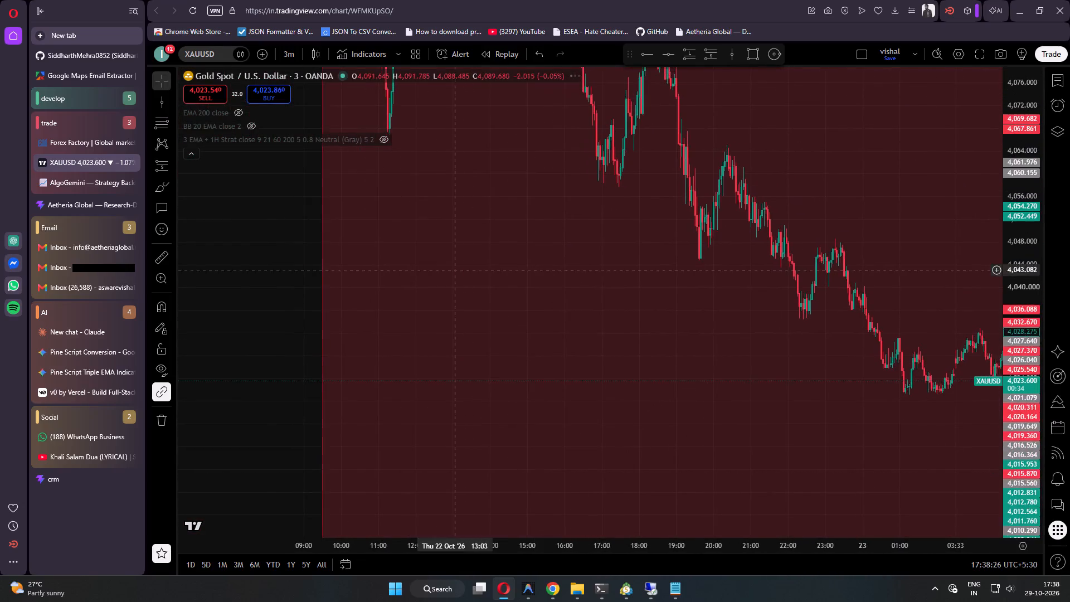
left_click_drag(455, 270, 601, 498)
left_click_drag(450, 194, 617, 522)
left_click_drag(504, 189, 825, 488)
left_click_drag(274, 259, 704, 503)
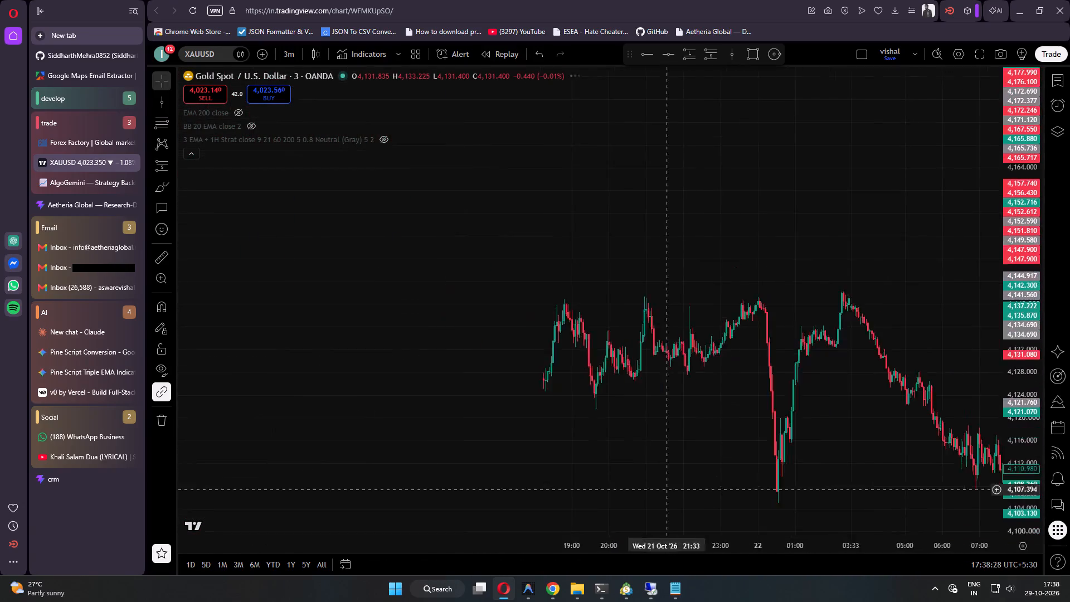
left_click_drag(704, 503, 703, 502)
left_click_drag(312, 362, 752, 320)
left_click_drag(357, 360, 869, 258)
scroll(528, 337, "up", 7)
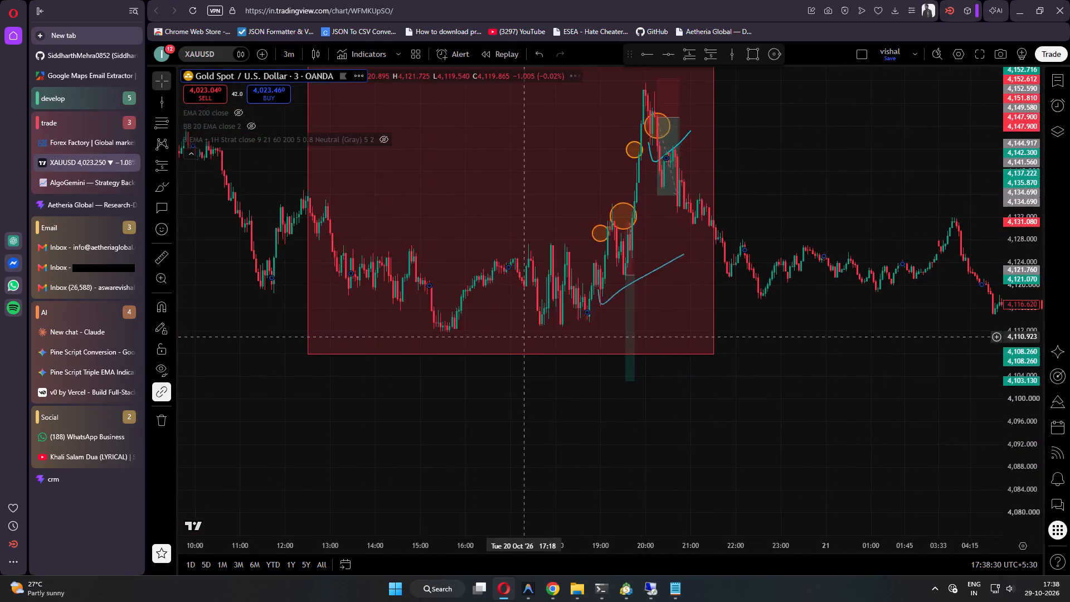
scroll(522, 336, "up", 10)
left_click_drag(477, 345, 939, 352)
scroll(610, 454, "up", 10)
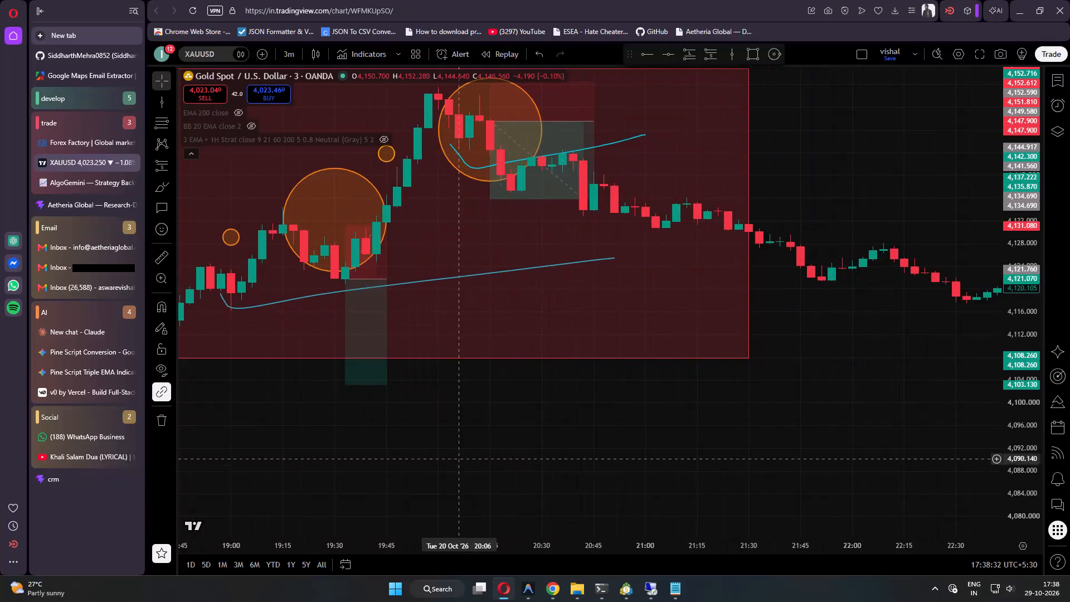
left_click_drag(477, 494, 503, 582)
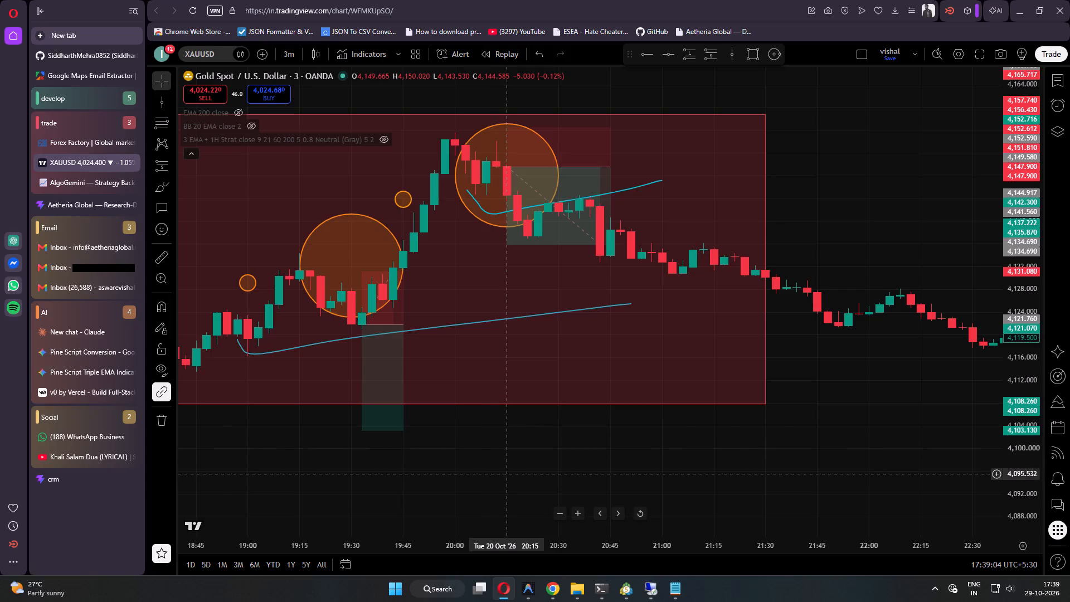
left_click_drag(485, 449, 662, 453)
left_click_drag(561, 493, 519, 452)
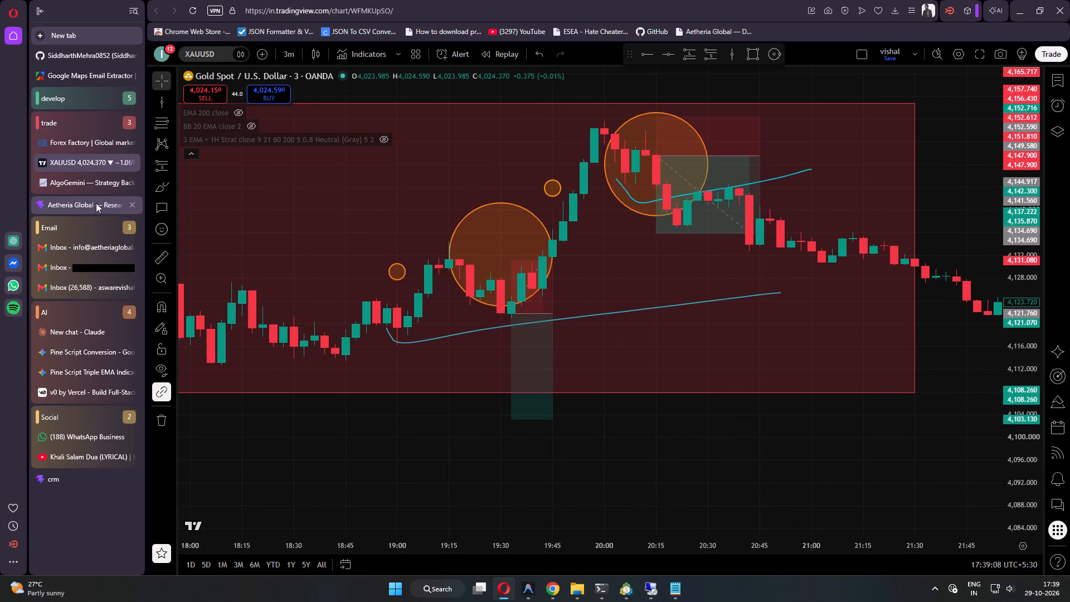
left_click(67, 181)
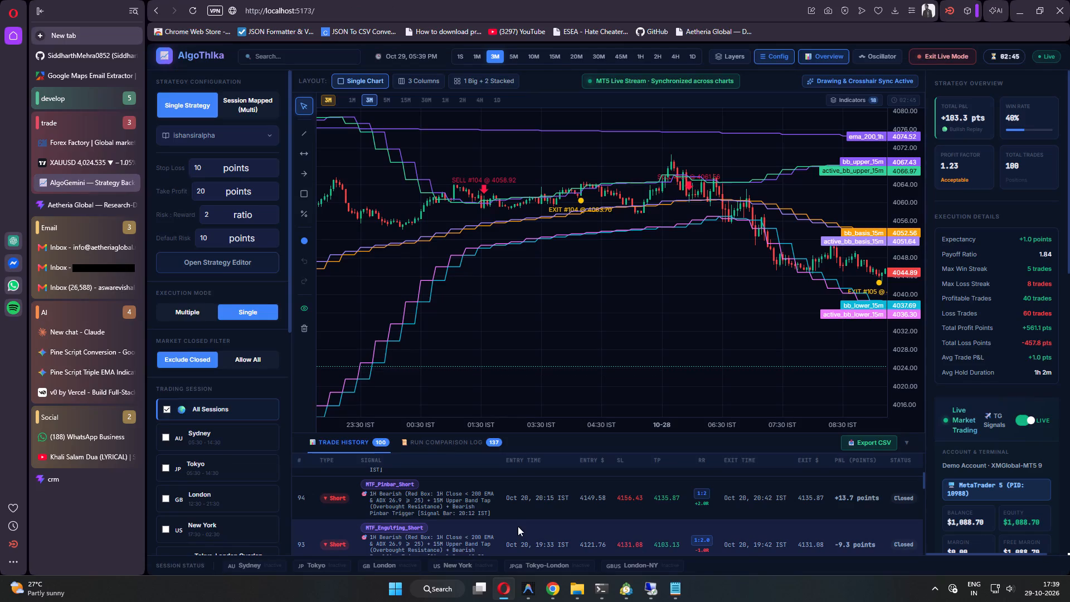
left_click(84, 165)
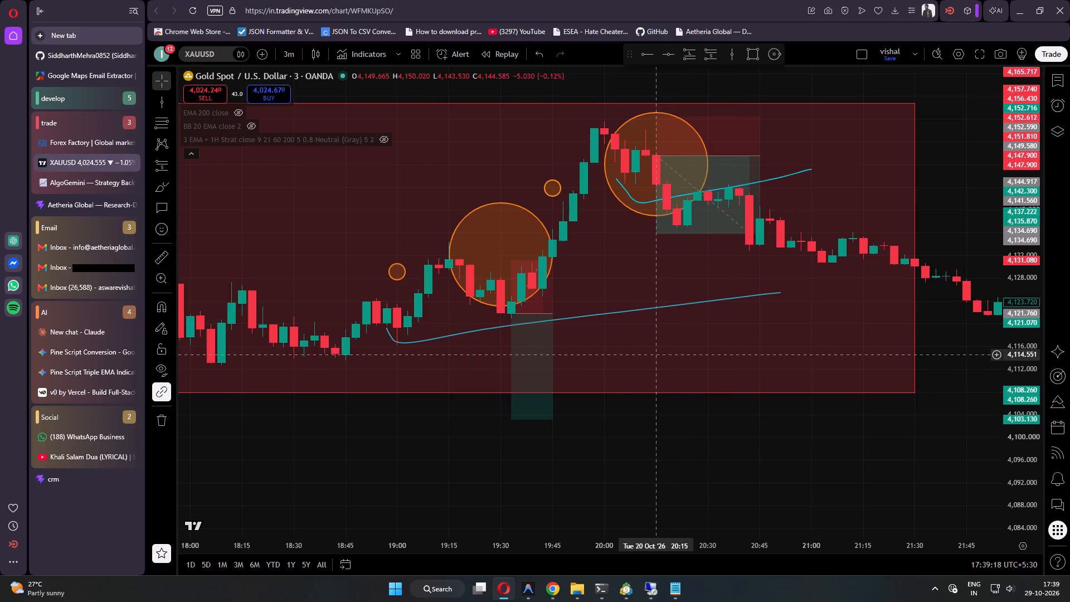
Read trades 92 and 91 in the AlgoGemini history and examine the XAUUSD candles for the evening of 15 October.
left_click(77, 181)
scroll(439, 504, "down", 1)
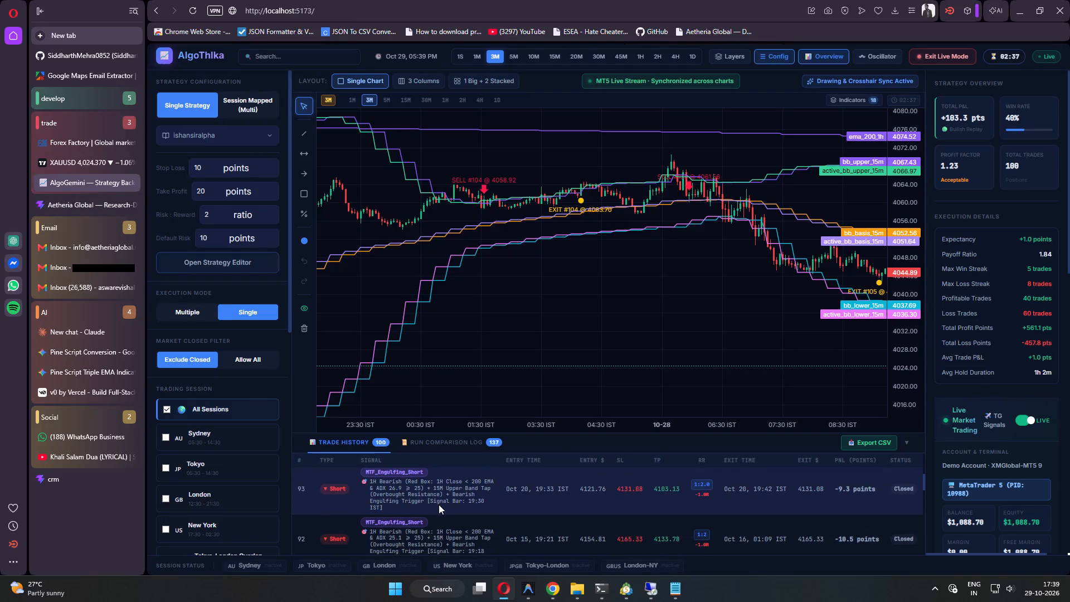
scroll(439, 497, "down", 1)
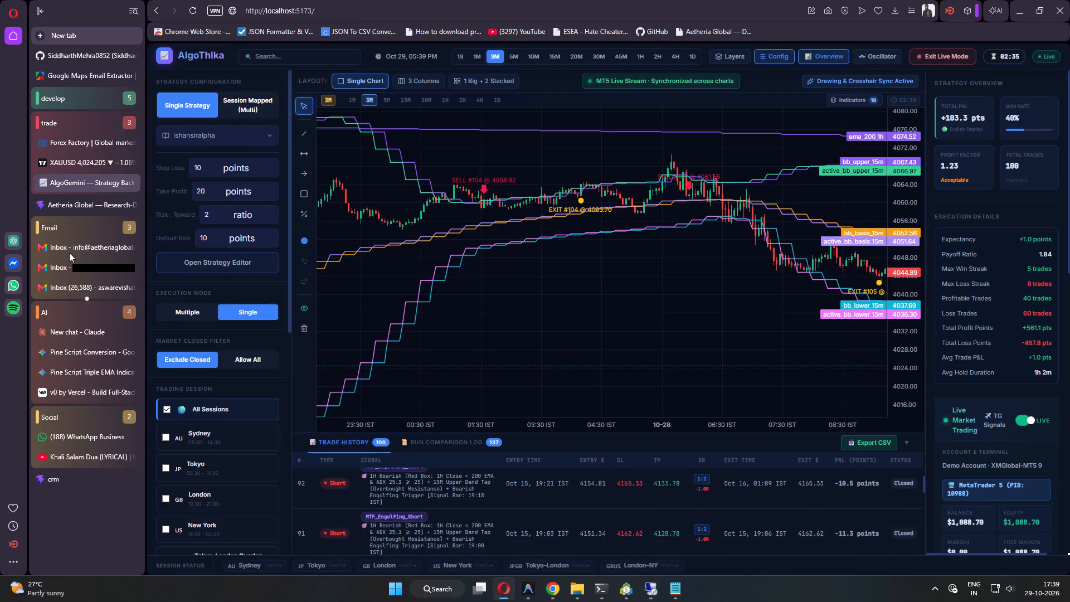
left_click(69, 157)
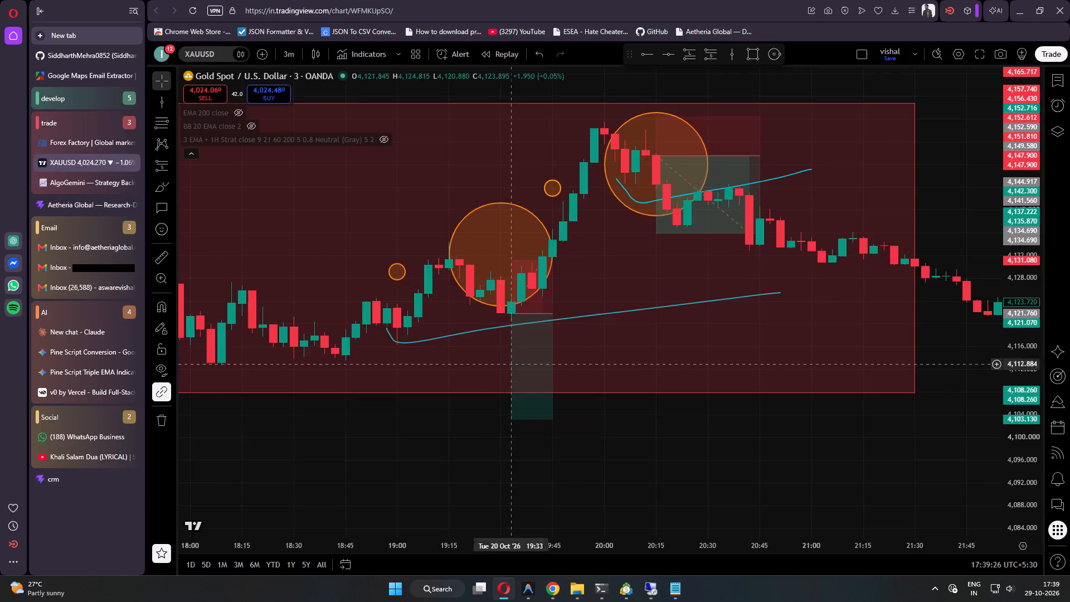
left_click_drag(429, 404, 879, 338)
left_click_drag(470, 386, 927, 396)
scroll(567, 396, "down", 17)
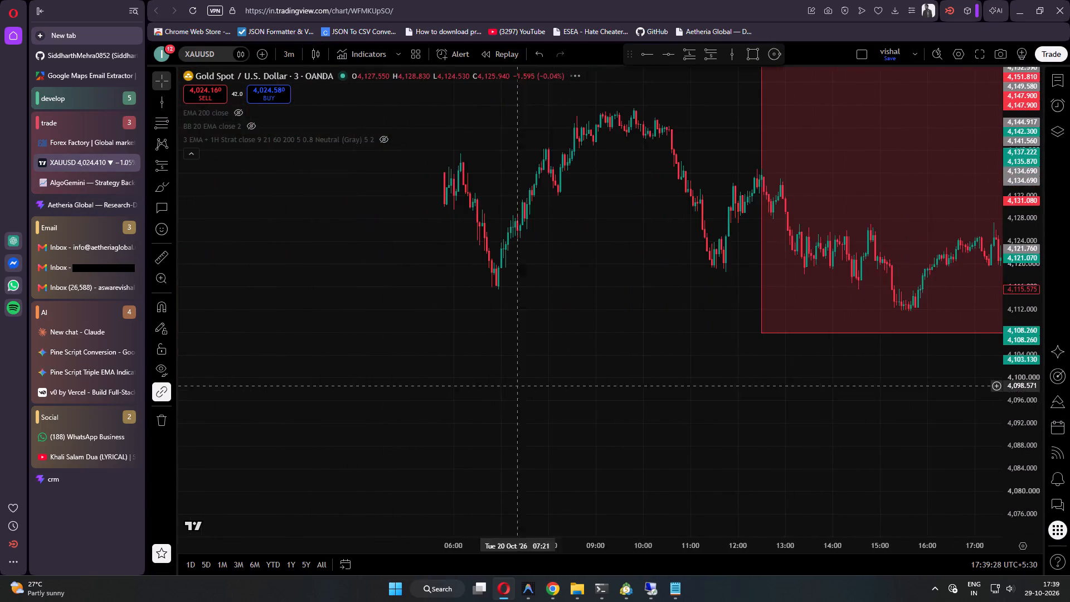
left_click_drag(472, 323, 559, 465)
left_click_drag(412, 415, 943, 420)
left_click_drag(453, 349, 755, 541)
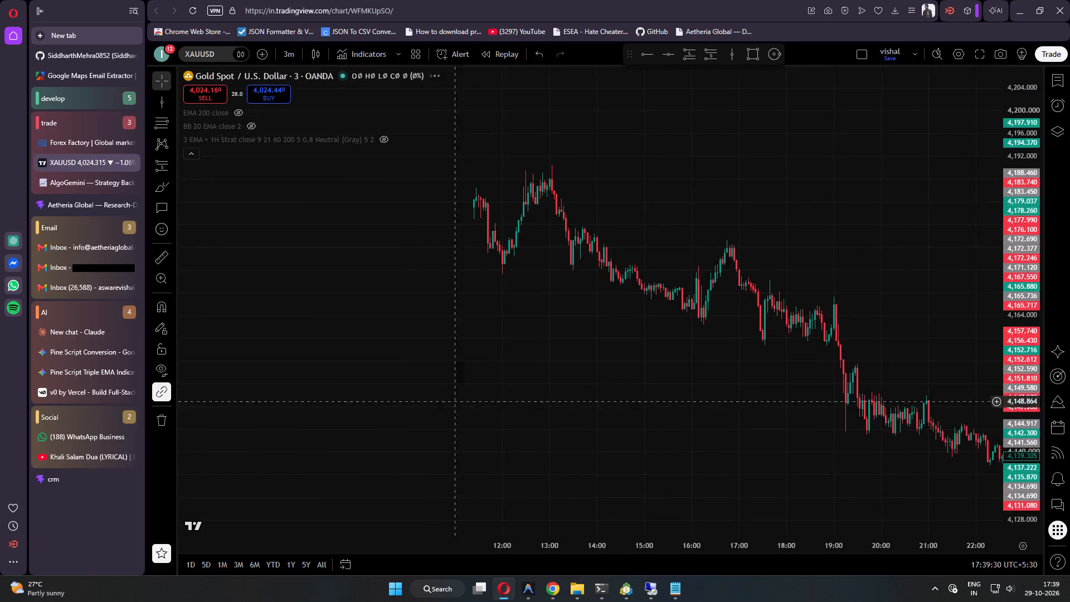
left_click_drag(431, 379, 868, 440)
left_click_drag(334, 358, 1006, 383)
left_click_drag(320, 410, 1038, 375)
left_click_drag(418, 390, 1041, 313)
scroll(655, 390, "up", 11)
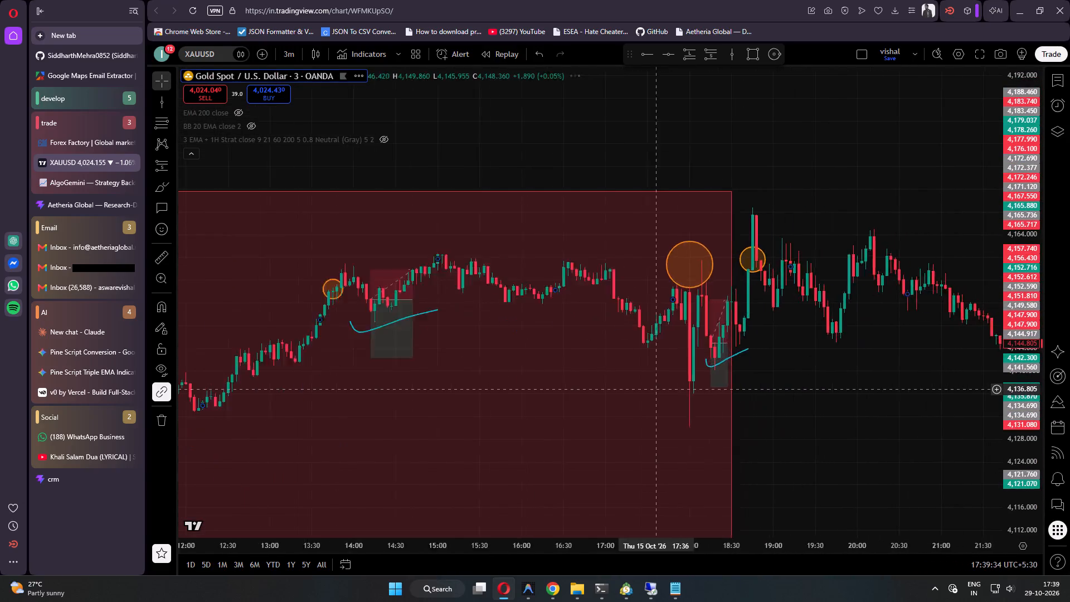
scroll(653, 389, "up", 6)
left_click_drag(628, 395, 918, 309)
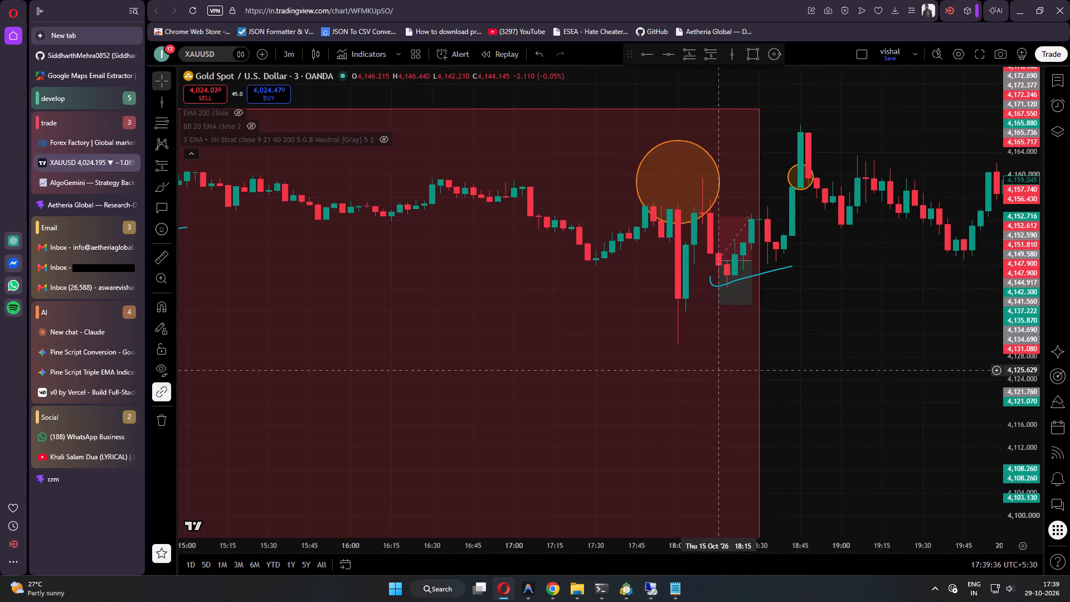
scroll(721, 370, "up", 2)
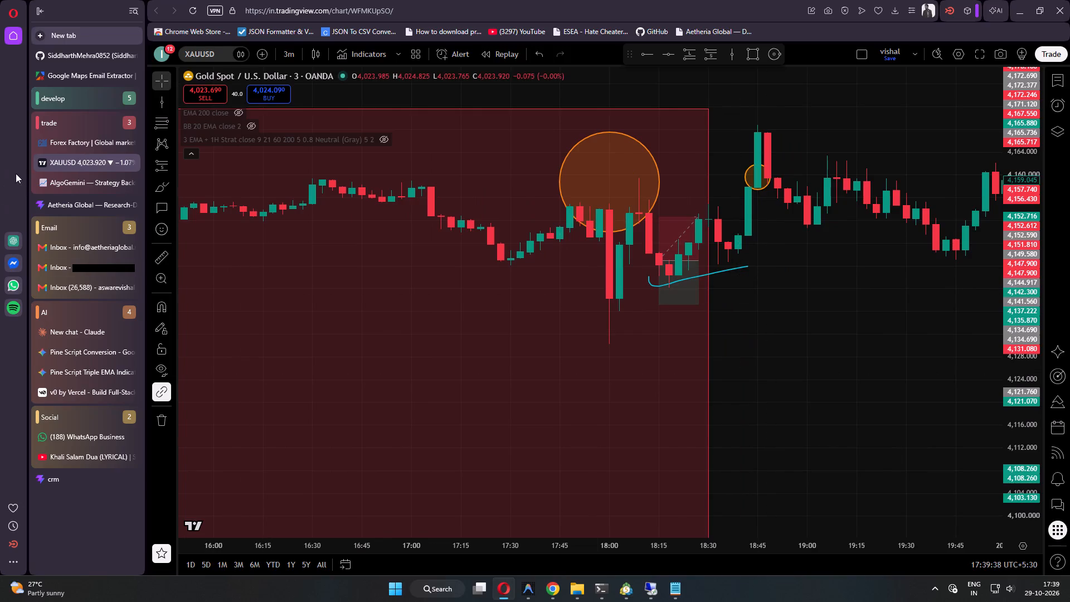
Examine the 15 October XAUUSD candles between 18:00 and 21:45 against trade 92's 19:21 entry in the AlgoGemini history.
left_click(76, 185)
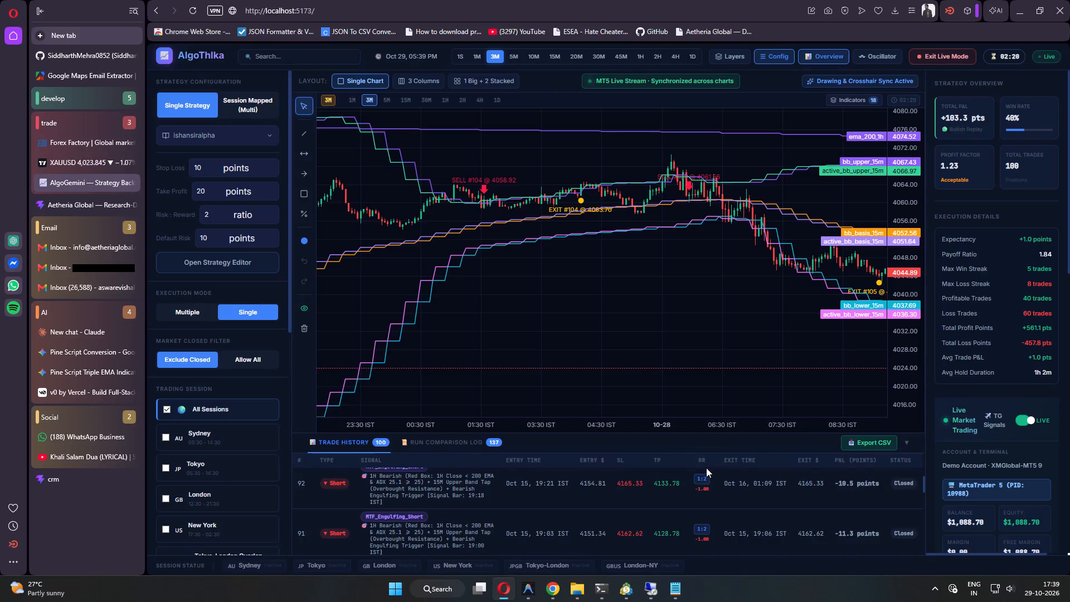
left_click(64, 158)
left_click_drag(789, 334, 786, 335)
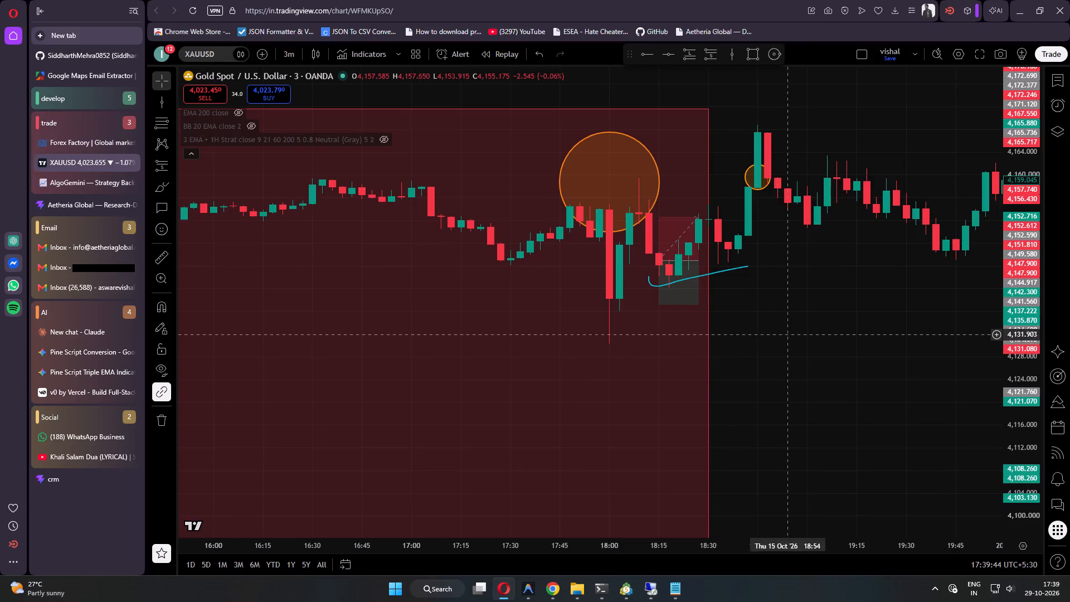
left_click_drag(786, 335, 611, 339)
left_click_drag(719, 341, 487, 346)
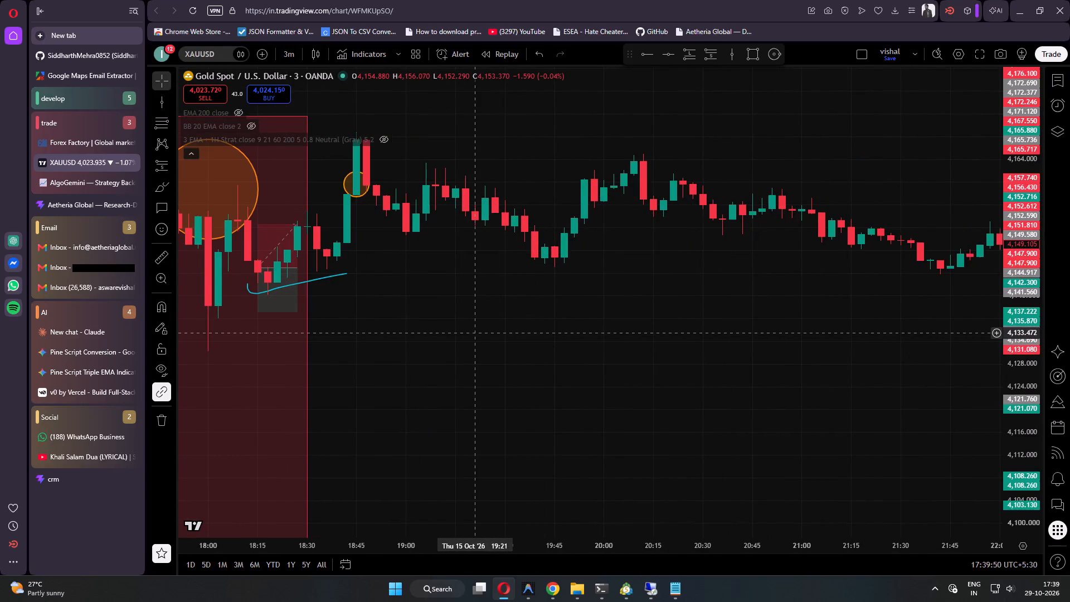
left_click_drag(474, 333, 482, 355)
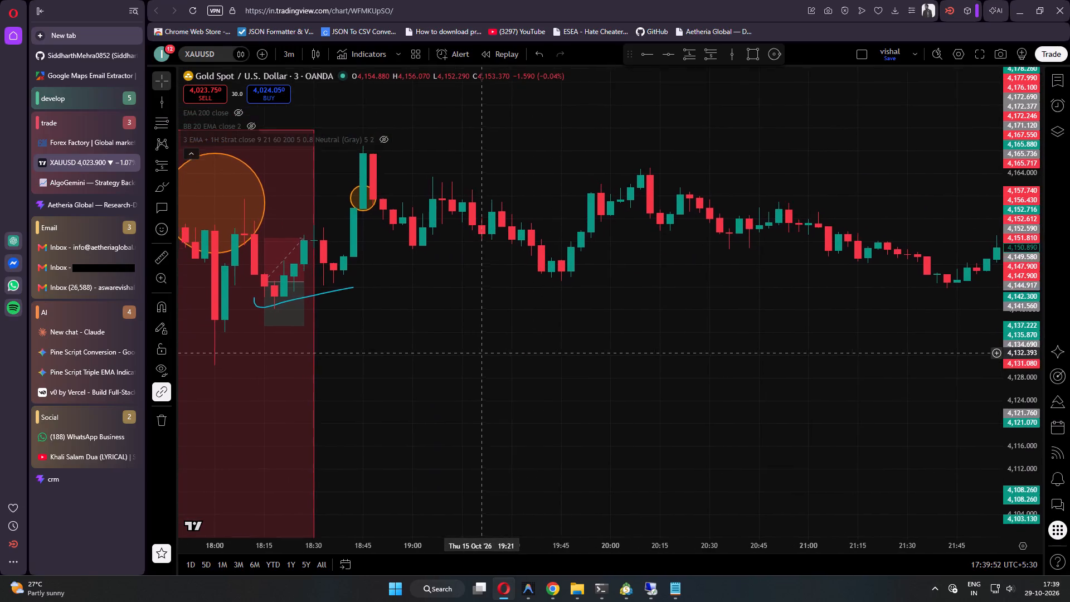
left_click_drag(482, 355, 493, 370)
left_click_drag(1028, 444, 995, 347)
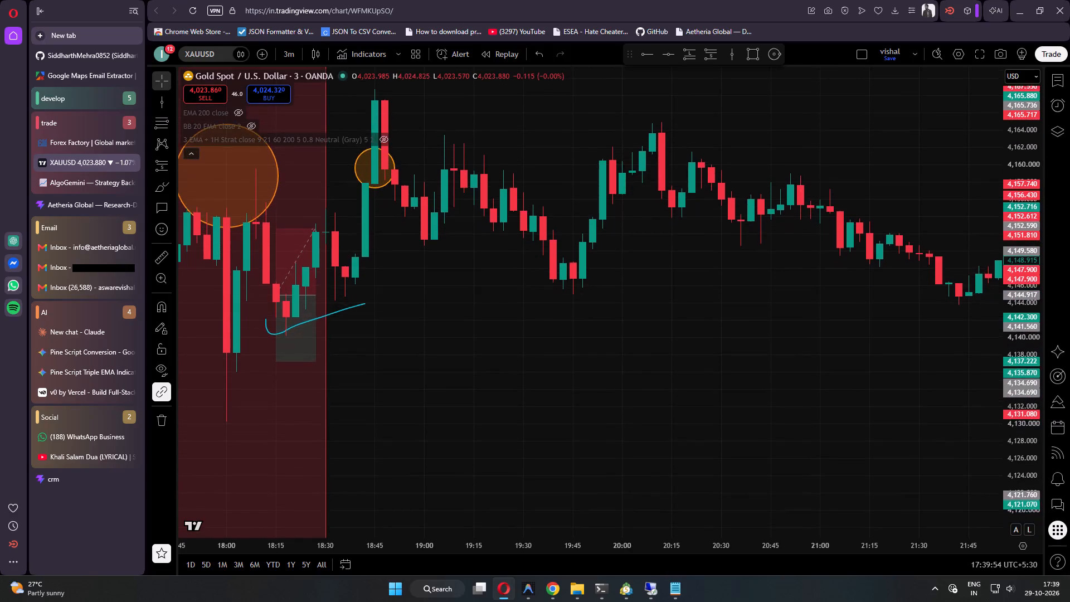
left_click_drag(599, 378, 621, 409)
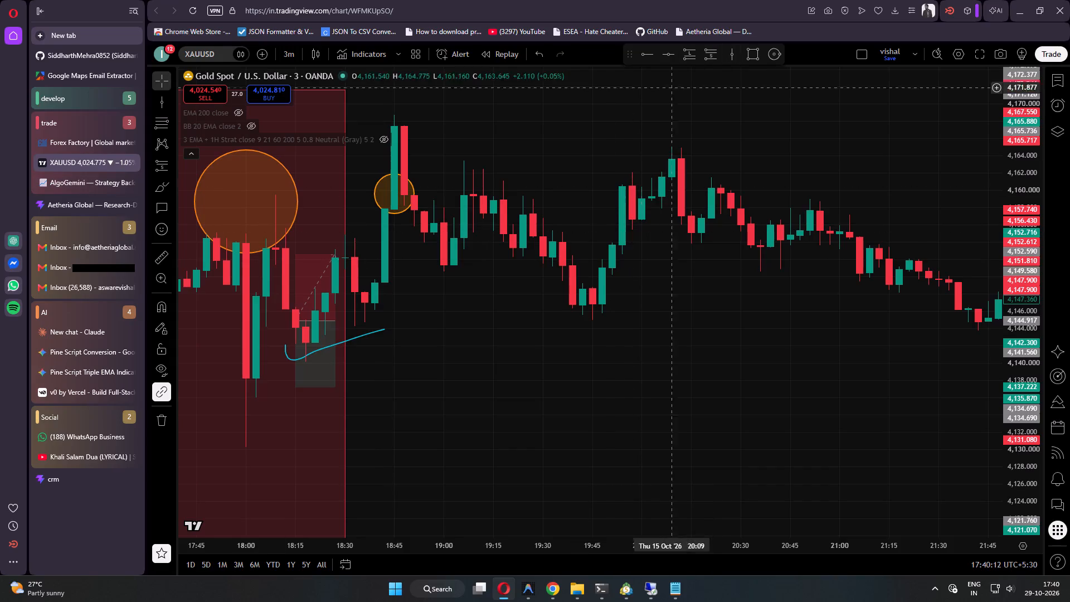
Plot trade 92 as a short position on the XAUUSD chart at 19:21 on 15 October, entry about 4,154.78 and stop about 4,162.48.
left_click(708, 46)
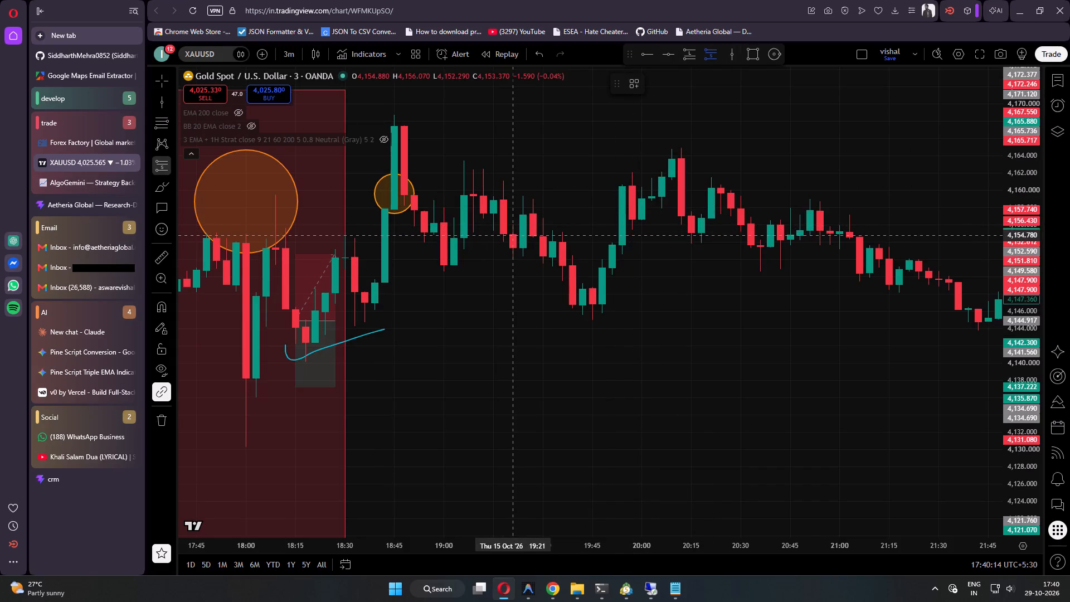
left_click(510, 235)
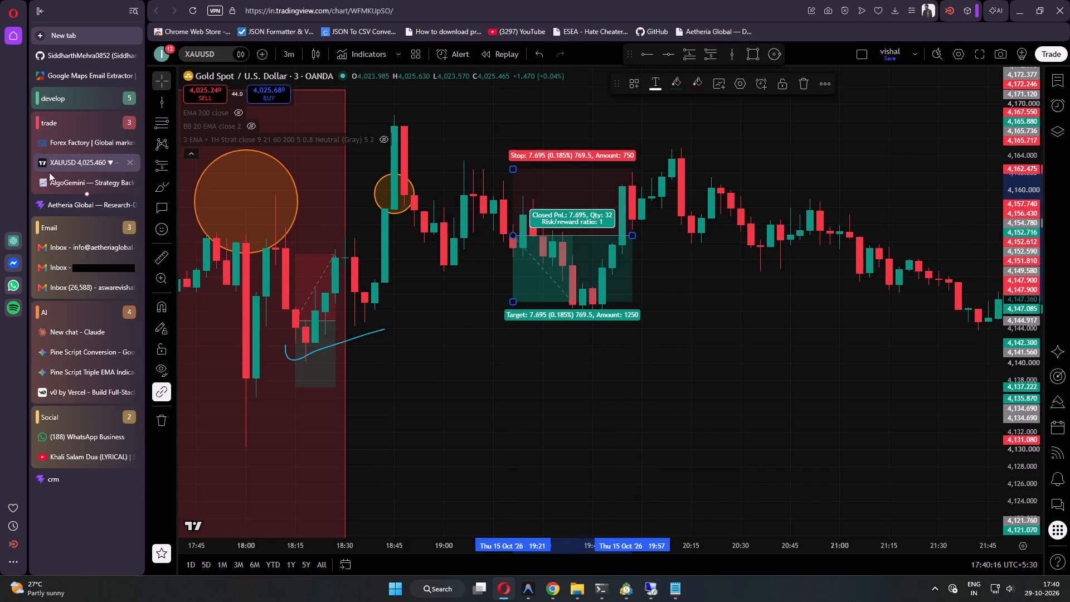
left_click(51, 174)
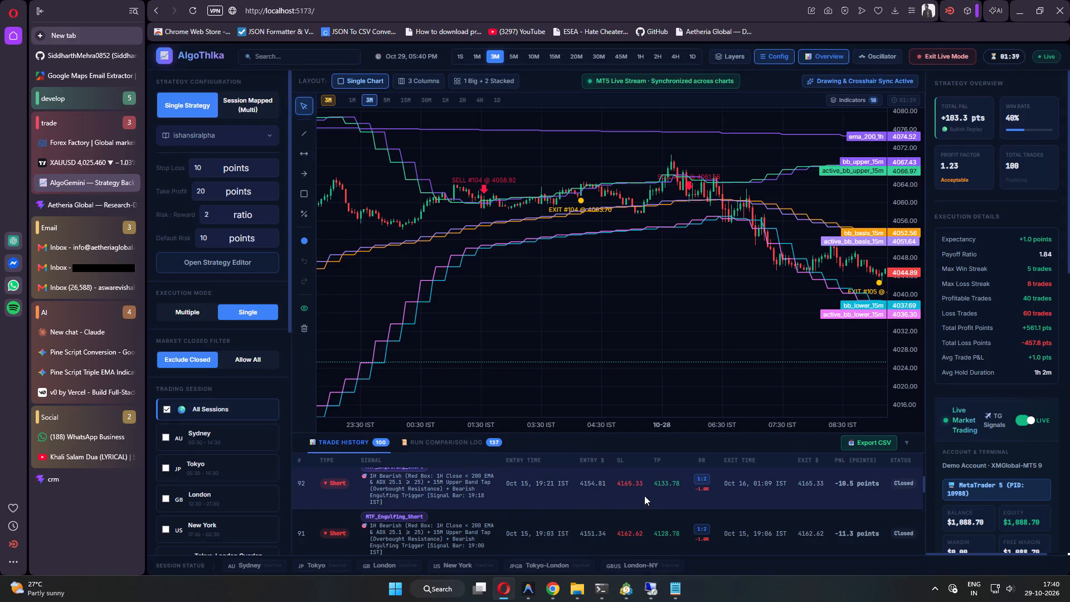
left_click(96, 154)
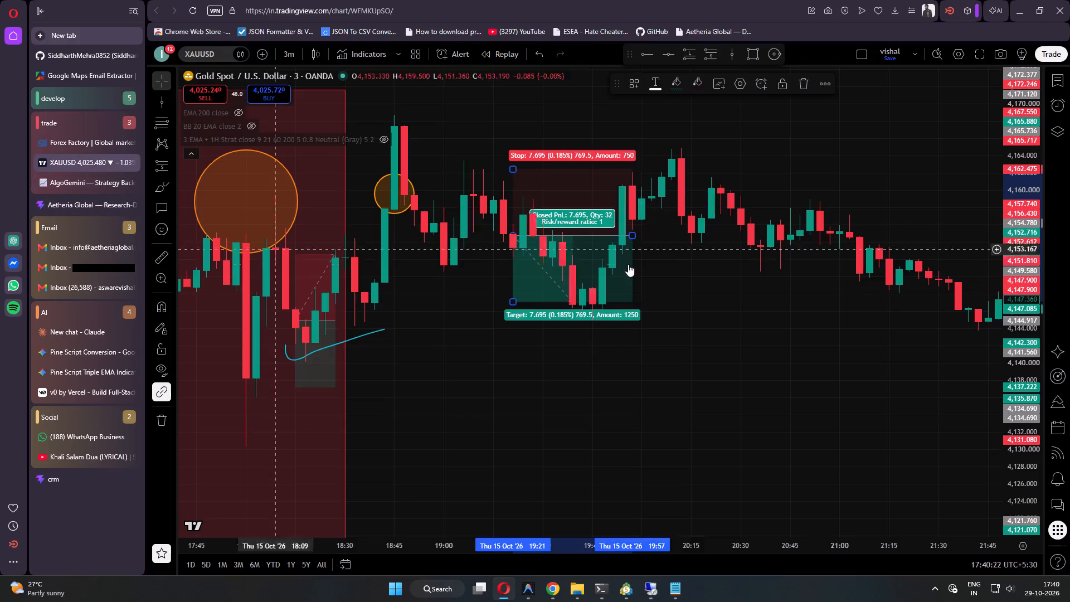
left_click_drag(726, 368, 685, 389)
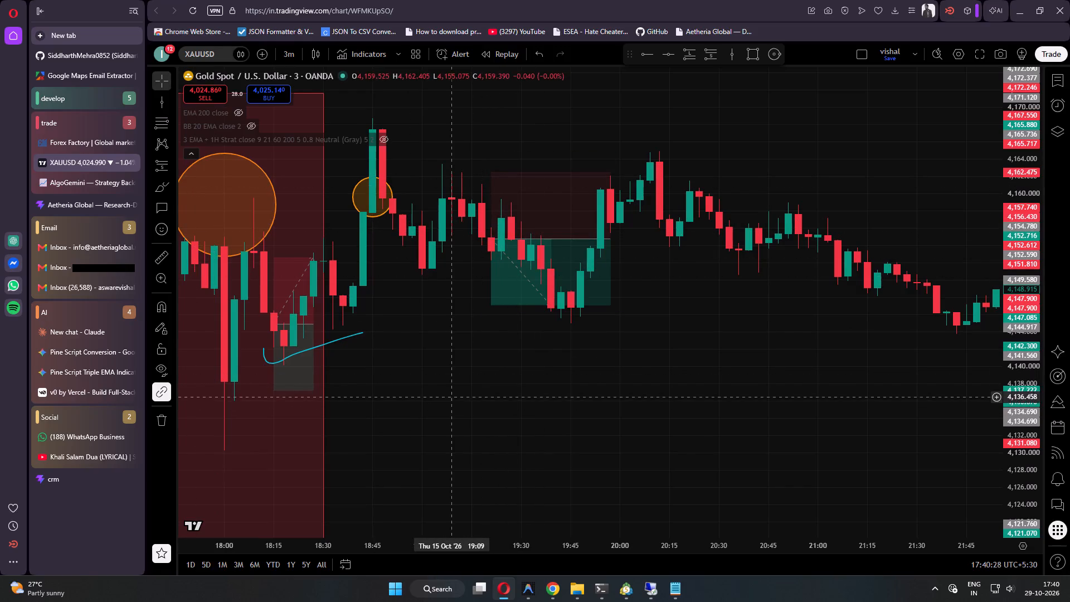
Add a callout just above the plotted short's start at 19:21 on 15 October reading "not a valid entry, too late".
left_click(162, 210)
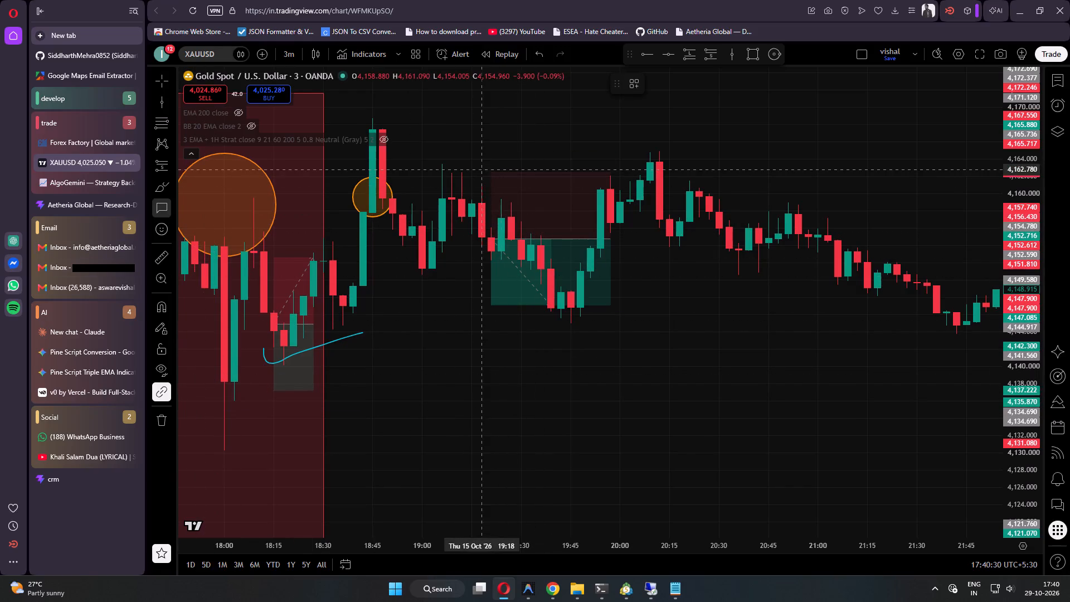
left_click(491, 161)
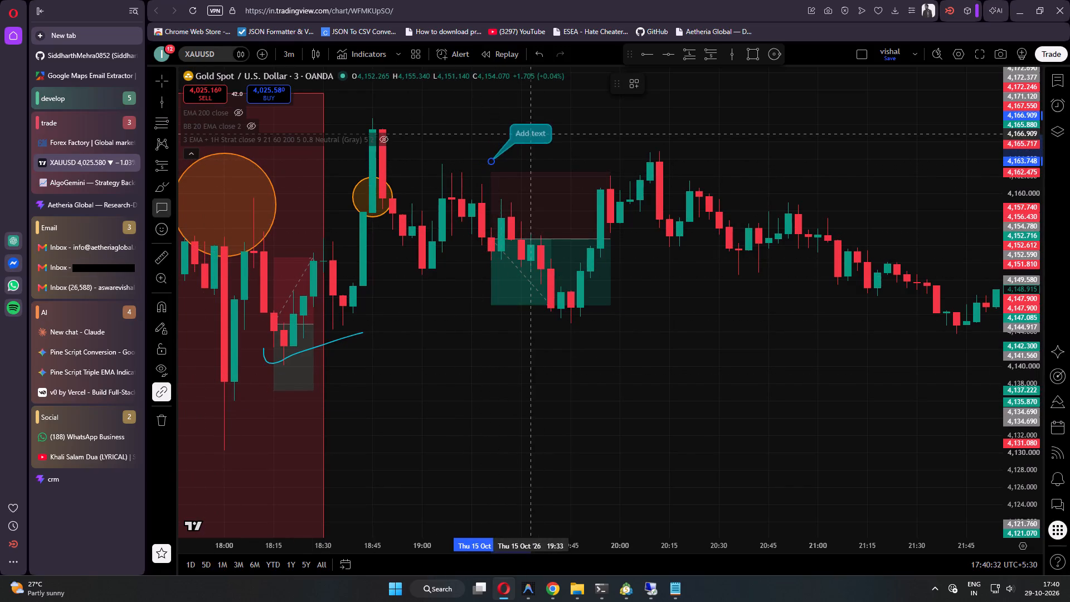
left_click(538, 130)
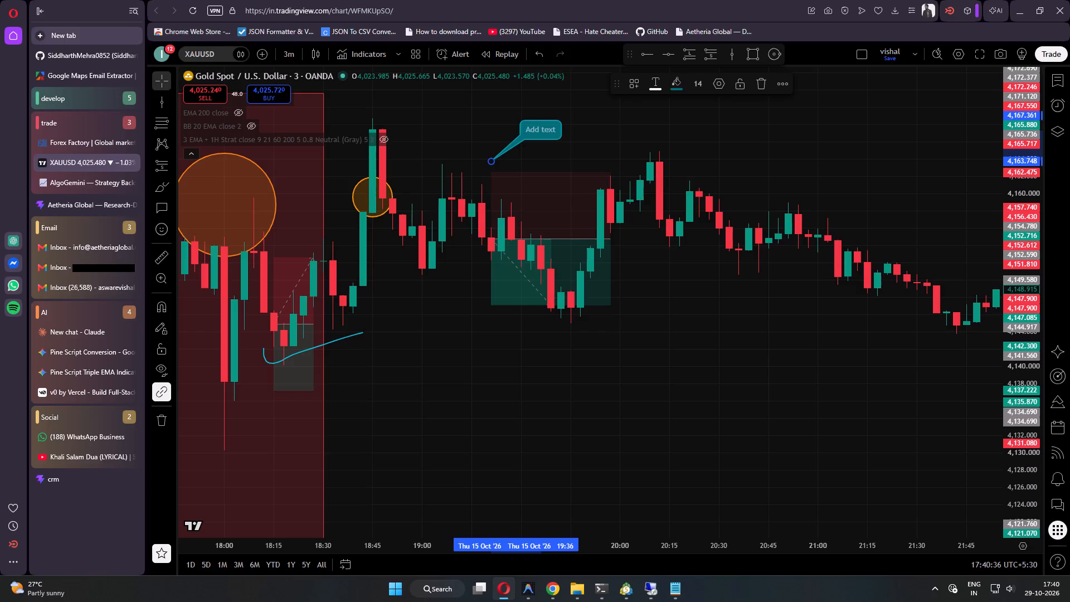
type("not a valid entry")
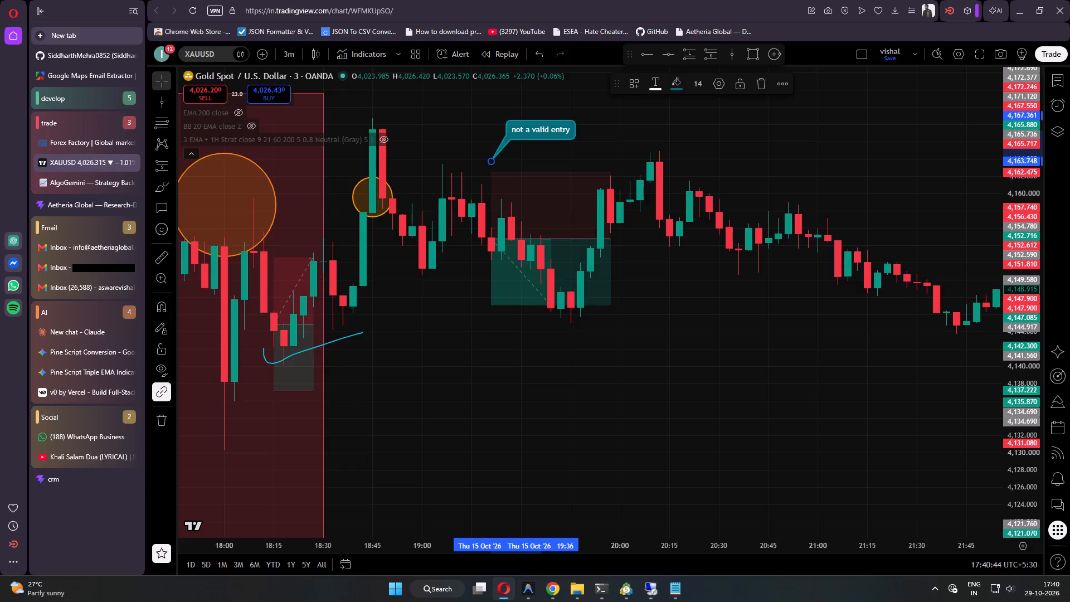
type(", y")
key("BackSpace")
type("too lt")
key("BackSpace")
type("ate")
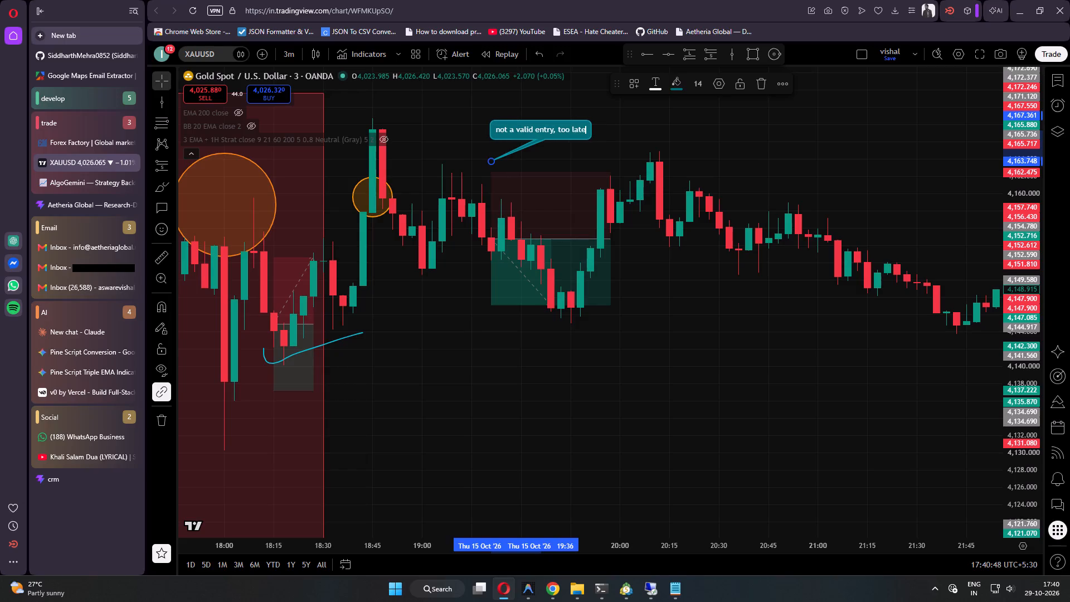
Finish the text entry of the callout above trade 92's short on the XAUUSD chart.
left_click(541, 358)
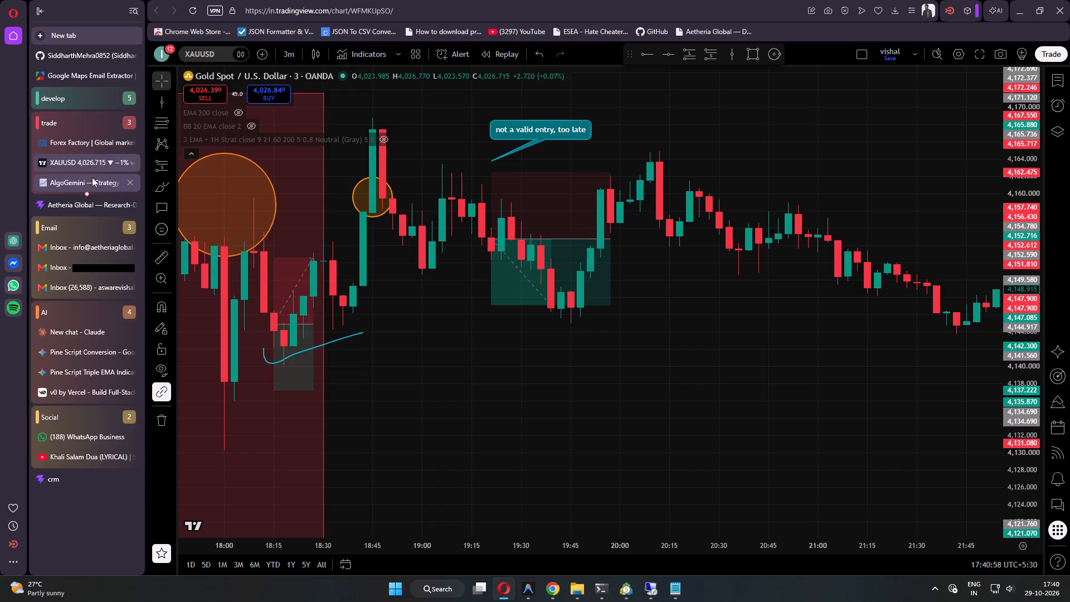
Compare trade 91's 19:03 entry in the AlgoGemini history with the XAUUSD candles around 19:00 on 15 October.
left_click_drag(465, 432, 714, 433)
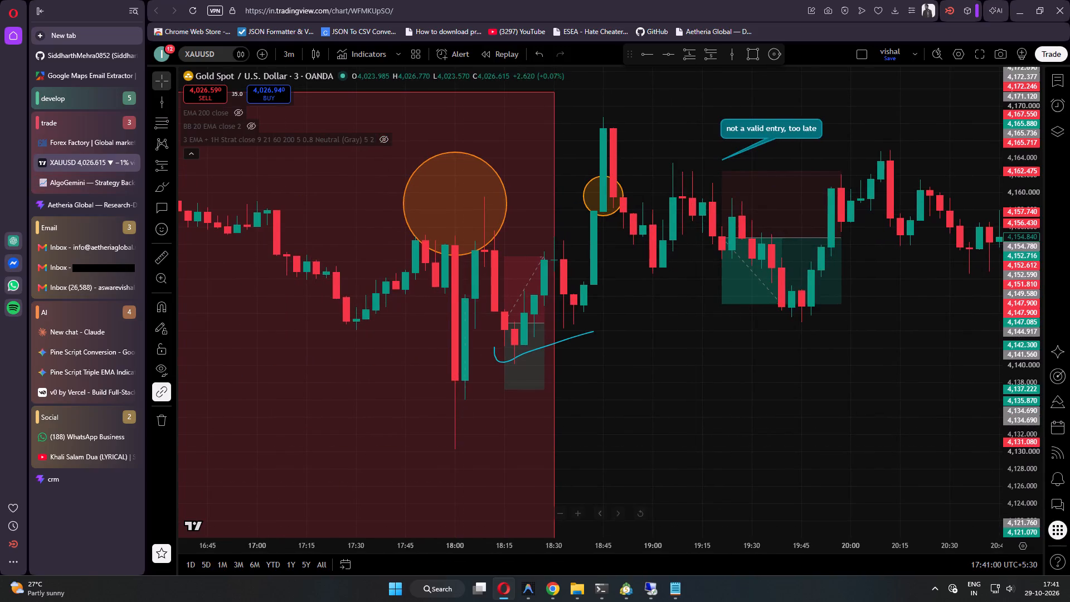
left_click(87, 185)
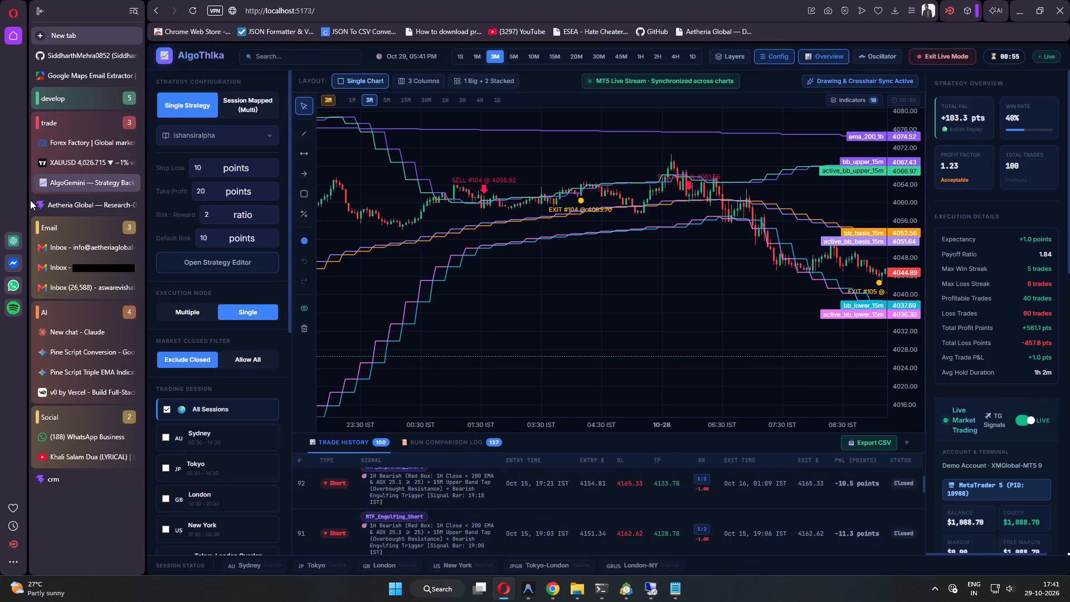
left_click(68, 169)
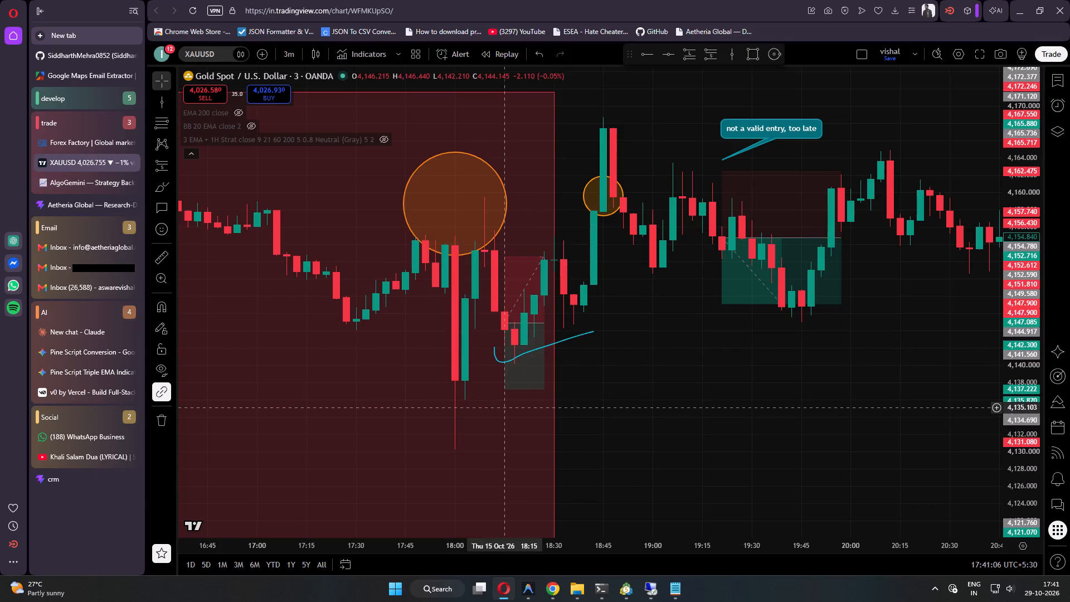
left_click_drag(723, 363, 444, 363)
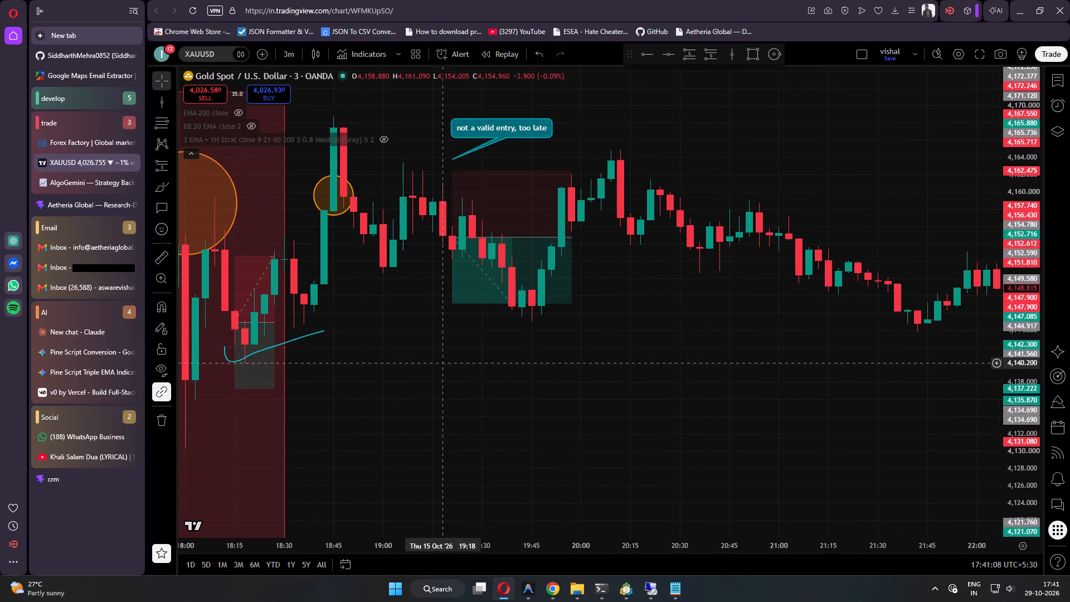
left_click_drag(449, 378, 502, 380)
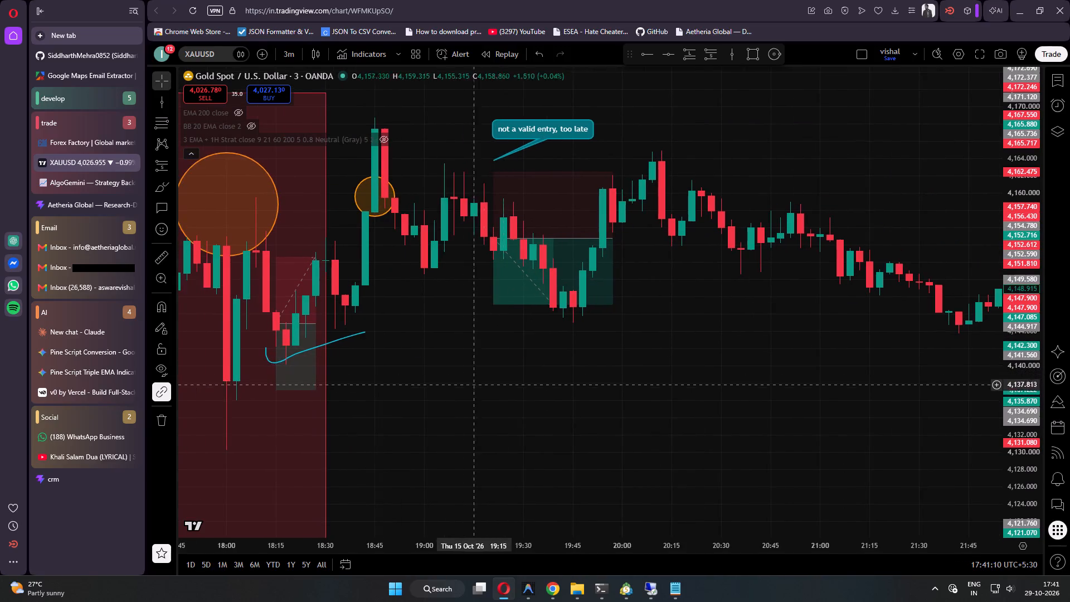
left_click_drag(452, 390, 584, 387)
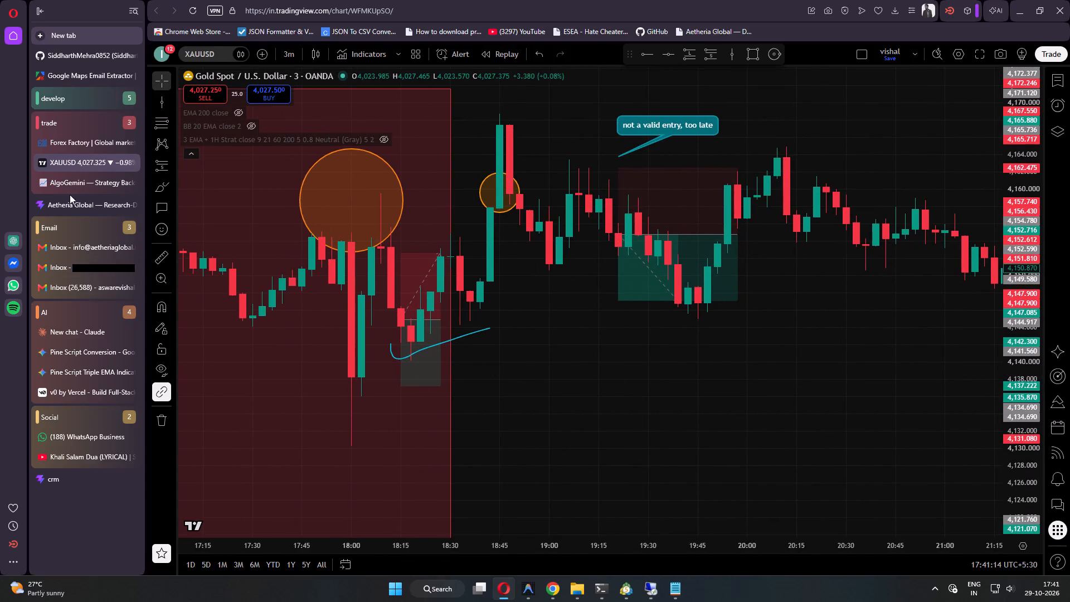
left_click(77, 182)
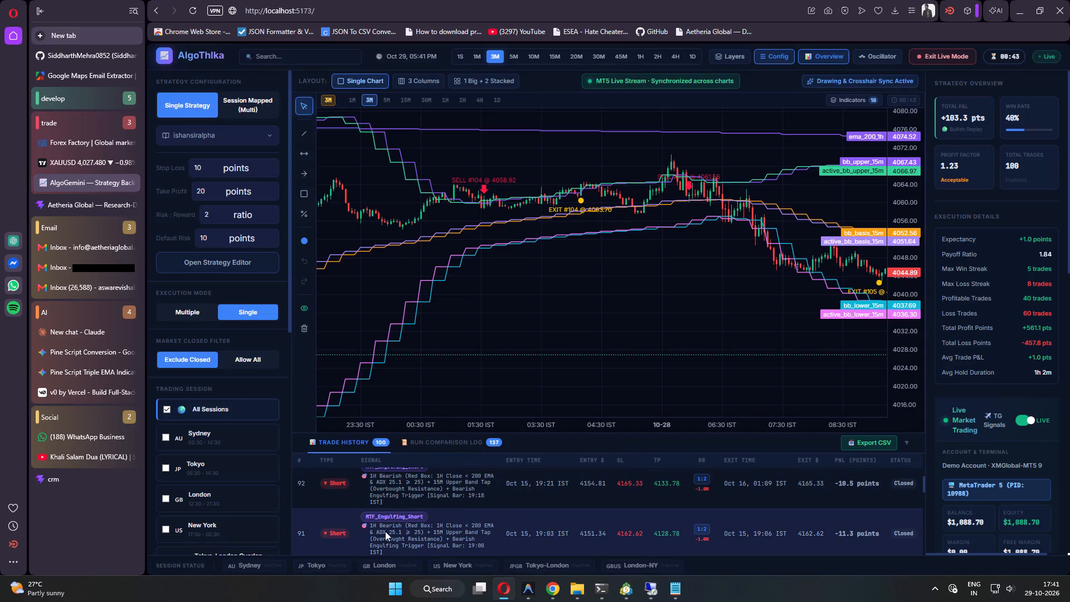
left_click(71, 161)
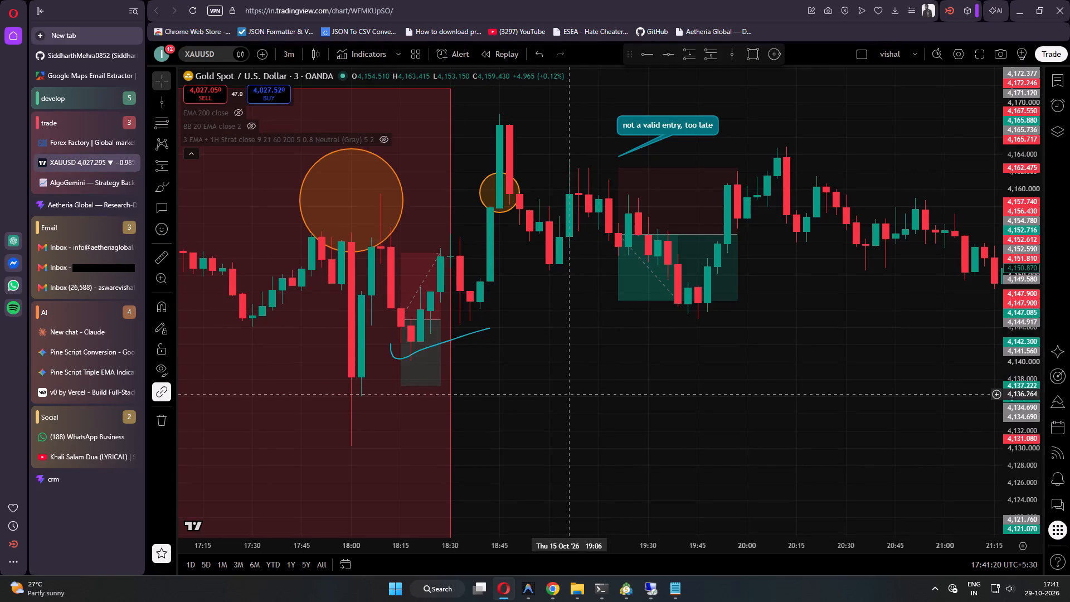
left_click_drag(562, 392, 602, 445)
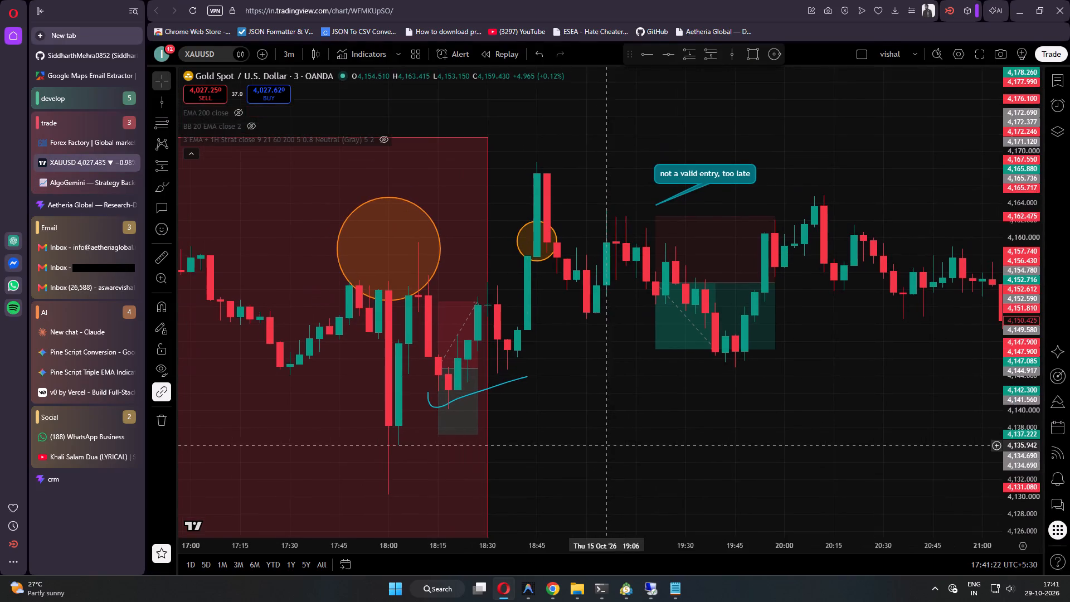
left_click_drag(602, 445, 602, 445)
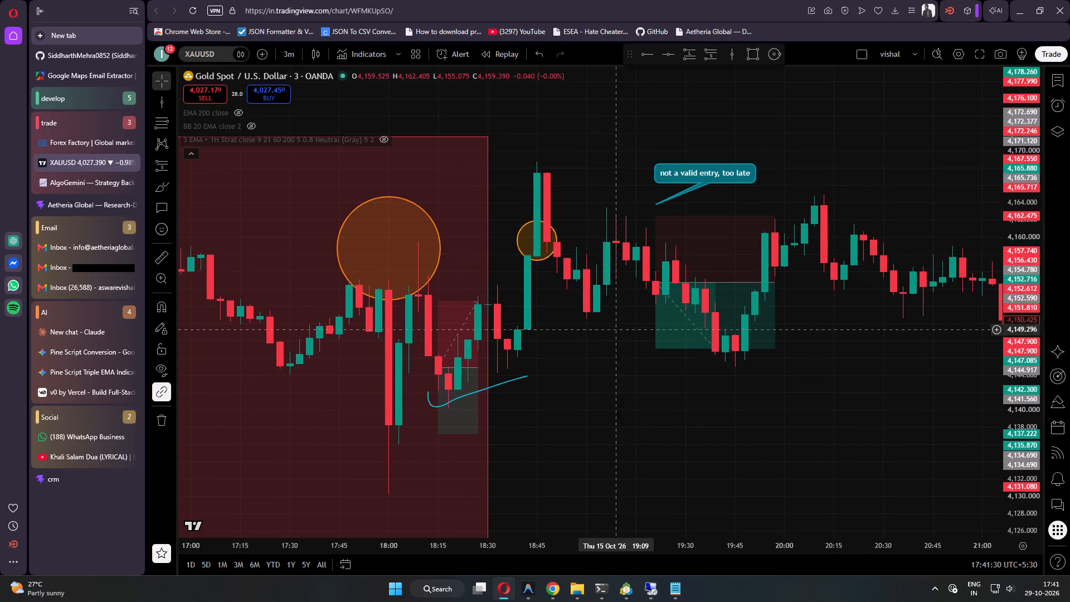
left_click_drag(600, 375, 575, 339)
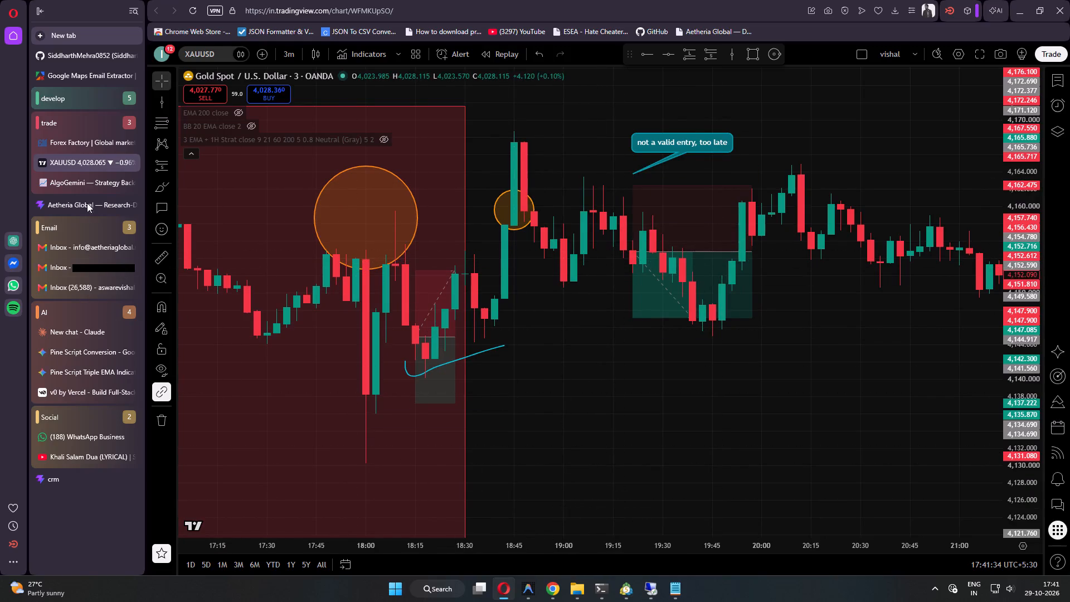
left_click(83, 179)
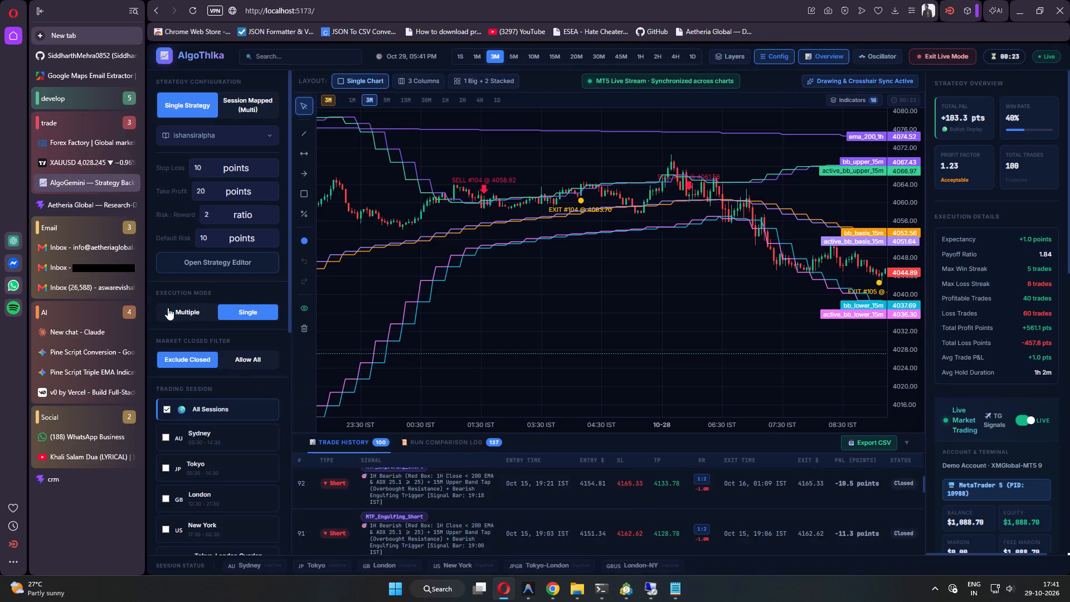
left_click(85, 167)
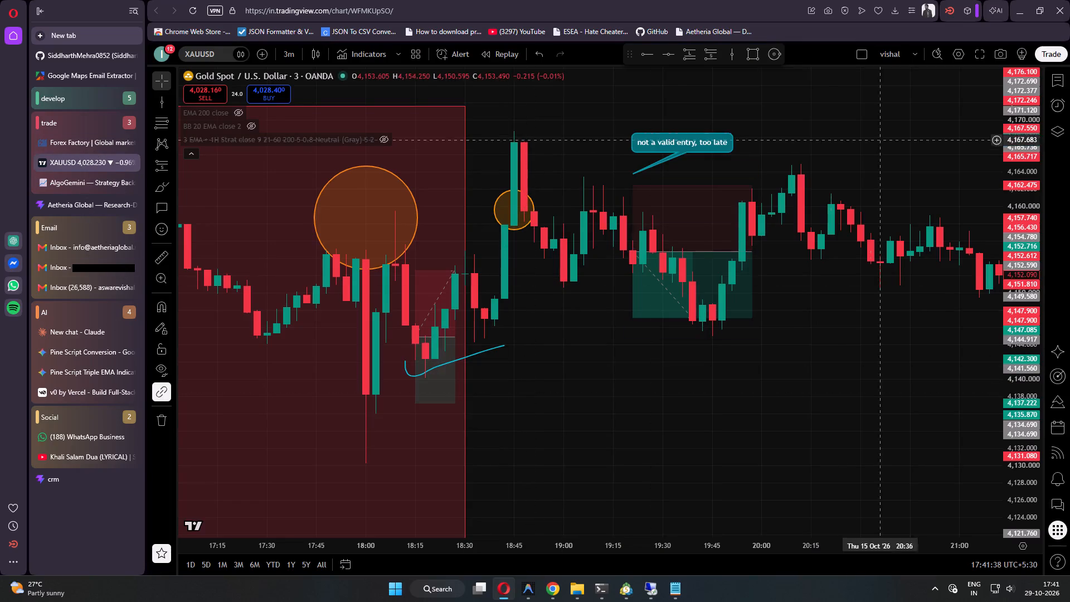
Plot trade 91 as a short position on the XAUUSD chart at 19:03 on 15 October, entry about 4,151.36 and stop about 4,159.06.
left_click(708, 58)
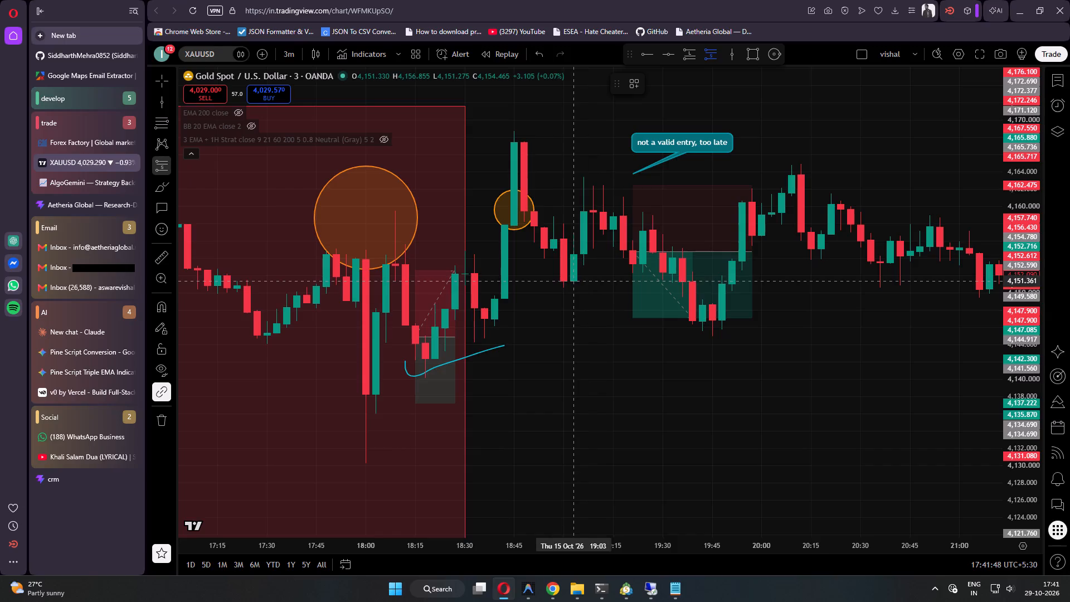
left_click(575, 281)
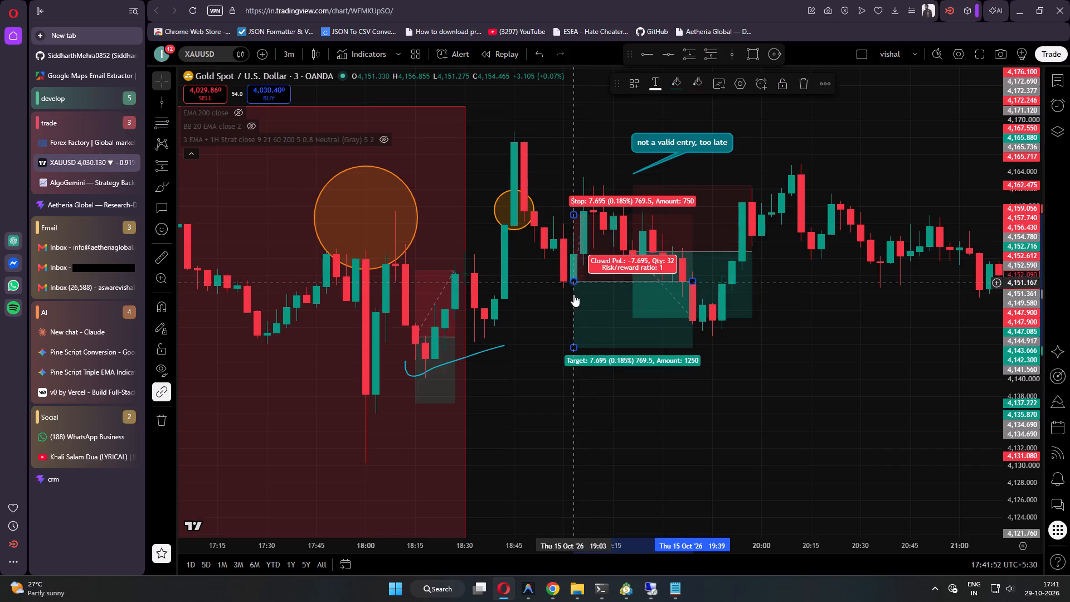
left_click(560, 444)
Brush a freehand tick mark under the 19:00 signal candle at the start of trade 91's plotted short.
left_click_drag(601, 445, 568, 444)
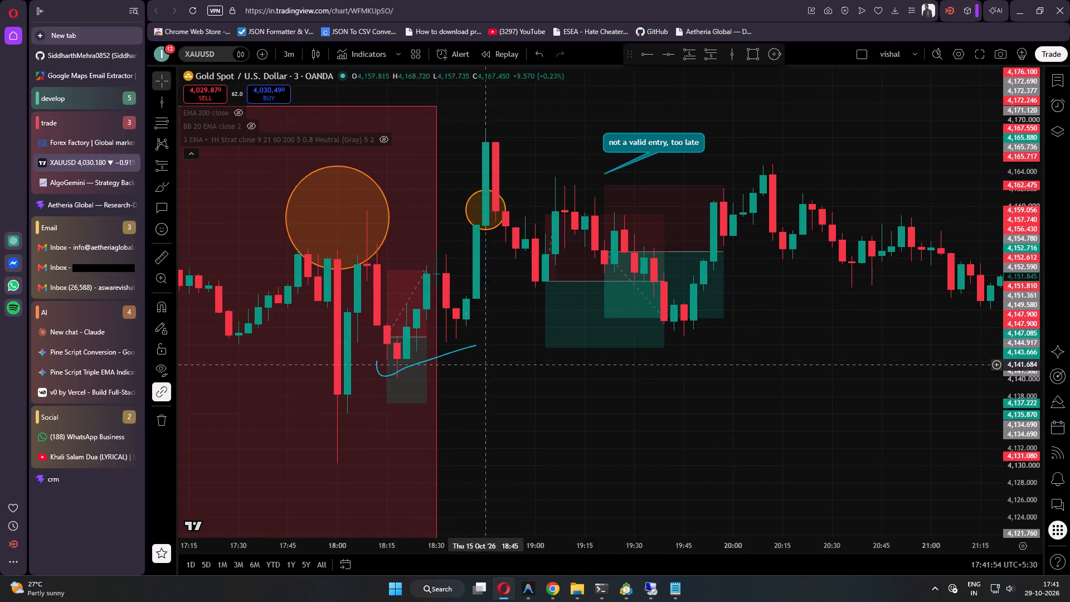
left_click(162, 193)
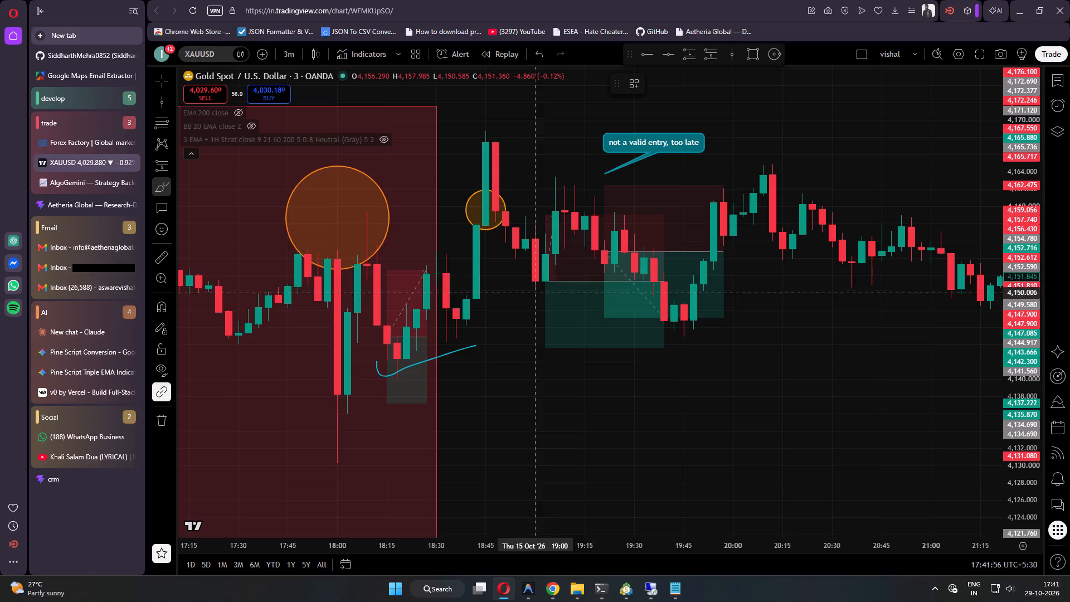
left_click_drag(527, 272, 581, 254)
left_click(164, 77)
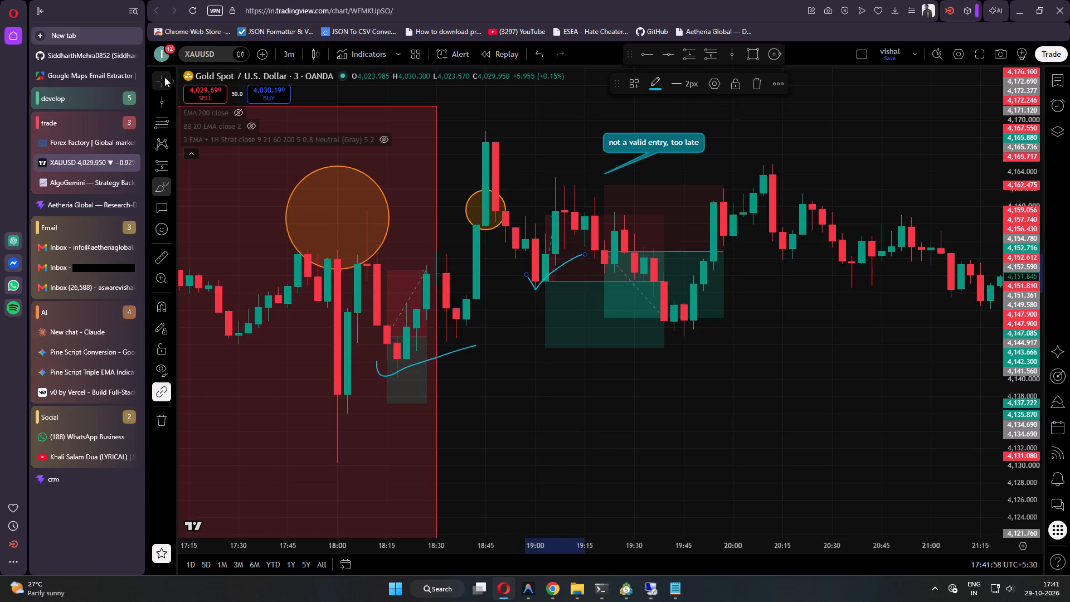
Check trades 90 and 89 in the AlgoGemini history against the shorts already plotted at 18:15 and 14:12 on 15 October.
left_click_drag(526, 429, 650, 409)
left_click(107, 187)
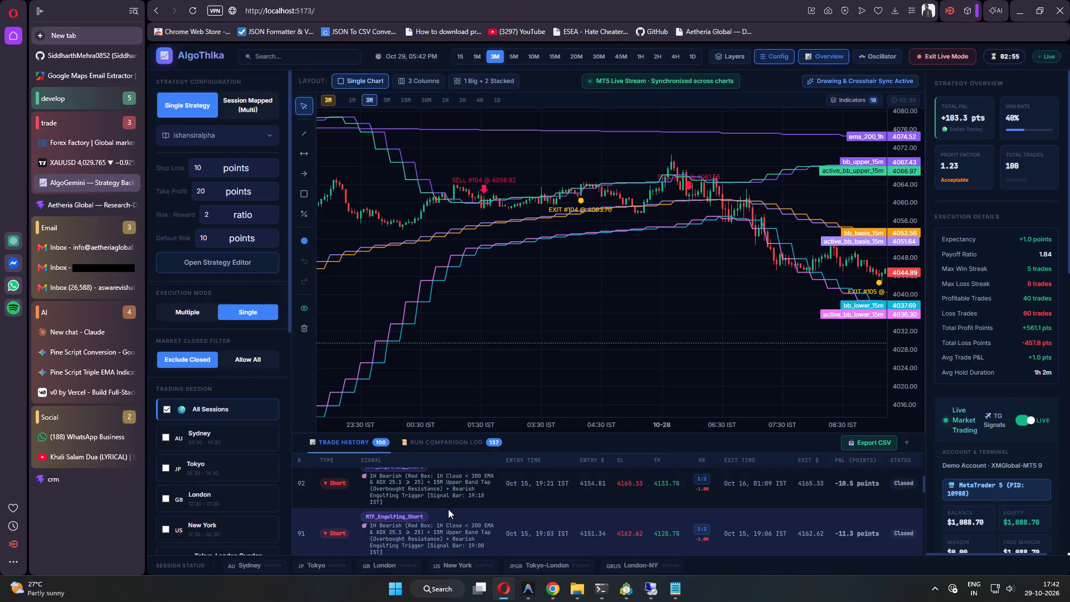
scroll(448, 509, "down", 1)
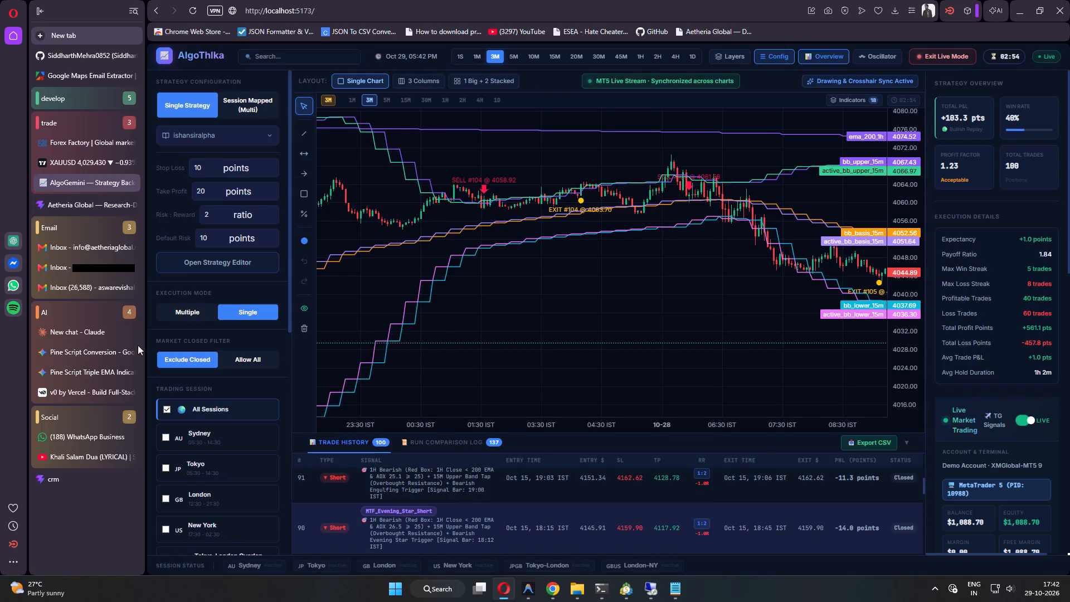
left_click(65, 161)
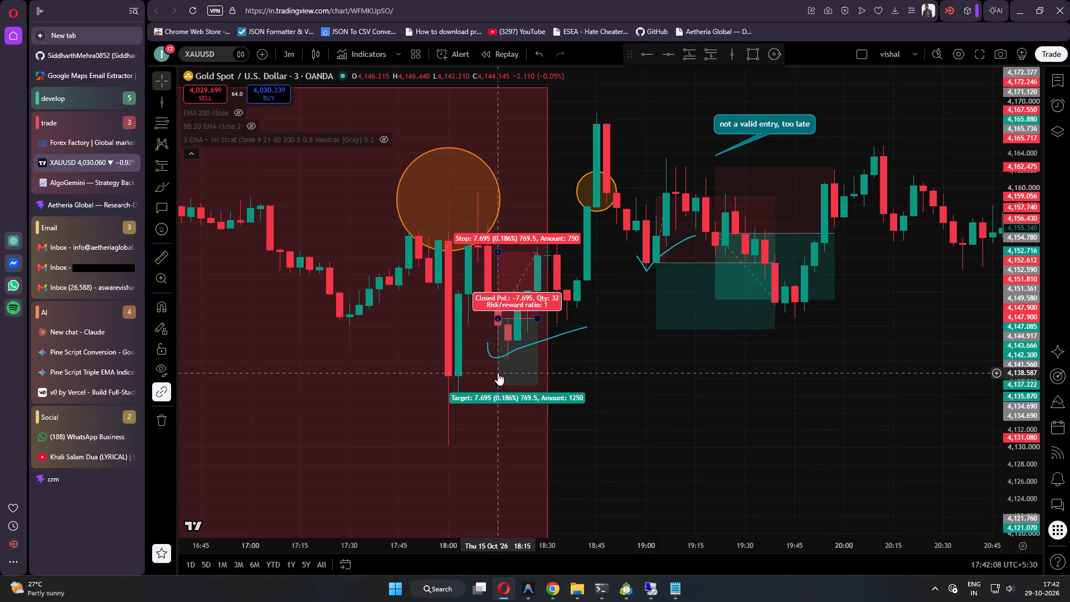
left_click_drag(597, 436, 1030, 351)
left_click_drag(539, 391, 953, 457)
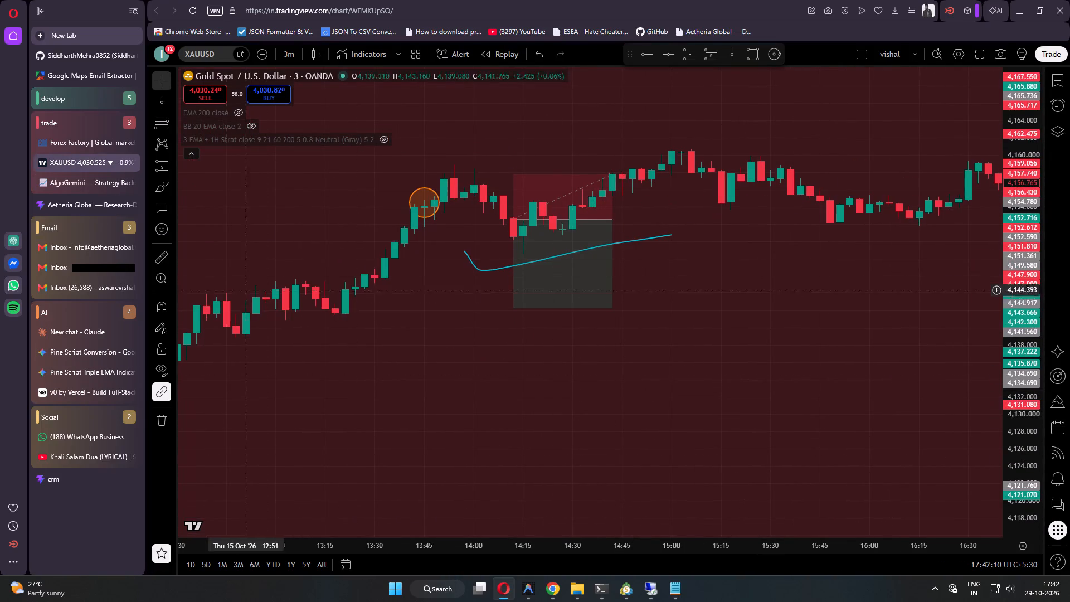
left_click(90, 183)
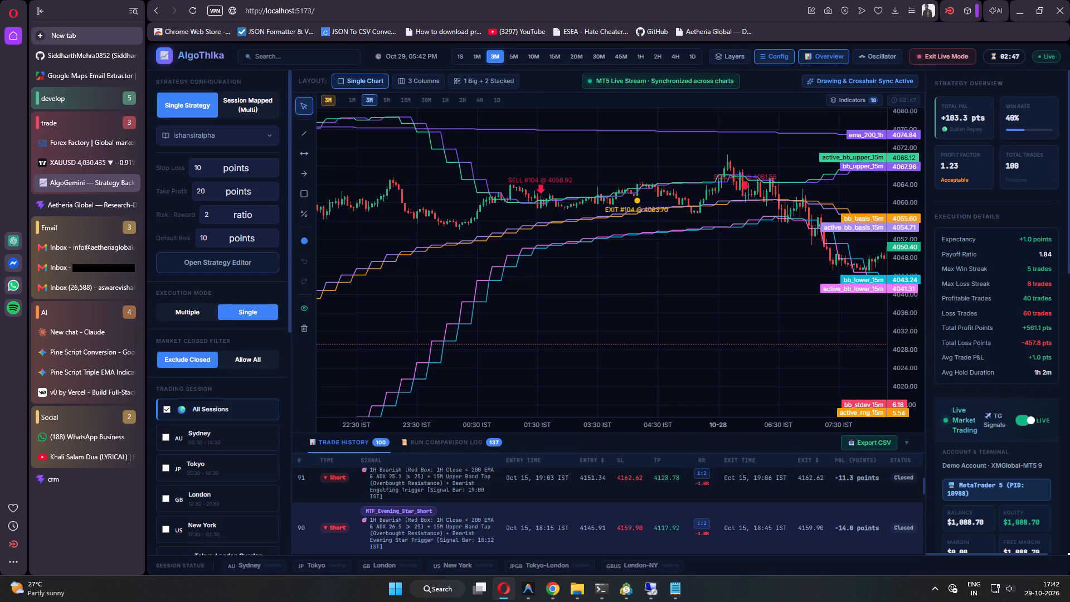
scroll(533, 530, "down", 1)
left_click(65, 166)
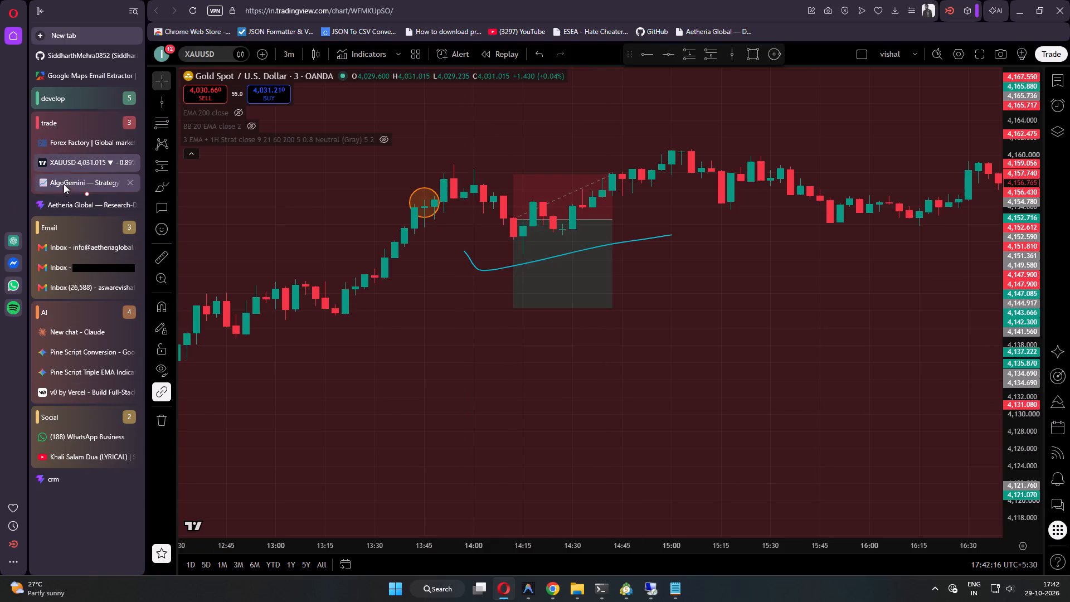
Review the early-morning XAUUSD candles of 15 October and read trade 88's entry details in the AlgoGemini history.
left_click_drag(326, 367, 860, 360)
left_click_drag(426, 458, 960, 416)
left_click_drag(434, 367, 972, 383)
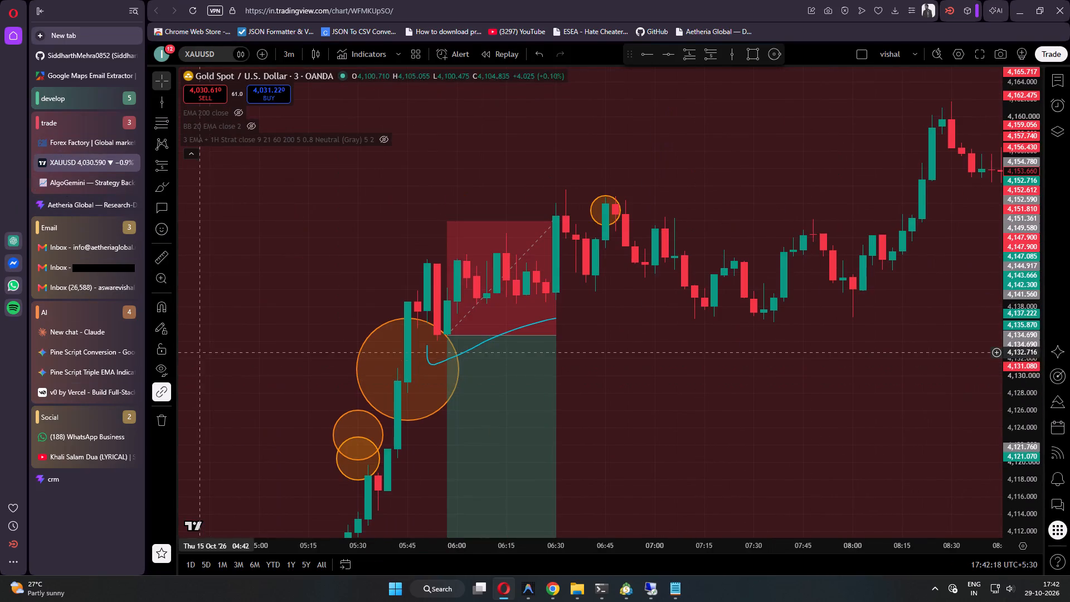
left_click_drag(277, 348, 285, 240)
left_click(87, 187)
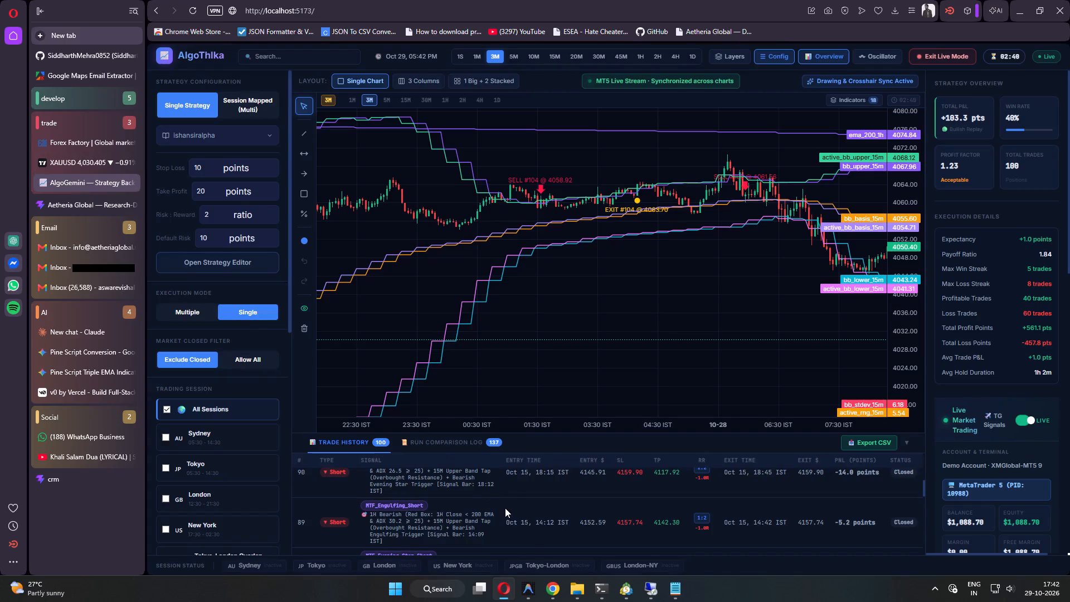
scroll(505, 506, "down", 1)
scroll(539, 535, "up", 1)
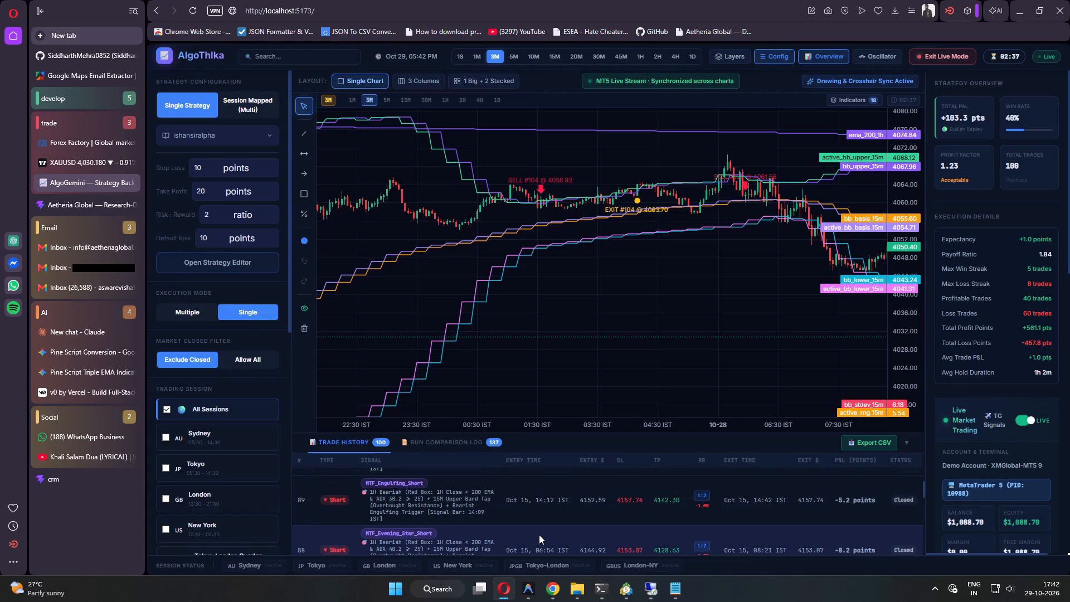
scroll(538, 534, "down", 1)
Examine the XAUUSD candles between 06:30 and 07:15 on 15 October around trade 88's 06:54 entry.
left_click(89, 162)
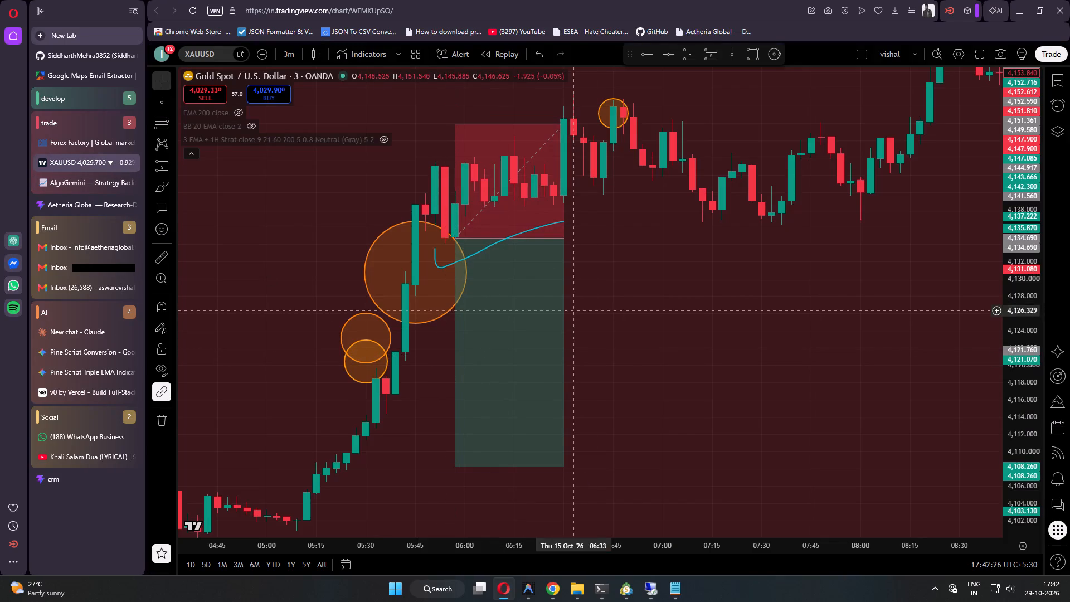
left_click_drag(622, 303, 603, 380)
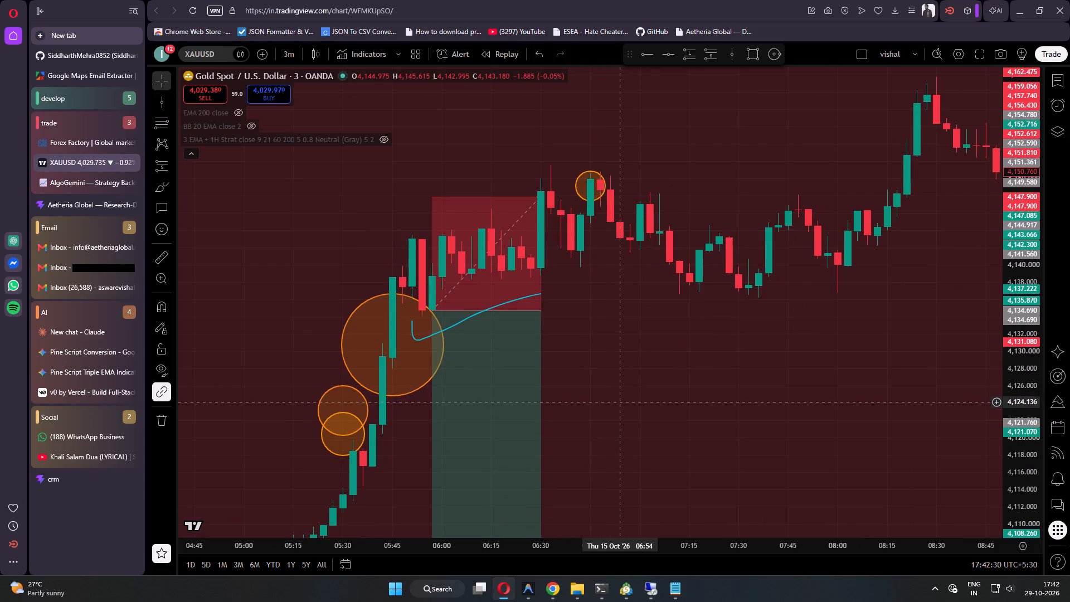
left_click_drag(620, 404, 541, 416)
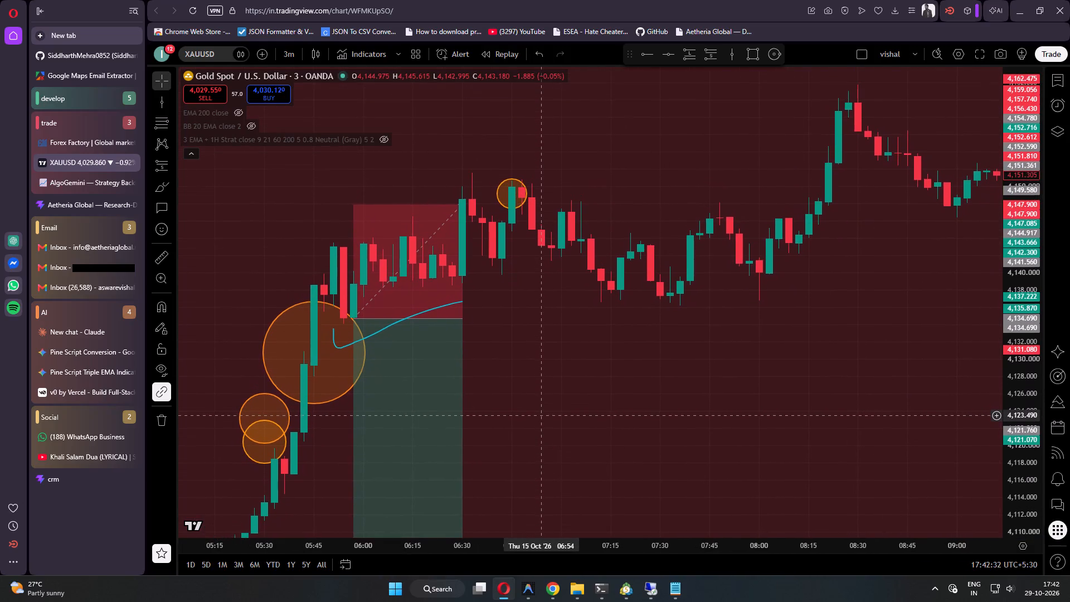
left_click_drag(541, 416, 541, 421)
left_click_drag(1017, 457, 989, 313)
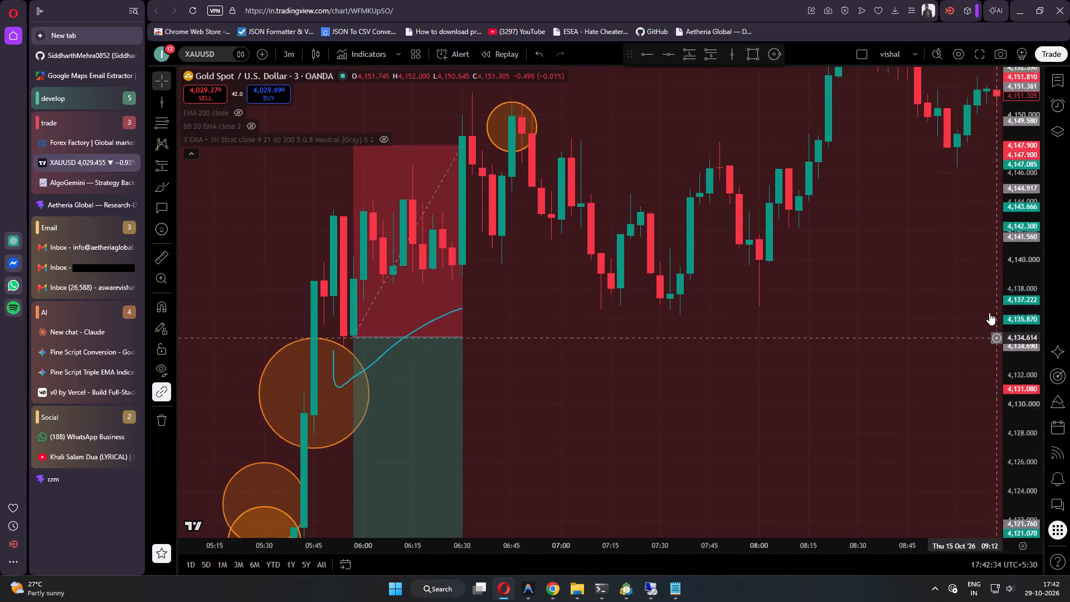
left_click_drag(989, 313, 980, 311)
left_click_drag(566, 348, 586, 429)
left_click_drag(1013, 237, 994, 362)
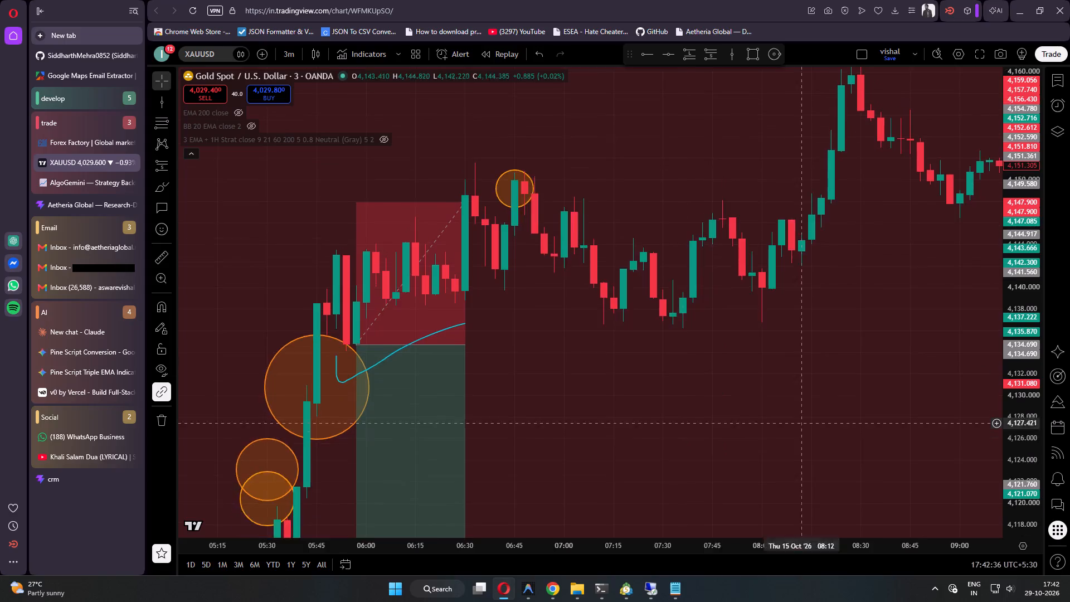
scroll(683, 430, "down", 1)
left_click_drag(677, 424, 614, 406)
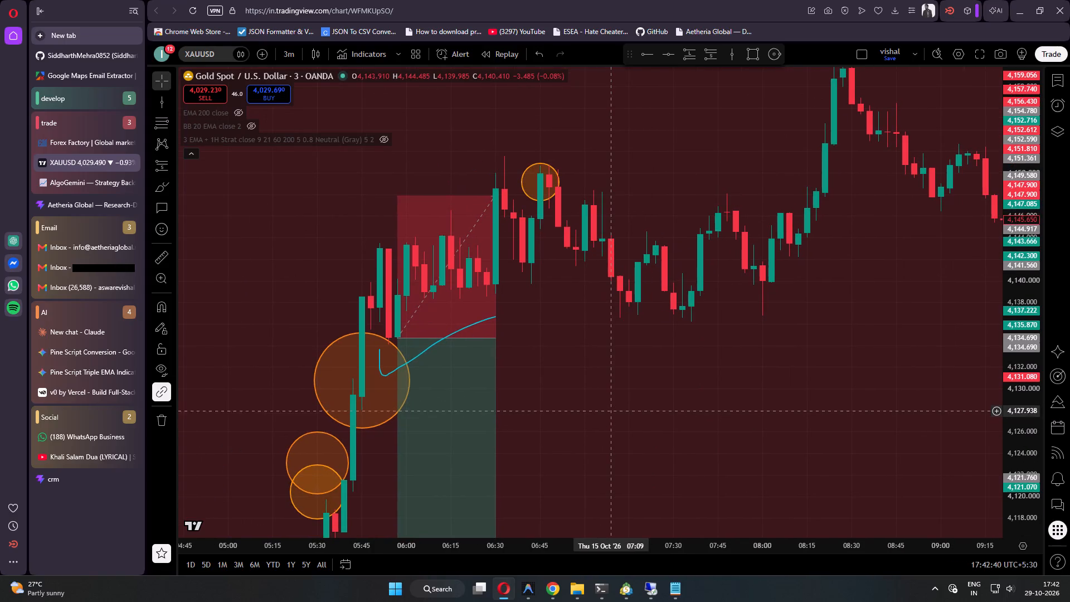
left_click_drag(610, 413, 566, 392)
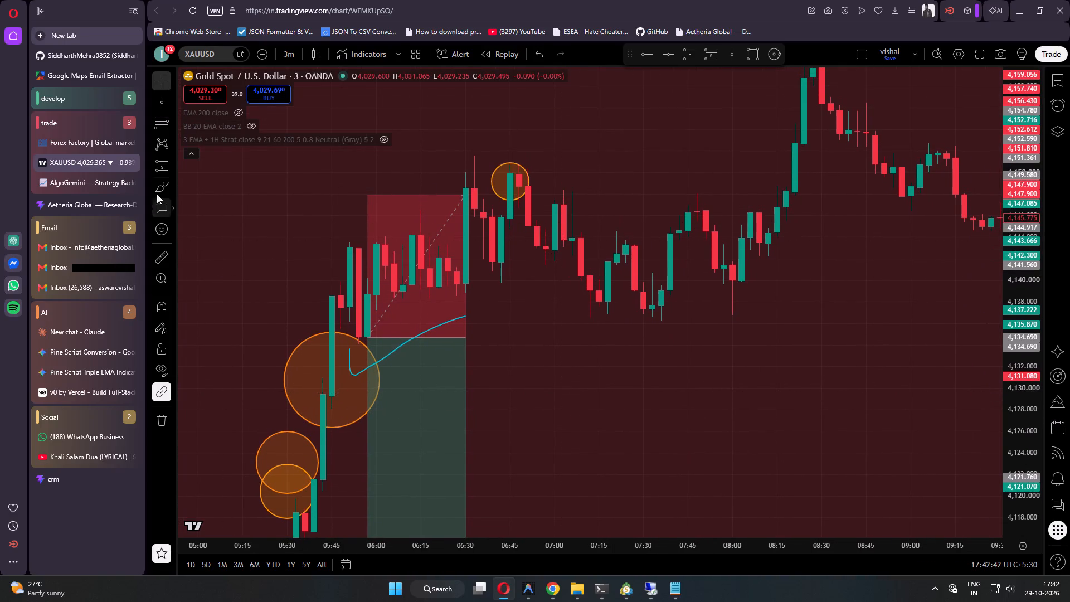
Plot trade 88's short position at 06:54 on 15 October, nudging its entry up to about 4,144.4.
left_click(160, 171)
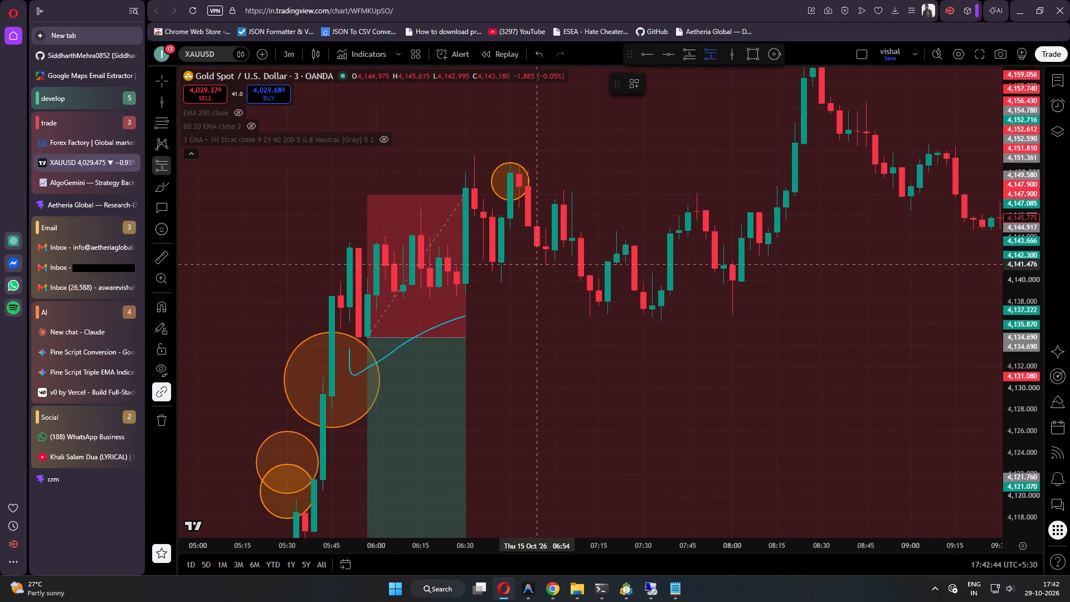
left_click(536, 237)
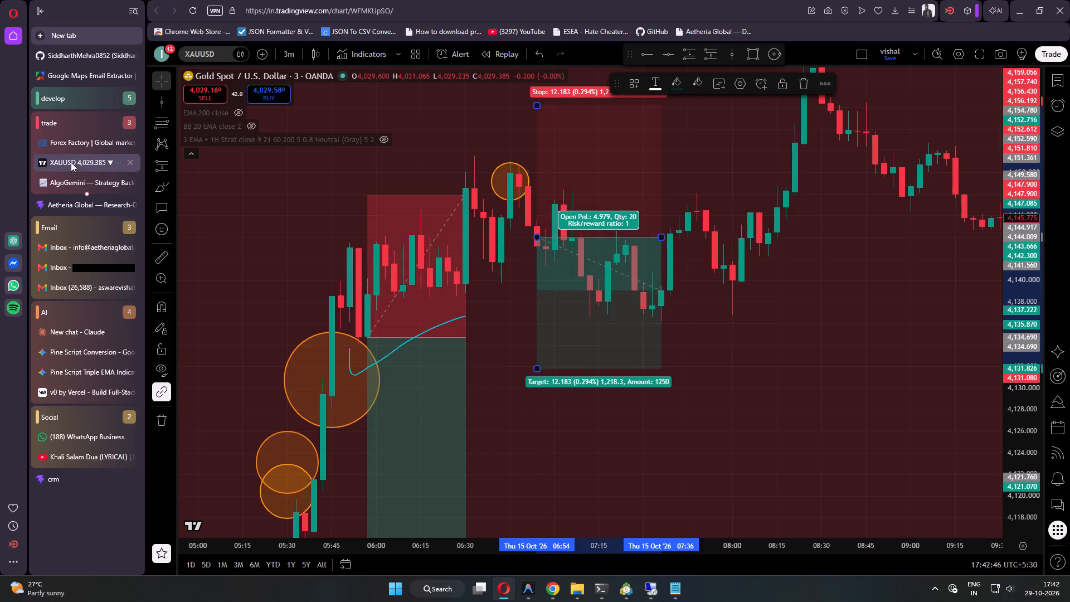
left_click(71, 182)
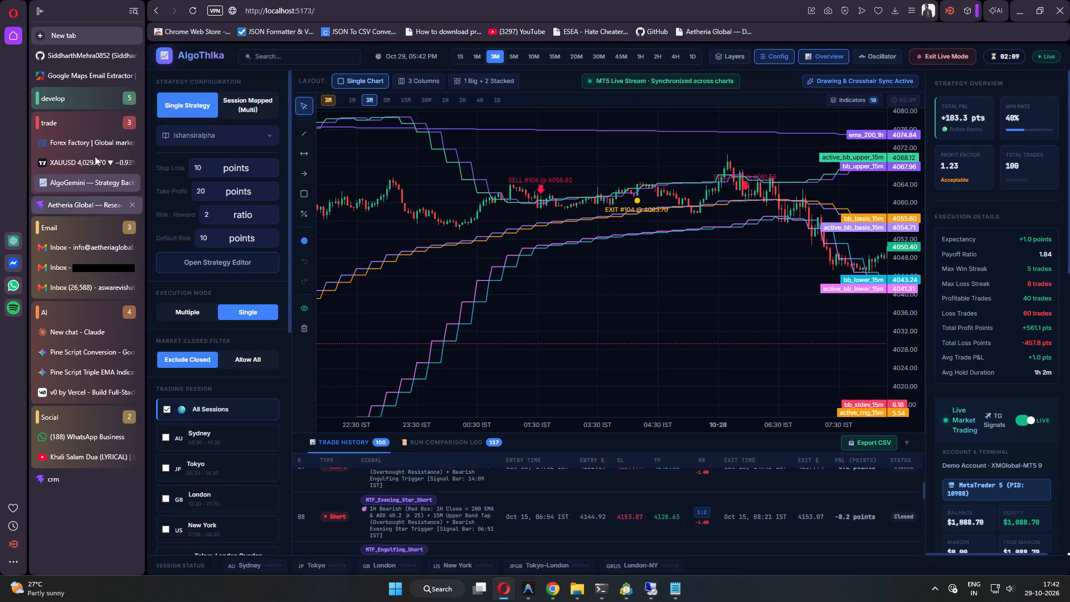
left_click(78, 159)
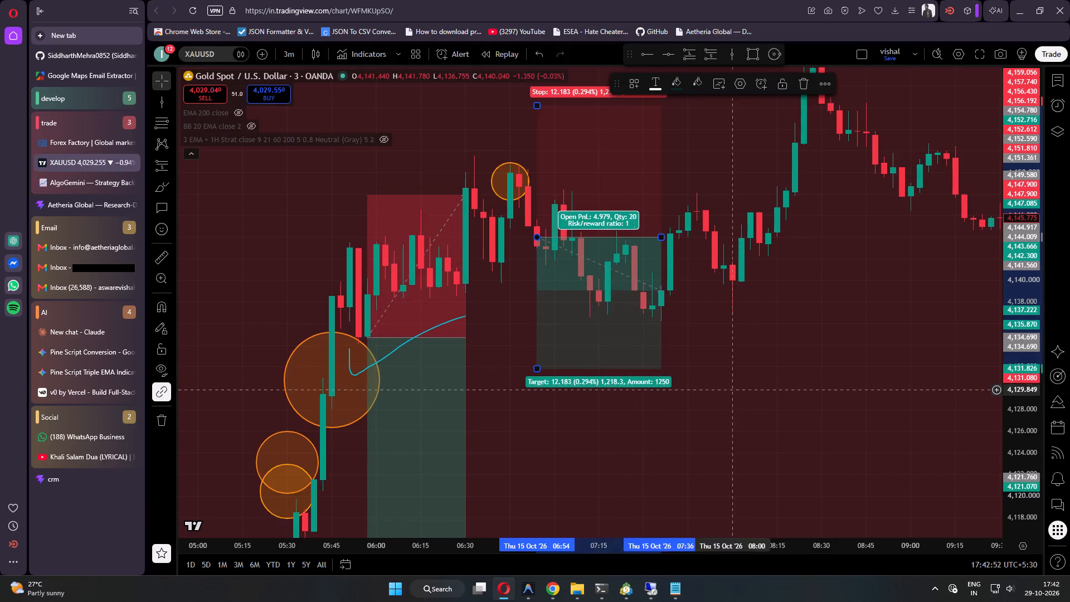
left_click_drag(738, 389, 728, 396)
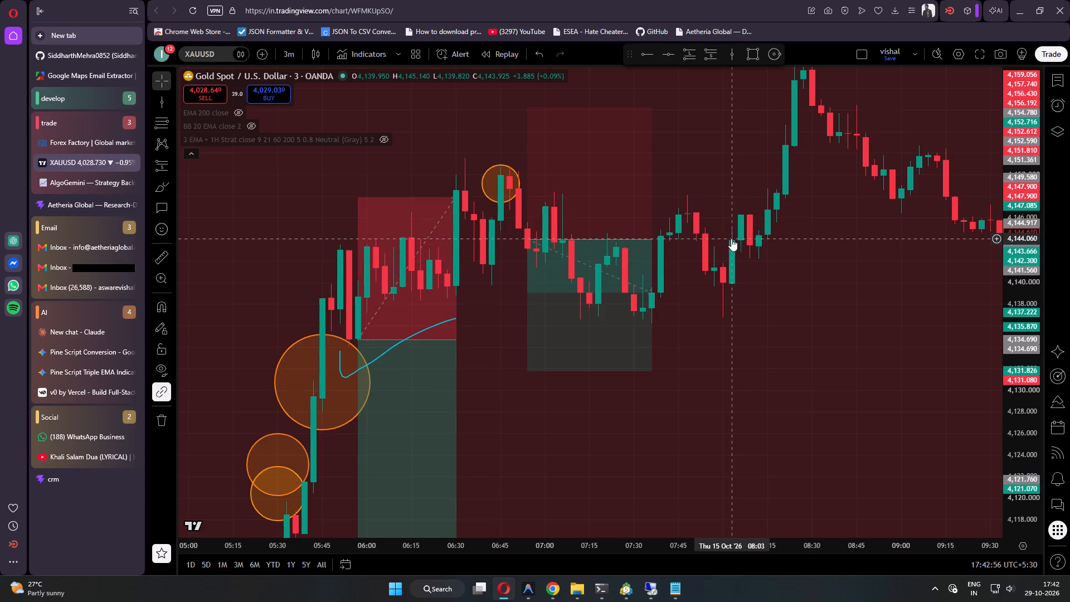
left_click(596, 276)
key("Up")
key("Up")
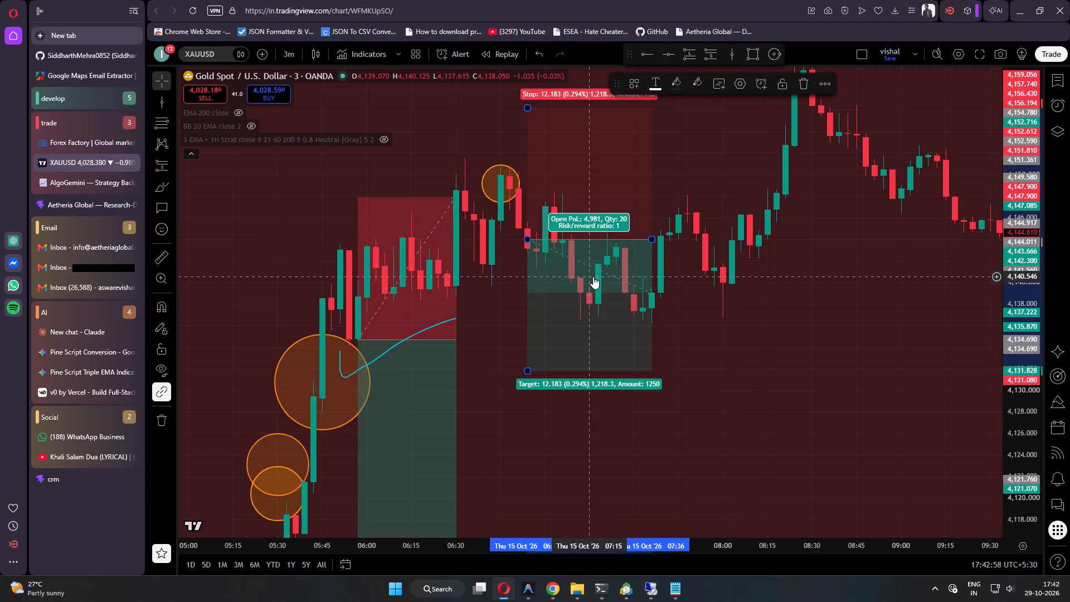
key("Up")
key("Up")
left_click(585, 276)
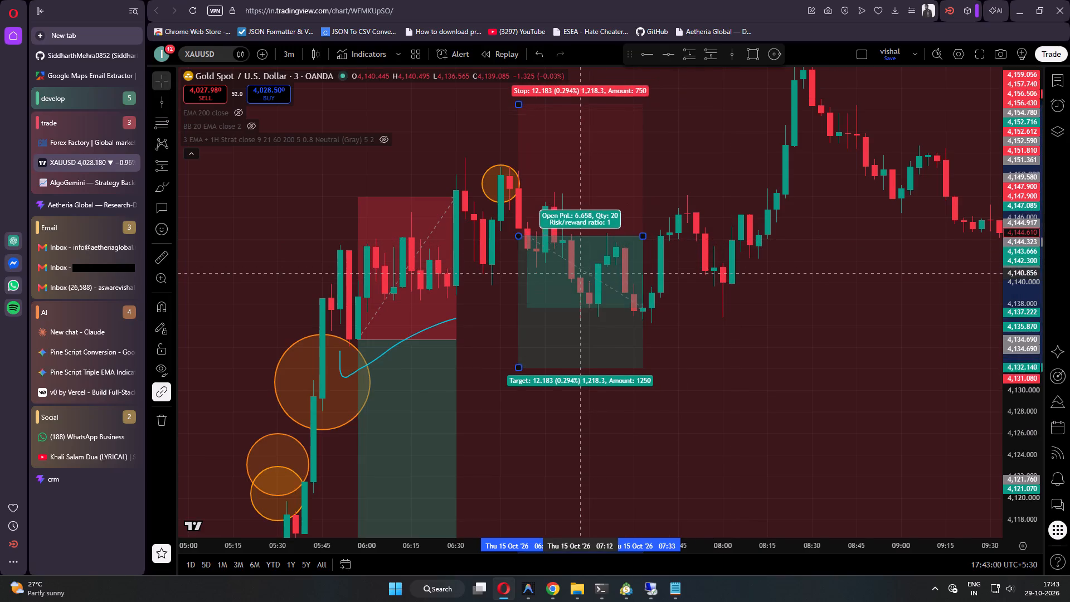
left_click(696, 440)
Brush a freehand tick mark just below the entry of trade 88's short, replacing the first stroke with a slightly lower one.
left_click_drag(994, 317, 991, 376)
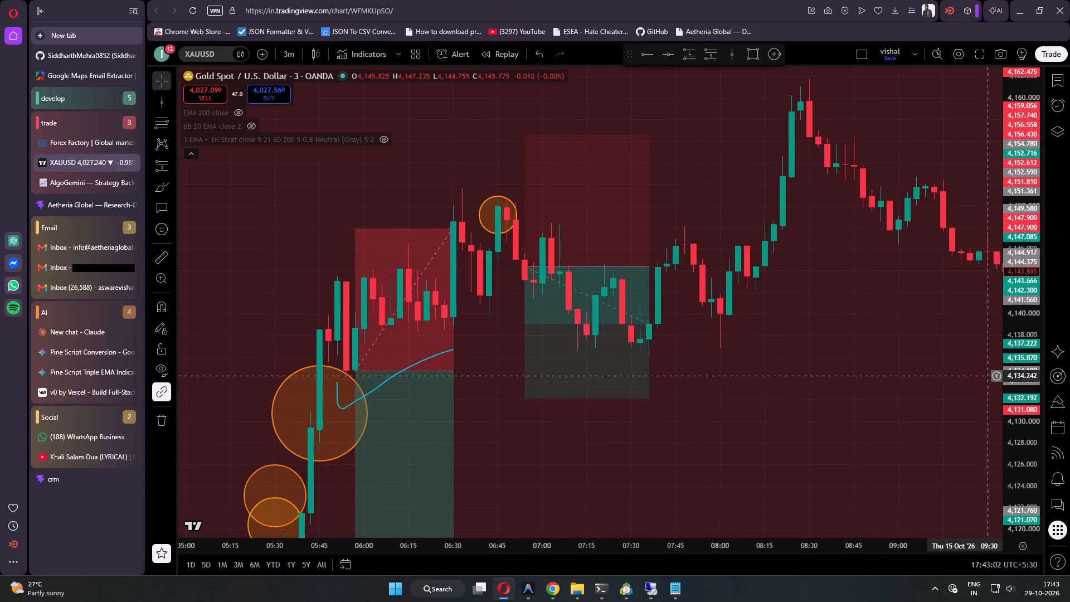
left_click_drag(1027, 300, 1024, 349)
left_click_drag(860, 459, 804, 472)
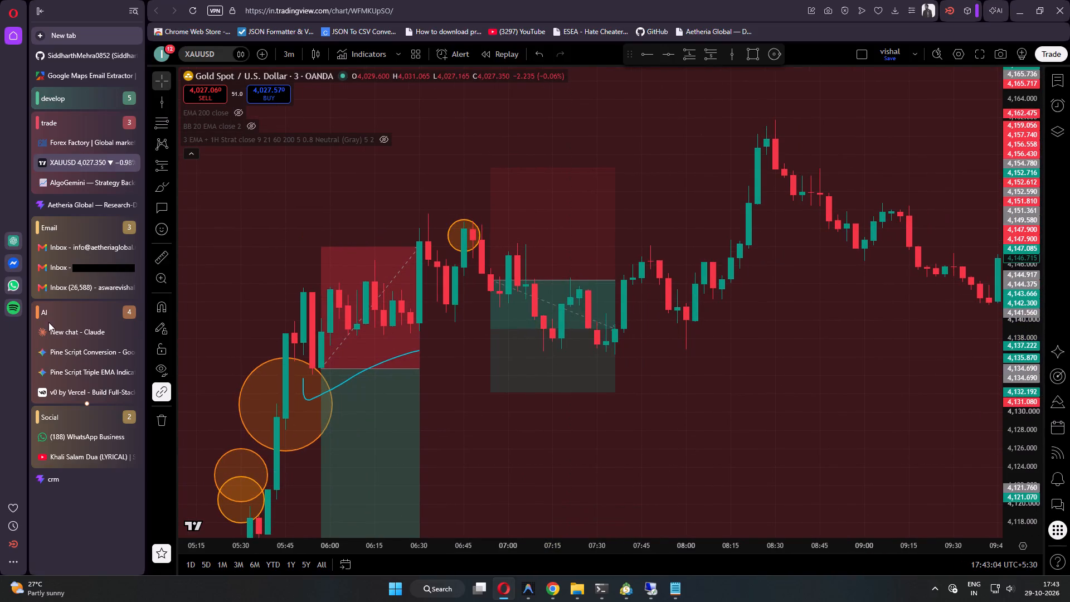
left_click(158, 185)
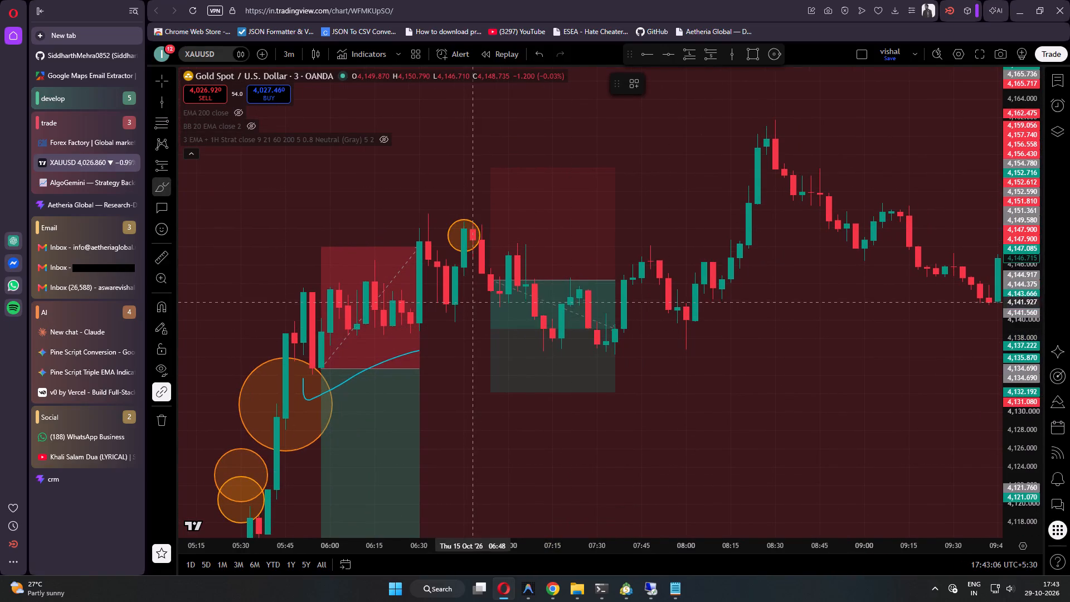
left_click_drag(482, 284, 552, 268)
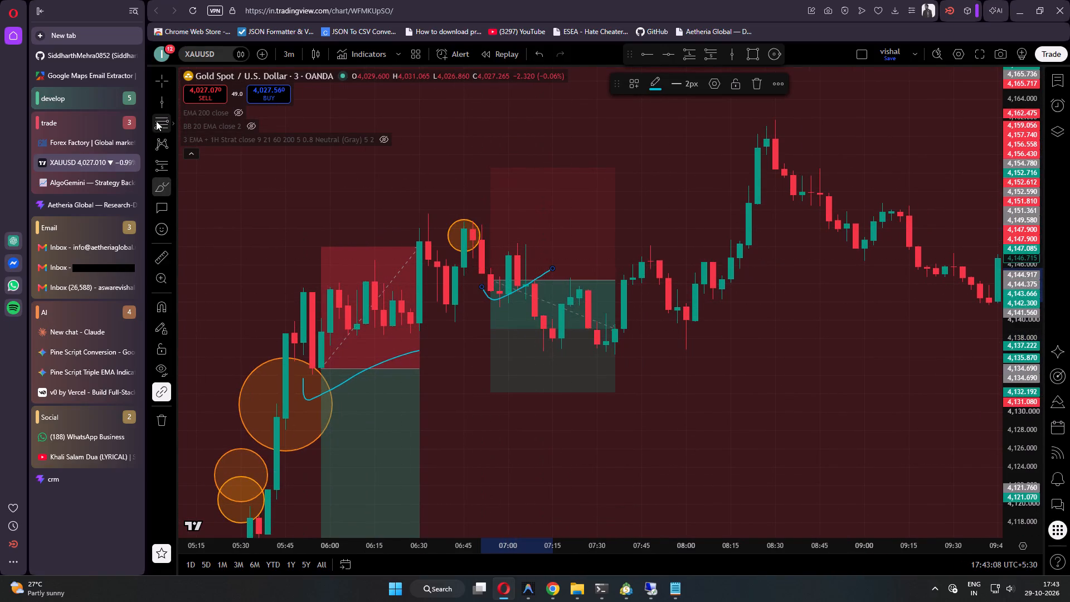
key("ctrl+z")
left_click_drag(478, 305, 571, 277)
left_click(154, 76)
left_click(625, 459)
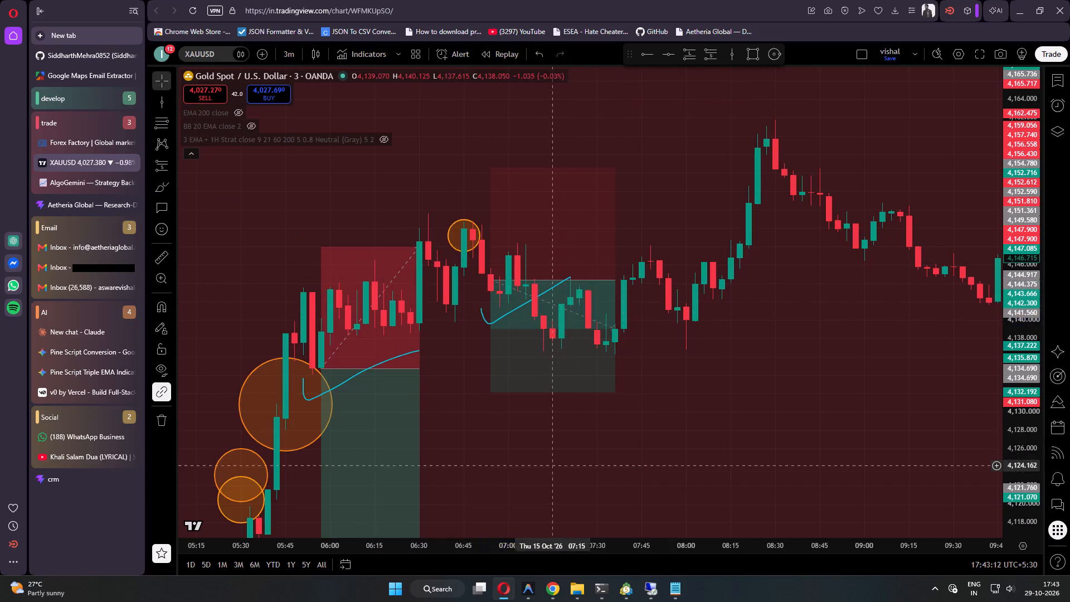
Check trade 87 in the AlgoGemini history against the short plotted at 05:57 on 15 October.
left_click_drag(488, 463, 809, 390)
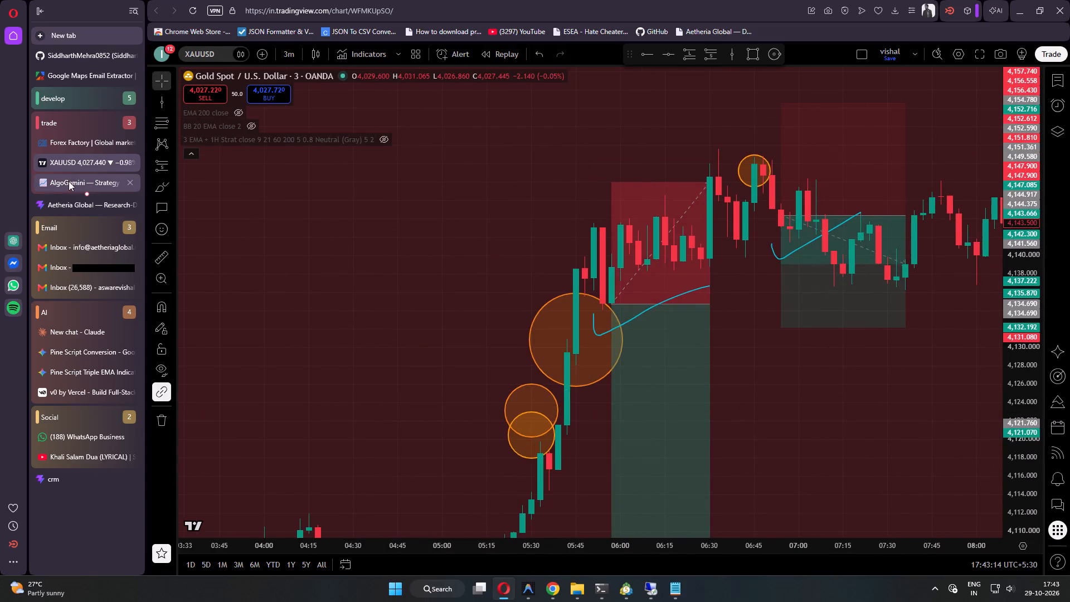
left_click(69, 183)
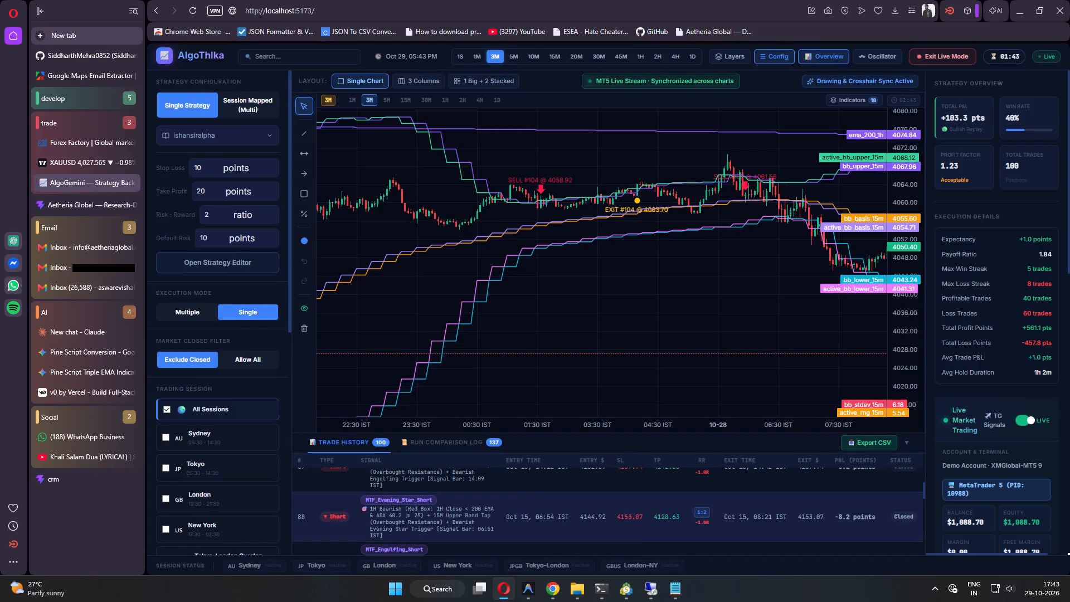
scroll(603, 517, "down", 1)
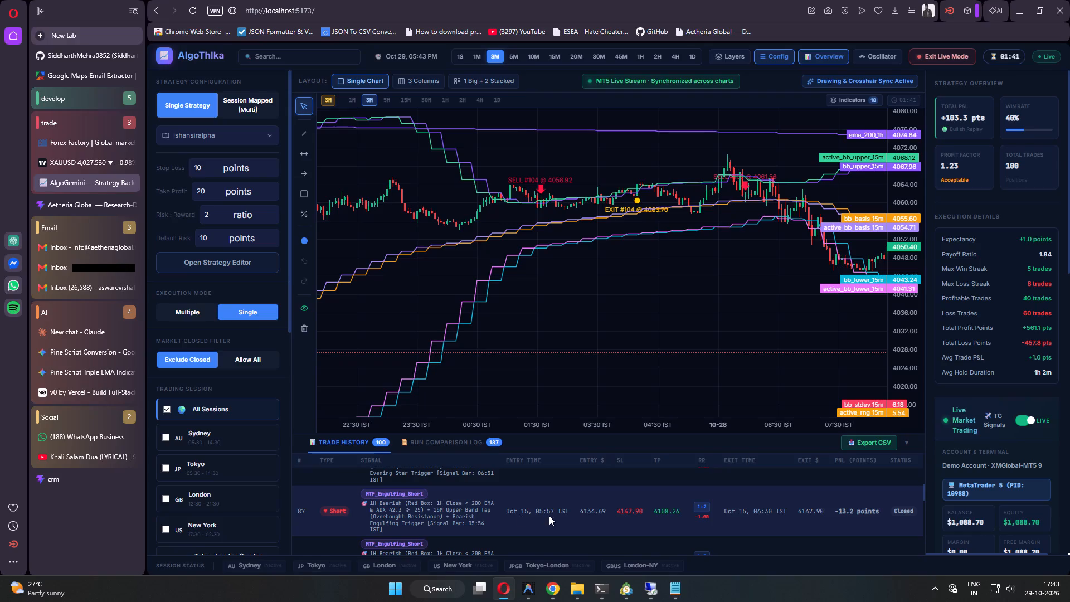
left_click(76, 163)
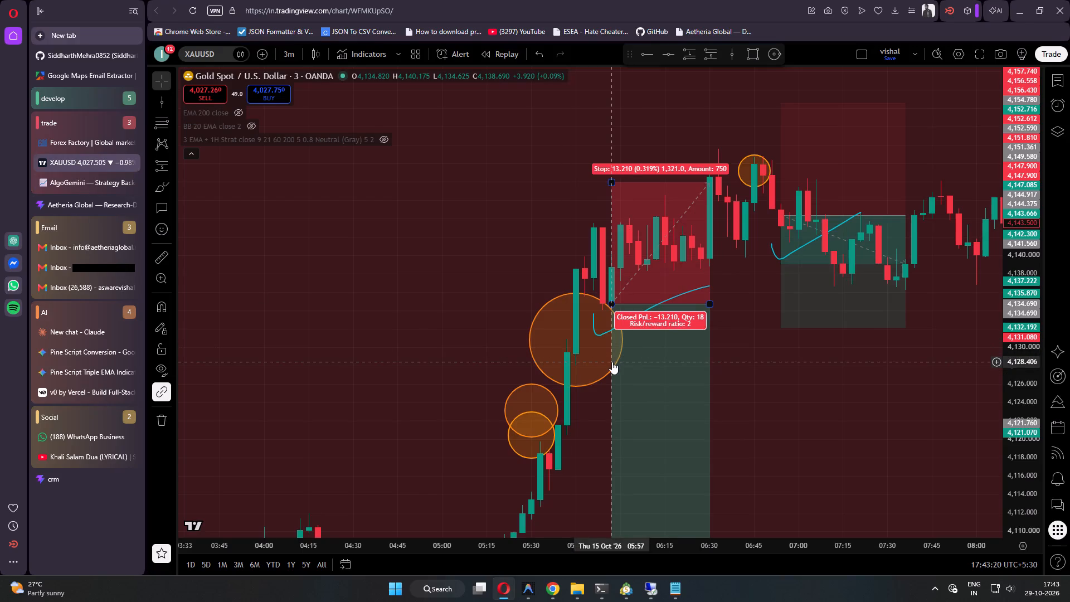
left_click_drag(440, 366, 460, 244)
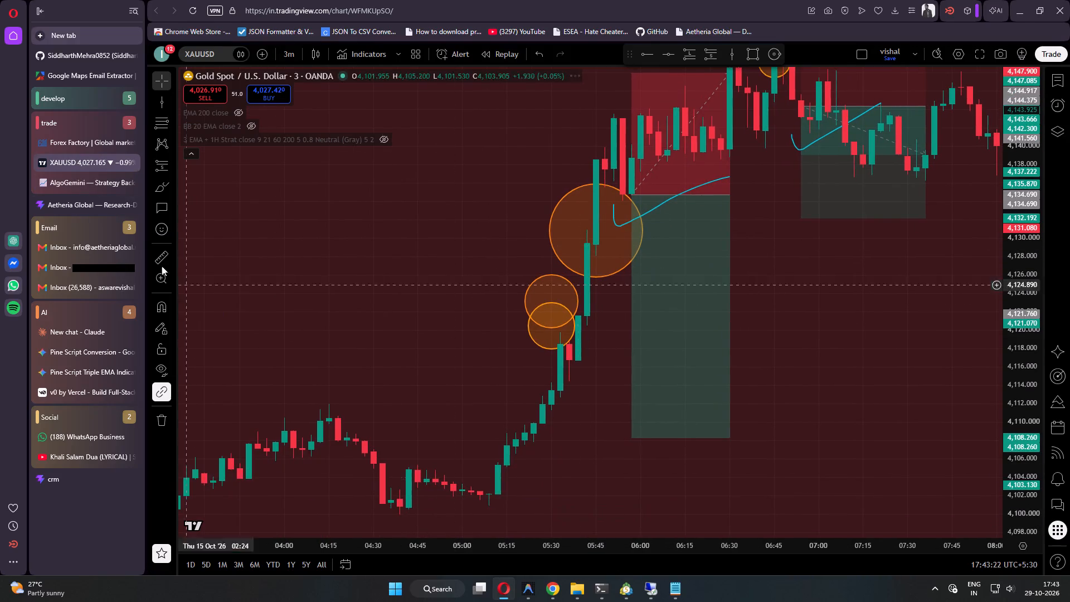
Check trade 86 in the AlgoGemini history against the short plotted at 05:24 on 13 October.
left_click(93, 183)
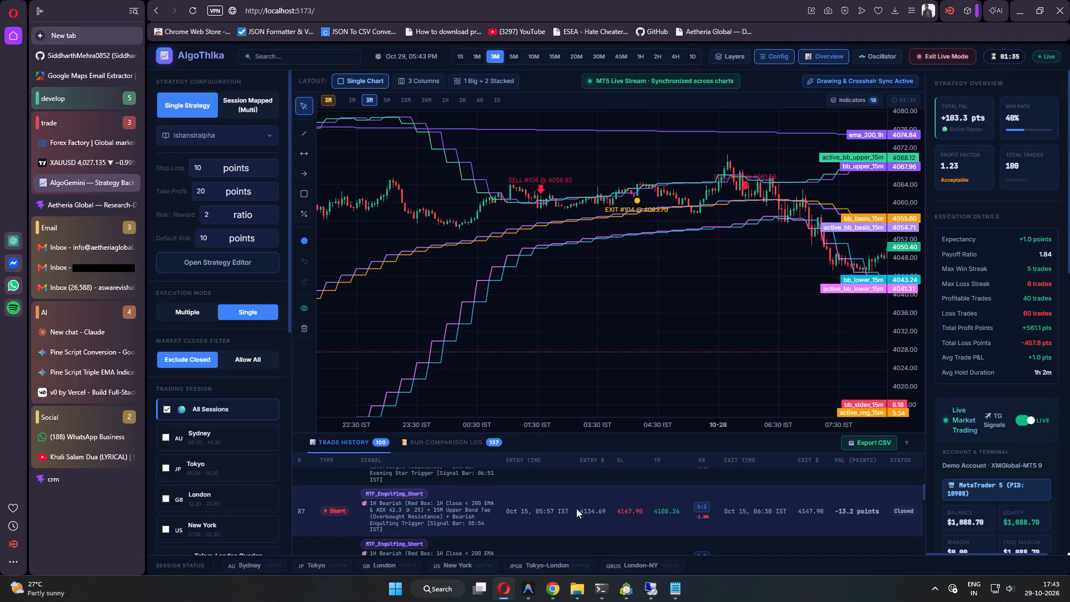
scroll(576, 507, "down", 1)
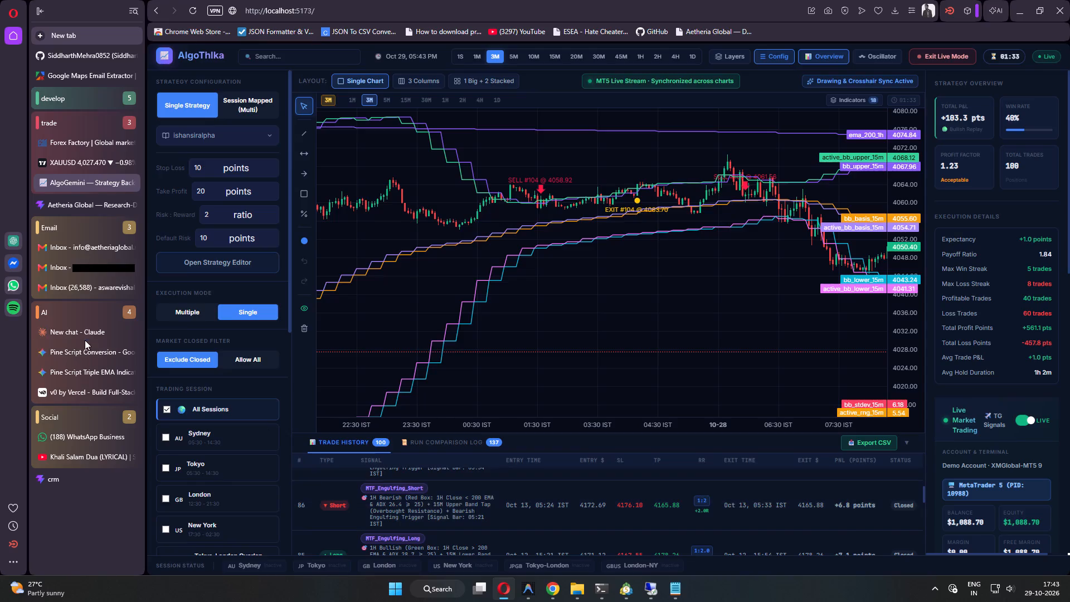
left_click(65, 163)
left_click_drag(418, 385, 503, 357)
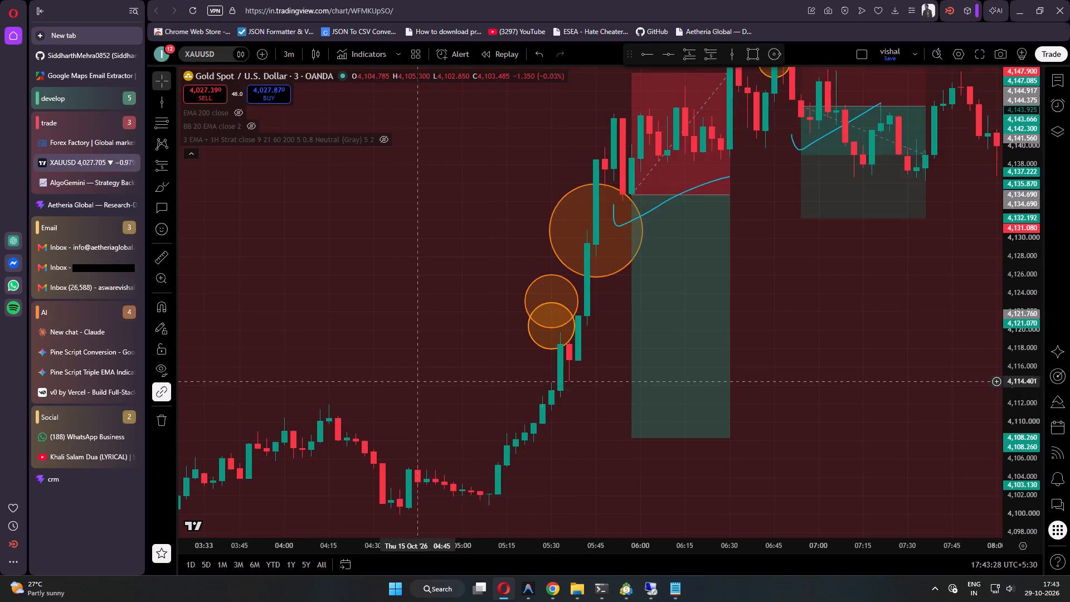
left_click_drag(503, 357, 878, 303)
left_click_drag(565, 330, 963, 247)
left_click_drag(602, 324, 1066, 137)
left_click_drag(526, 279, 808, 194)
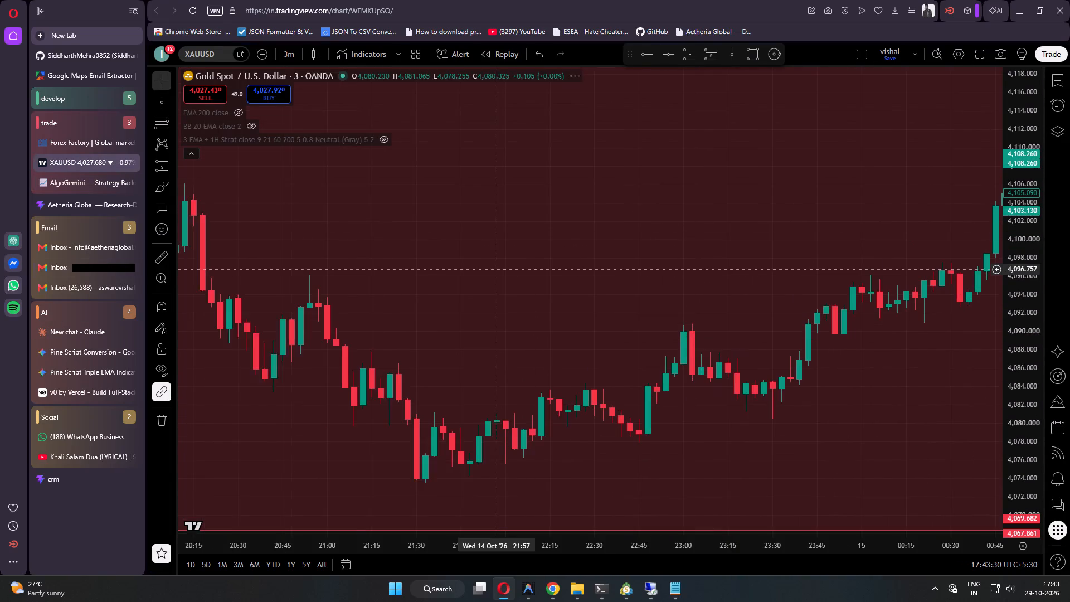
scroll(494, 269, "down", 20)
scroll(494, 269, "down", 3)
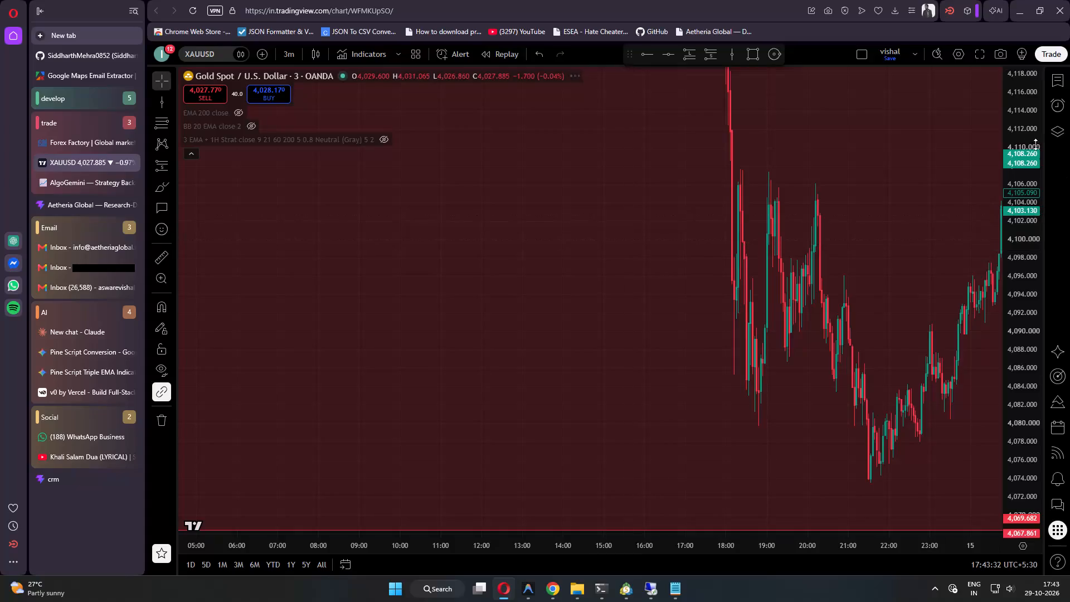
left_click_drag(1028, 132, 1023, 498)
left_click_drag(477, 294, 881, 404)
left_click_drag(373, 356, 387, 357)
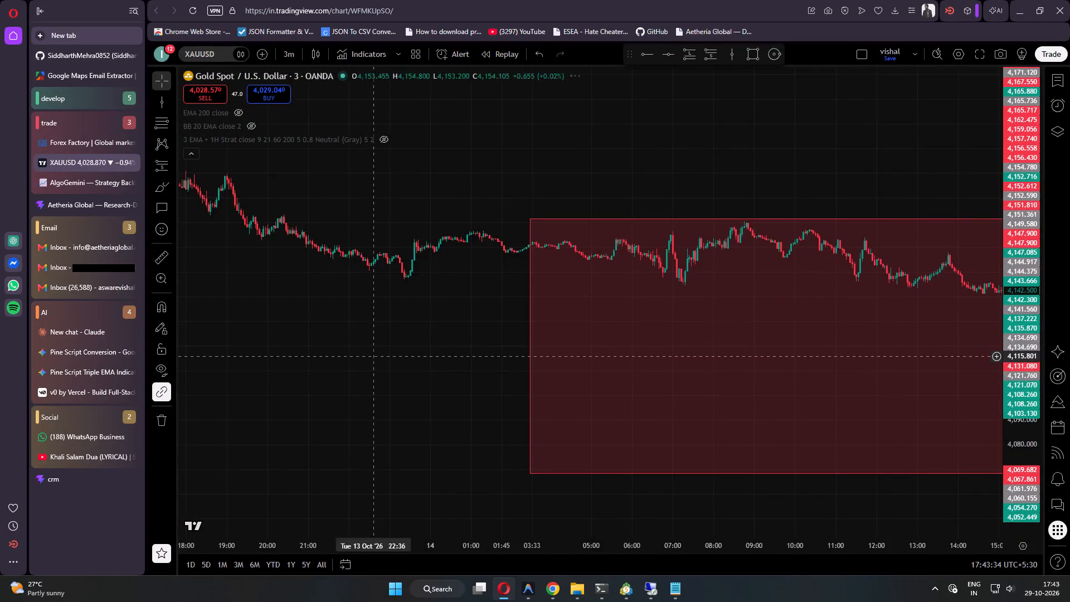
left_click_drag(387, 357, 897, 392)
left_click_drag(235, 379, 580, 381)
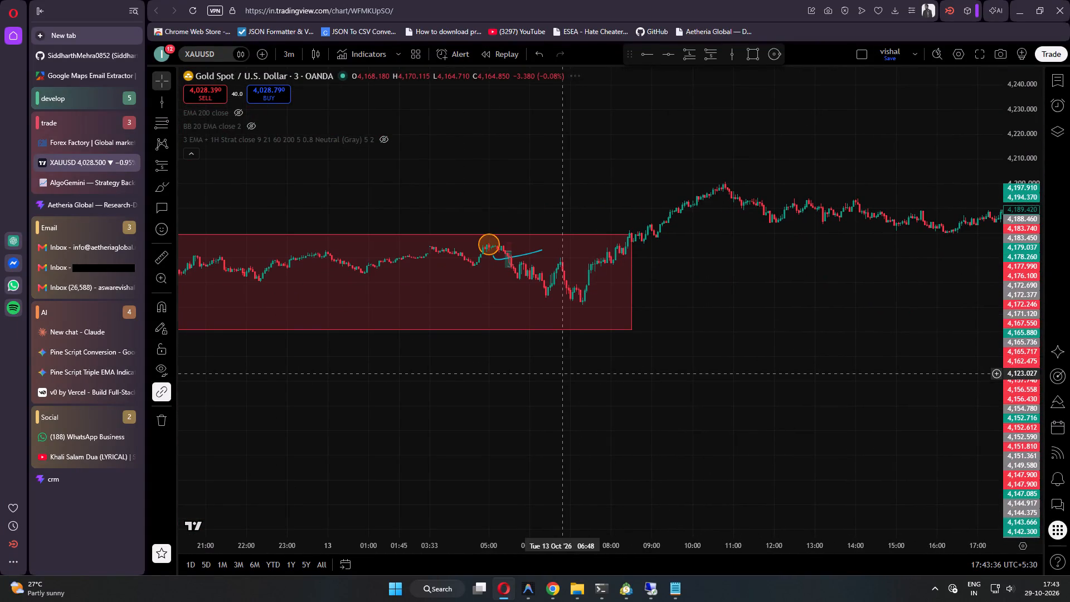
scroll(561, 370, "up", 4)
left_click_drag(401, 380, 807, 387)
left_click_drag(1033, 457, 1009, 16)
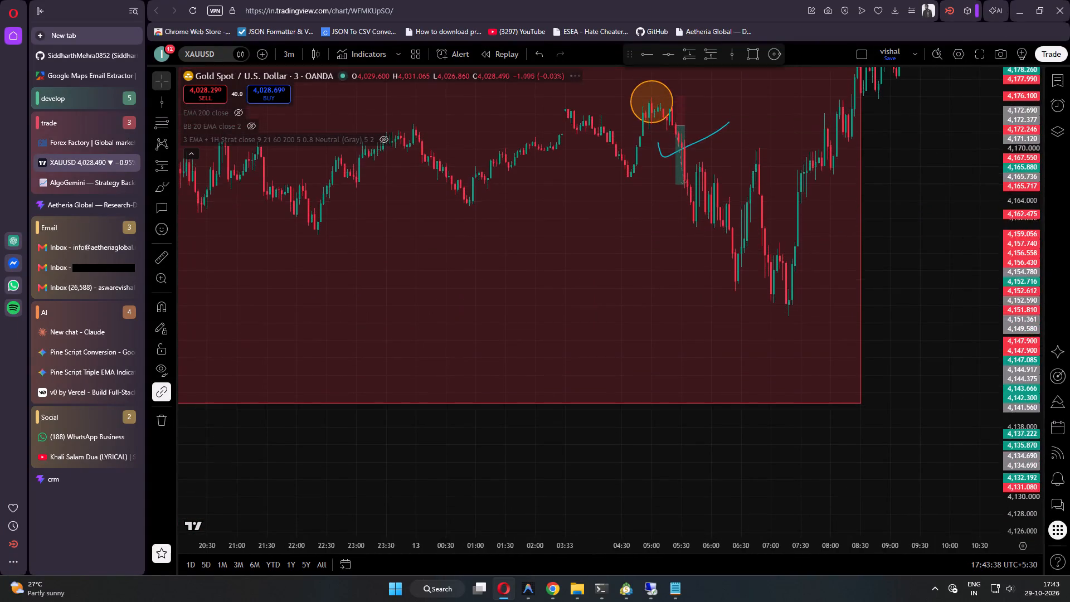
left_click_drag(537, 286, 595, 377)
scroll(583, 350, "up", 8)
scroll(567, 266, "up", 4)
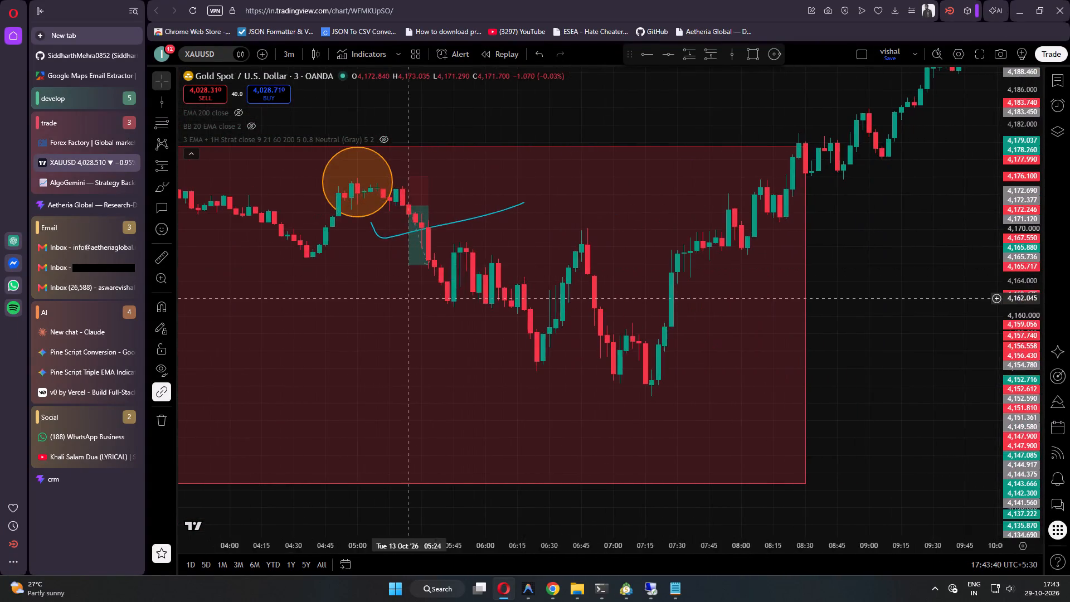
left_click_drag(365, 306, 922, 344)
Check trade 85 in the AlgoGemini history against the long plotted at 15:21 on 12 October.
left_click(75, 190)
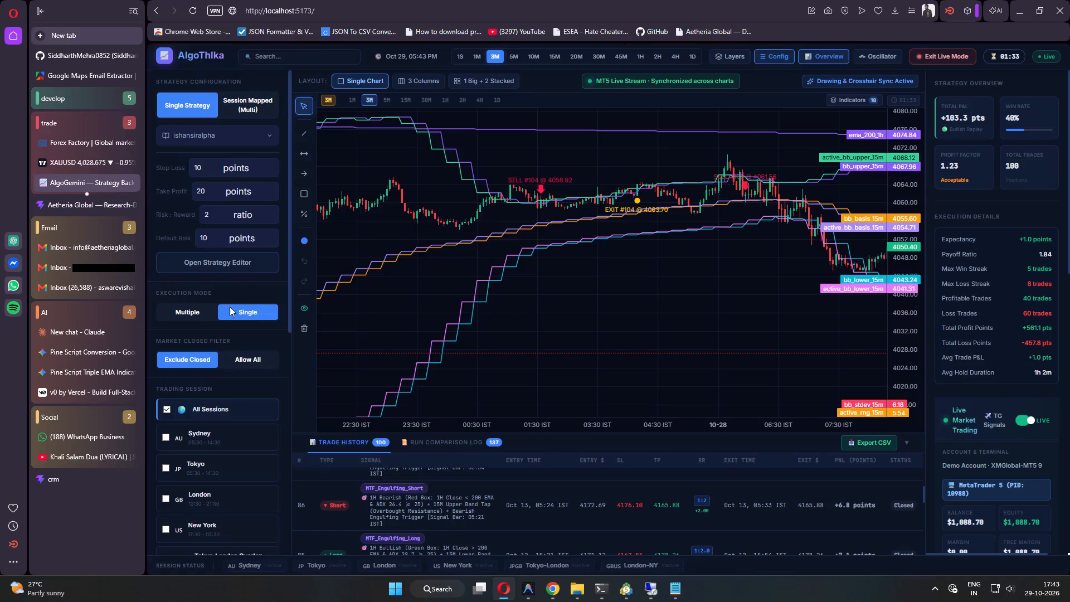
scroll(553, 536, "down", 1)
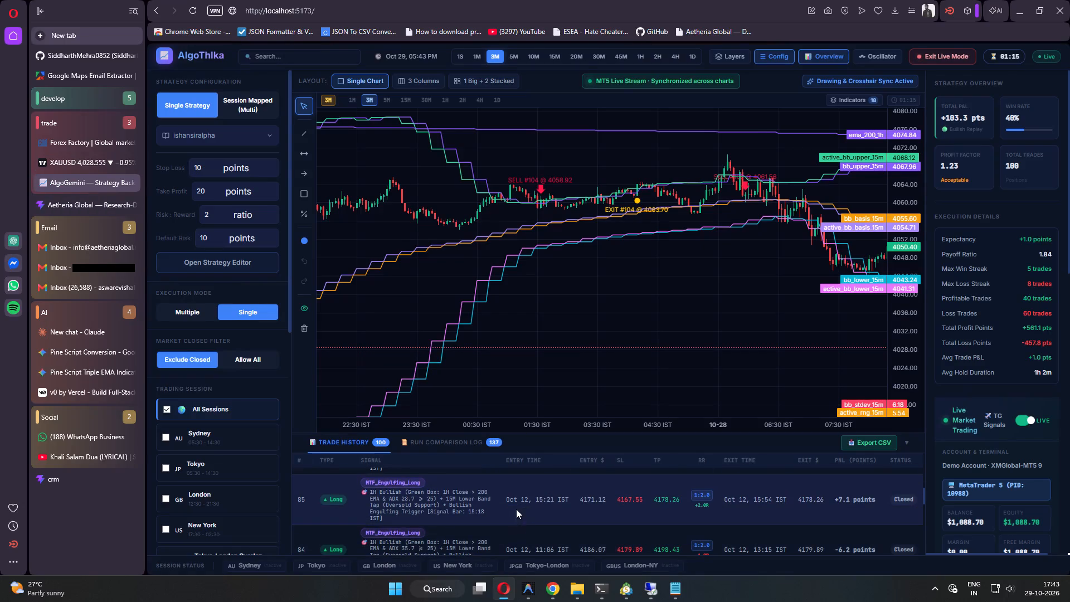
left_click(88, 162)
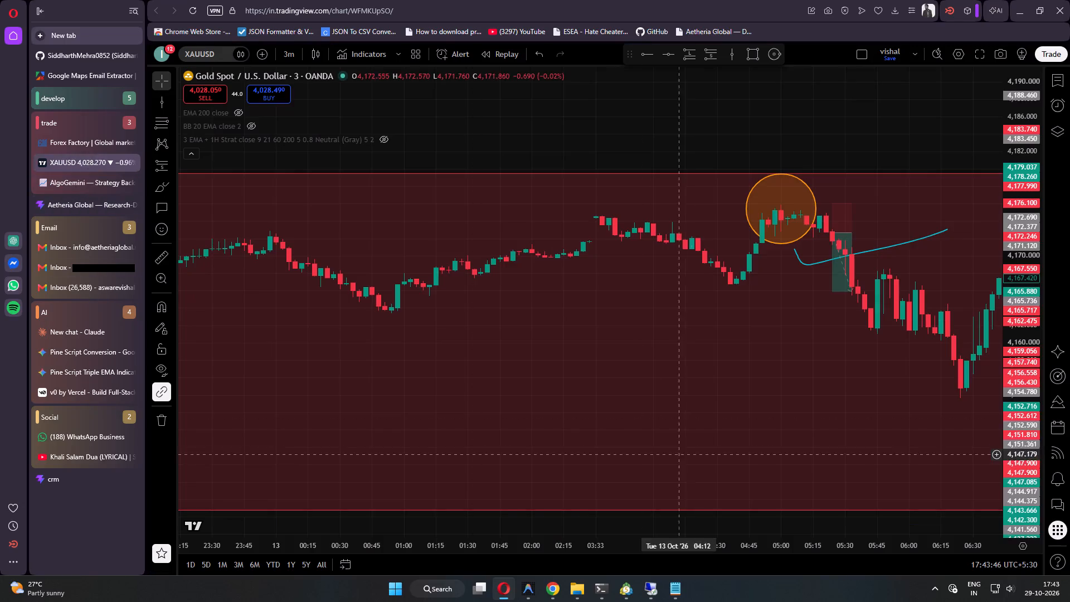
left_click_drag(631, 446, 883, 423)
scroll(538, 407, "down", 16)
left_click_drag(416, 366, 582, 430)
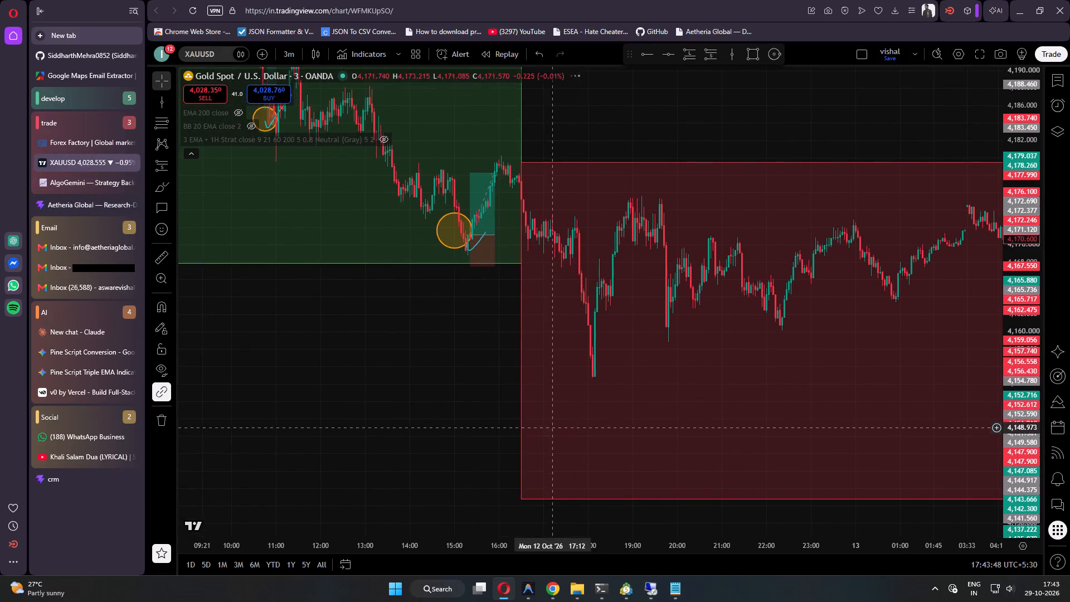
left_click_drag(395, 390, 701, 472)
scroll(656, 460, "up", 9)
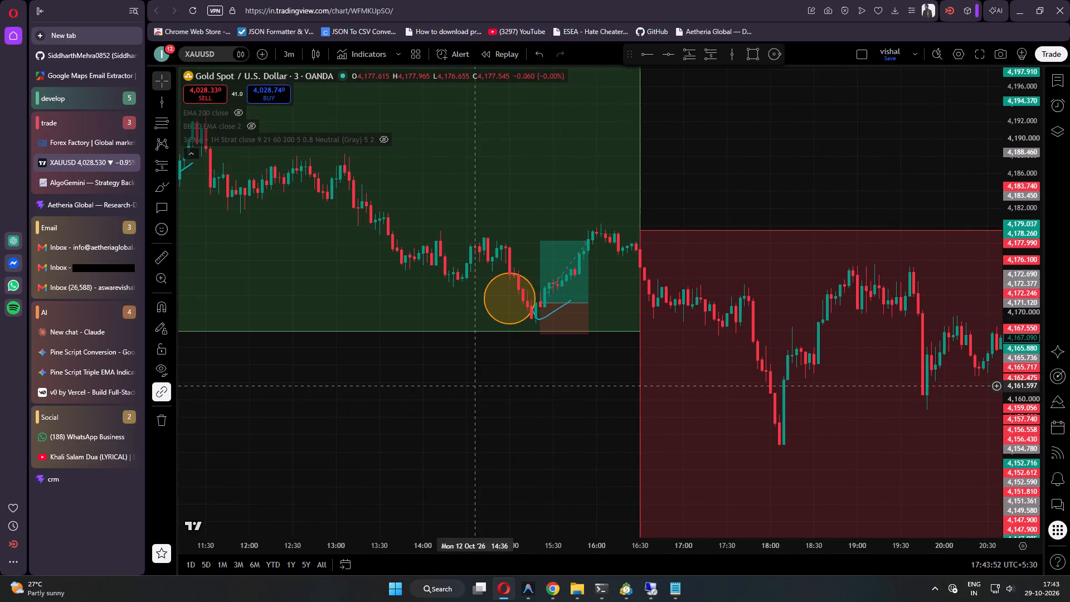
Look up trade 84 in the AlgoGemini history and plot a long position at its 11:06 entry on 12 October, at about 4,186.07.
left_click(69, 183)
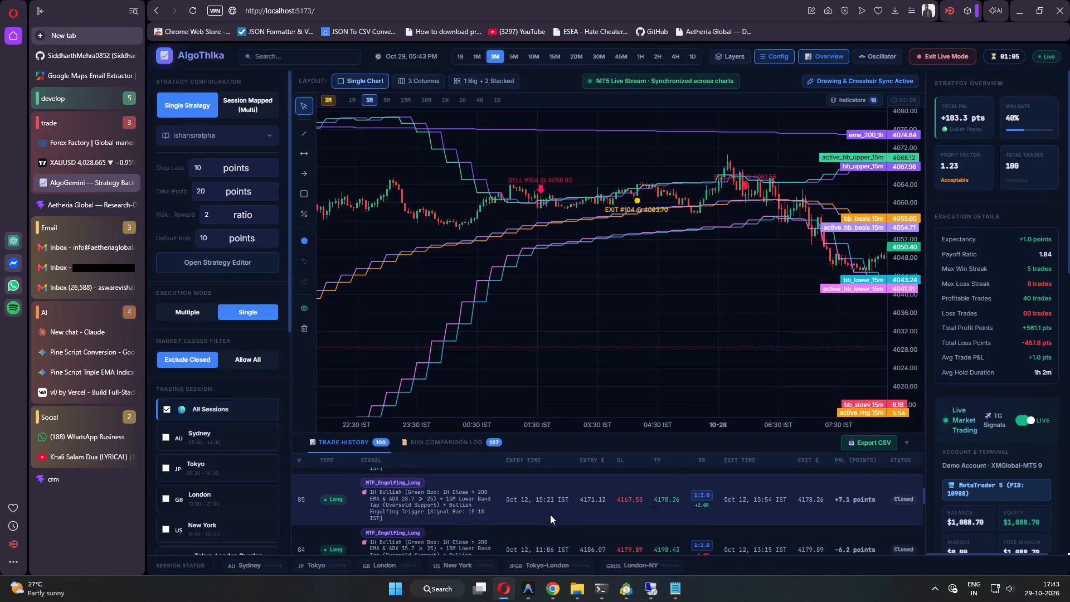
scroll(549, 517, "down", 1)
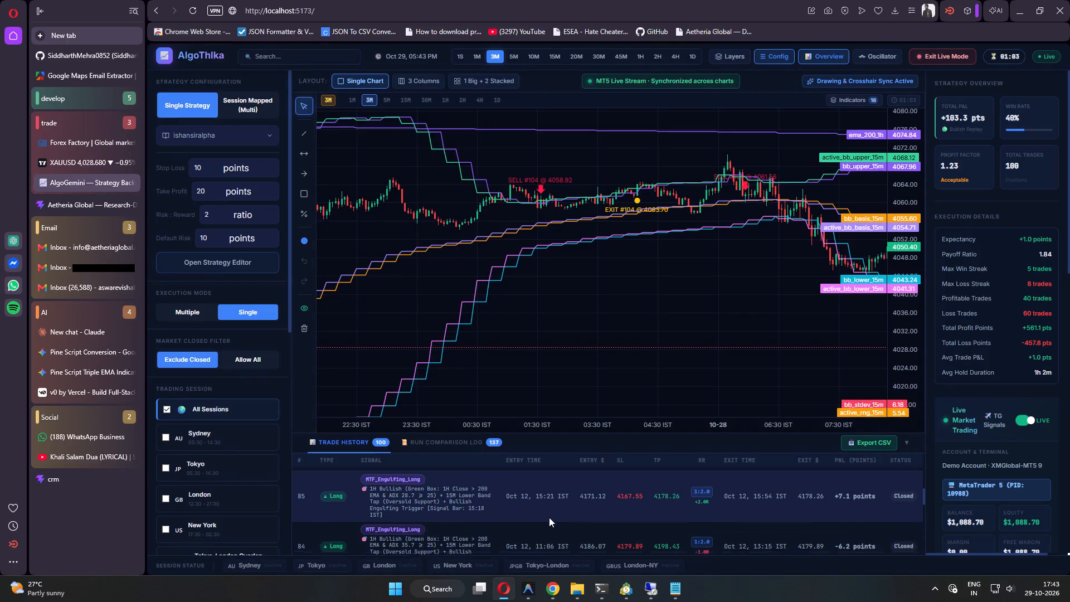
left_click(90, 157)
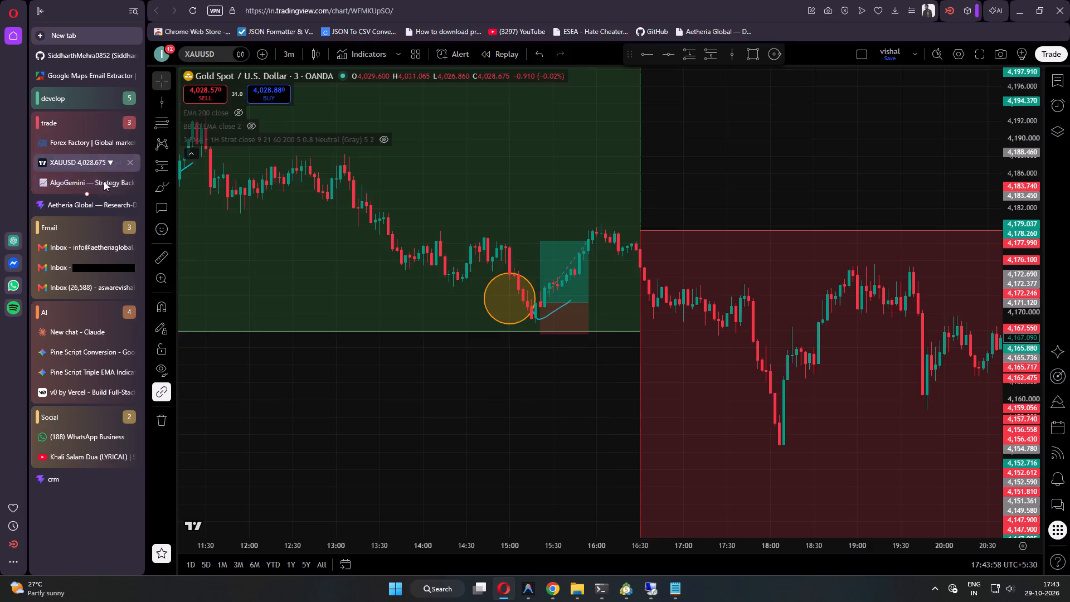
left_click_drag(446, 428, 1066, 520)
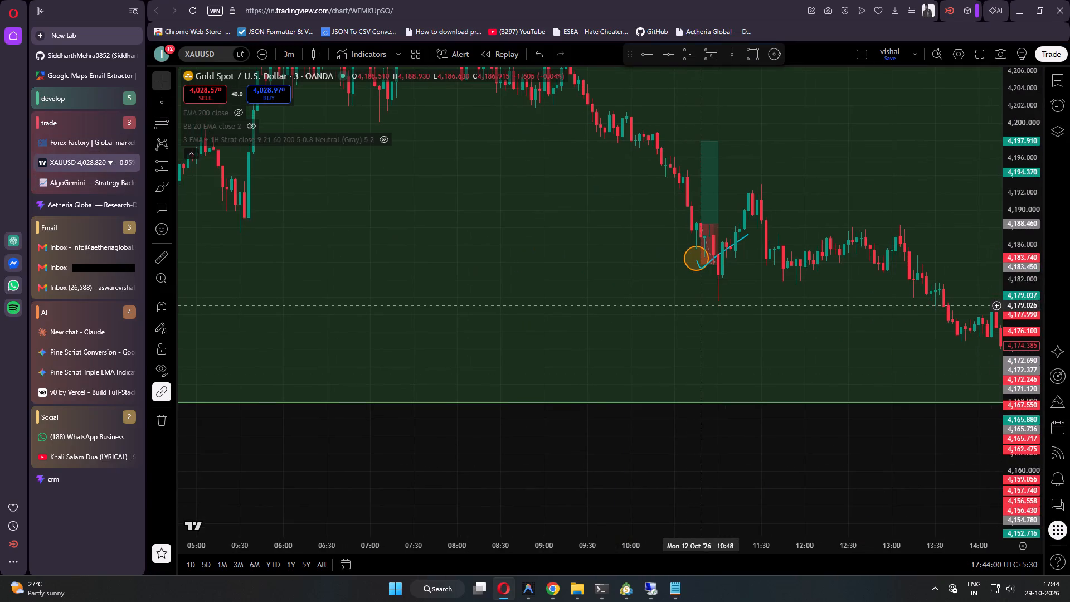
left_click_drag(700, 305, 554, 336)
scroll(543, 346, "up", 3)
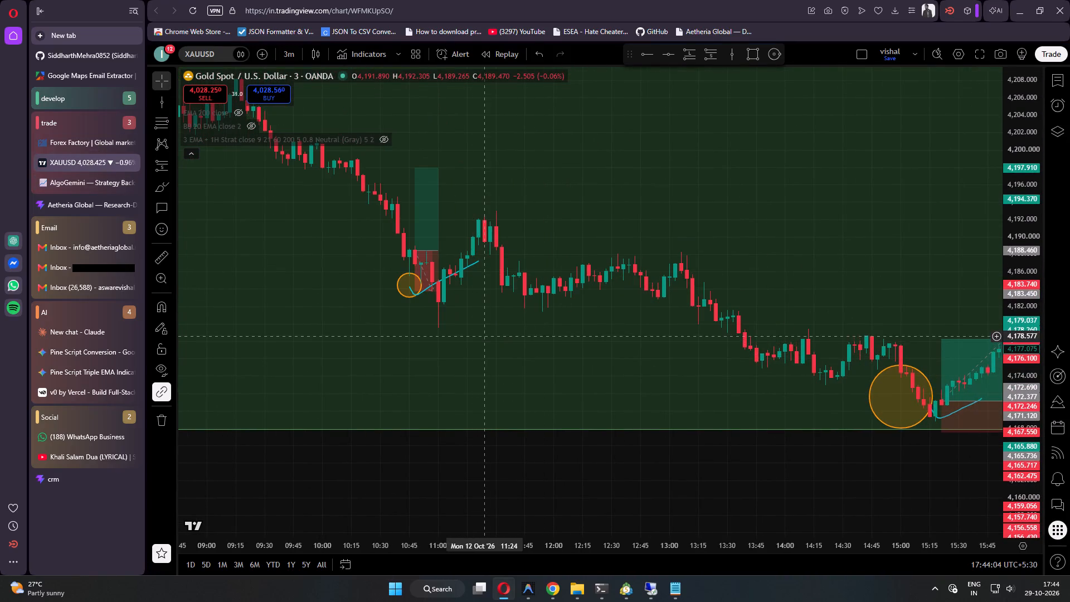
left_click_drag(458, 363, 474, 405)
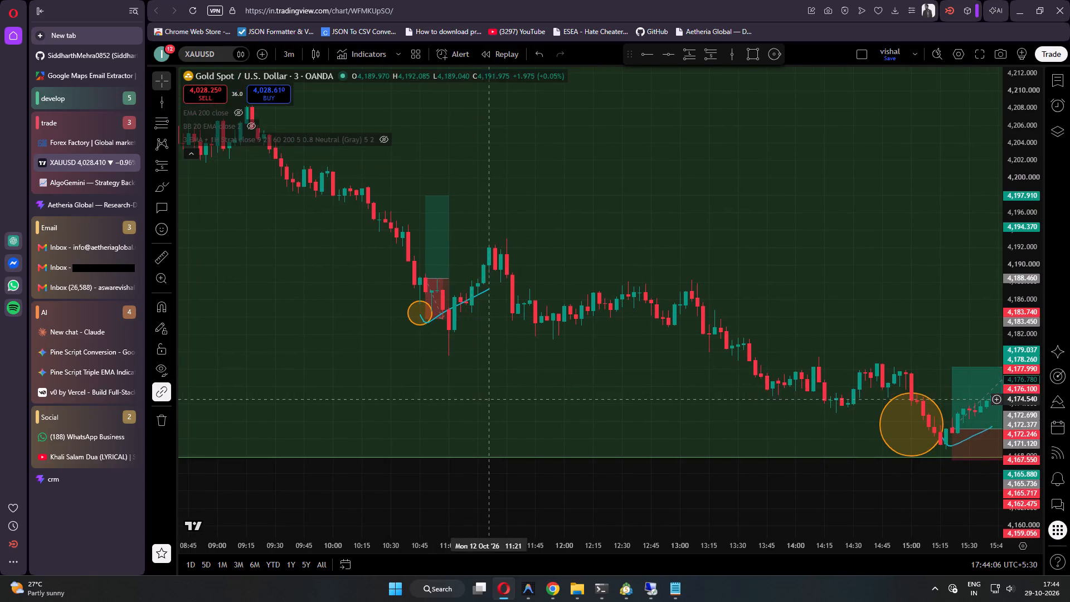
left_click(462, 397)
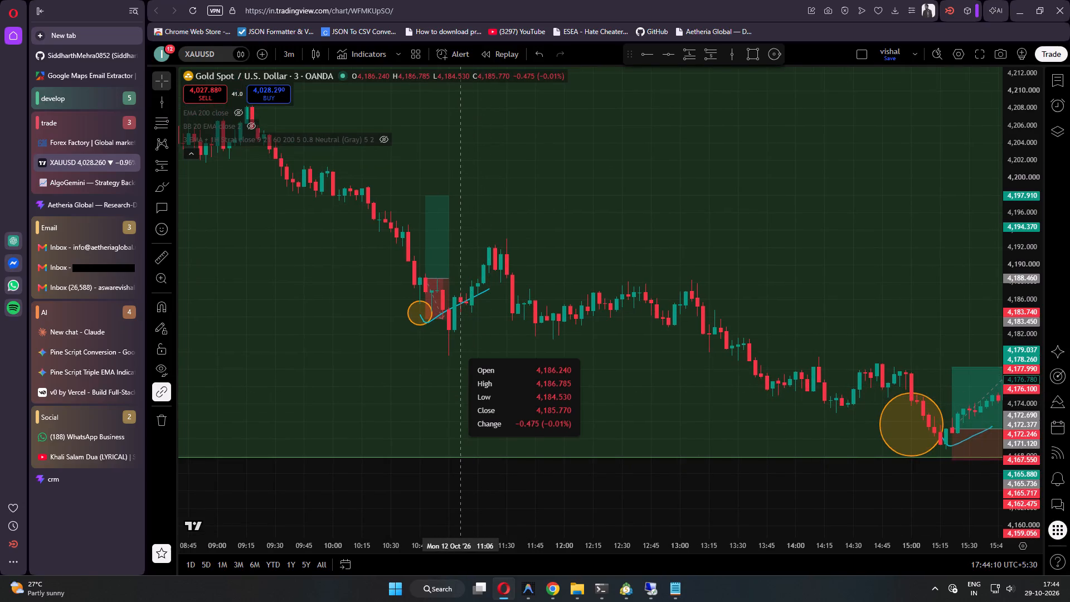
left_click(421, 400)
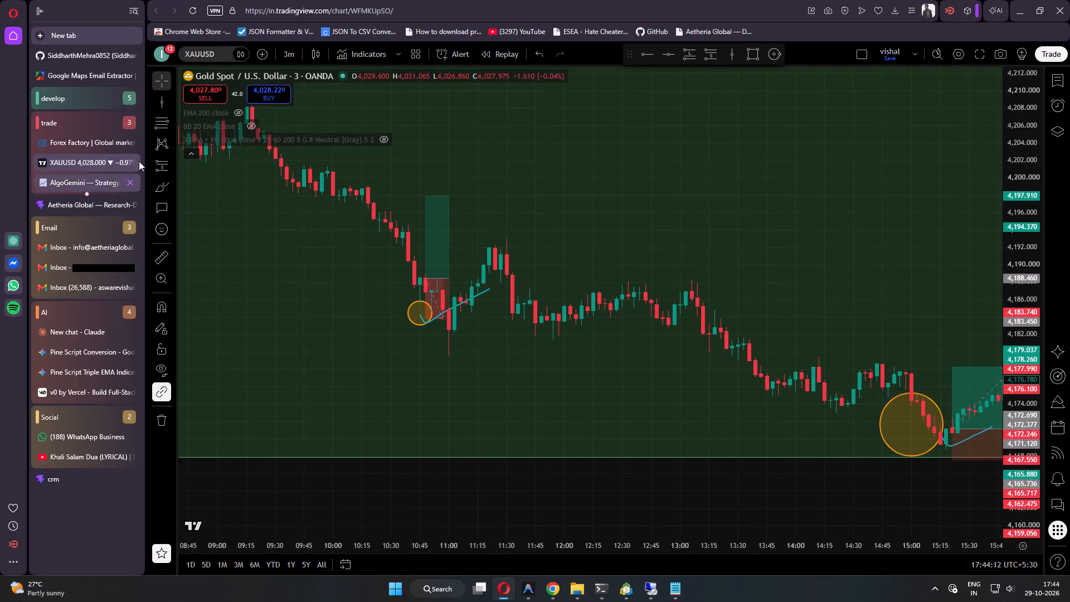
left_click(63, 182)
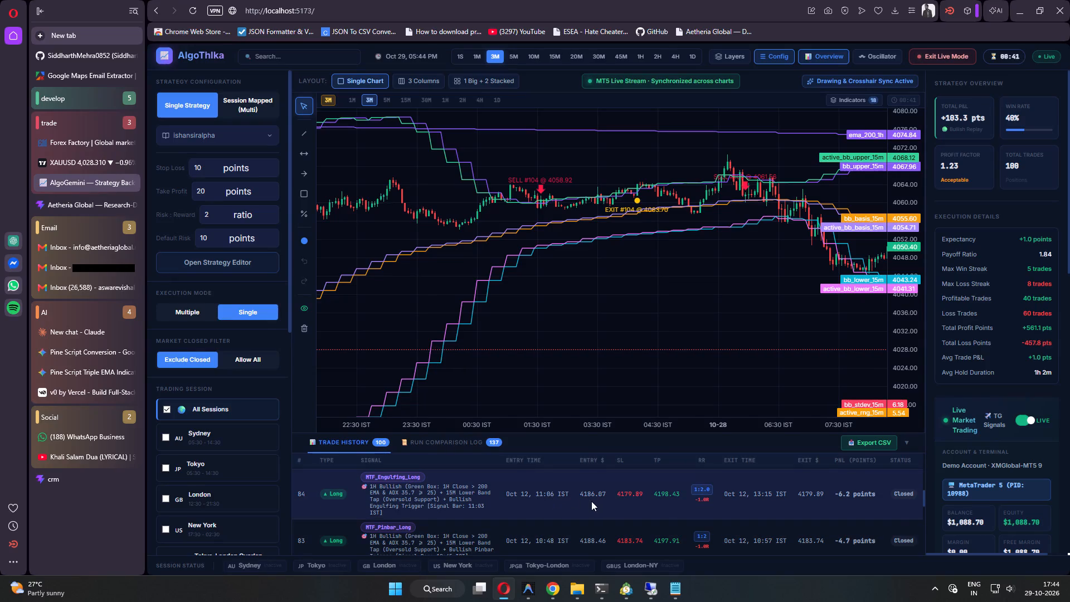
left_click(65, 156)
left_click(697, 54)
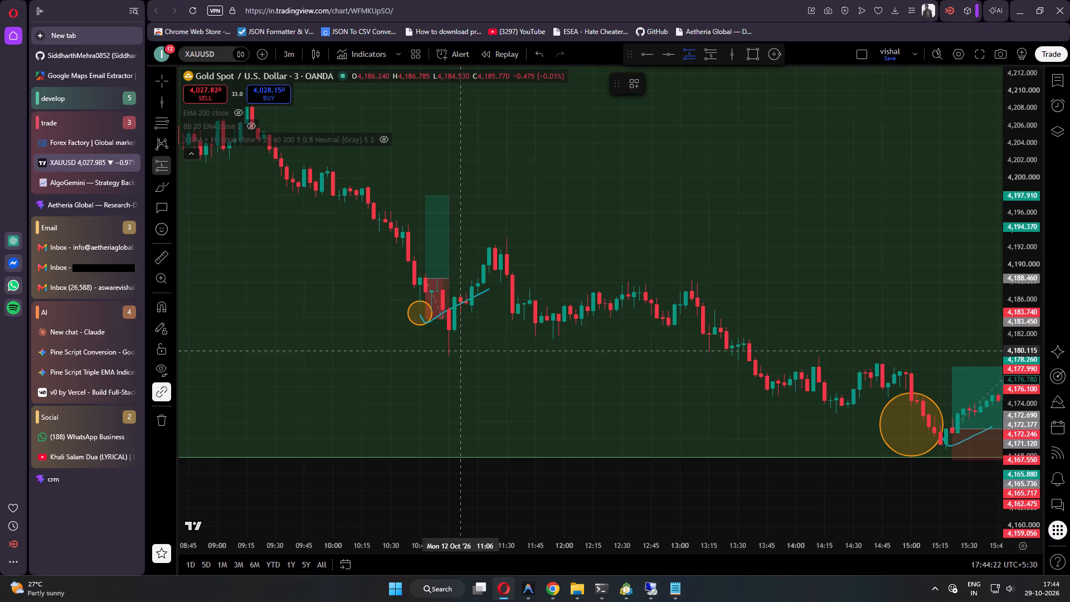
left_click(460, 299)
left_click(490, 494)
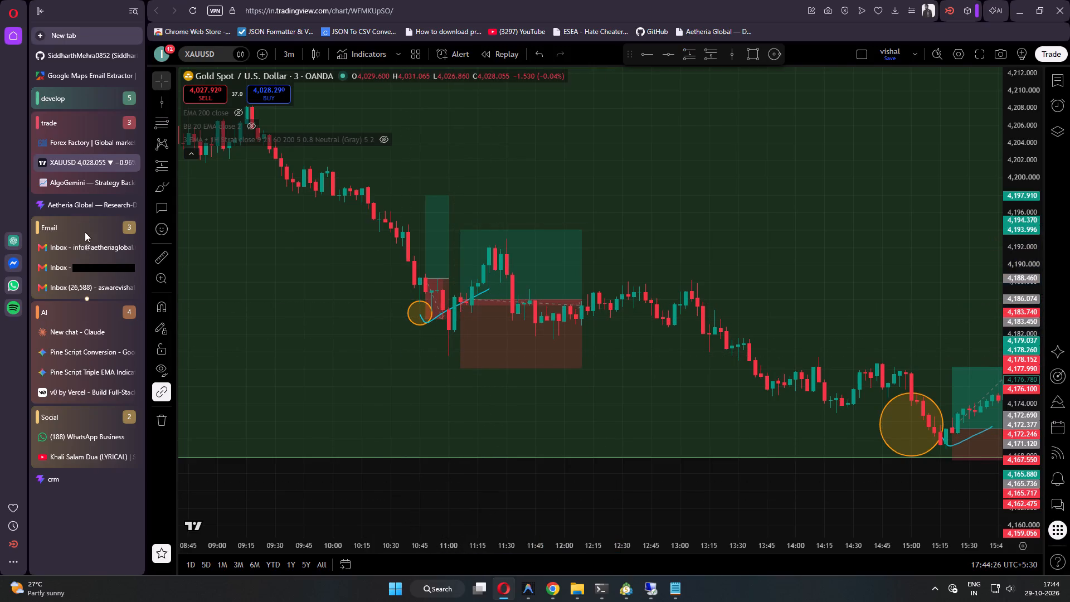
Brush a freehand tick mark just below the entry of trade 84's long.
left_click(161, 187)
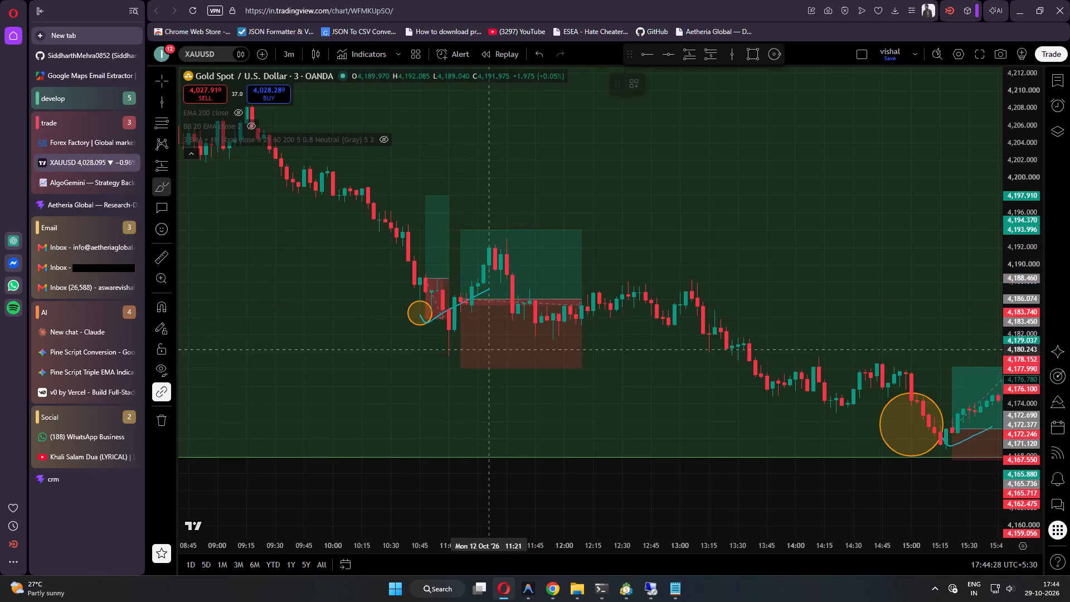
left_click_drag(461, 305, 534, 299)
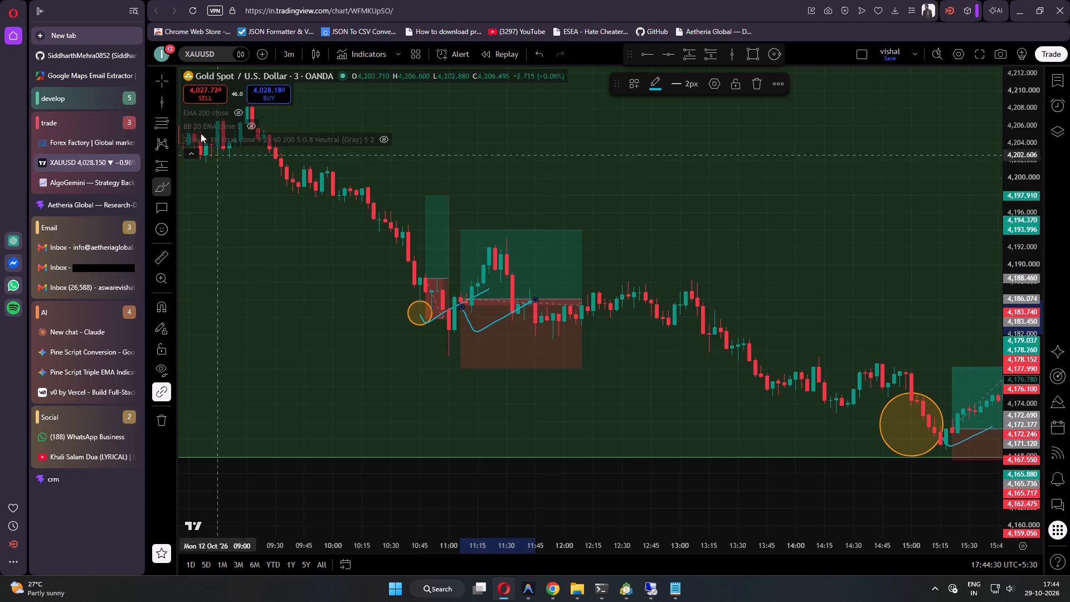
left_click(156, 79)
Check trades 83 and 82 in the AlgoGemini history against the longs plotted at 10:48 on 12 October and 18:54 on 9 October.
left_click_drag(366, 351, 401, 383)
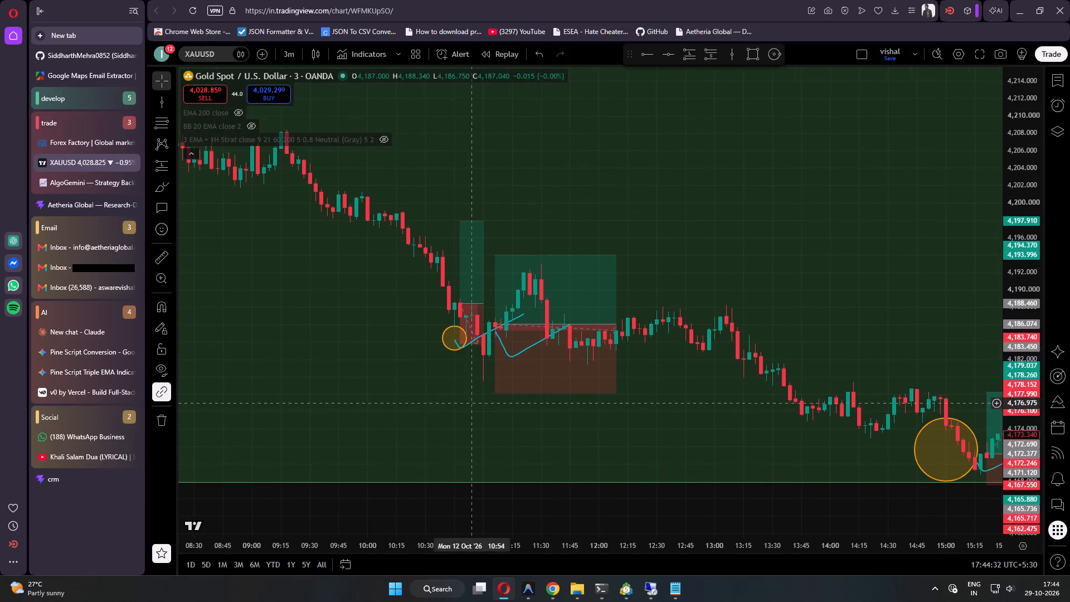
left_click(75, 180)
scroll(479, 530, "down", 1)
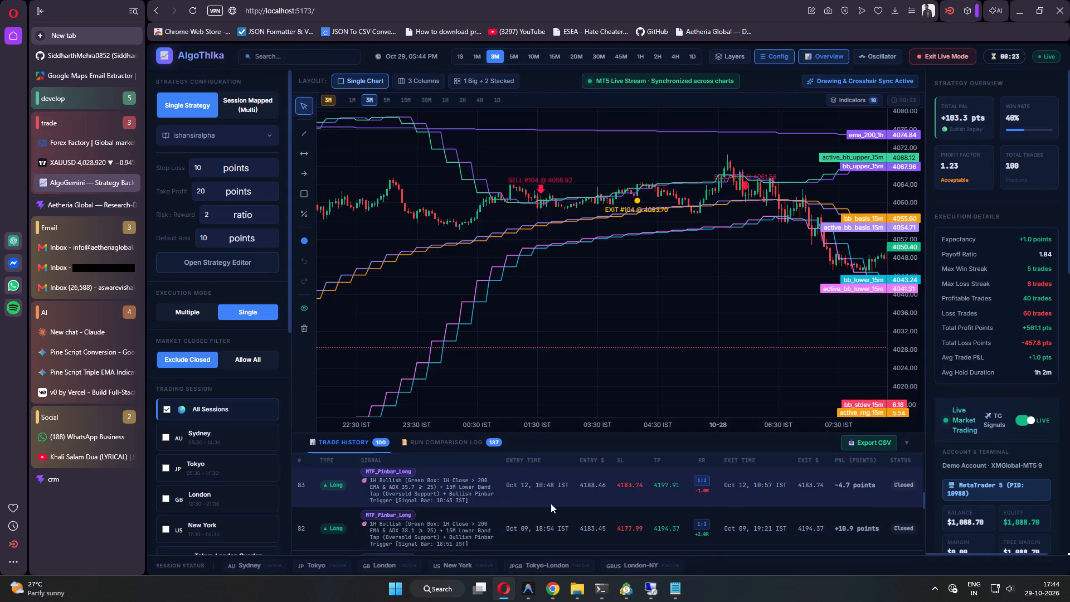
left_click(52, 164)
scroll(481, 404, "down", 20)
scroll(481, 404, "down", 5)
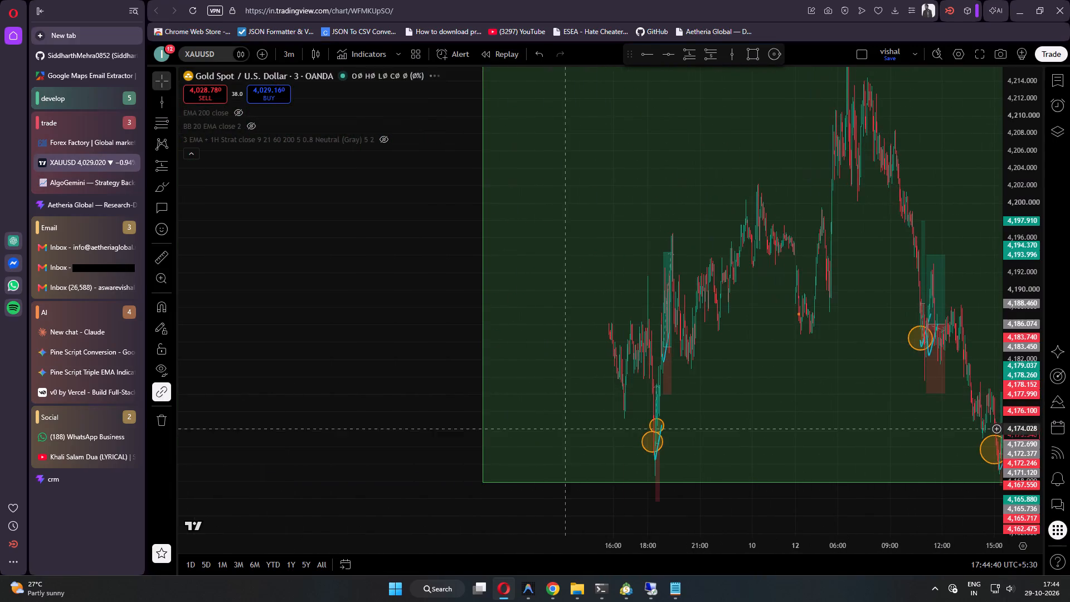
left_click_drag(522, 513, 671, 475)
scroll(508, 494, "up", 16)
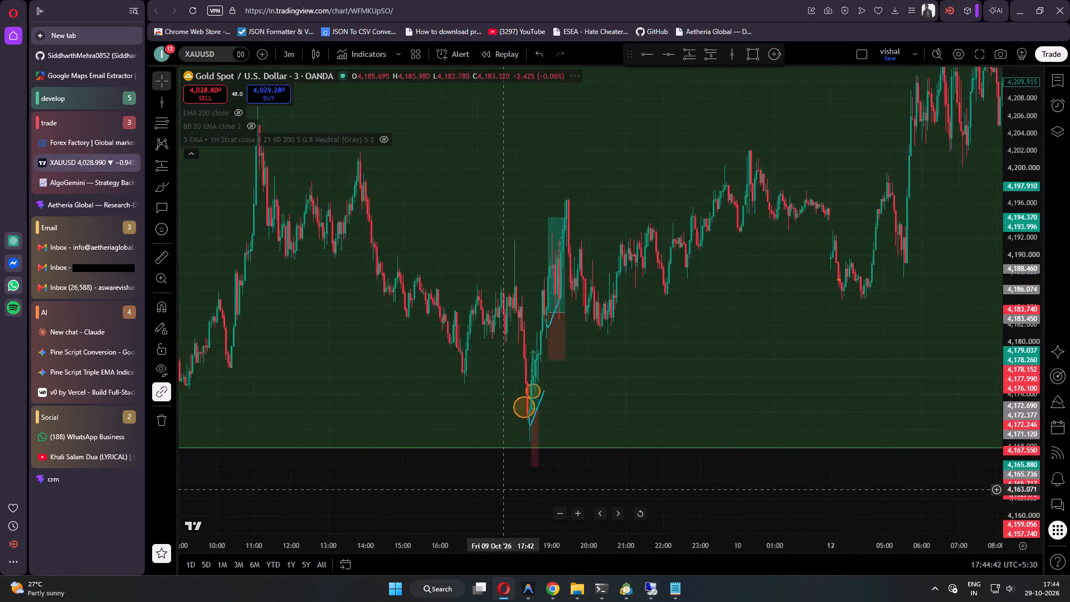
scroll(504, 489, "up", 2)
left_click_drag(429, 490, 700, 452)
scroll(590, 477, "up", 6)
left_click_drag(407, 468, 660, 468)
scroll(514, 479, "up", 5)
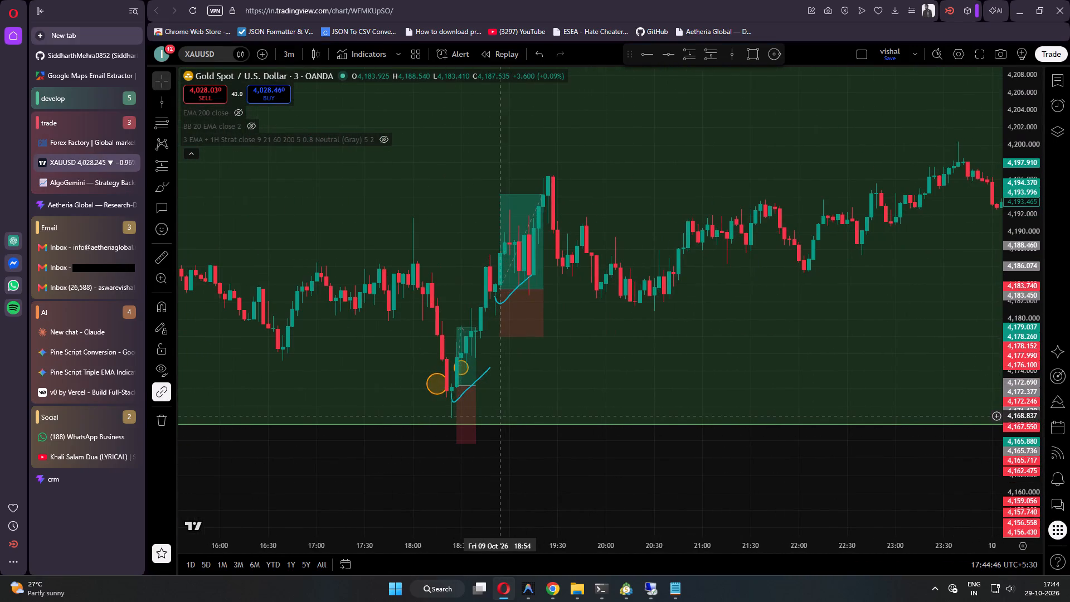
Check trade 81 in the AlgoGemini history against the long plotted at 18:27 on 9 October.
left_click(85, 188)
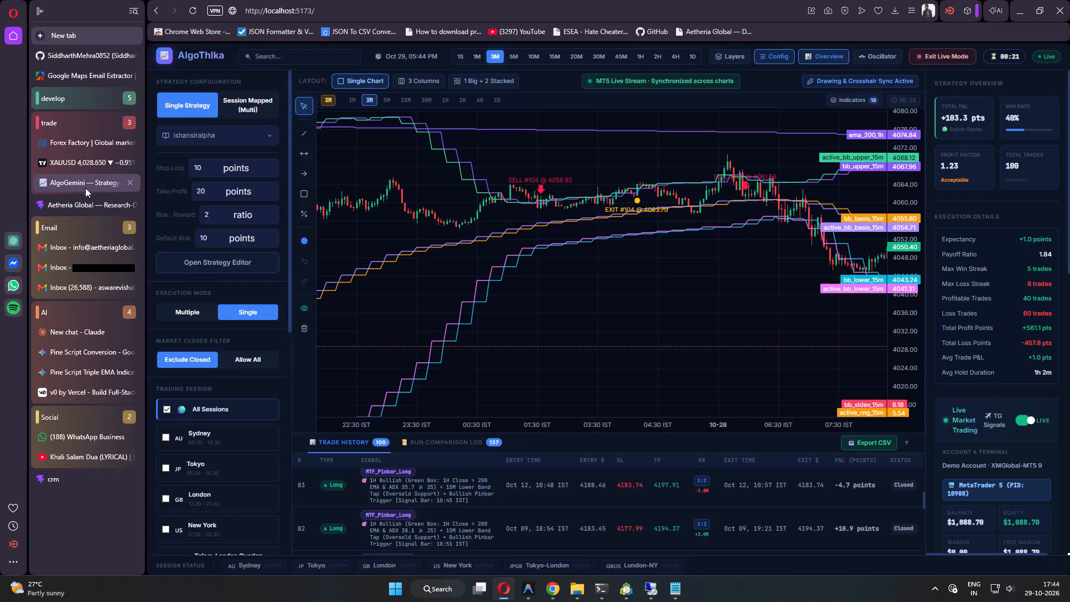
scroll(547, 534, "down", 1)
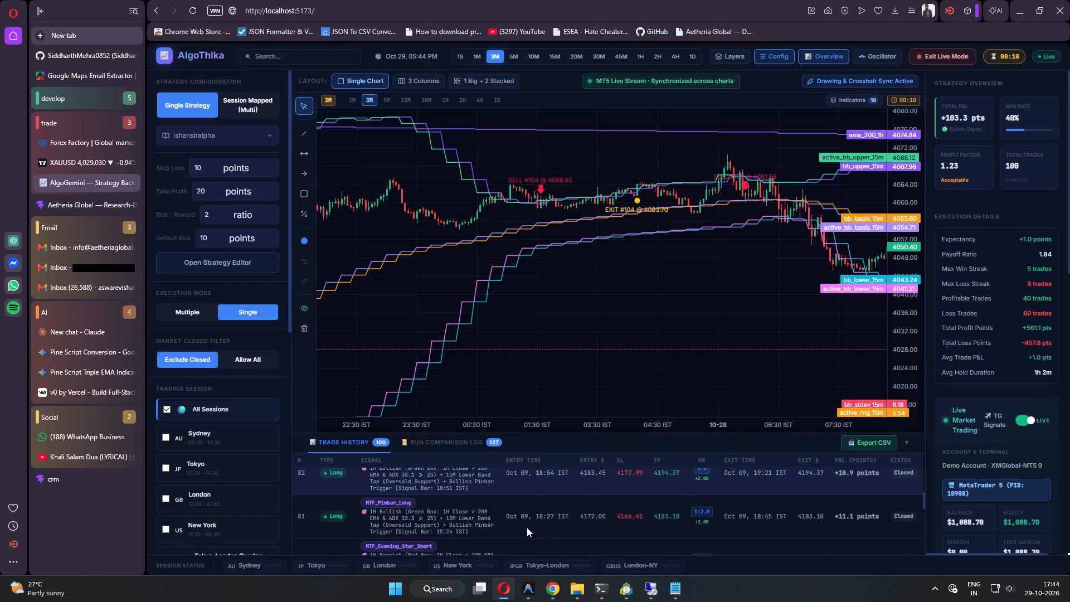
left_click(81, 156)
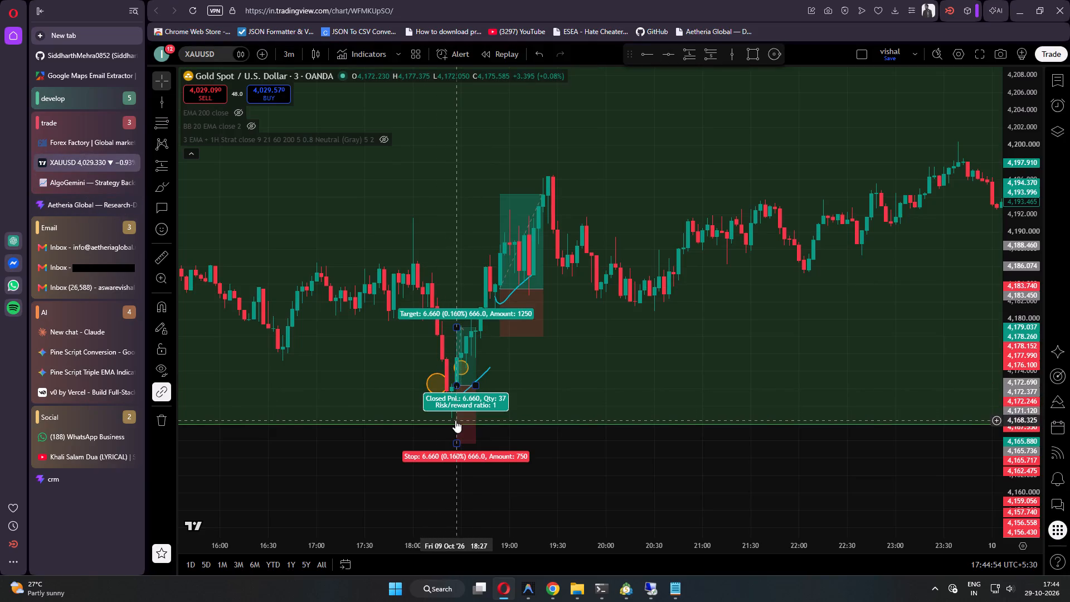
Check trade 80 in the AlgoGemini history against the short plotted at 20:18 on 29 September, beside the inverted-hammer note.
left_click_drag(392, 458, 801, 458)
left_click_drag(463, 455, 636, 466)
scroll(409, 464, "down", 11)
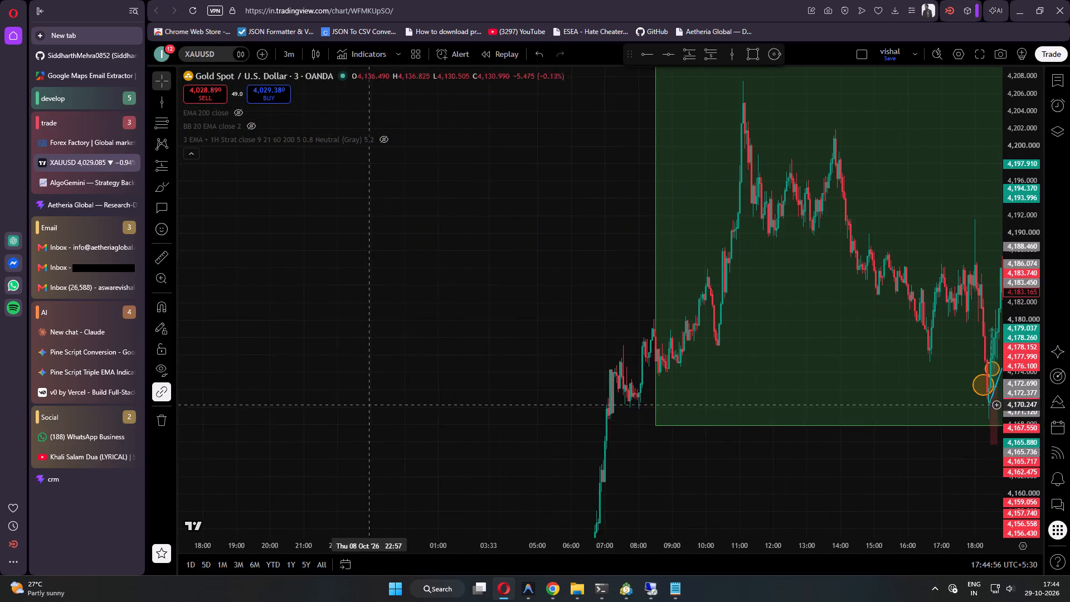
left_click(89, 174)
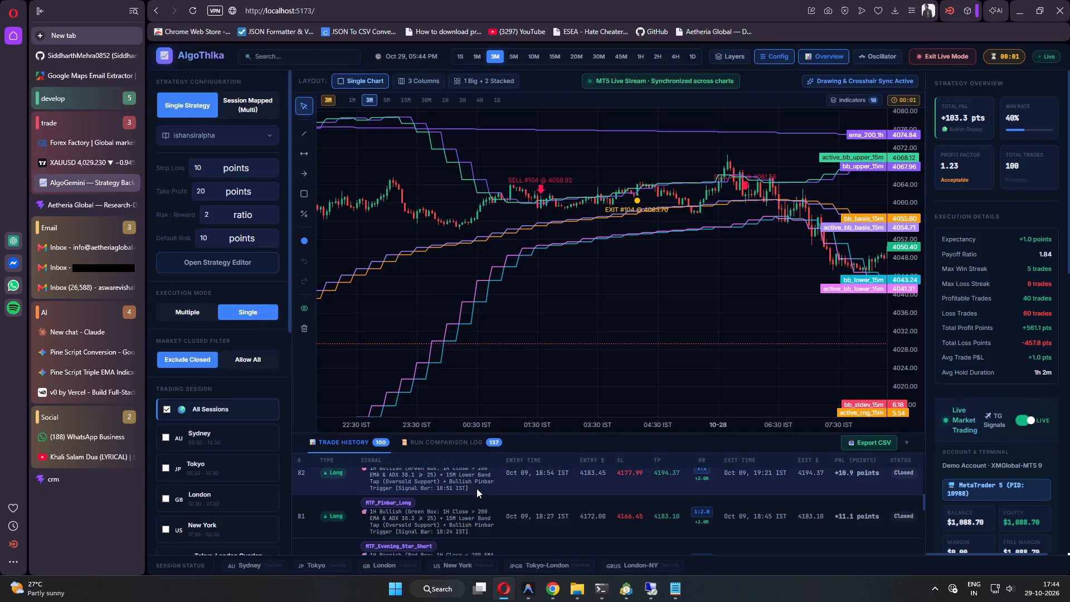
scroll(476, 488, "down", 1)
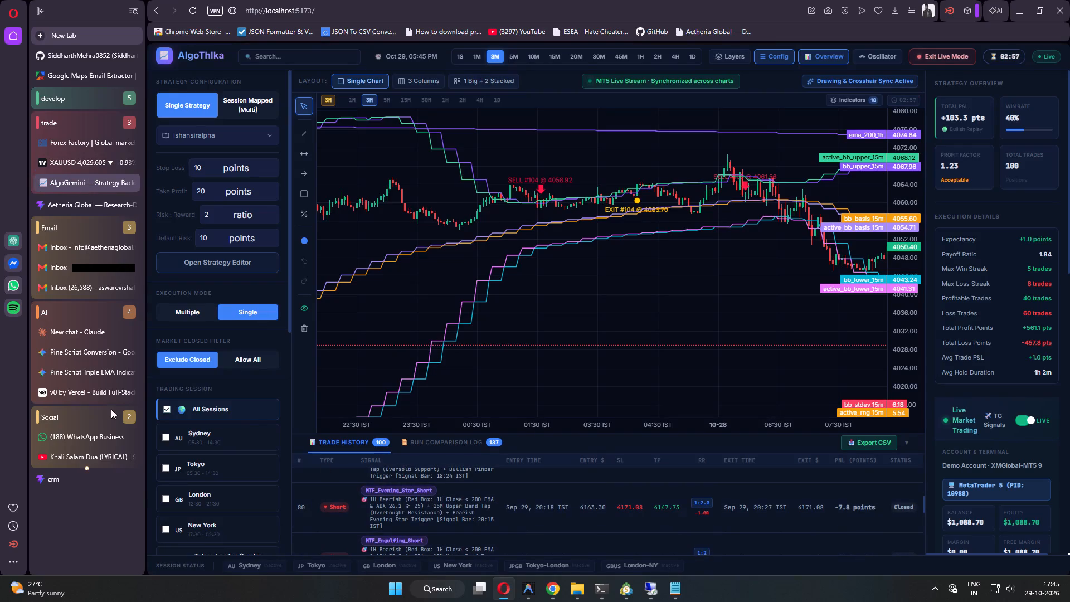
left_click(79, 164)
scroll(507, 494, "down", 5)
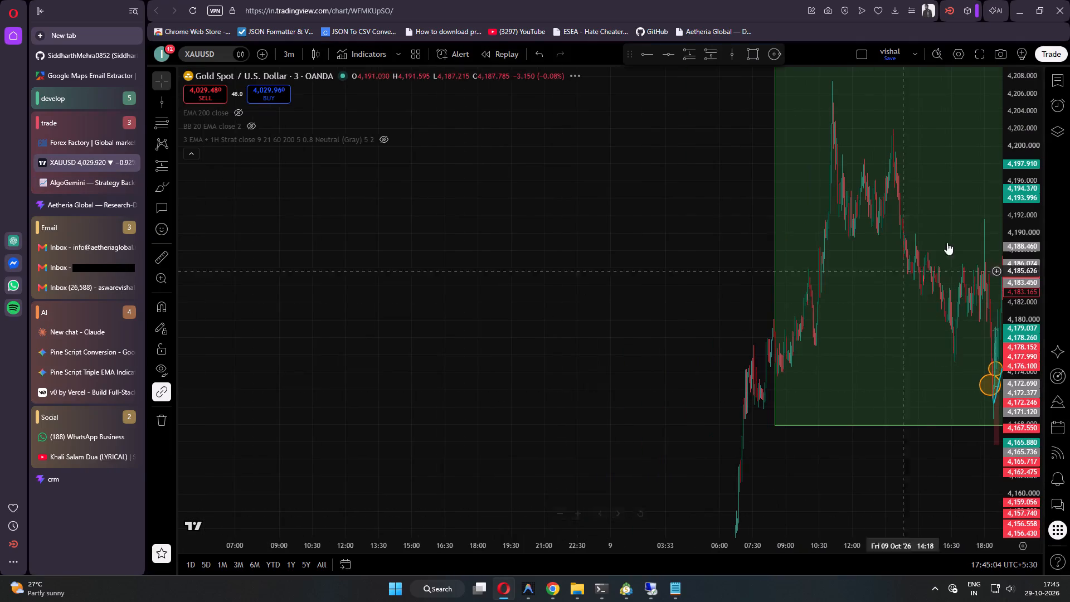
left_click_drag(1021, 135, 1029, 542)
left_click_drag(444, 460, 1050, 376)
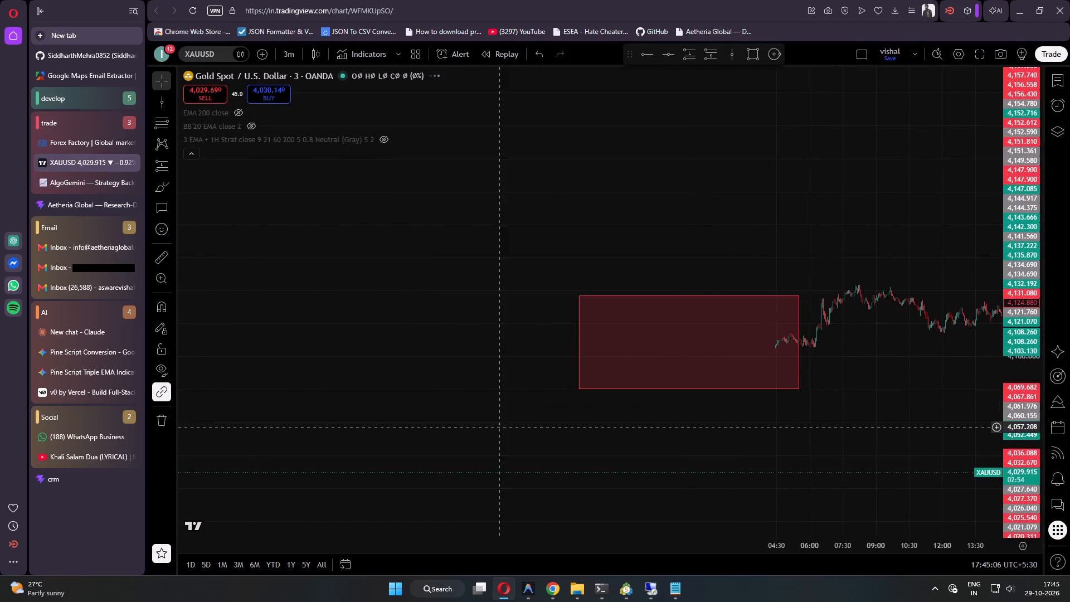
scroll(491, 408, "down", 9)
scroll(491, 408, "up", 1)
scroll(490, 409, "down", 5)
left_click_drag(454, 397, 1032, 392)
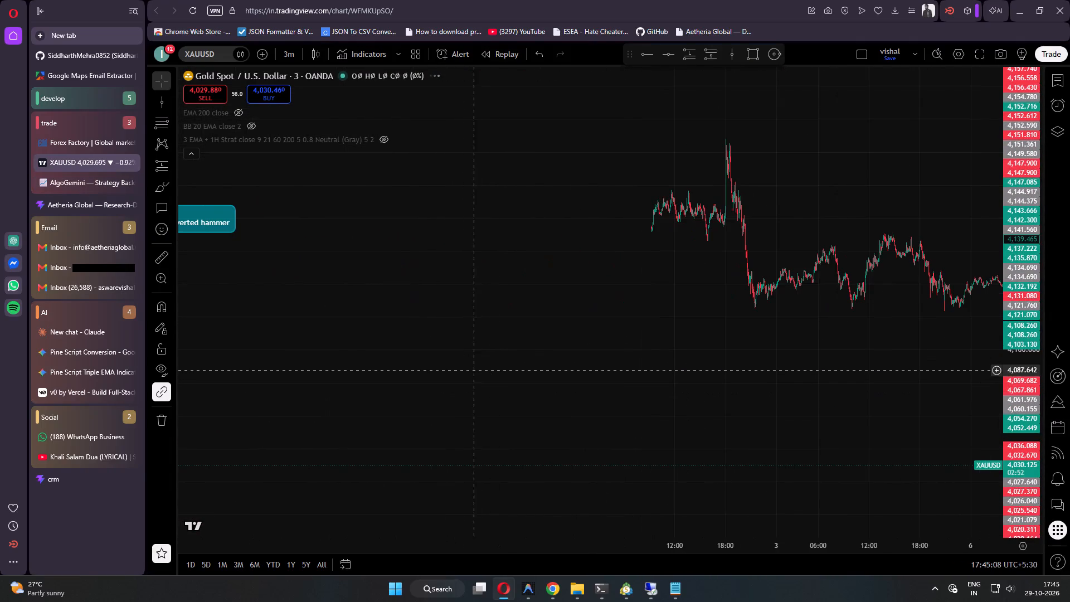
left_click_drag(300, 355, 888, 413)
scroll(444, 392, "up", 18)
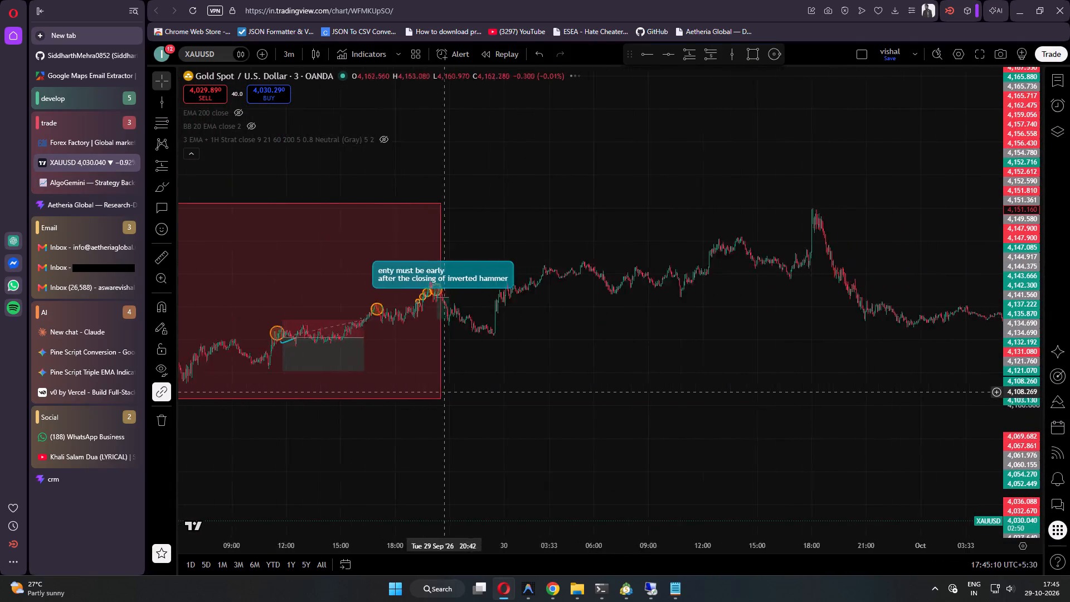
scroll(444, 392, "up", 1)
left_click_drag(1031, 433, 1026, 0)
left_click_drag(347, 374, 1067, 376)
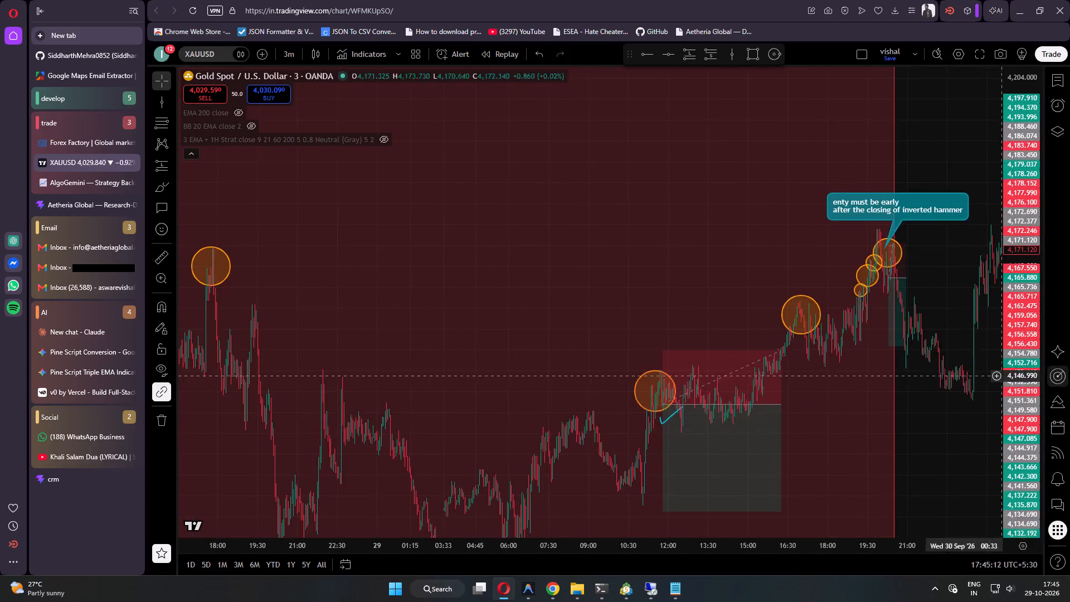
scroll(546, 431, "up", 18)
left_click_drag(1019, 430, 1015, 339)
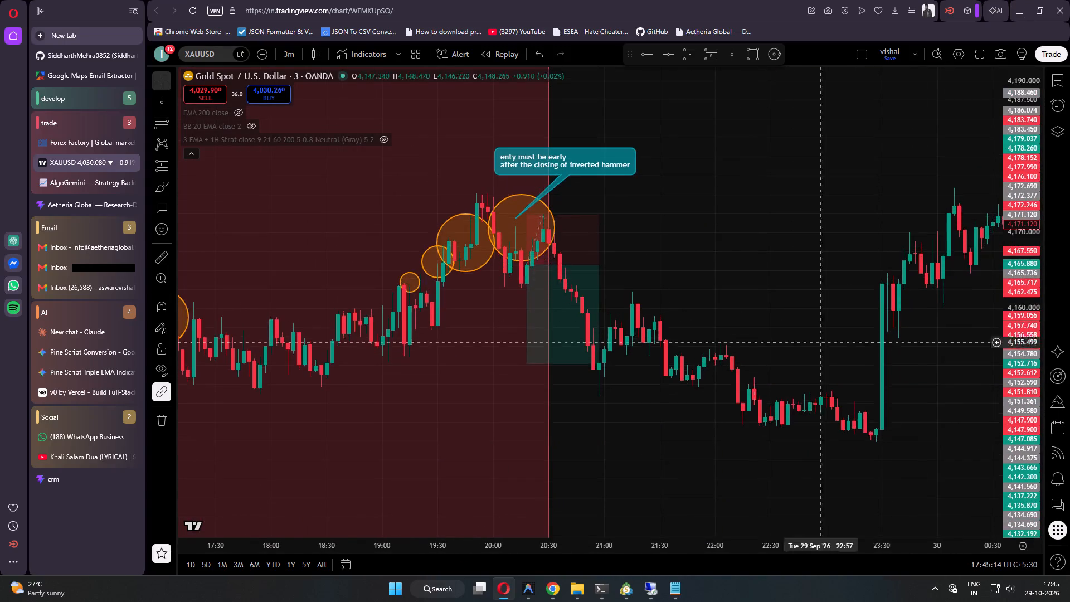
left_click_drag(752, 321, 820, 299)
scroll(578, 346, "up", 2)
left_click_drag(555, 419, 556, 382)
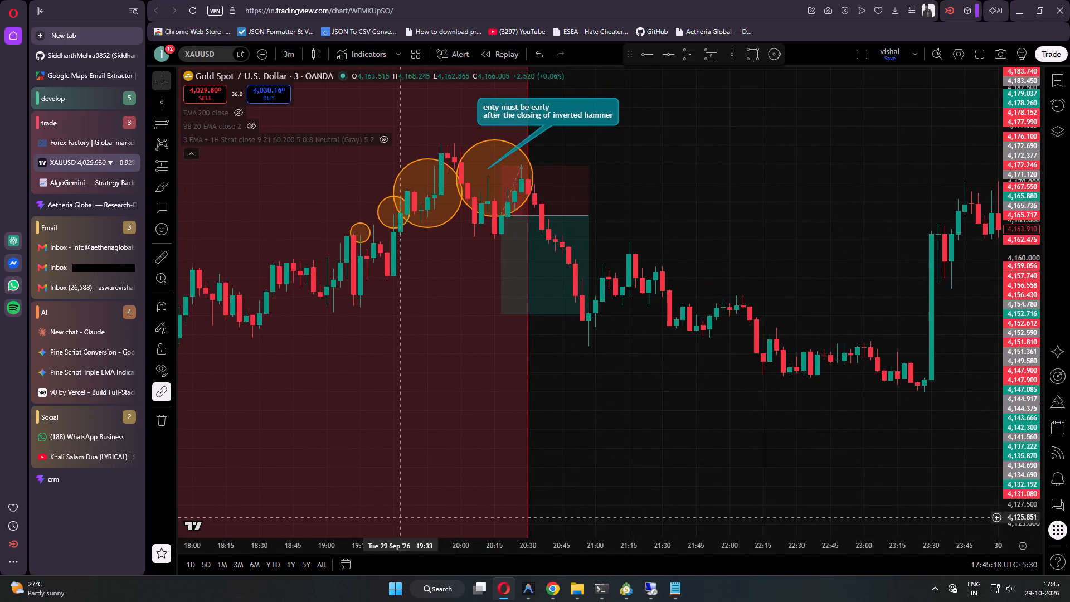
Check trade 79 in the AlgoGemini history against the short plotted at 11:48 on 29 September.
left_click(82, 189)
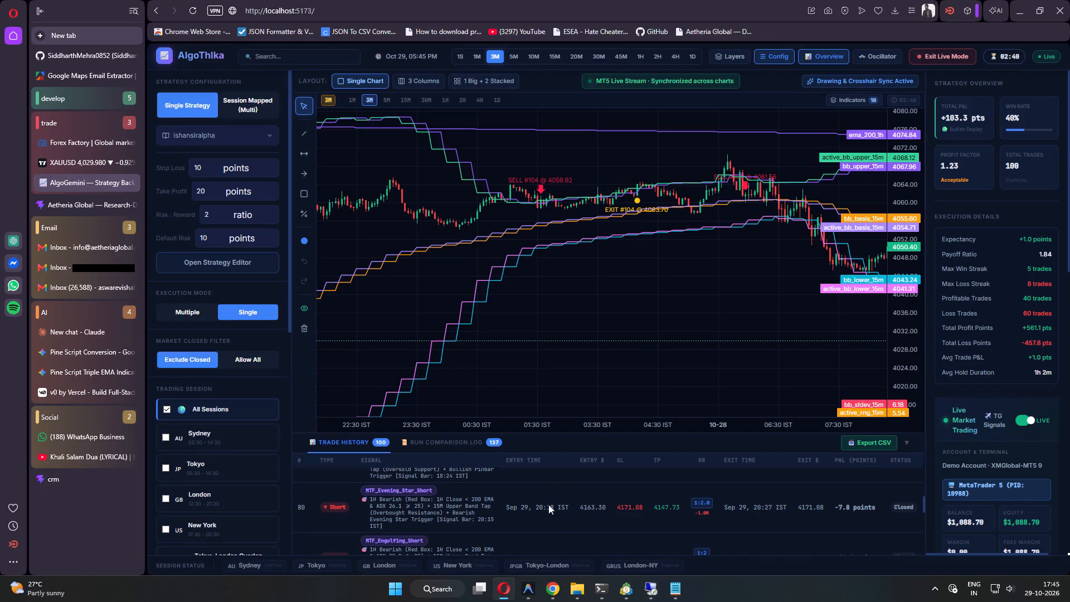
scroll(554, 523, "down", 1)
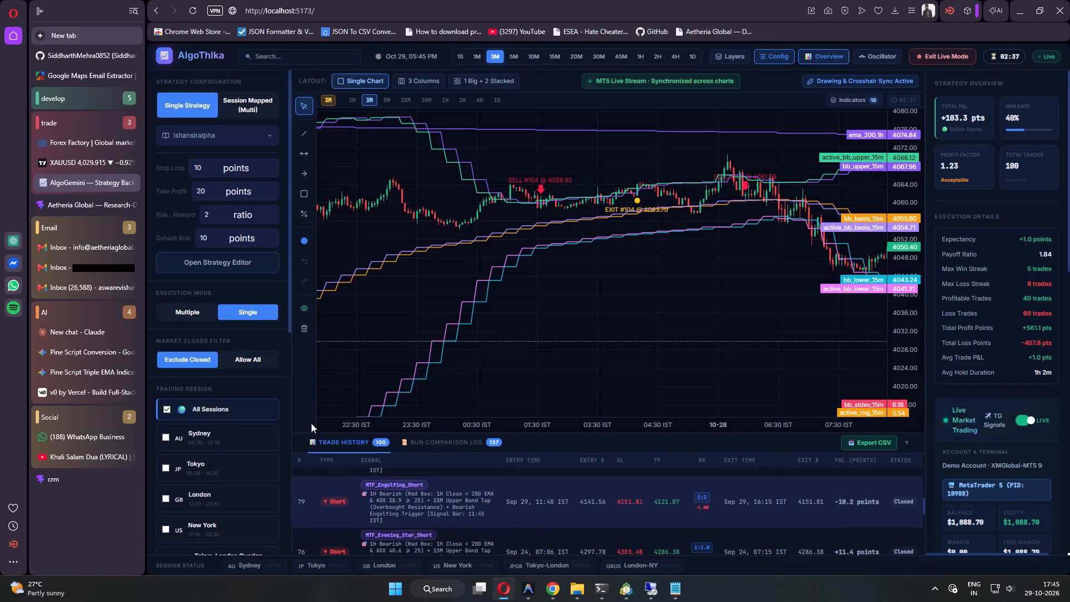
left_click(71, 166)
left_click_drag(649, 400, 1052, 309)
scroll(273, 308, "down", 3)
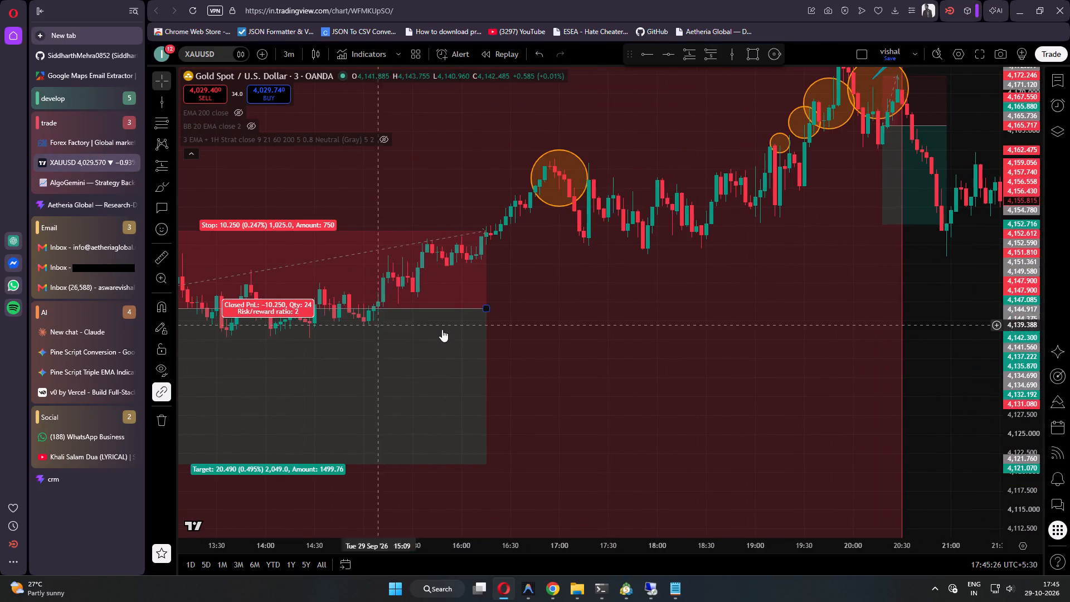
left_click_drag(611, 332, 1051, 271)
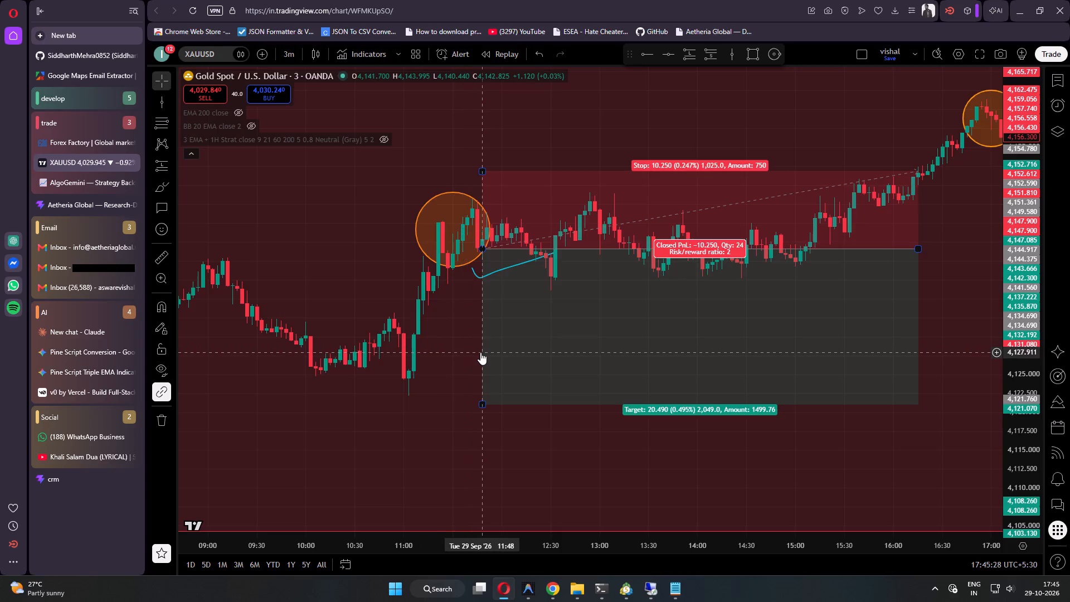
Look up trade 76 in the AlgoGemini history and examine the TradingView chart around 07:06 on 24 September for its short.
left_click(61, 185)
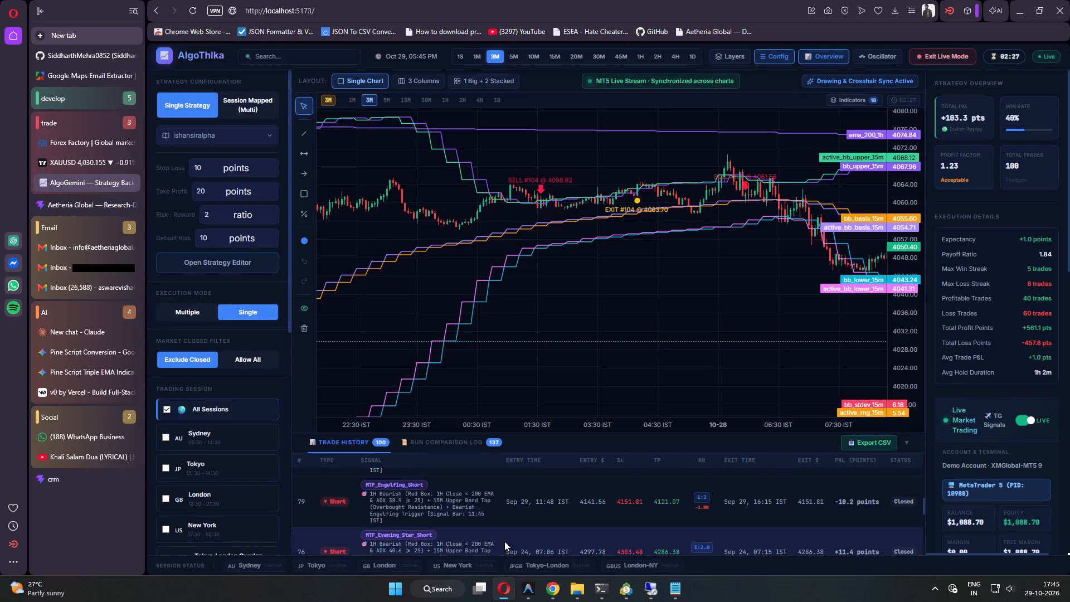
scroll(505, 542, "down", 1)
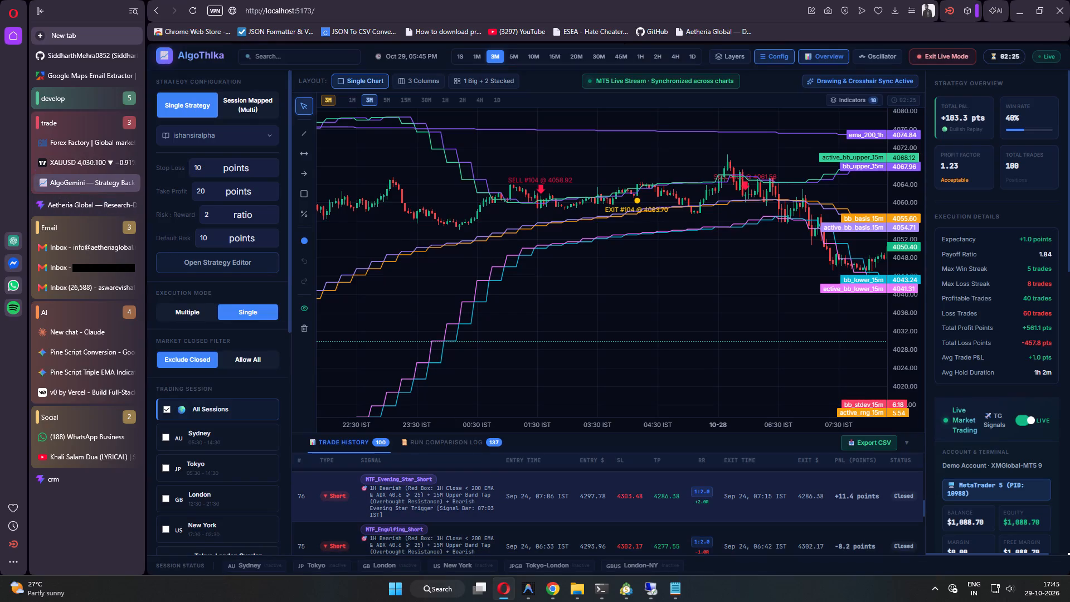
left_click(58, 158)
scroll(344, 438, "down", 20)
scroll(344, 438, "down", 1)
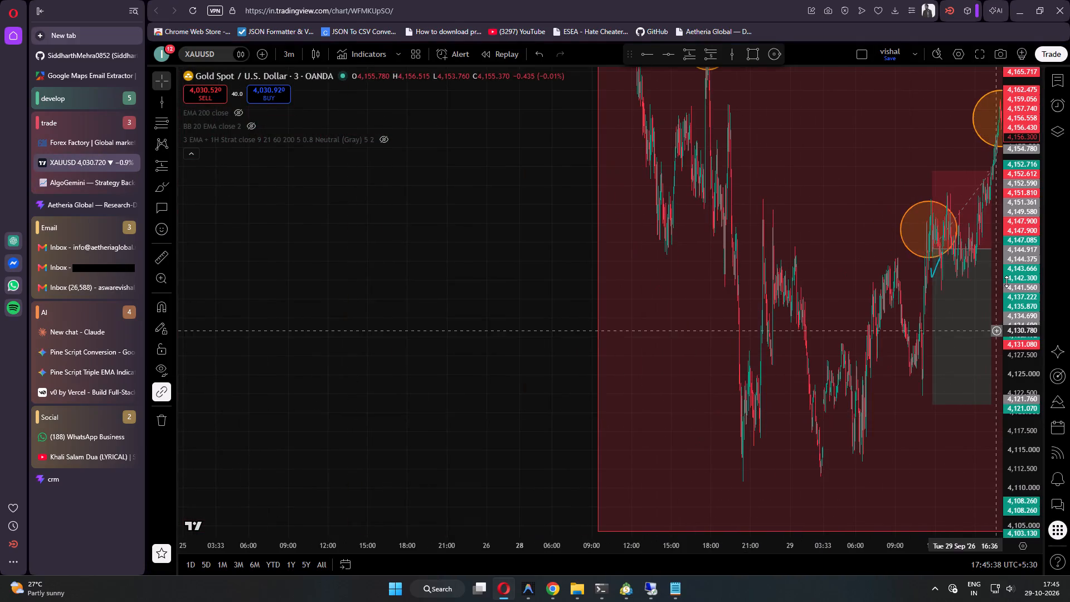
left_click_drag(1015, 186, 1063, 570)
left_click_drag(401, 276, 440, 361)
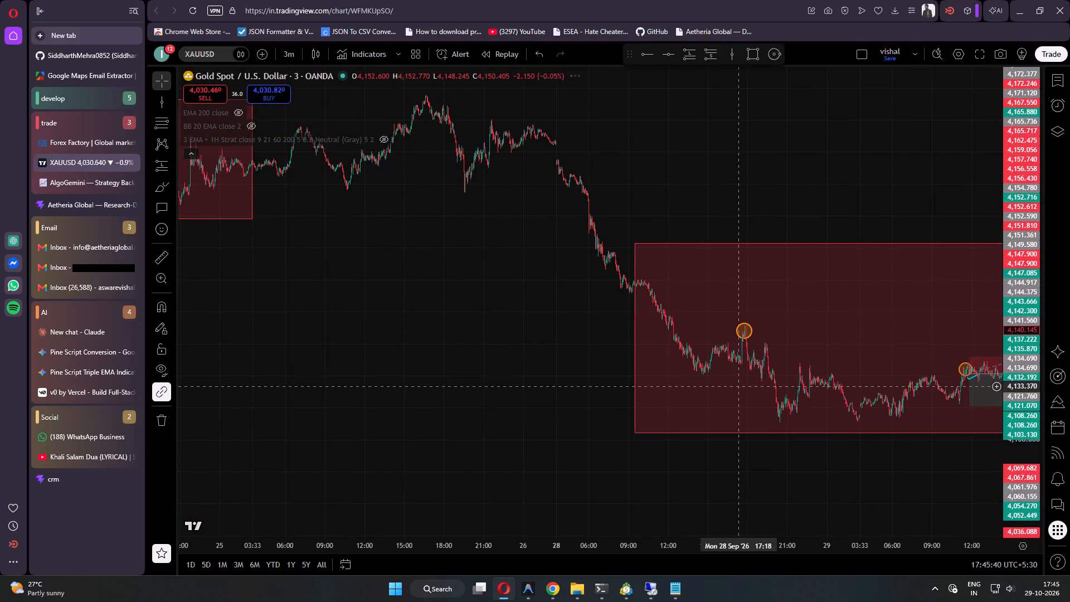
left_click_drag(359, 295, 758, 375)
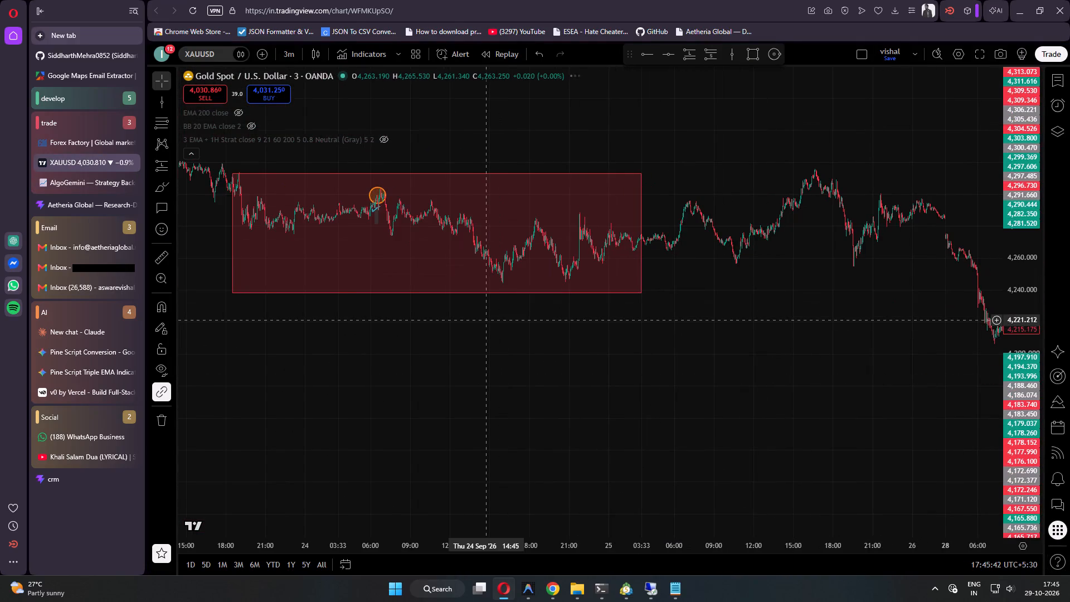
scroll(486, 320, "up", 6)
left_click_drag(323, 353, 990, 370)
left_click_drag(541, 355, 696, 405)
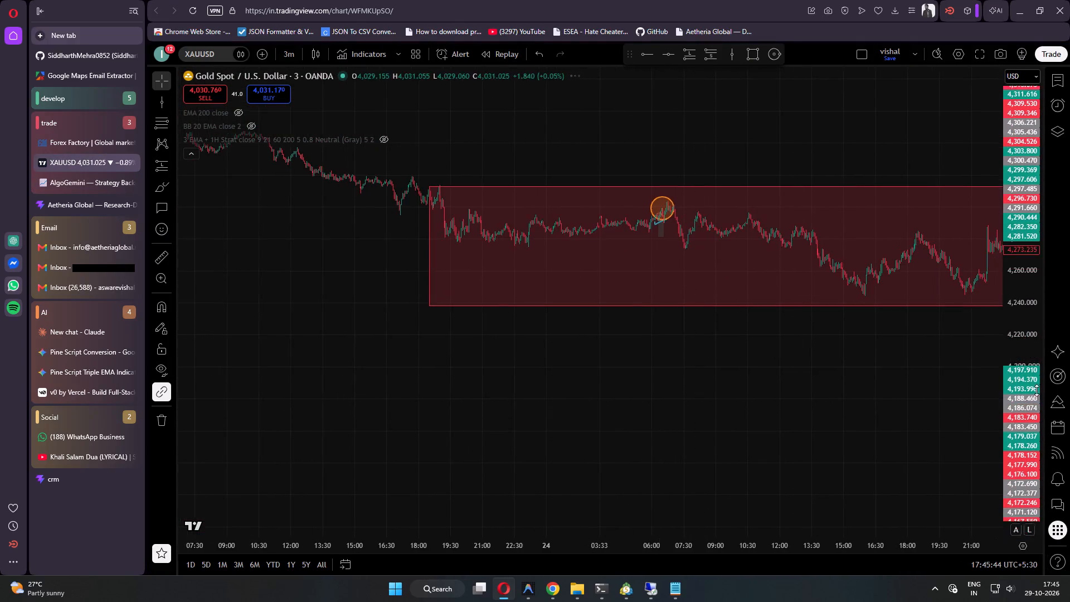
left_click_drag(1030, 446, 987, 59)
left_click_drag(645, 349, 654, 518)
scroll(487, 275, "up", 10)
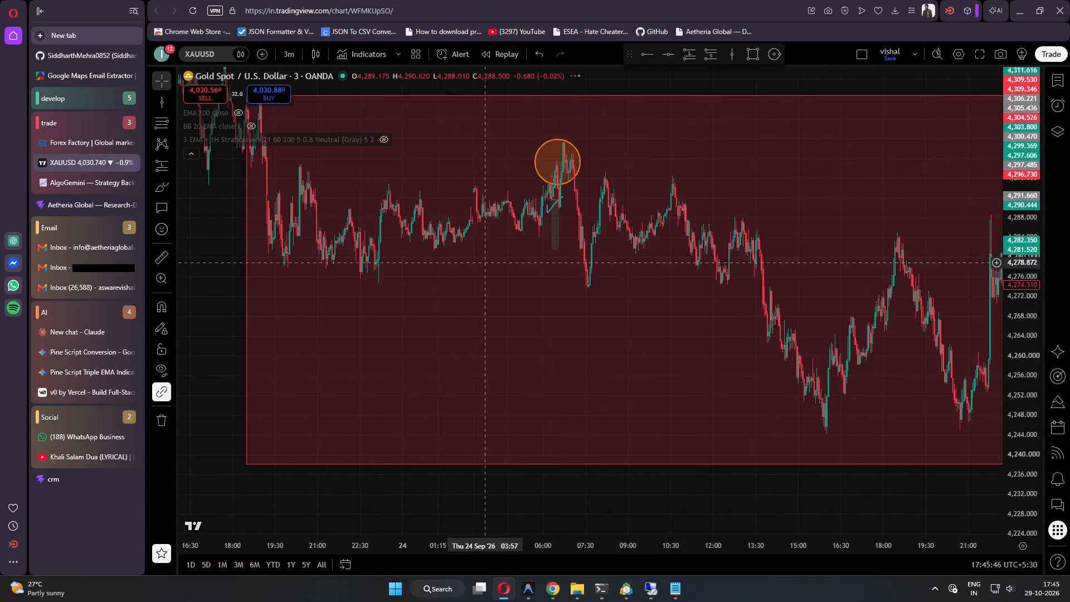
scroll(481, 259, "up", 2)
left_click_drag(311, 292, 589, 341)
scroll(461, 317, "up", 6)
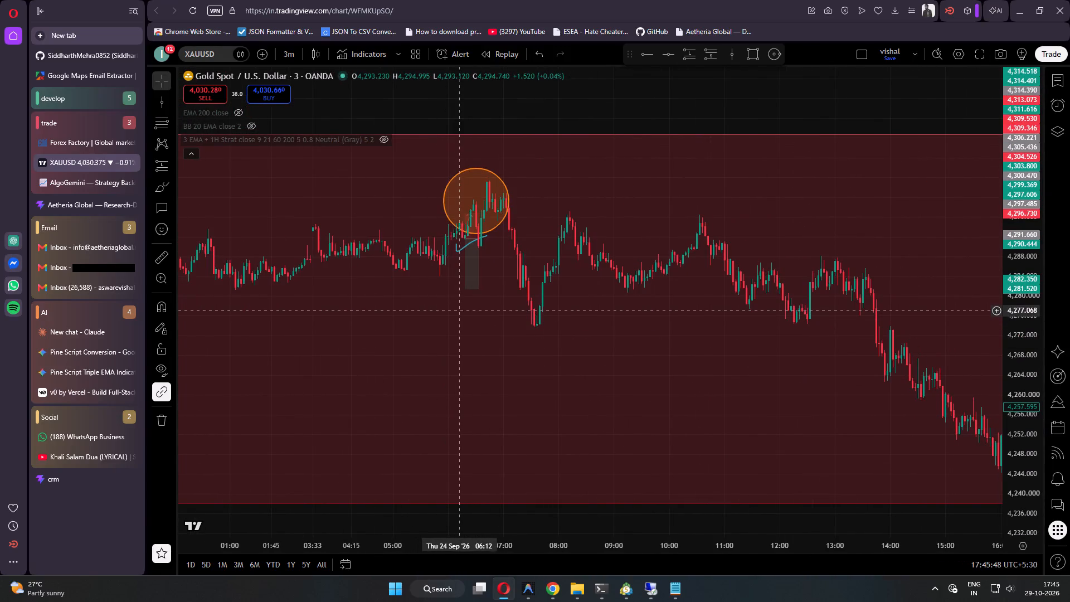
scroll(460, 310, "up", 3)
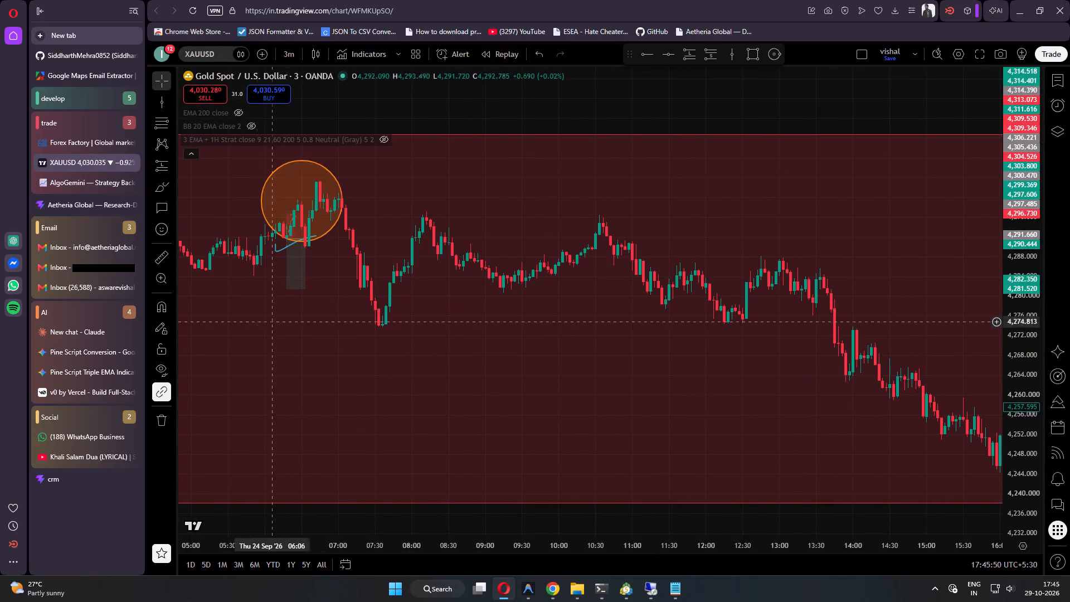
left_click_drag(257, 327, 539, 429)
scroll(504, 416, "up", 4)
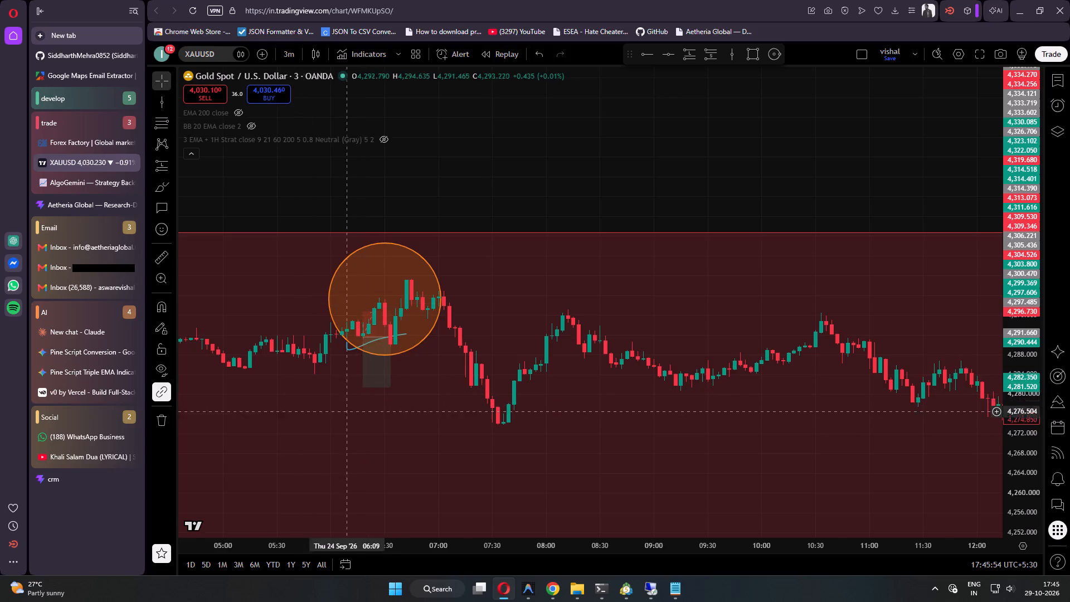
left_click_drag(288, 430, 542, 419)
scroll(490, 396, "down", 6)
scroll(534, 405, "up", 4)
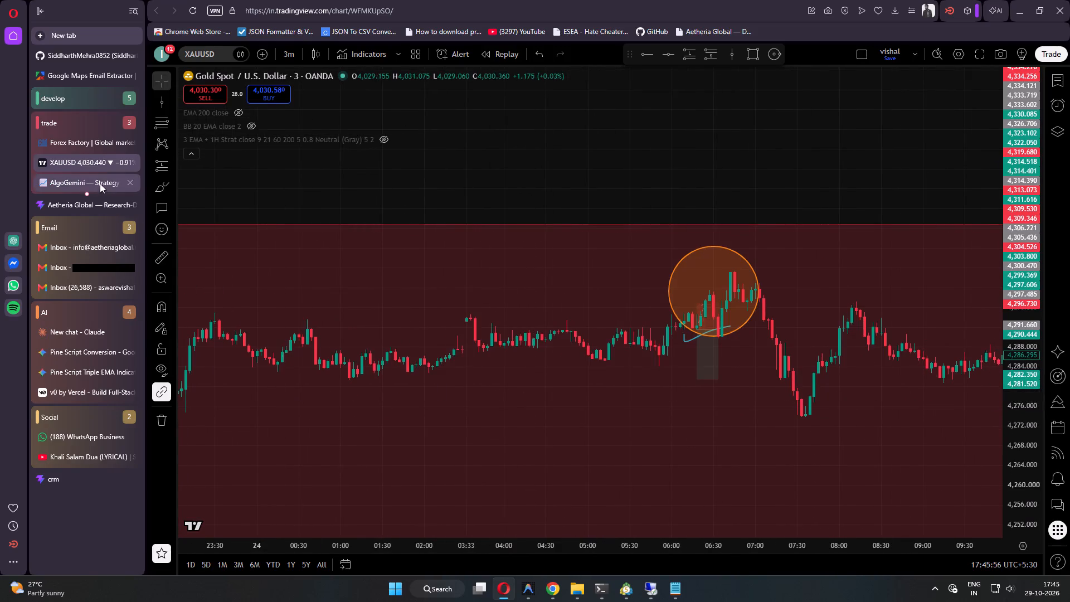
Recheck the entry times of trades 76 and 75 in the AlgoGemini history against the circled candles on 24 September.
left_click(100, 182)
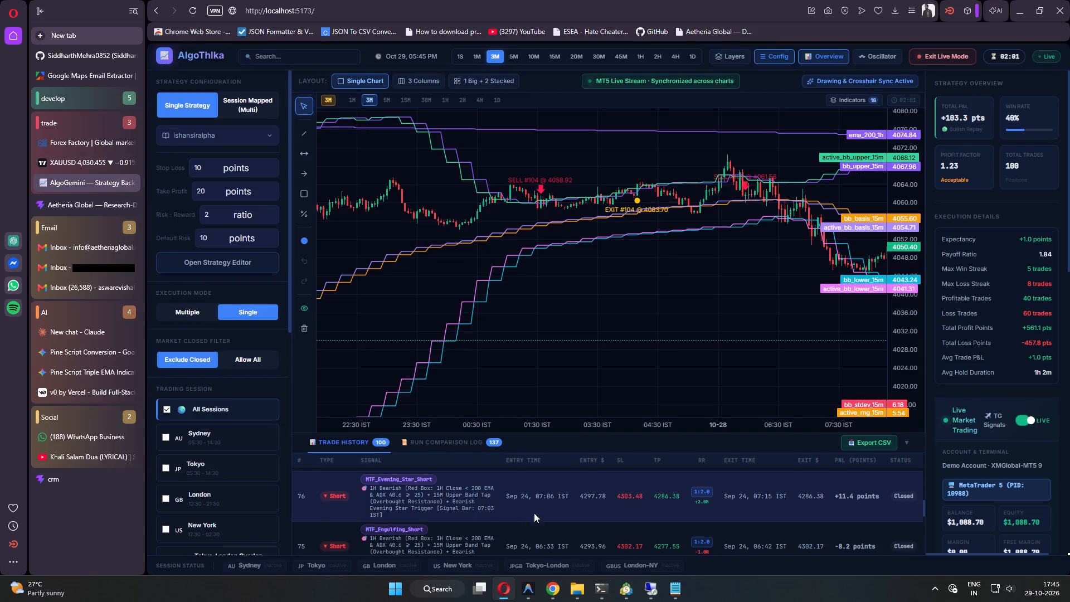
left_click(52, 163)
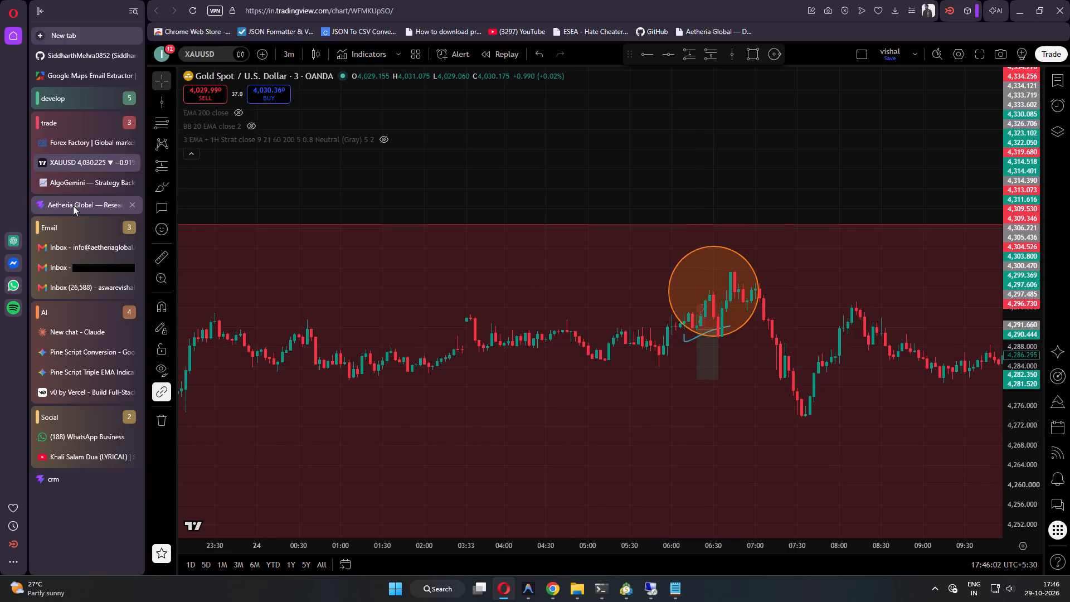
left_click(75, 186)
scroll(385, 532, "up", 1)
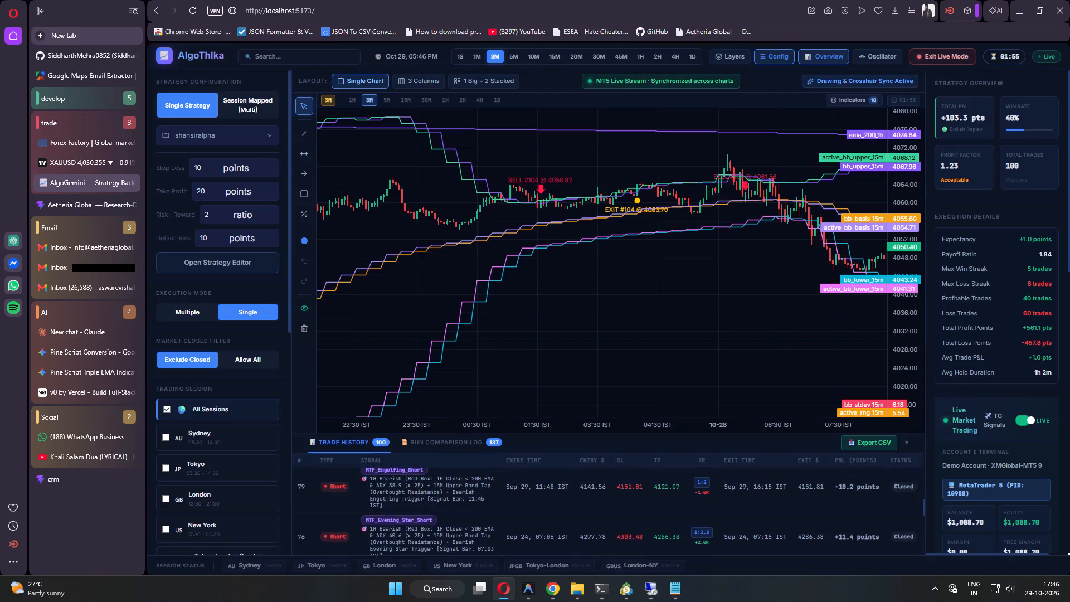
scroll(385, 531, "down", 1)
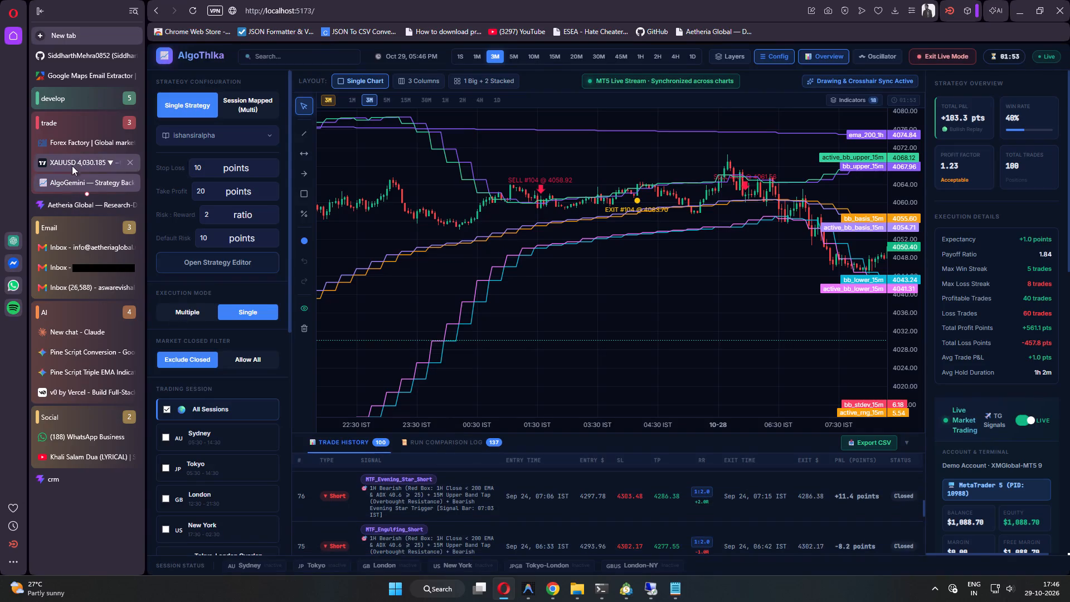
left_click(72, 164)
left_click_drag(622, 454, 325, 377)
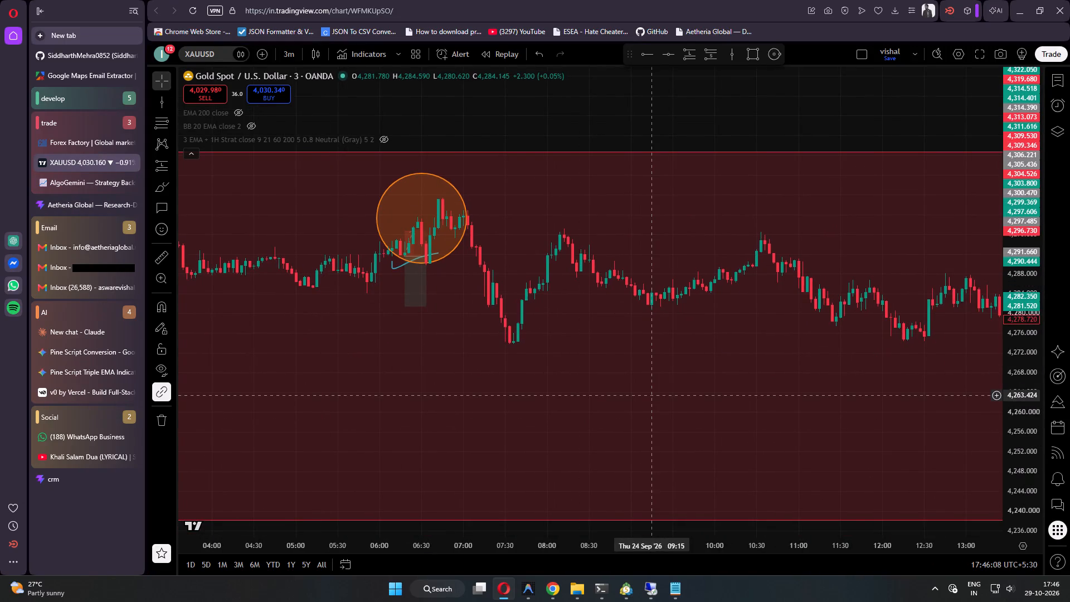
left_click_drag(651, 395, 866, 418)
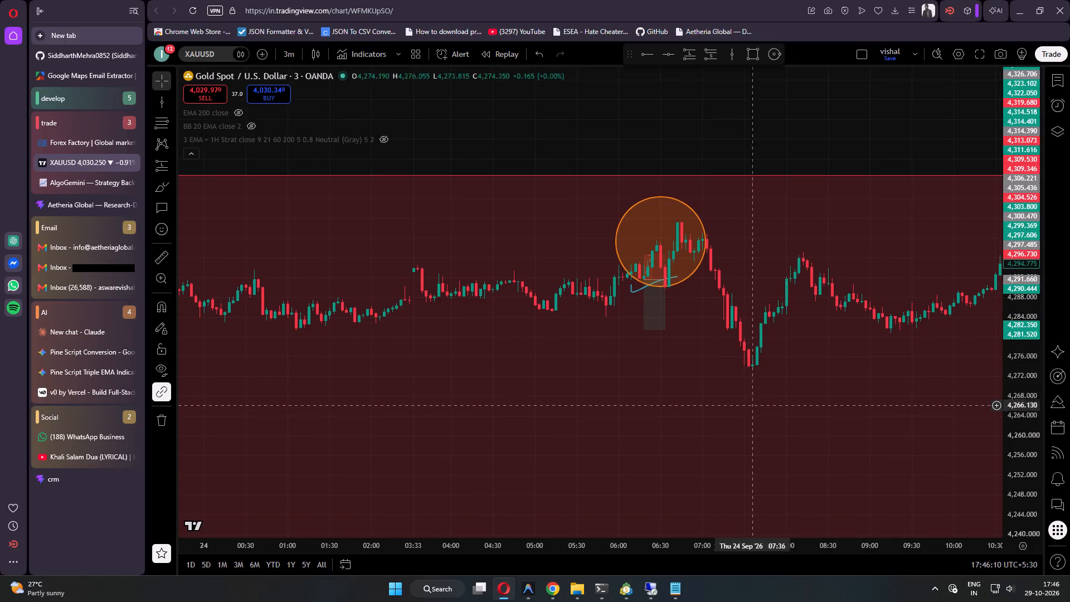
left_click_drag(1030, 493, 1007, 379)
scroll(586, 426, "up", 4)
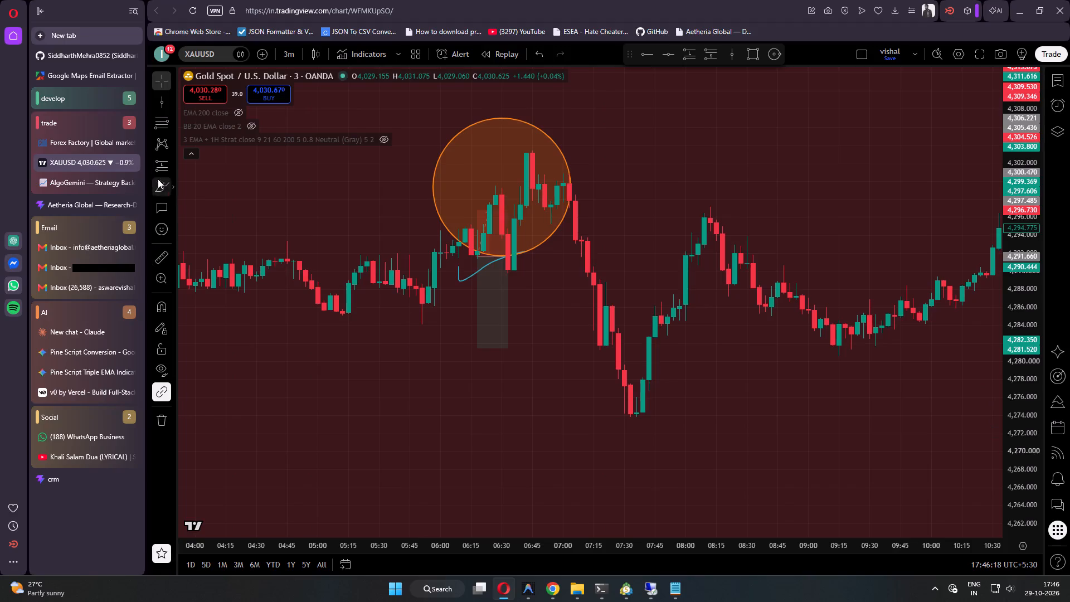
Plot trade 76 as a short position from 07:06 on 24 September, with its entry at about 4,297.4.
left_click(707, 57)
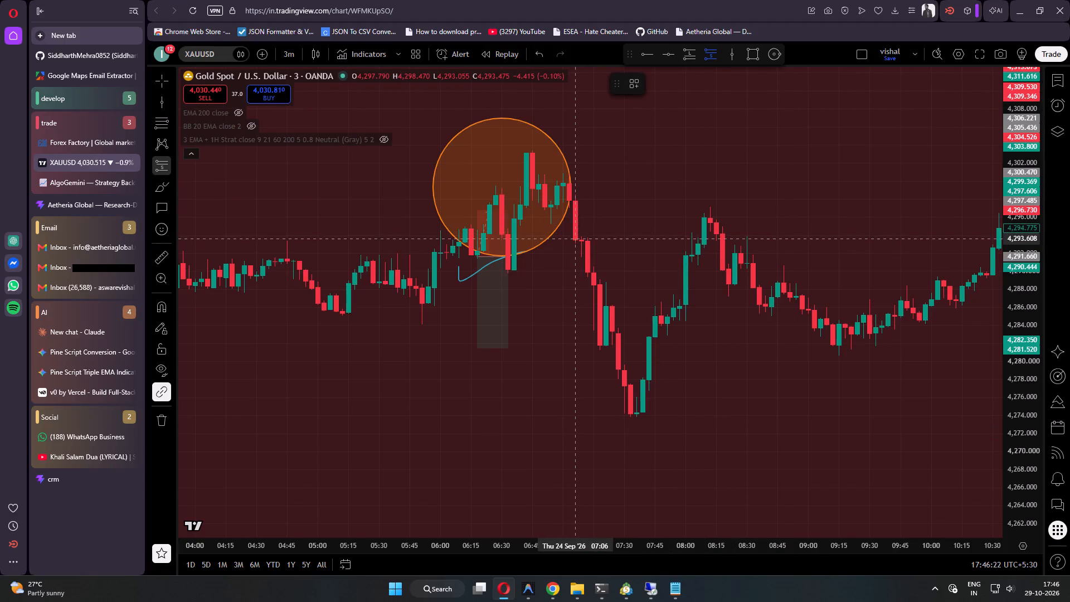
left_click(577, 237)
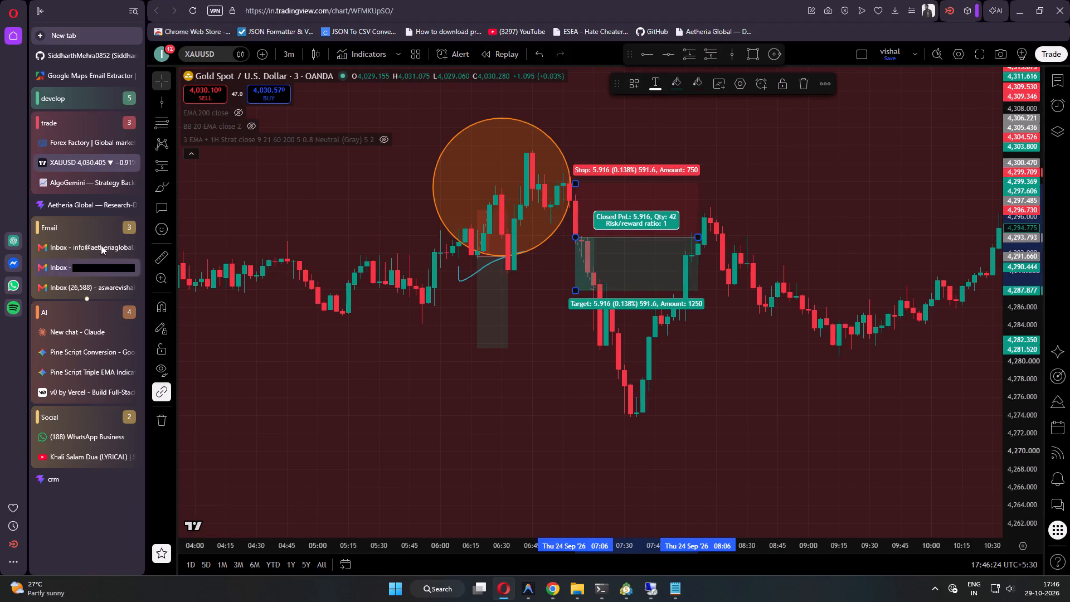
left_click(94, 184)
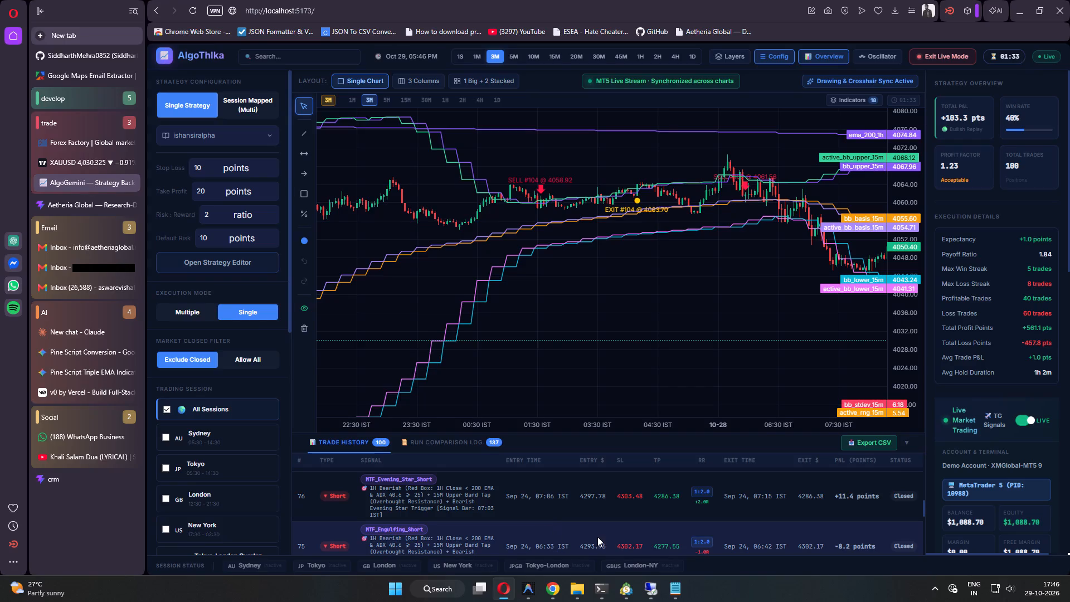
left_click(77, 159)
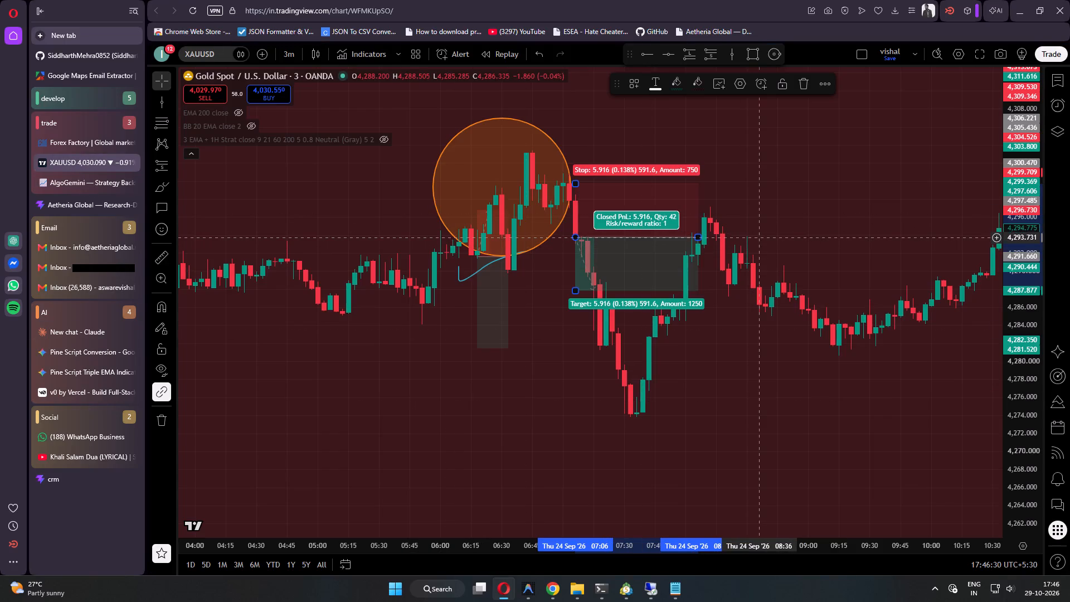
left_click_drag(615, 267, 615, 265)
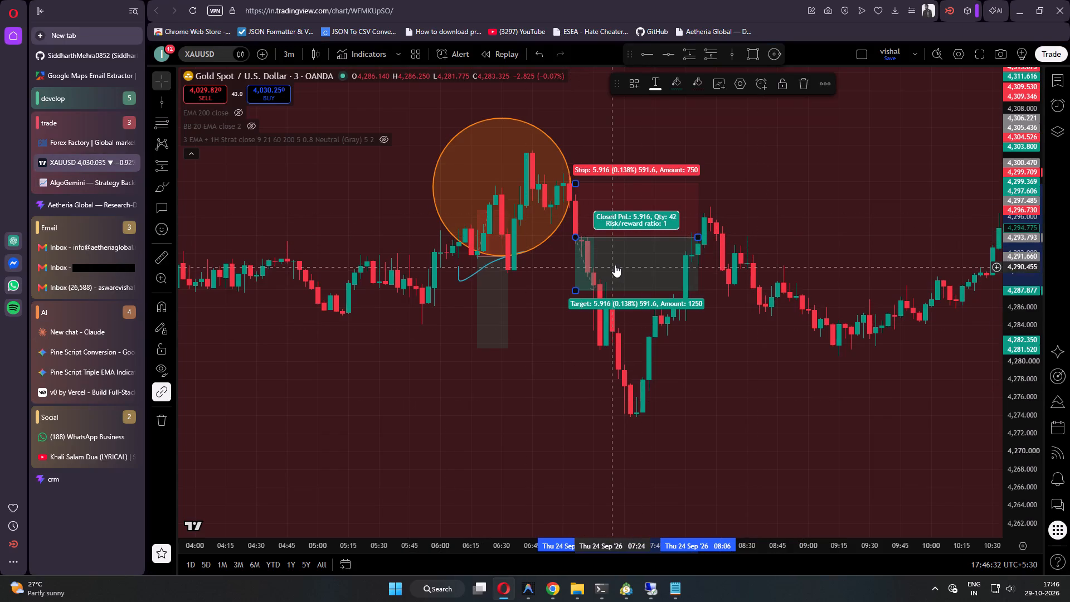
left_click_drag(615, 265, 614, 259)
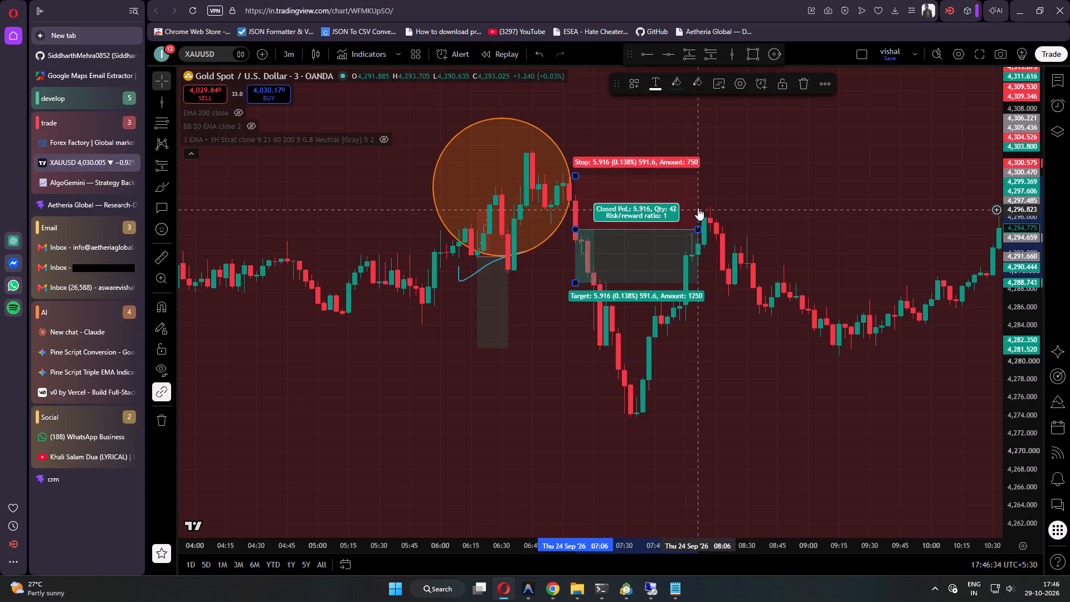
left_click_drag(625, 266, 625, 242)
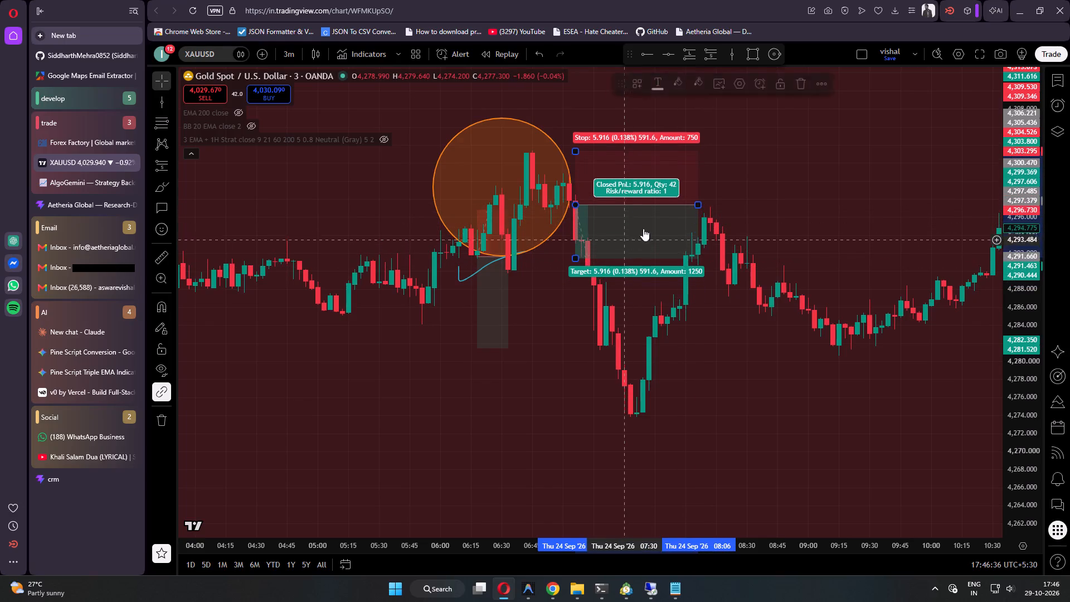
left_click(733, 404)
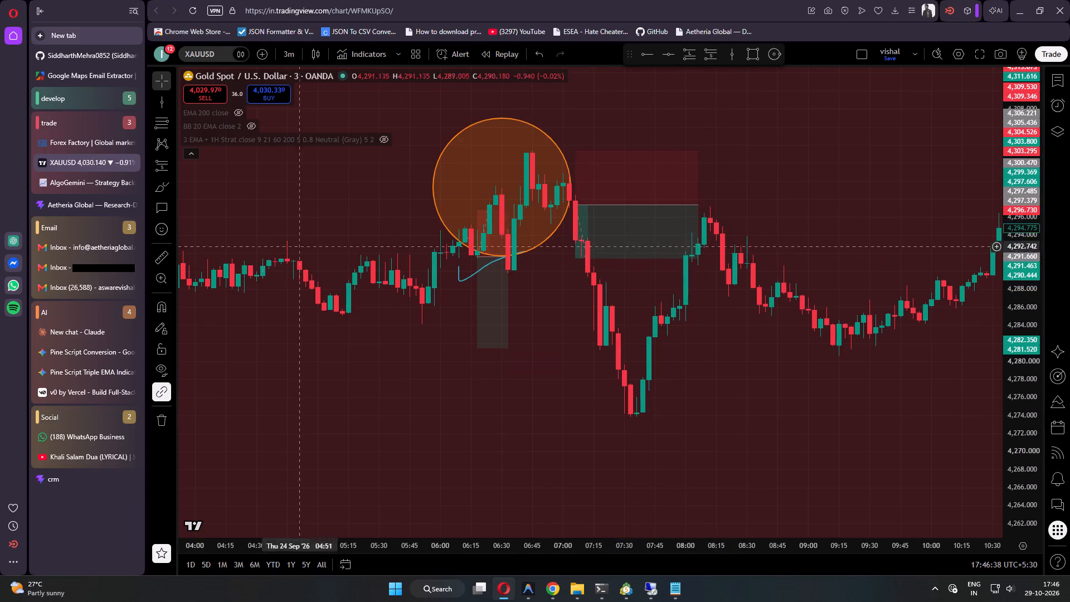
Brush a tick mark over the short position plotted at 07:06 on 24 September.
left_click(152, 190)
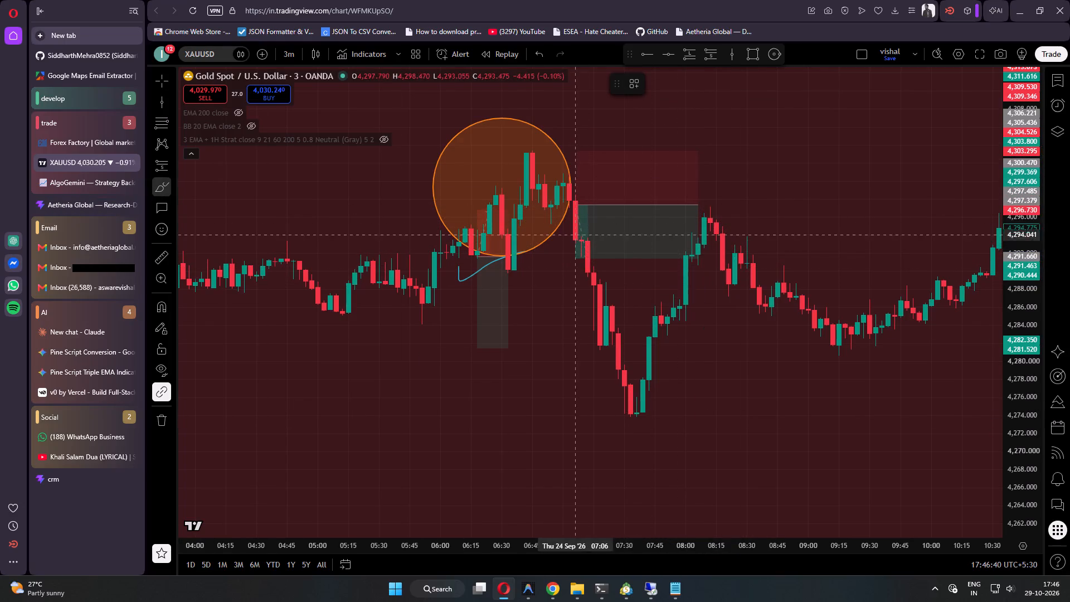
left_click_drag(566, 212, 650, 192)
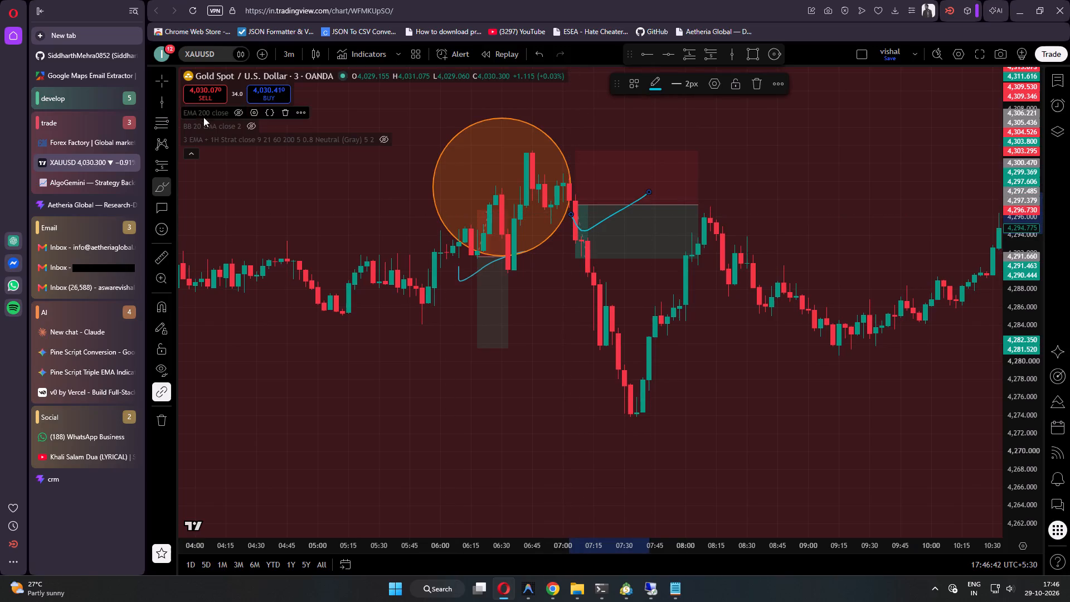
left_click(164, 80)
left_click(267, 370)
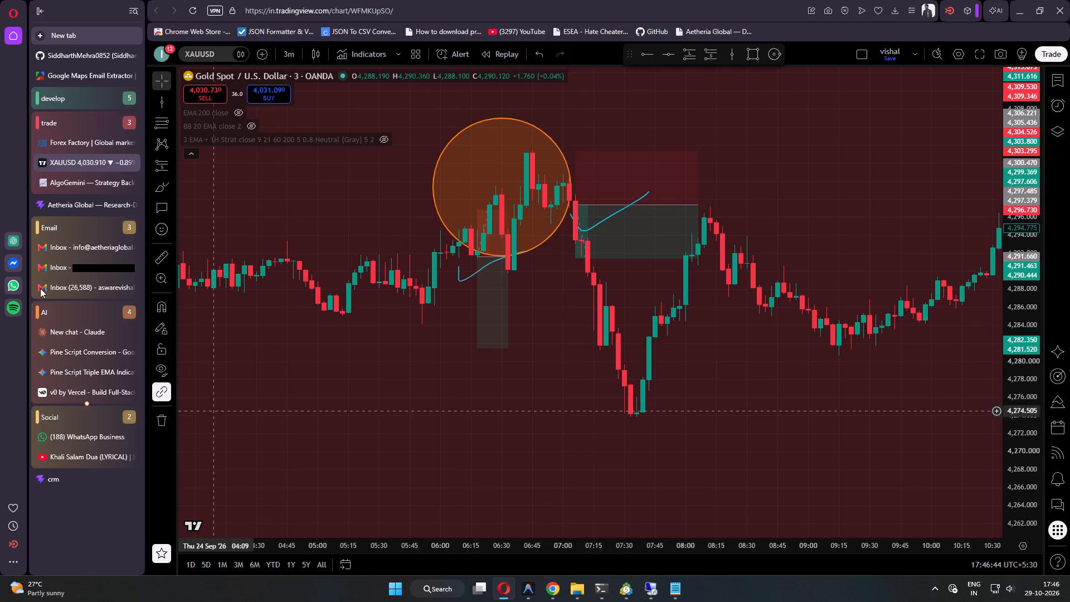
Compare trade 75 in the AlgoGemini history with the circled short position, and shorten that position to end at 06:27 on 24 September.
left_click(68, 179)
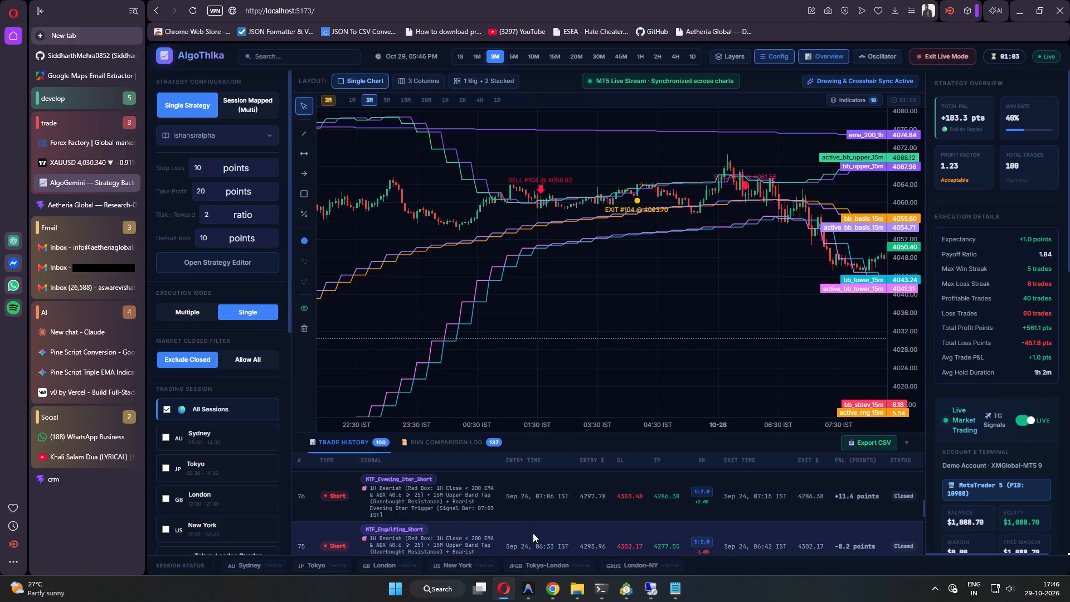
left_click(76, 161)
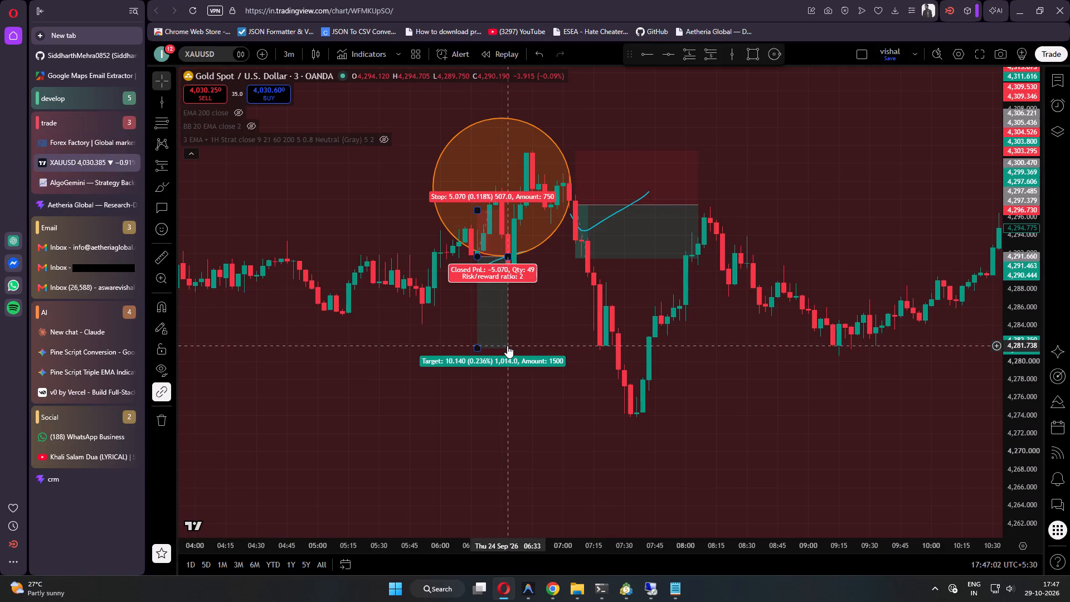
scroll(528, 443, "up", 2)
left_click_drag(426, 419, 453, 431)
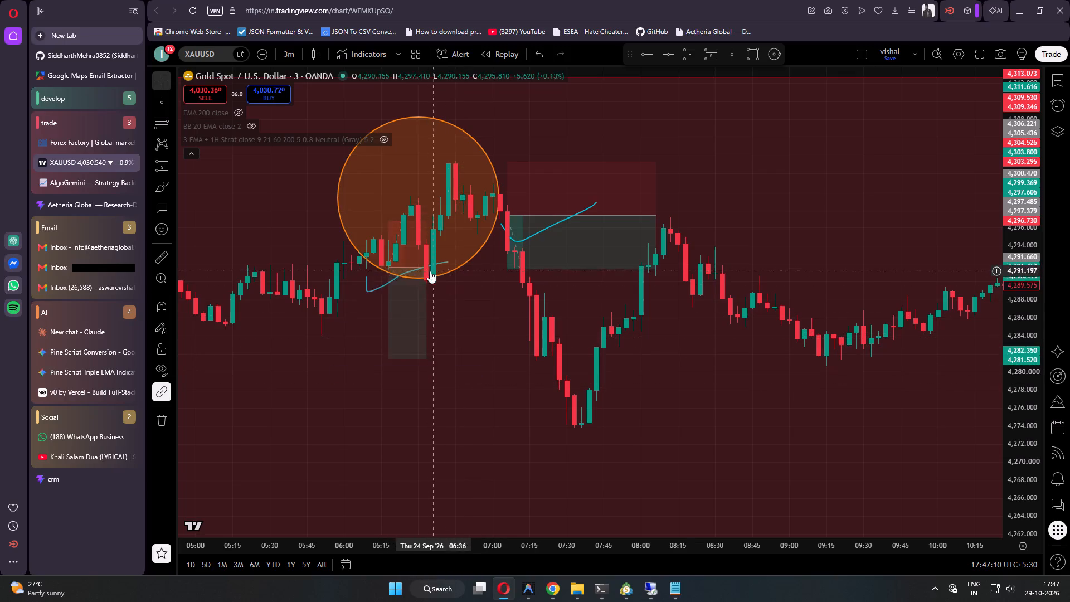
left_click_drag(425, 268, 407, 273)
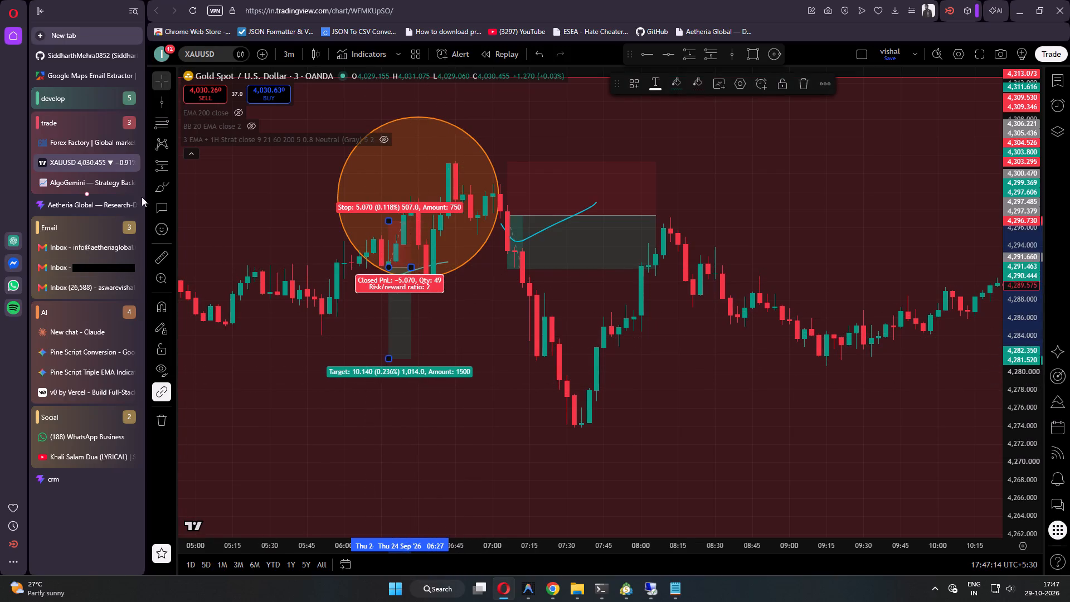
left_click_drag(467, 457, 504, 470)
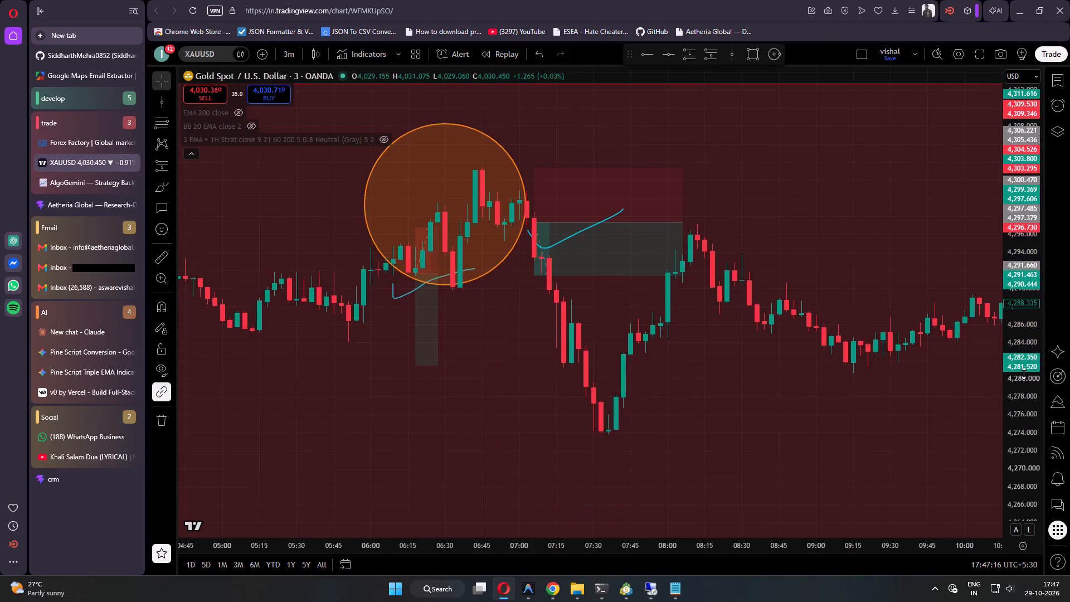
left_click_drag(1024, 383, 1032, 401)
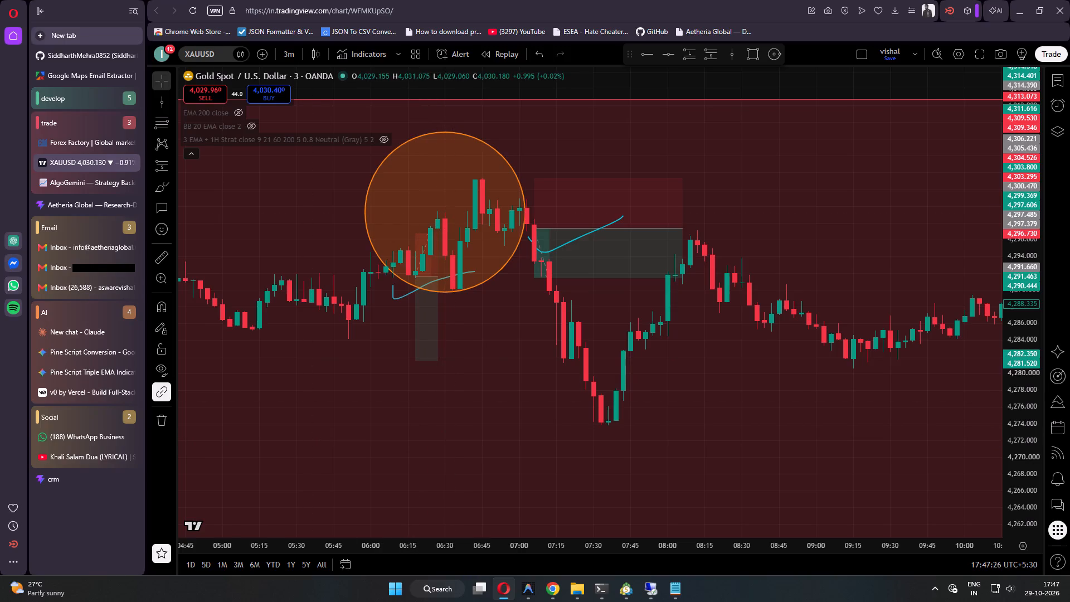
Plot trade 75 as a short position from 06:33 on 24 September, with its entry at about 4,293.1.
left_click(717, 55)
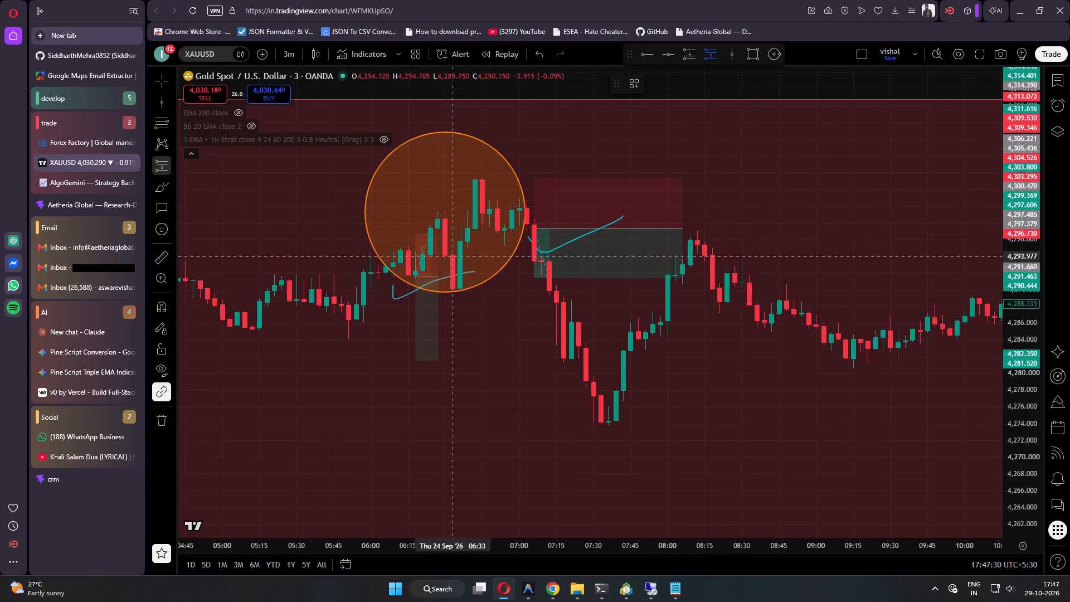
left_click(53, 186)
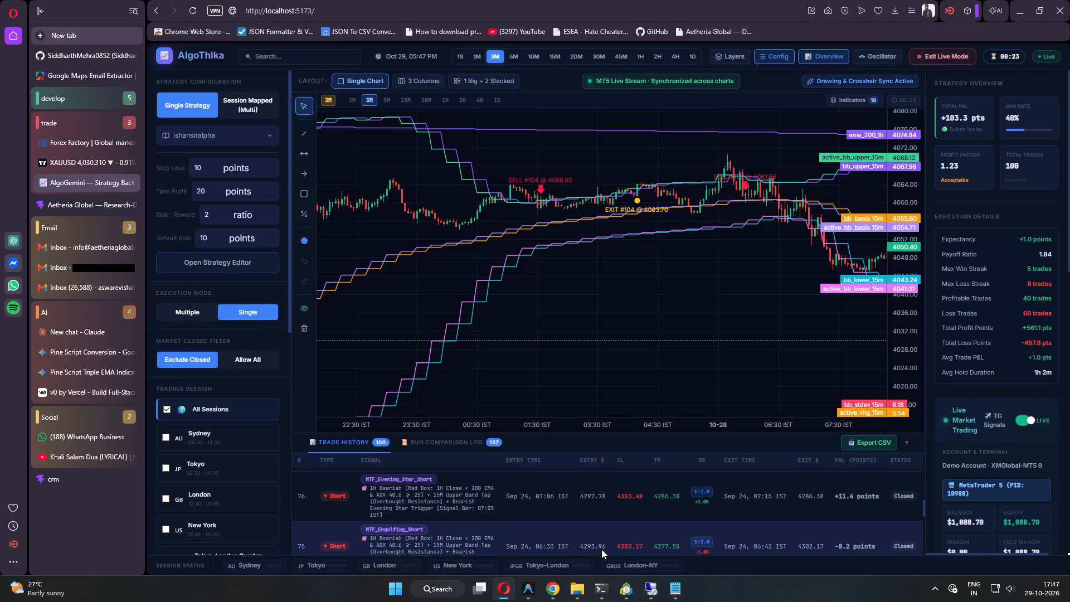
left_click(94, 162)
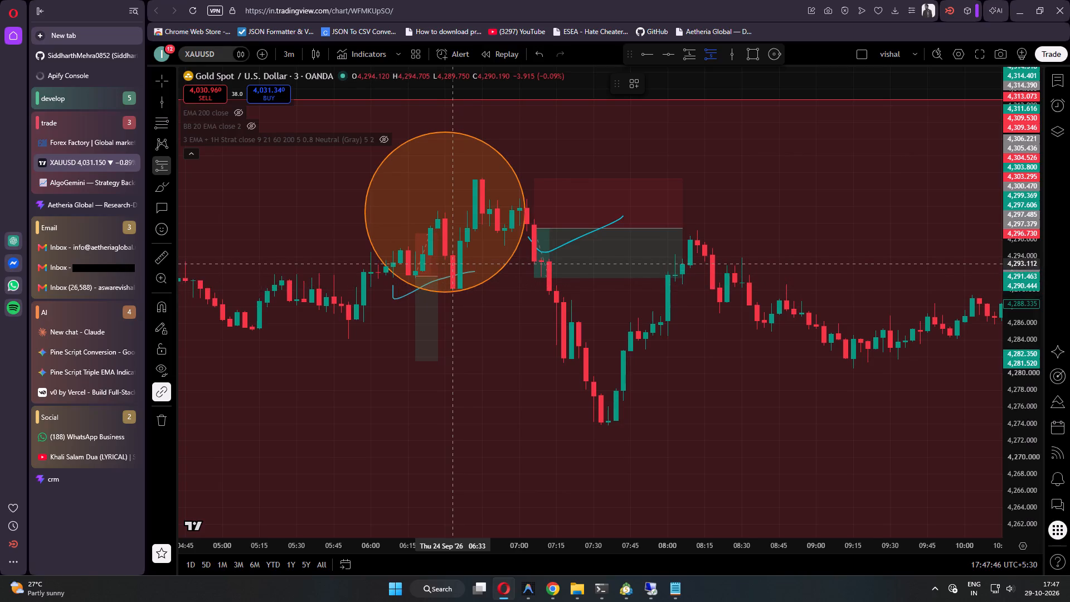
left_click(454, 264)
left_click(465, 460)
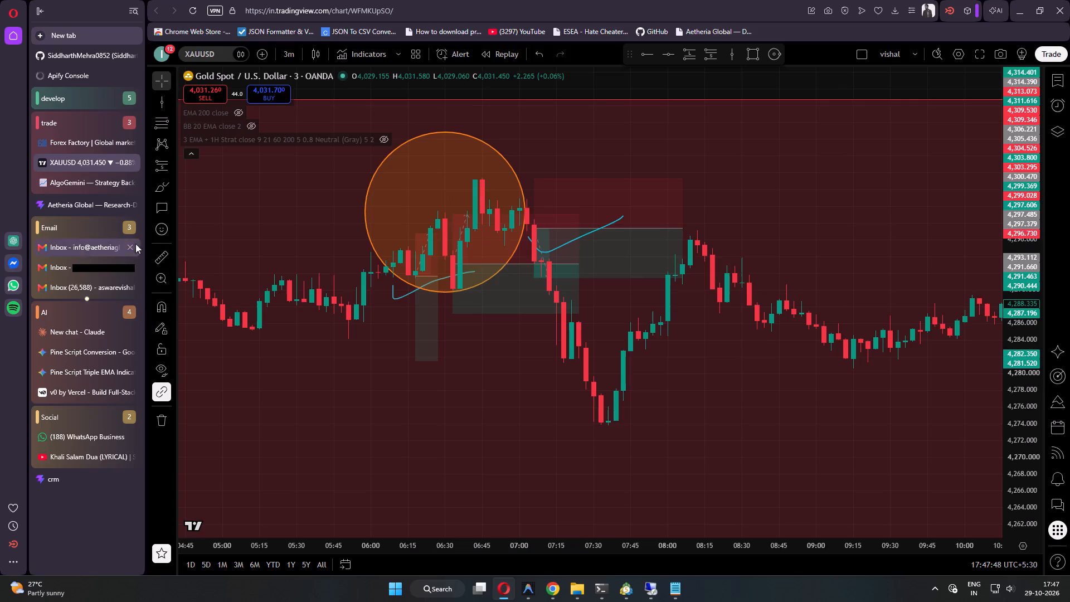
Brush a tick mark over the short position plotted at 06:33 on 24 September.
left_click(167, 191)
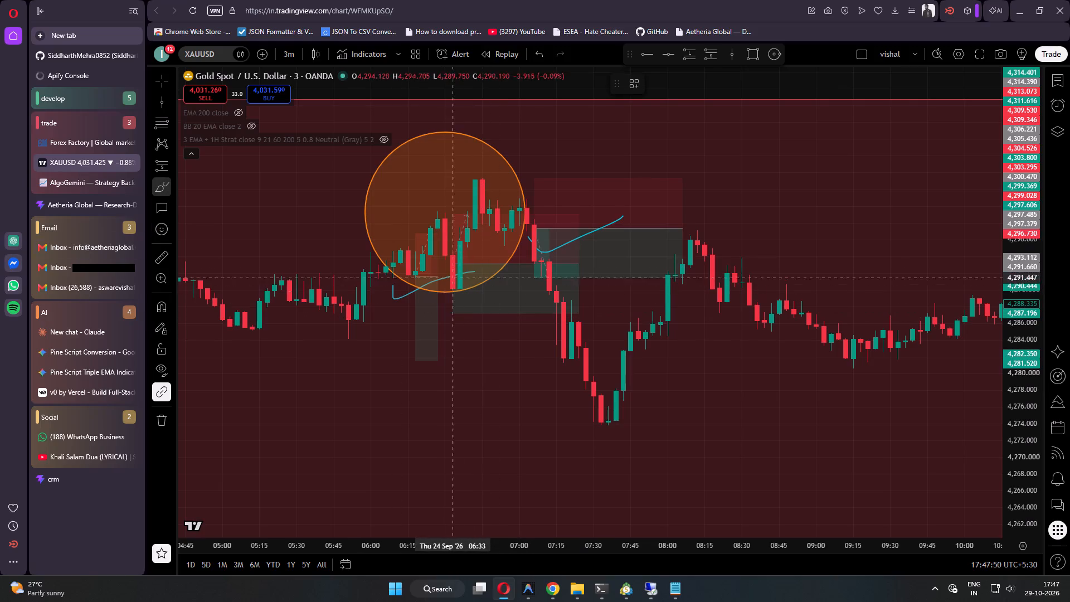
left_click_drag(445, 264, 499, 245)
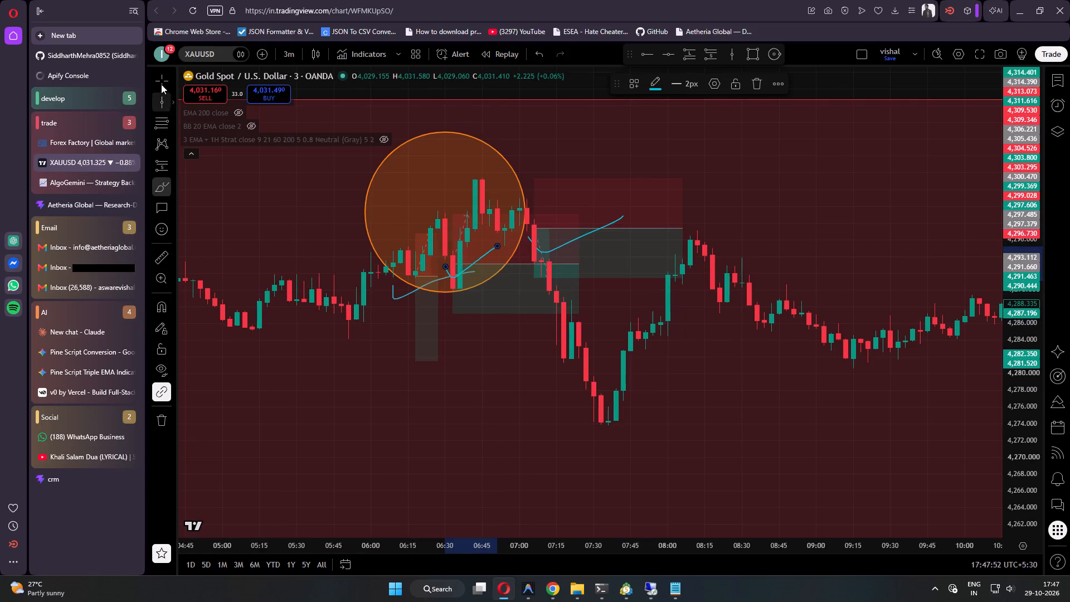
left_click(161, 80)
left_click(290, 416)
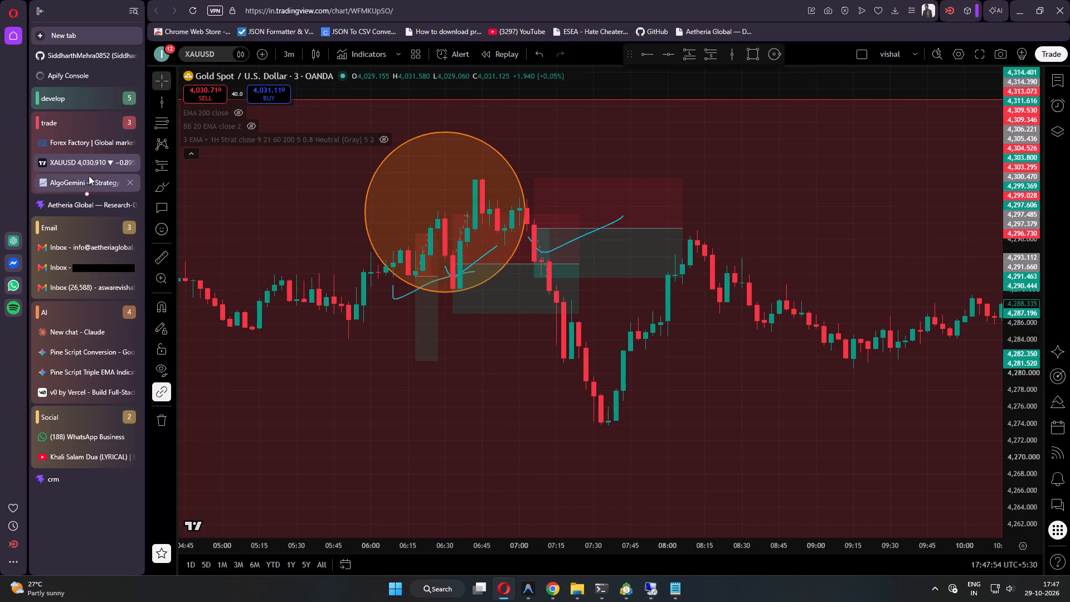
Look up trade 73, the 19:42 long on 18 September, in the AlgoGemini history and compare it with the position plotted on the chart.
left_click(89, 176)
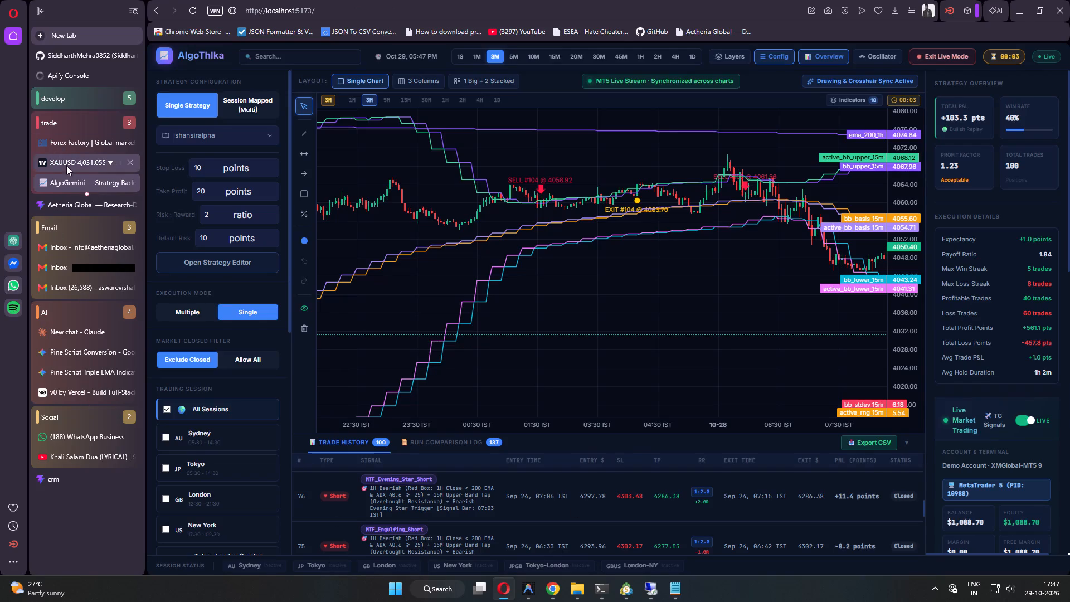
left_click(66, 166)
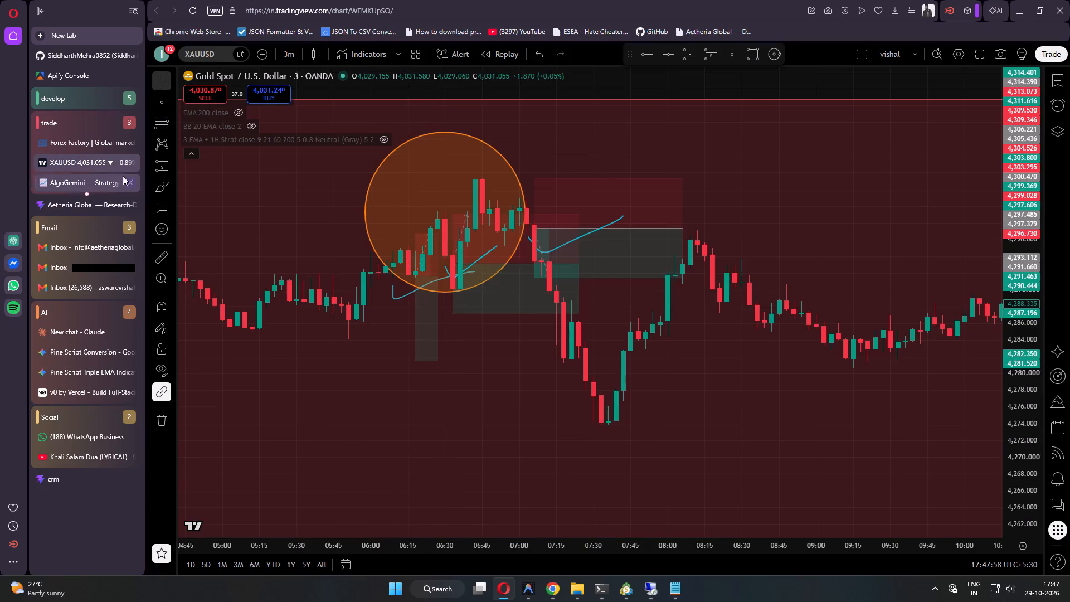
left_click(75, 187)
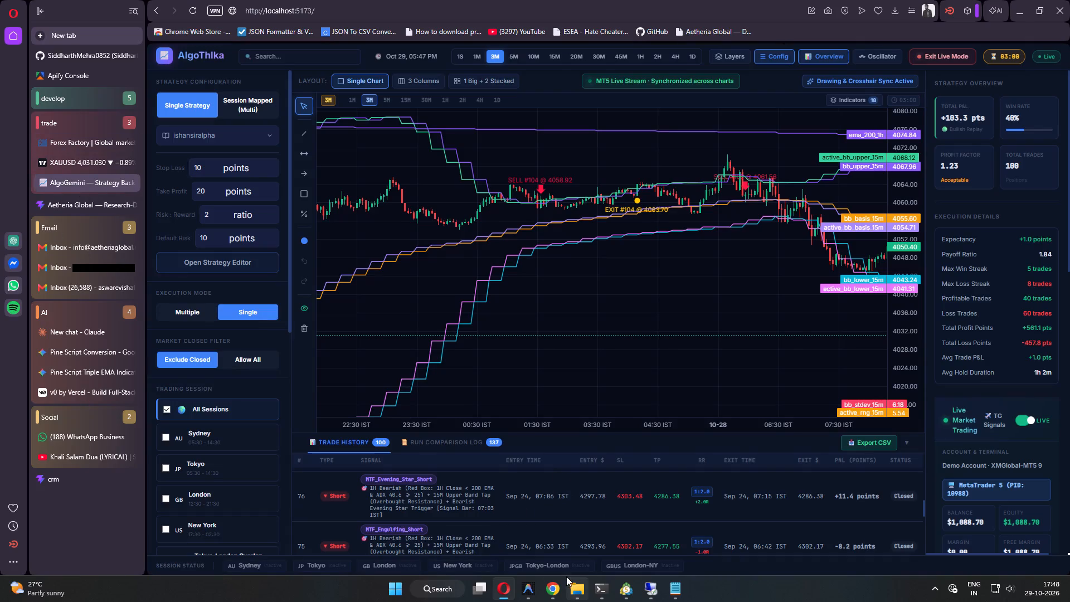
scroll(490, 522, "down", 1)
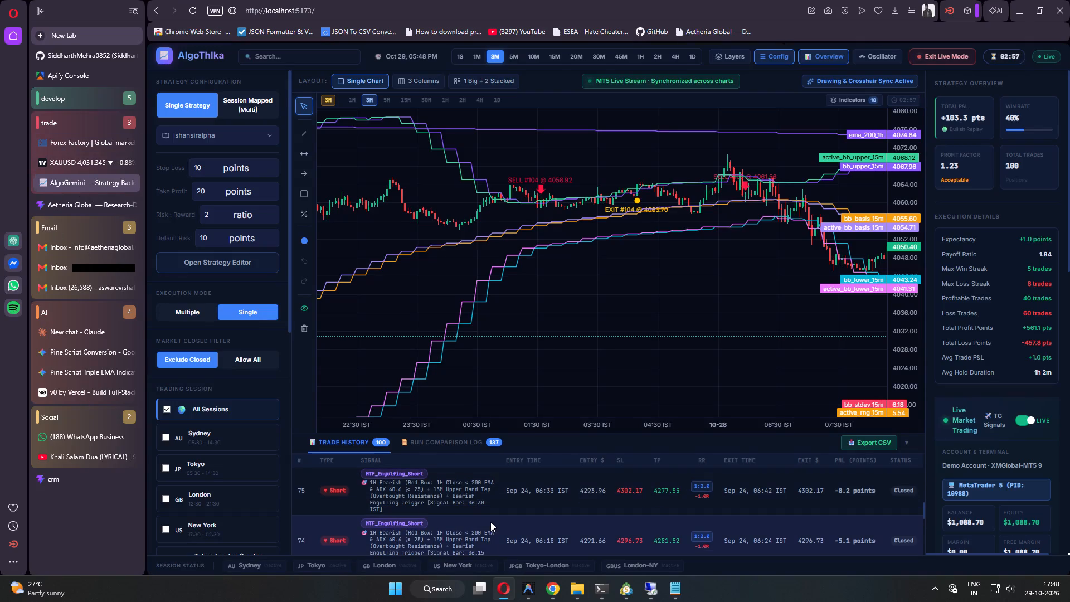
scroll(490, 522, "down", 1)
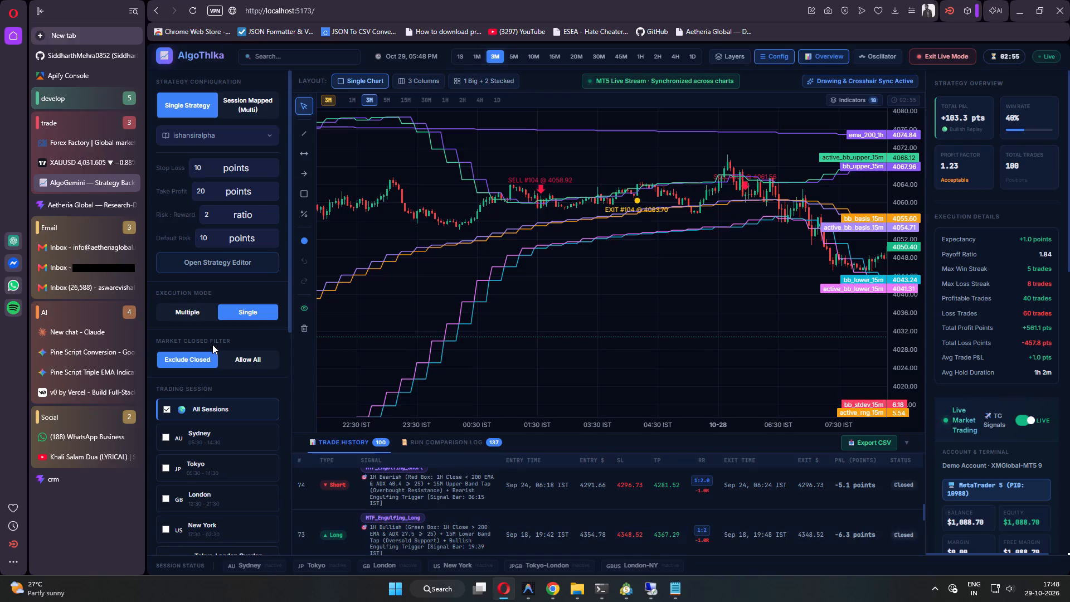
left_click(74, 161)
scroll(389, 405, "down", 10)
left_click_drag(372, 415, 808, 428)
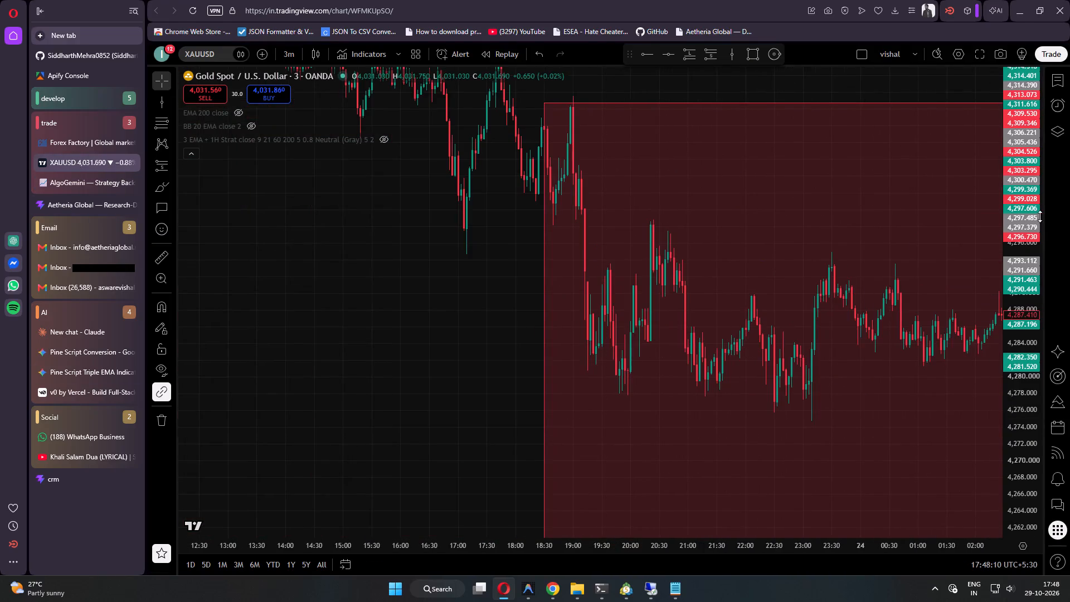
left_click_drag(1027, 153, 1019, 395)
scroll(469, 363, "down", 15)
left_click_drag(448, 268, 549, 453)
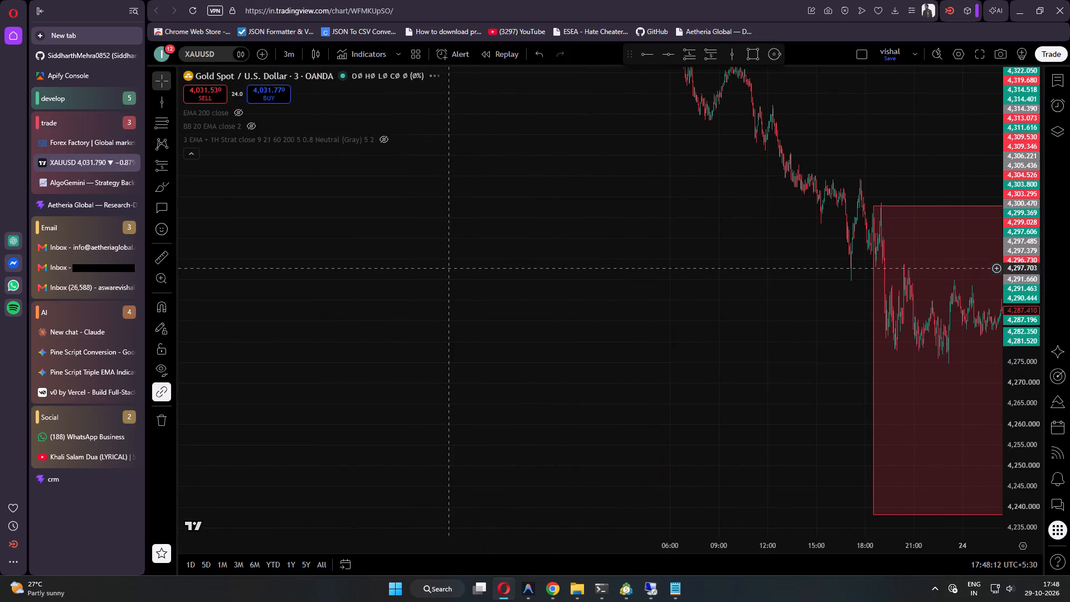
left_click_drag(549, 453, 551, 459)
left_click_drag(503, 283, 1006, 599)
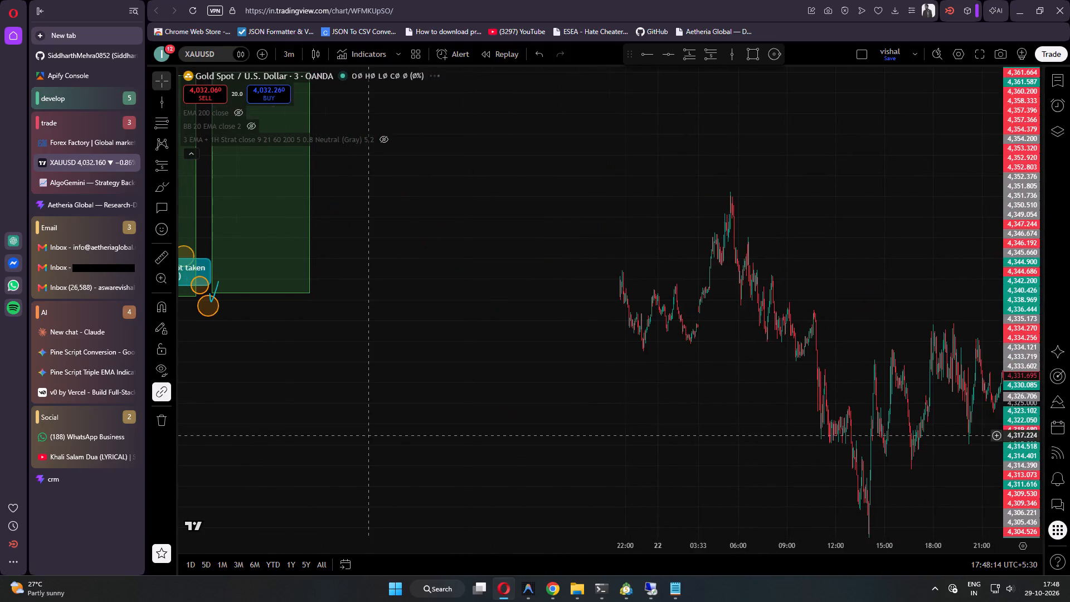
left_click_drag(273, 394, 797, 455)
scroll(493, 452, "up", 17)
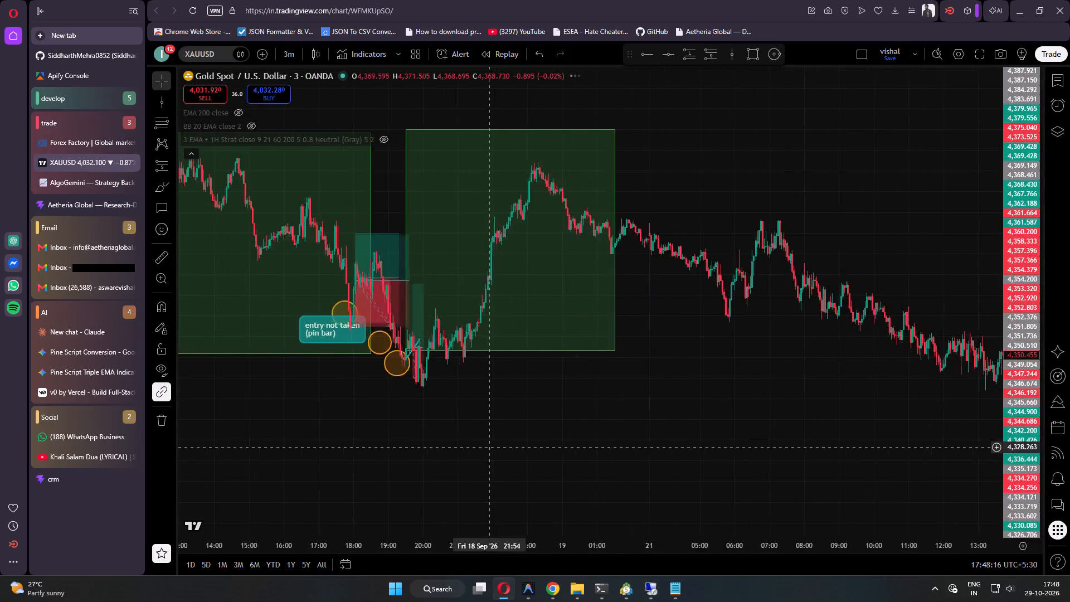
left_click_drag(325, 445, 750, 447)
scroll(413, 447, "up", 11)
left_click_drag(413, 447, 657, 449)
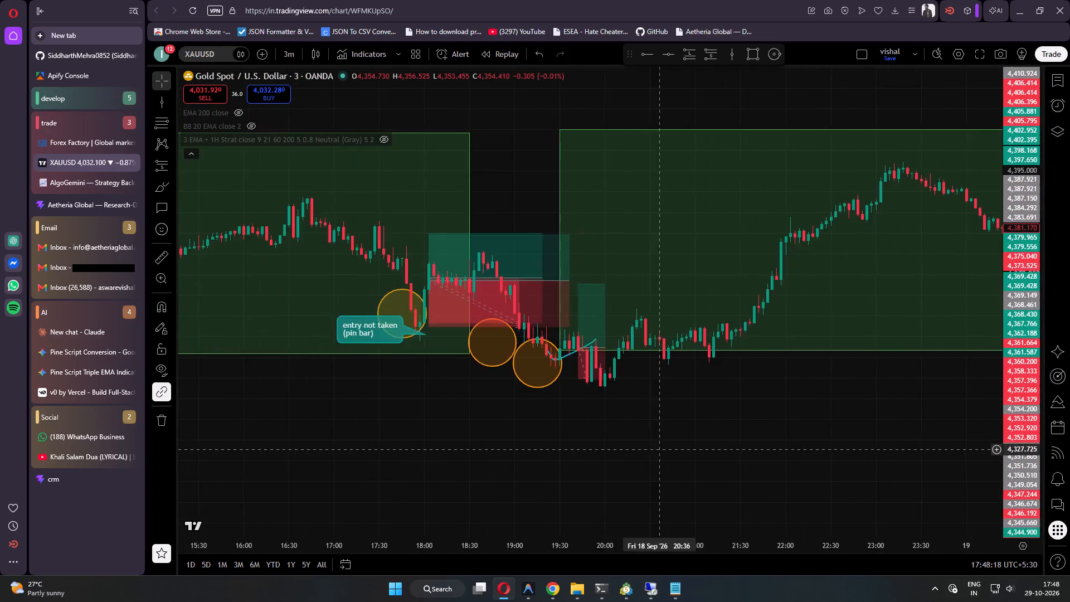
scroll(561, 449, "up", 3)
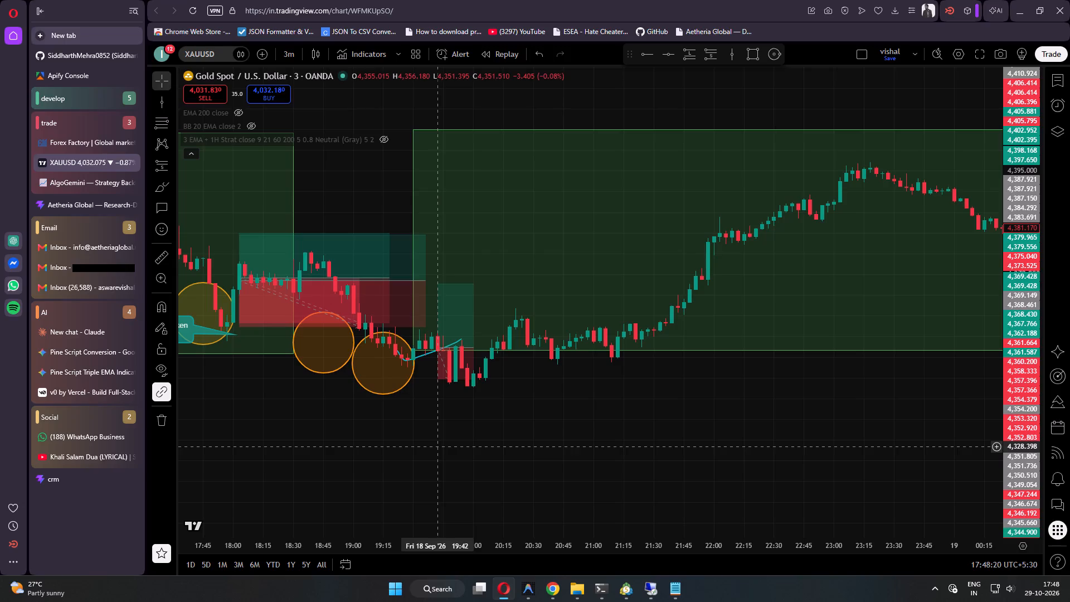
Check trade 72, the 18:03 long on 18 September, against the chart's plotted position and the candles leading up to it.
left_click(86, 142)
left_click(79, 182)
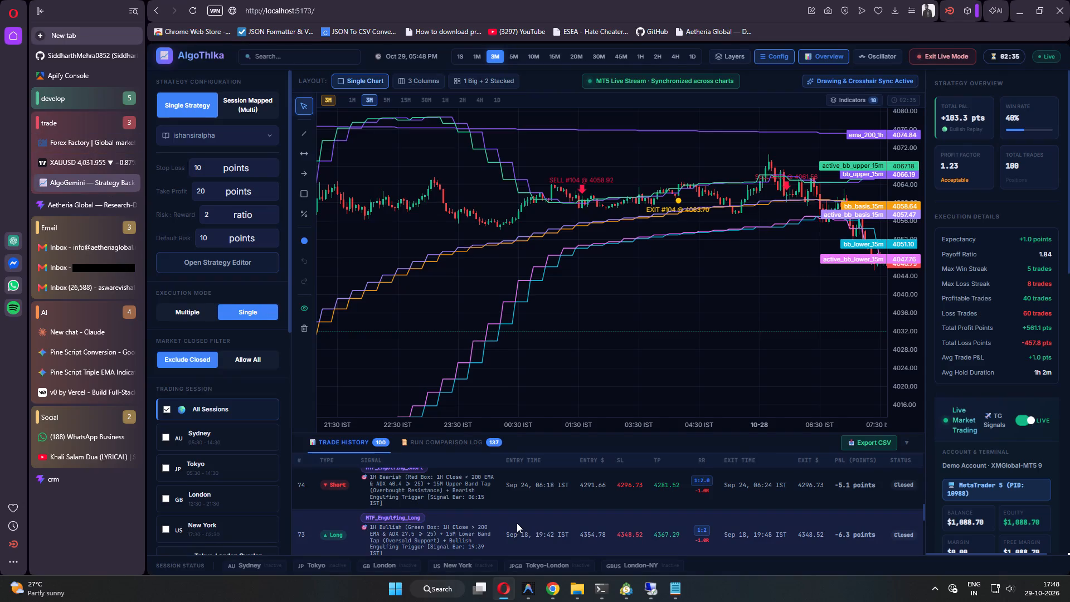
scroll(515, 522, "down", 1)
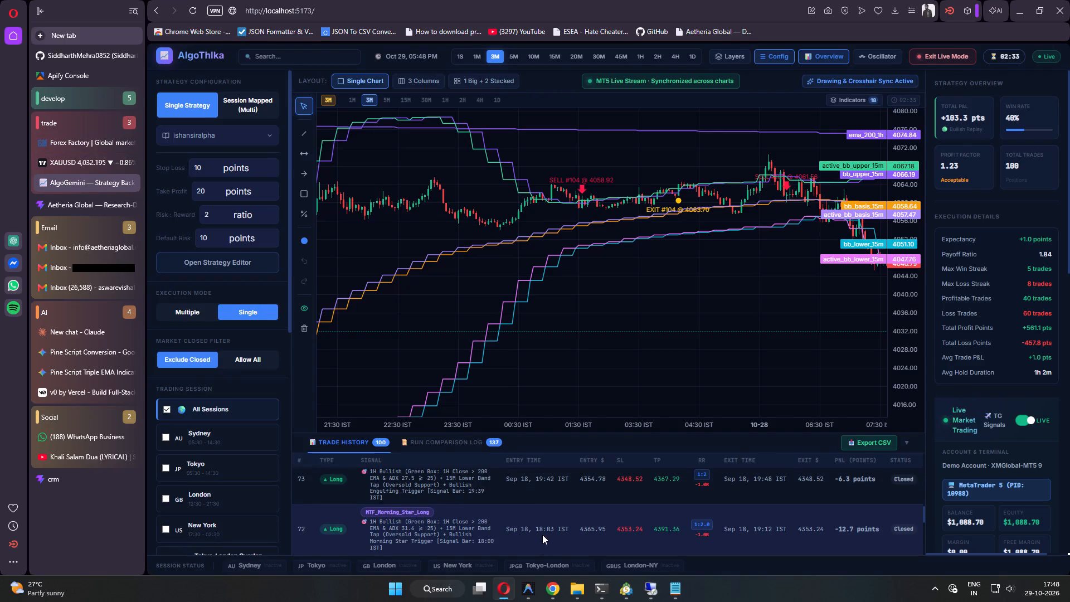
left_click(94, 162)
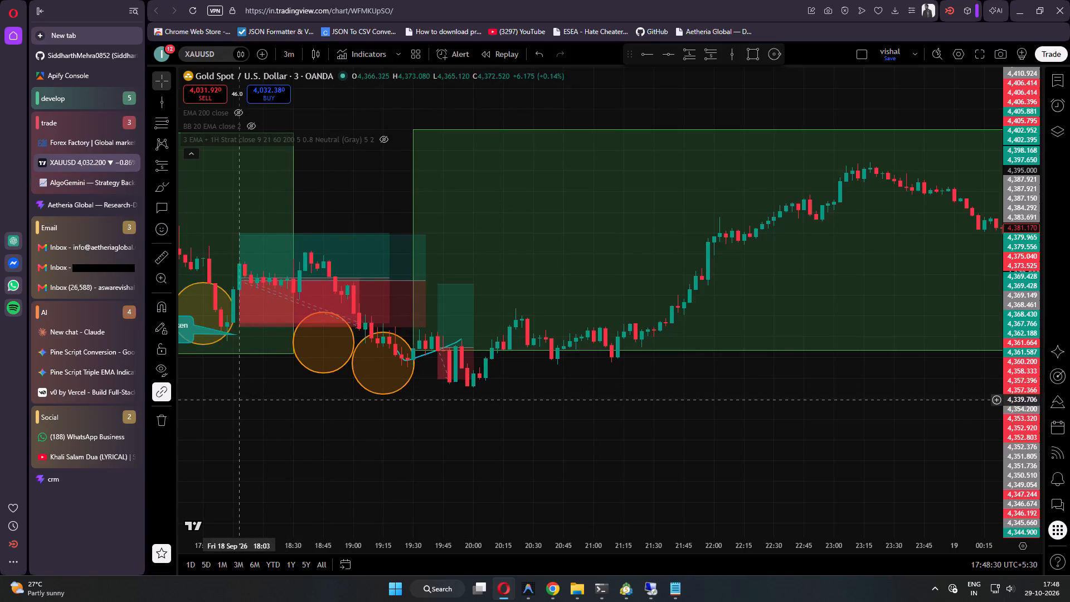
left_click_drag(240, 400, 505, 422)
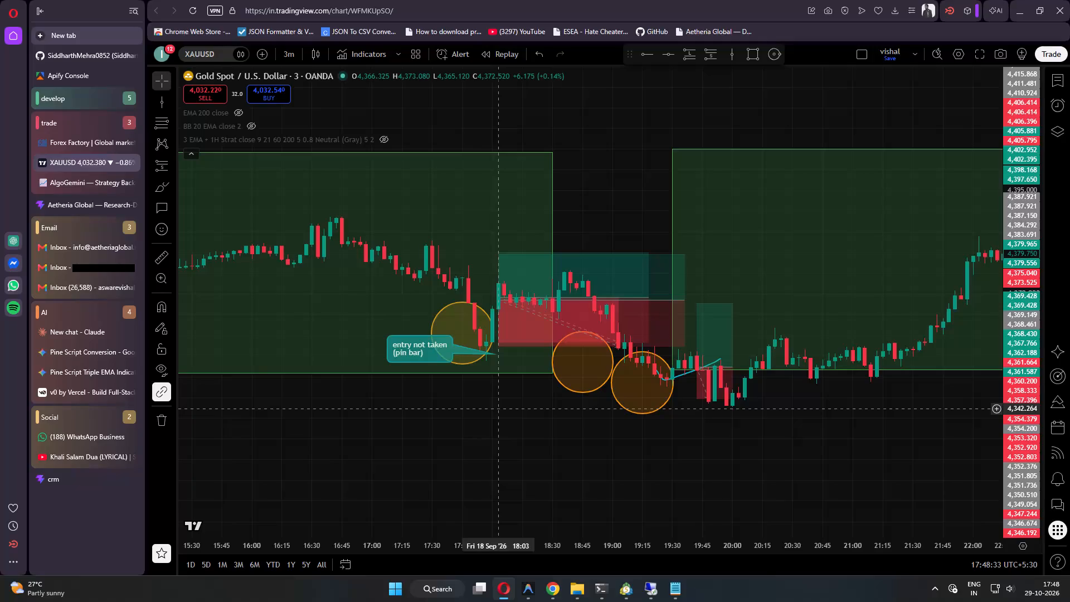
left_click_drag(257, 471, 605, 469)
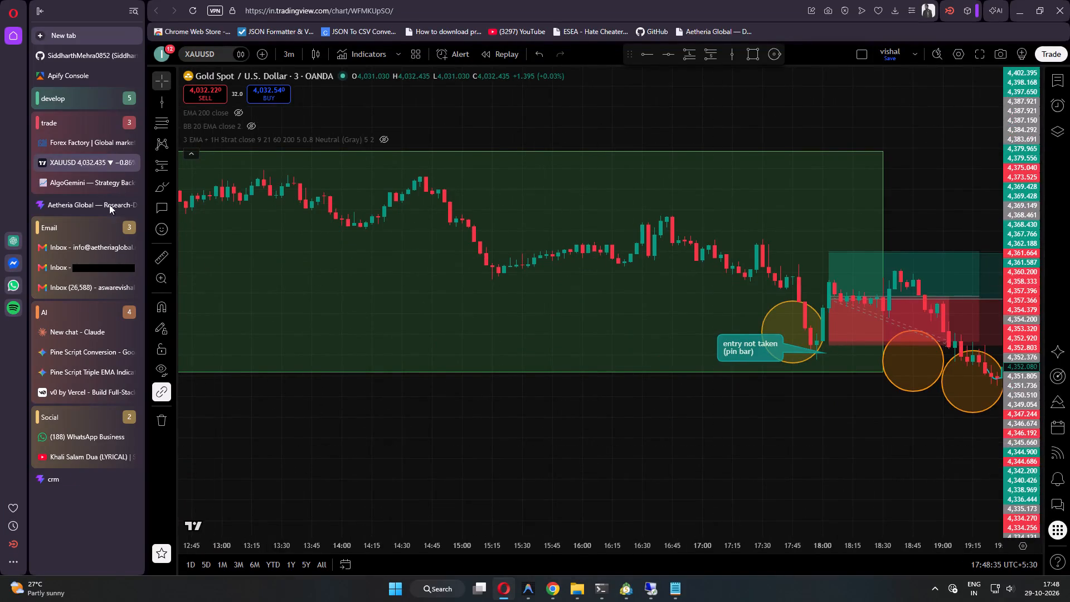
Check trade 71, the 07:12 short on 18 September, against its plotted position and the preceding 1-hour boxes on the chart.
left_click(95, 175)
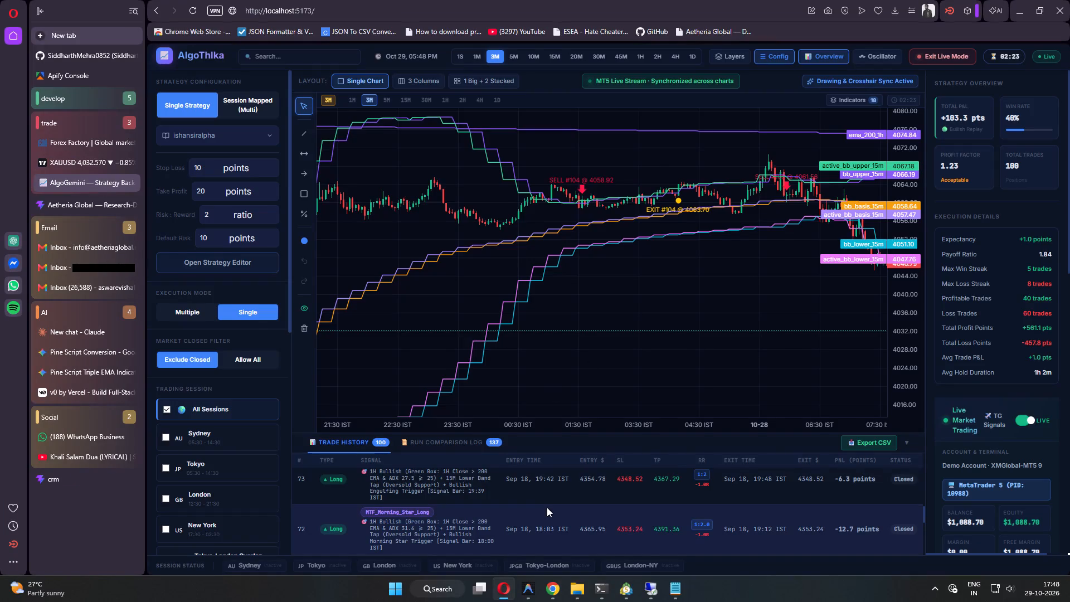
scroll(546, 508, "down", 1)
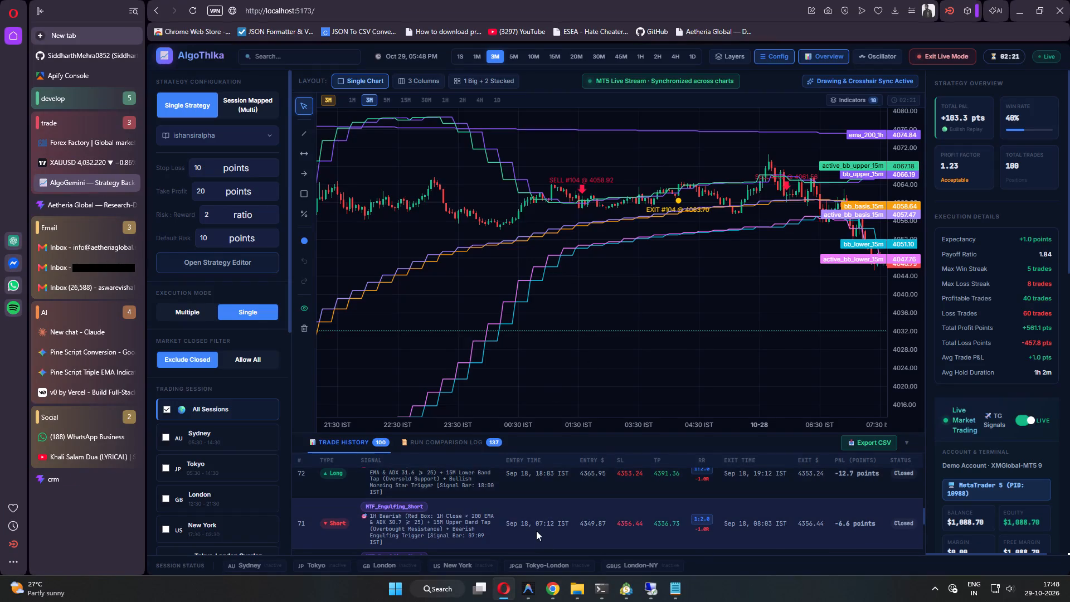
left_click(85, 166)
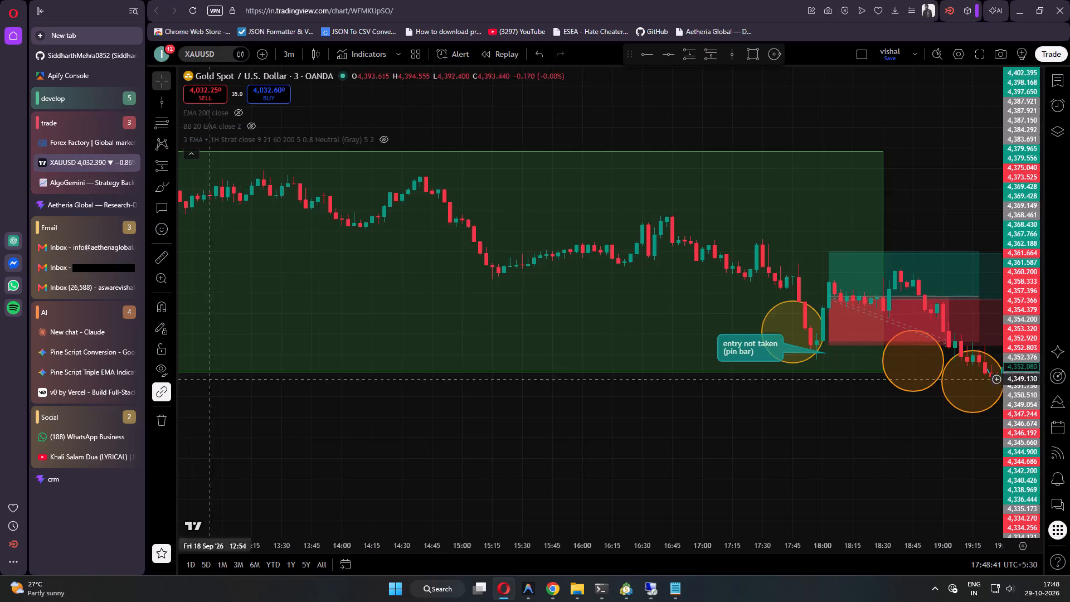
scroll(424, 475, "down", 9)
left_click_drag(408, 471, 592, 471)
scroll(567, 477, "up", 4)
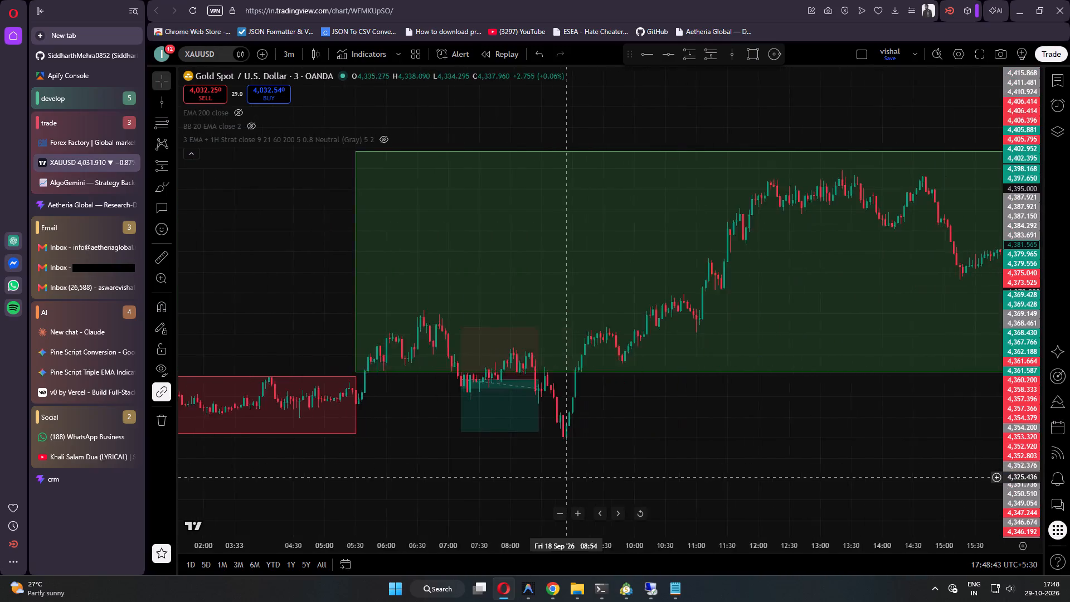
scroll(566, 477, "up", 2)
left_click_drag(451, 464, 799, 430)
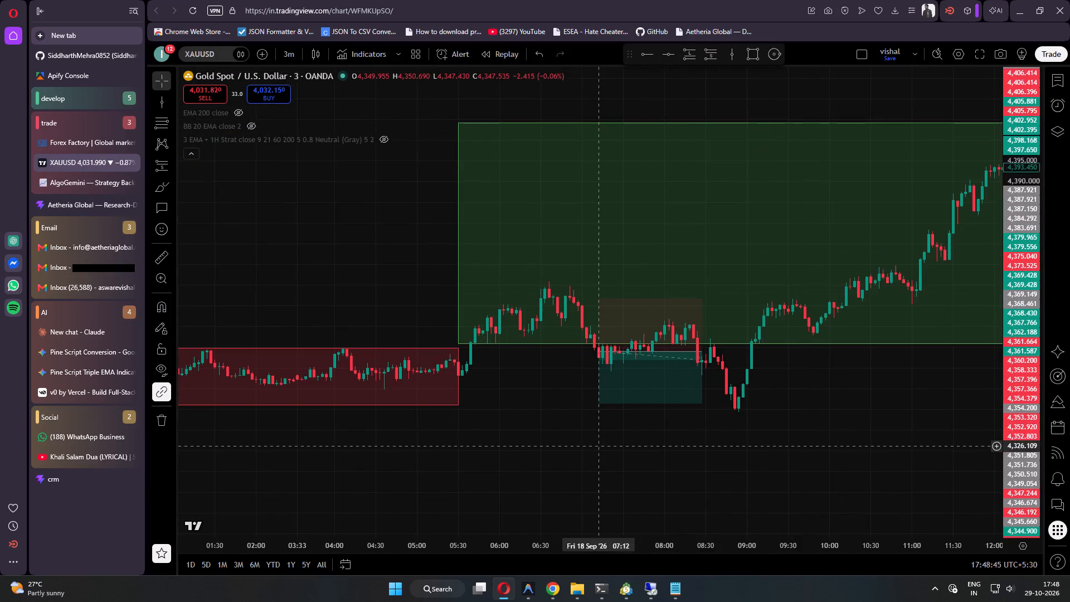
left_click_drag(1018, 459, 986, 279)
left_click_drag(879, 461, 937, 338)
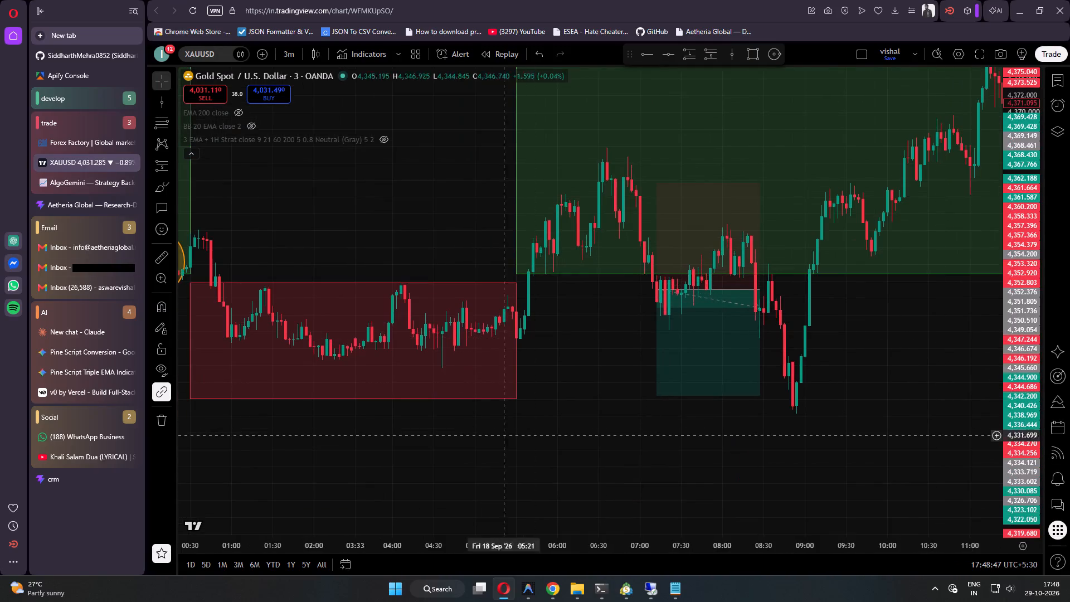
left_click_drag(473, 443, 833, 450)
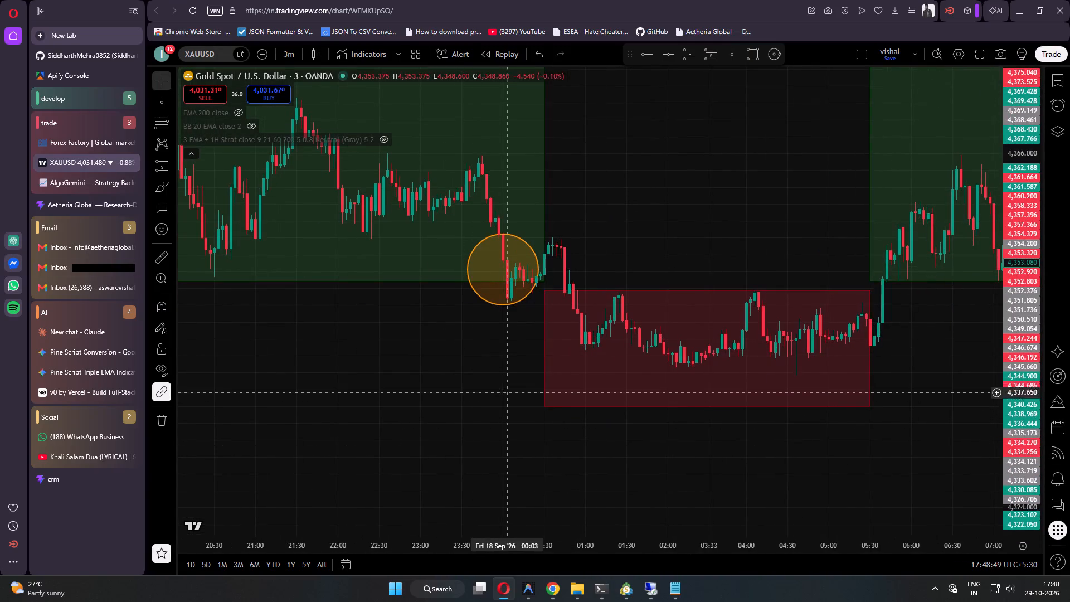
left_click_drag(735, 442, 542, 448)
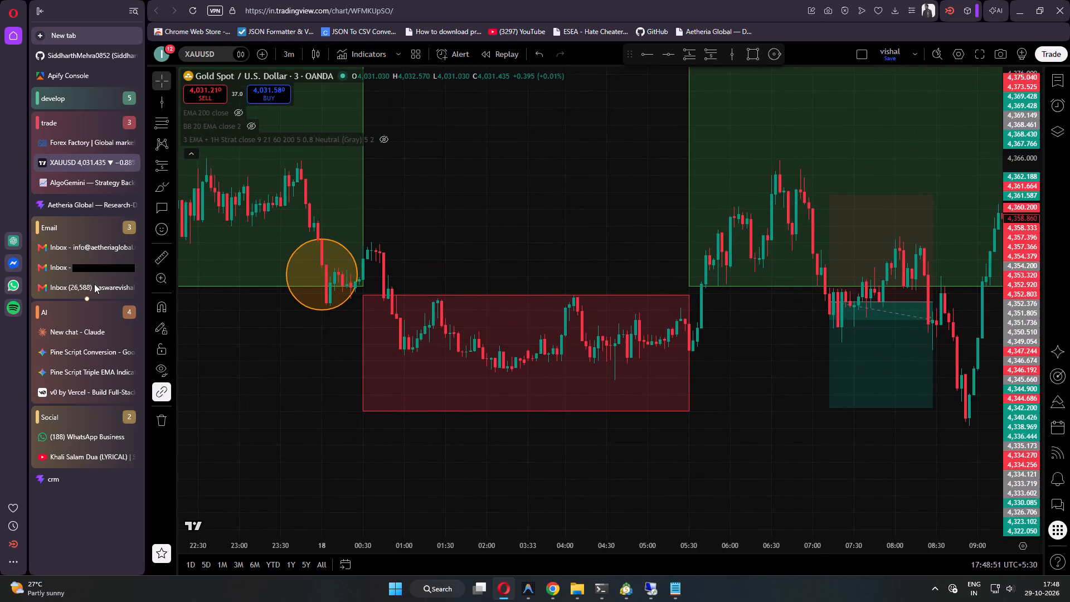
left_click(82, 181)
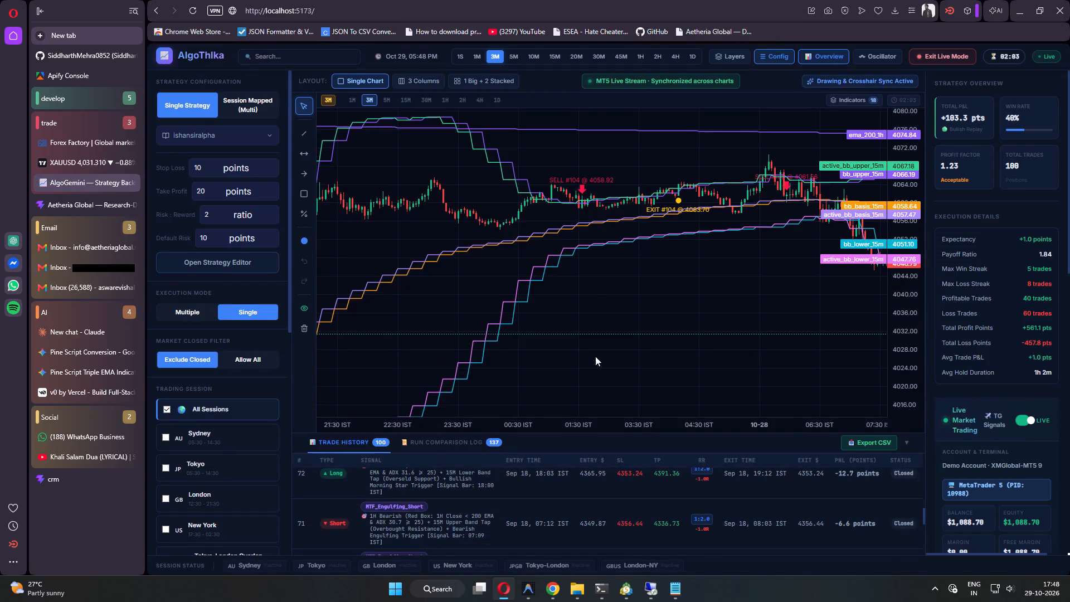
left_click(62, 165)
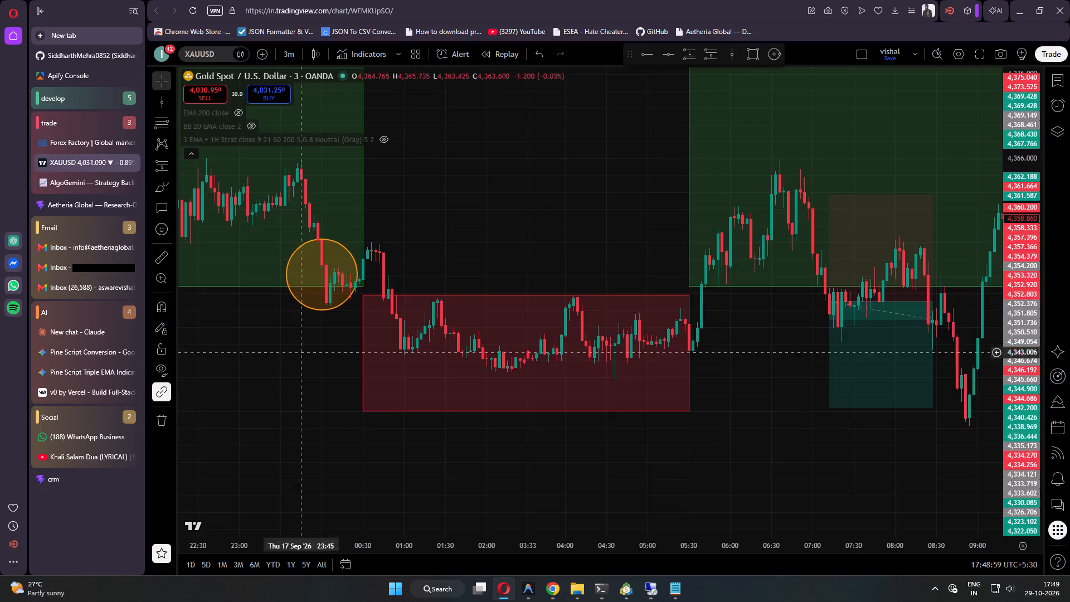
left_click_drag(782, 419, 643, 426)
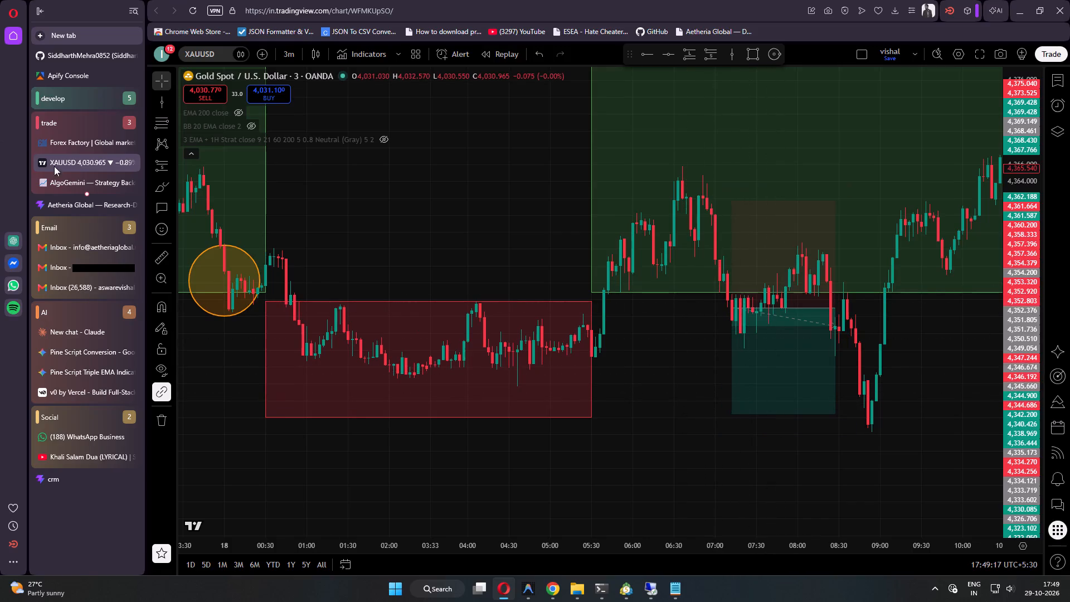
left_click(62, 185)
left_click(87, 166)
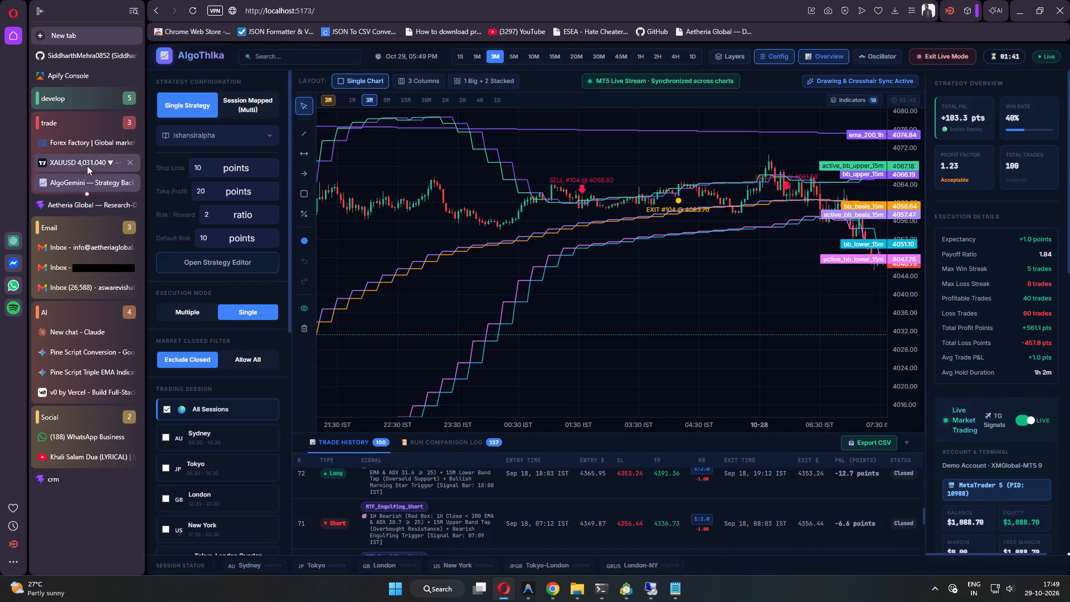
Brush a tick mark over the short position plotted at 07:12 on 18 September.
left_click_drag(654, 338, 550, 314)
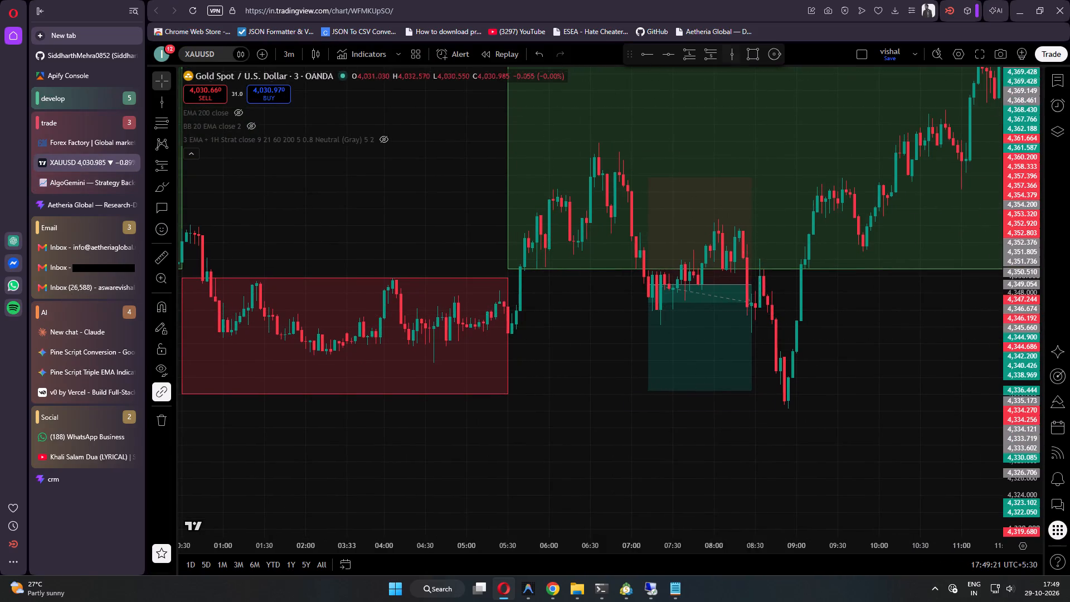
left_click(162, 192)
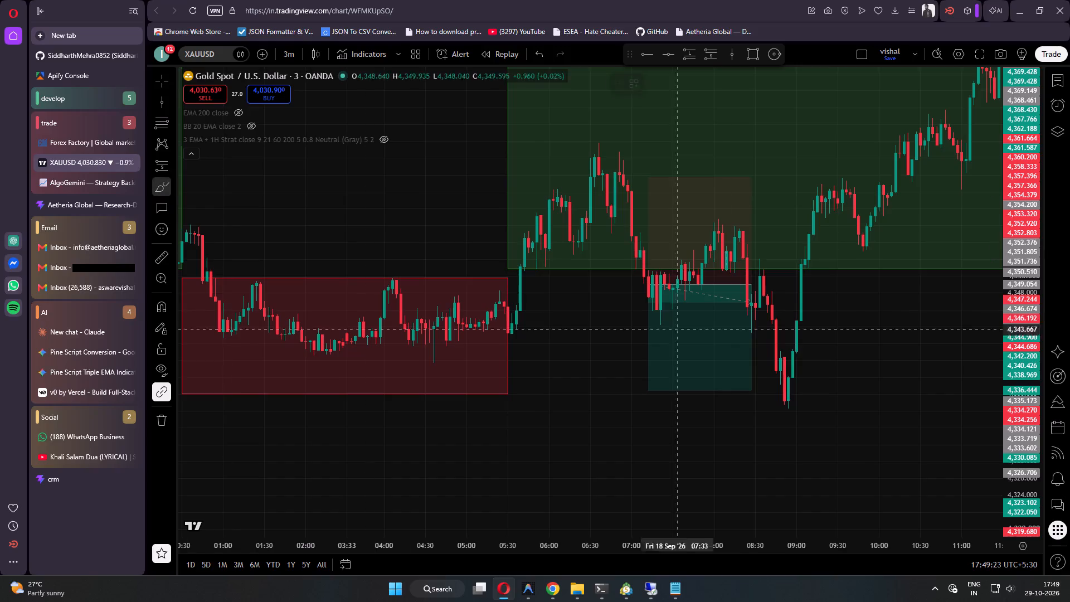
left_click_drag(639, 285, 758, 258)
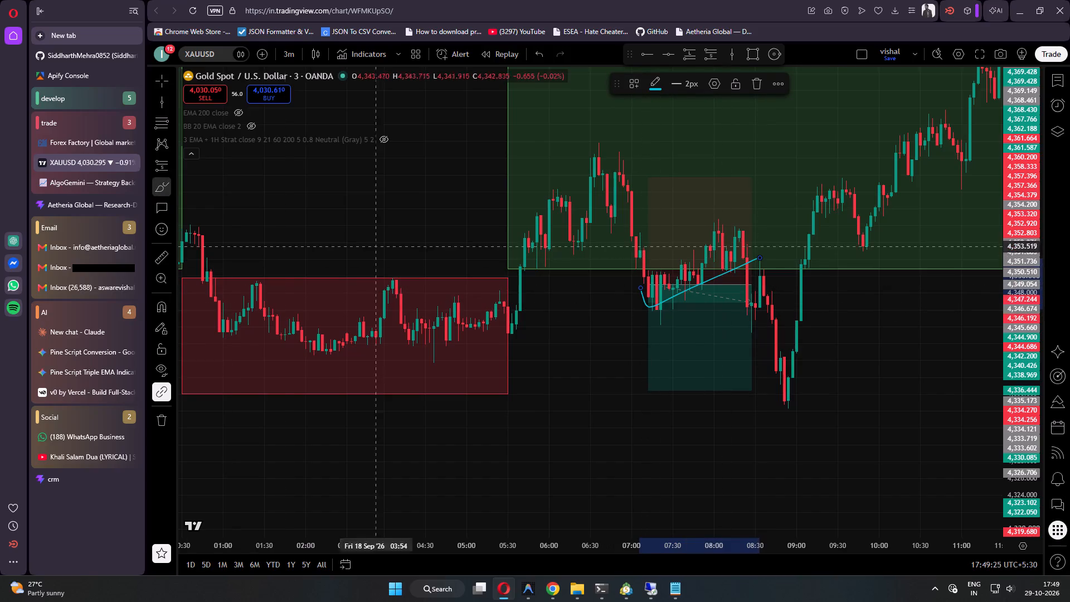
left_click(160, 79)
Look up trade 70, the 07:24 short on 17 September, in the AlgoGemini history and compare it with its plotted position and preceding candles.
left_click(47, 182)
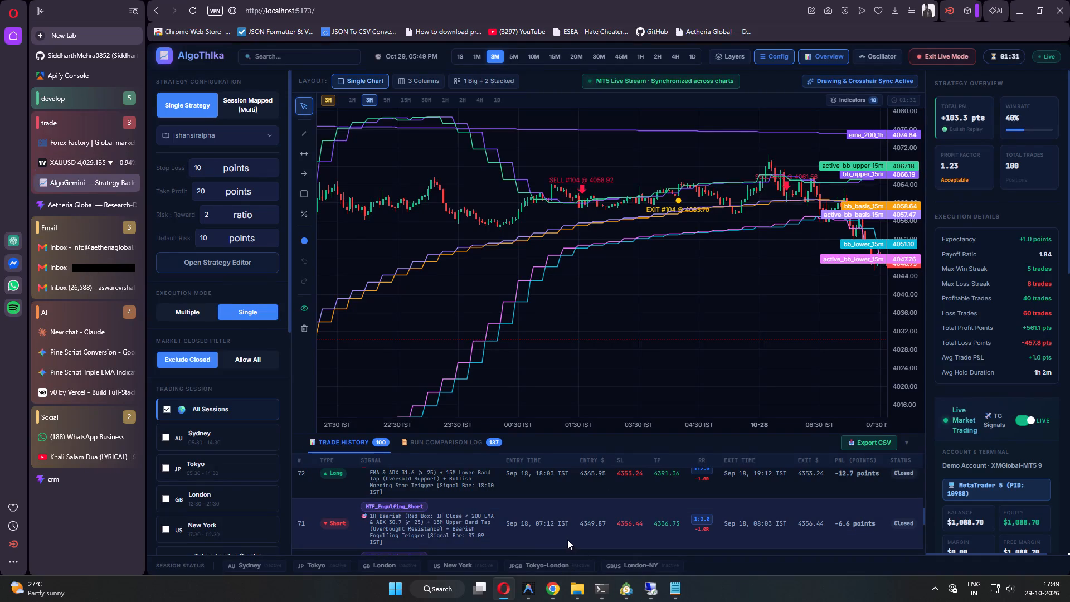
scroll(548, 530, "down", 1)
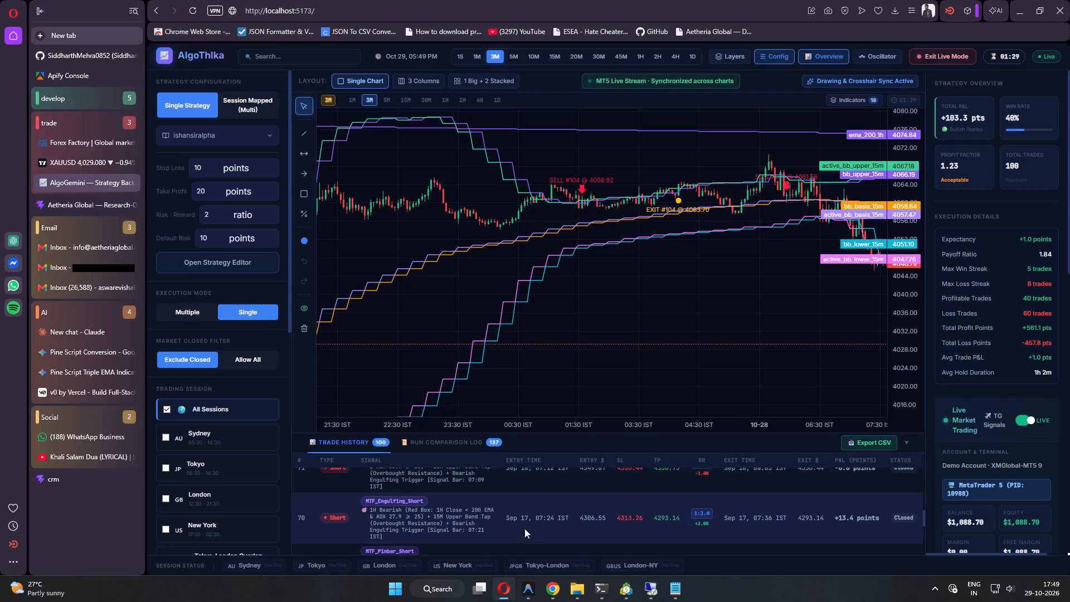
left_click(63, 171)
scroll(438, 423, "down", 6)
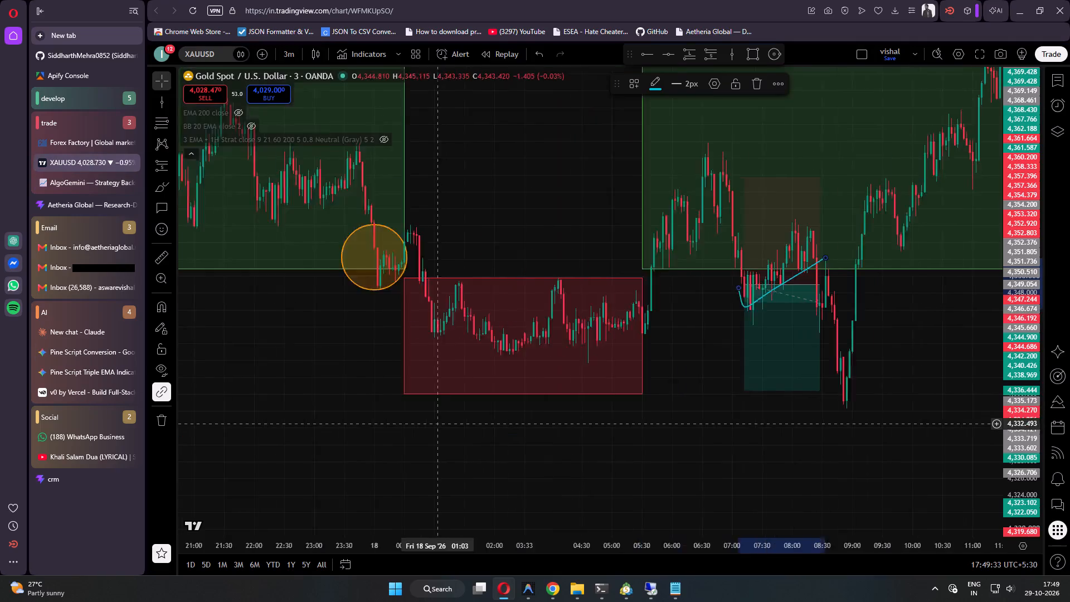
scroll(438, 424, "down", 7)
left_click_drag(497, 388, 839, 428)
left_click_drag(1010, 239, 1038, 535)
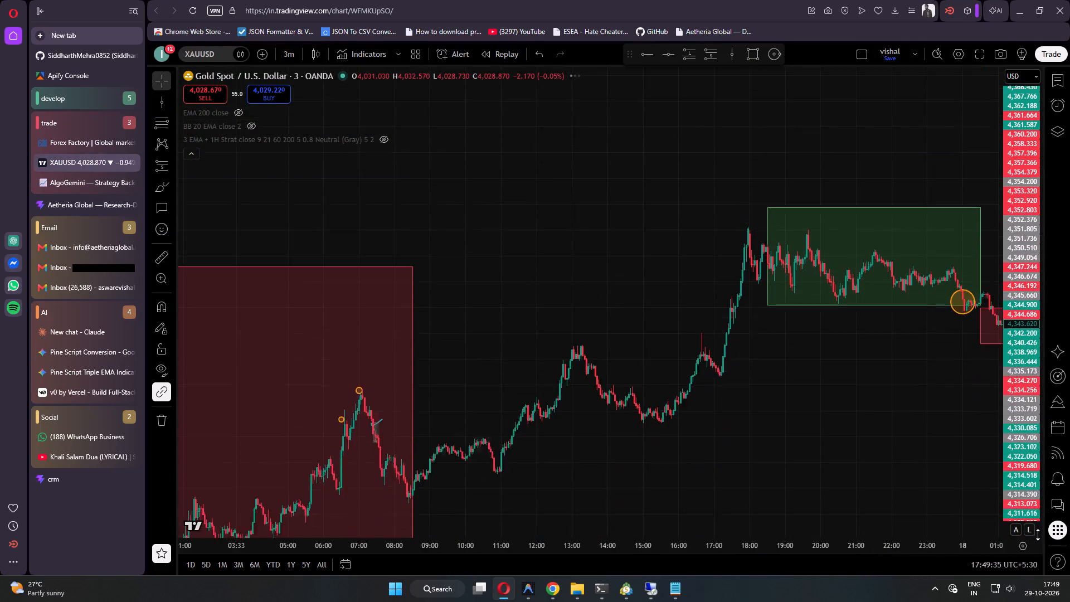
left_click_drag(1038, 535, 1032, 534)
left_click_drag(601, 502, 1062, 354)
scroll(615, 412, "up", 15)
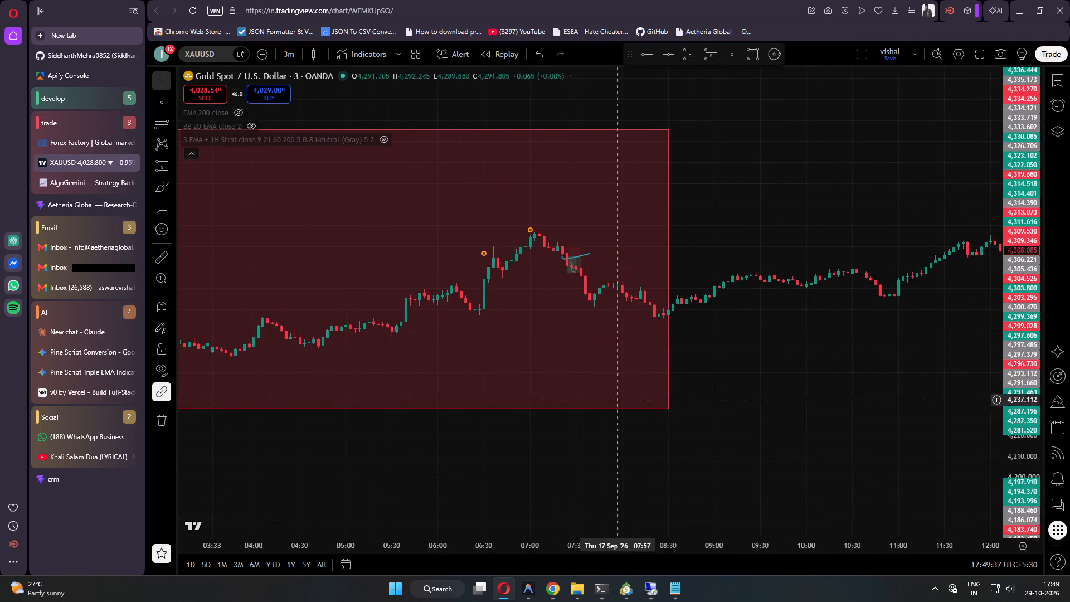
left_click_drag(1002, 490, 1004, 459)
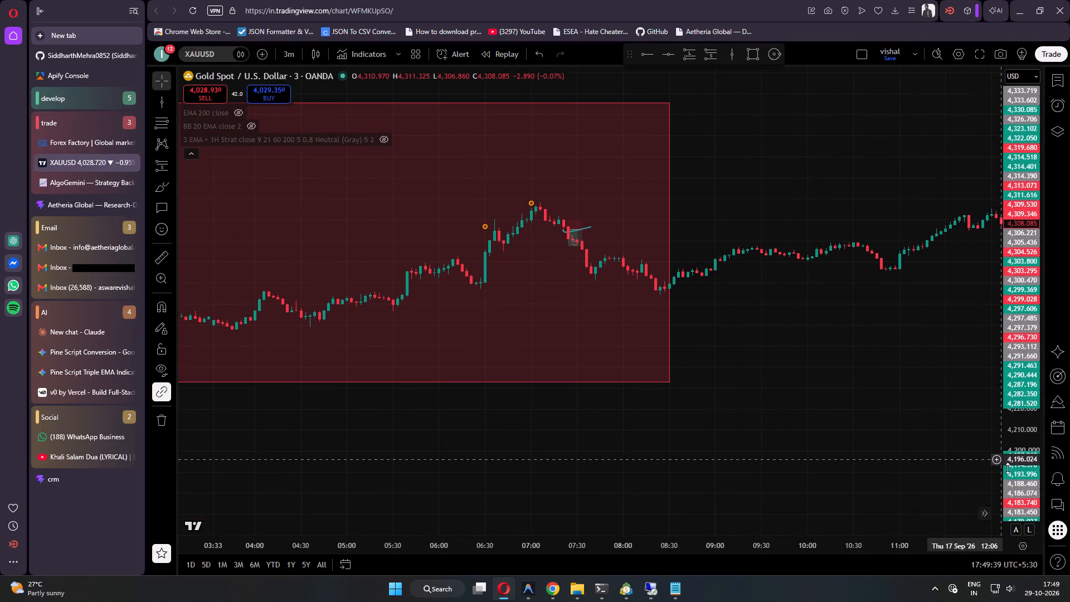
left_click_drag(1018, 474, 1047, 248)
left_click_drag(757, 286, 860, 423)
scroll(604, 417, "up", 3)
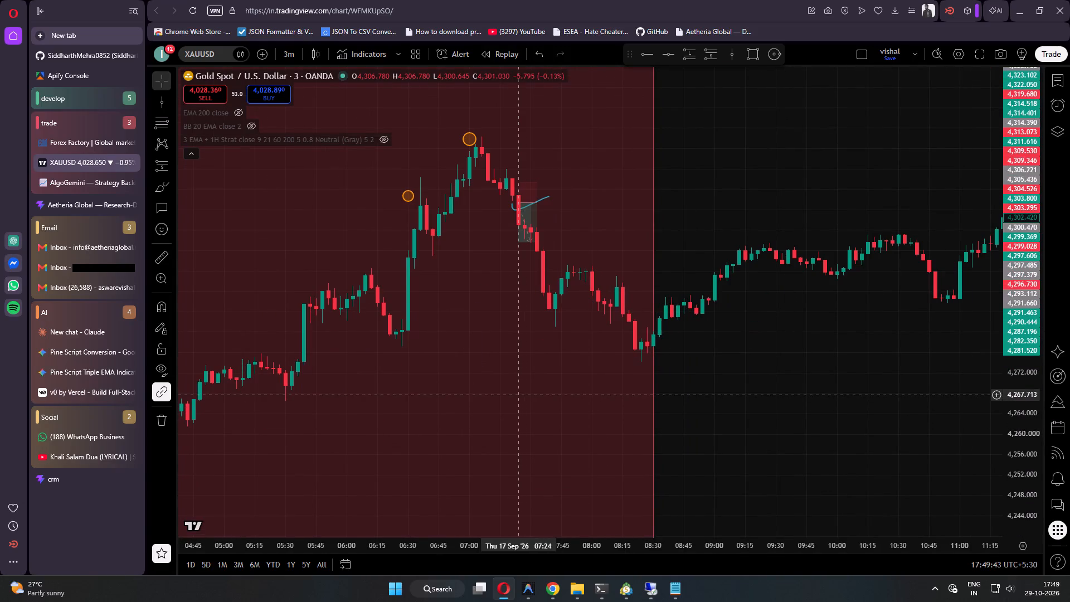
left_click_drag(497, 406, 759, 363)
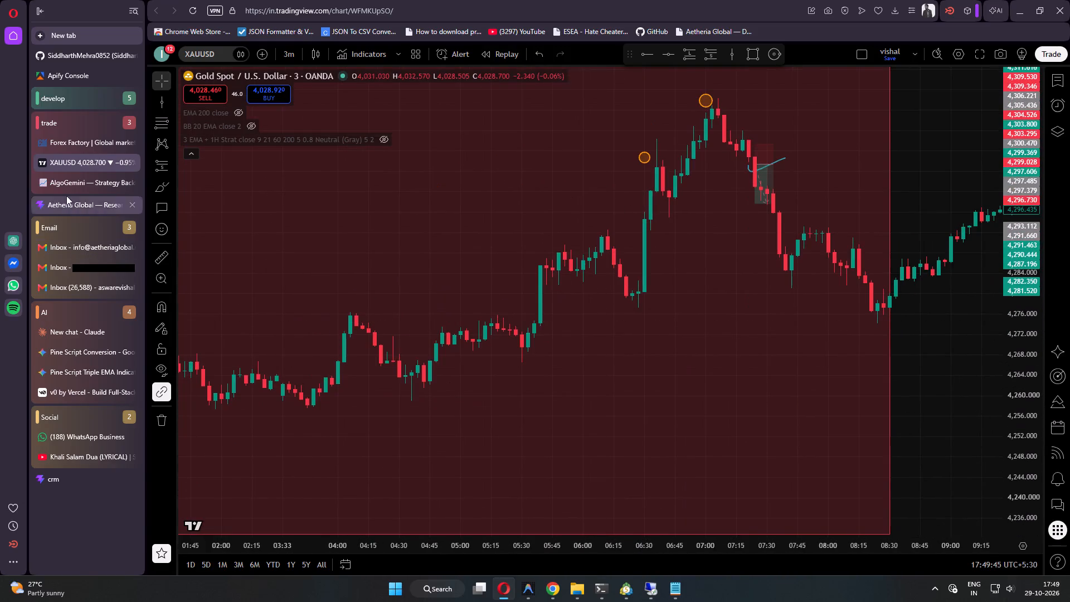
Check trade 69, the 21:48 short on 16 September, against its plotted position and the 21:45 signal candle on the chart.
left_click(74, 185)
scroll(556, 535, "down", 1)
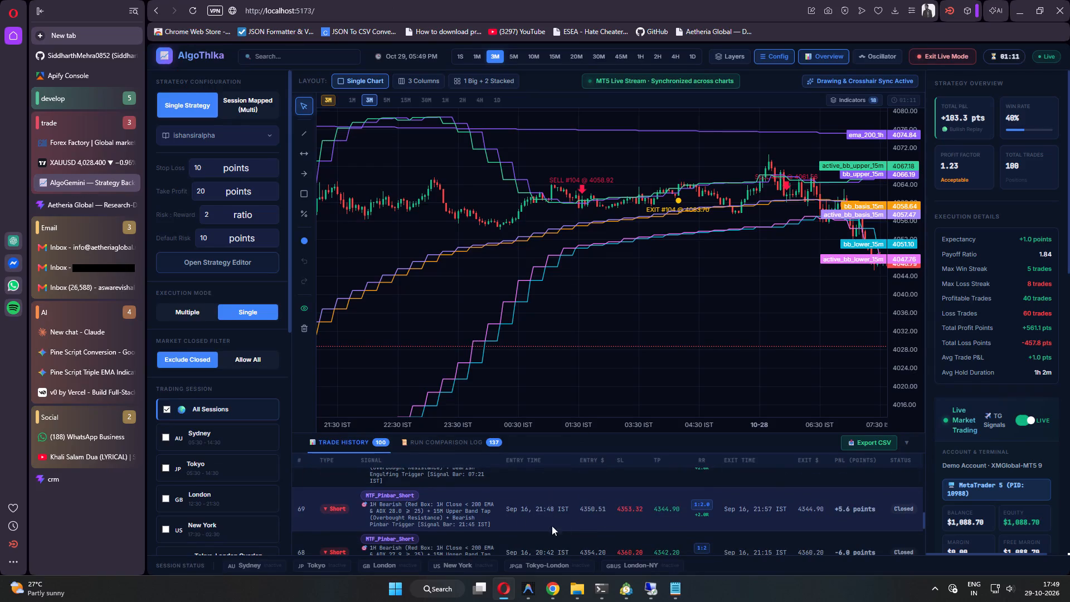
left_click(96, 154)
left_click_drag(536, 405, 1022, 329)
left_click_drag(663, 315, 927, 465)
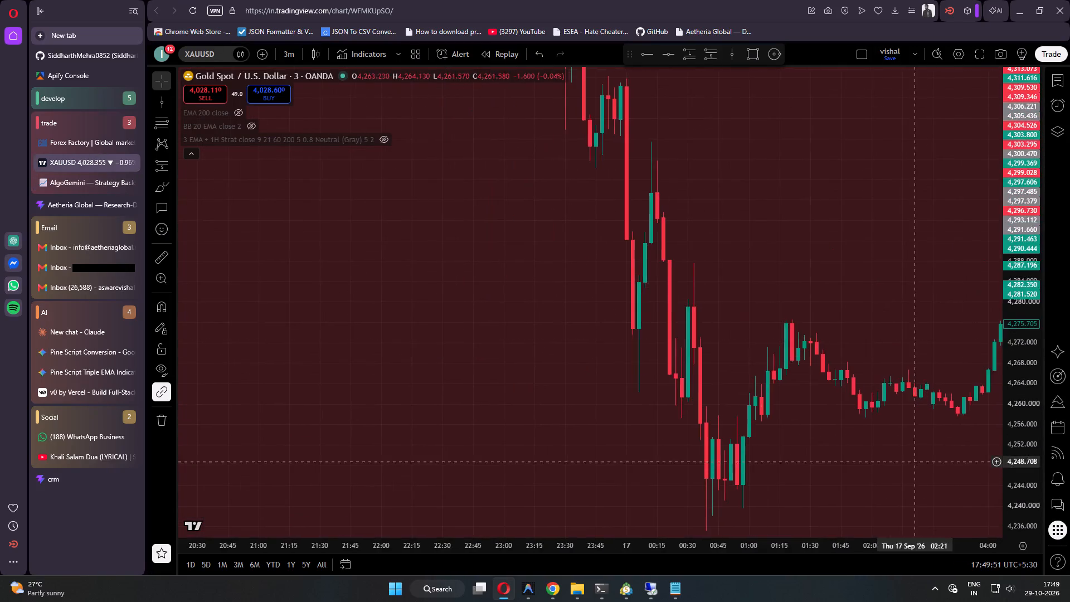
left_click_drag(720, 266, 882, 511)
left_click_drag(355, 288, 421, 357)
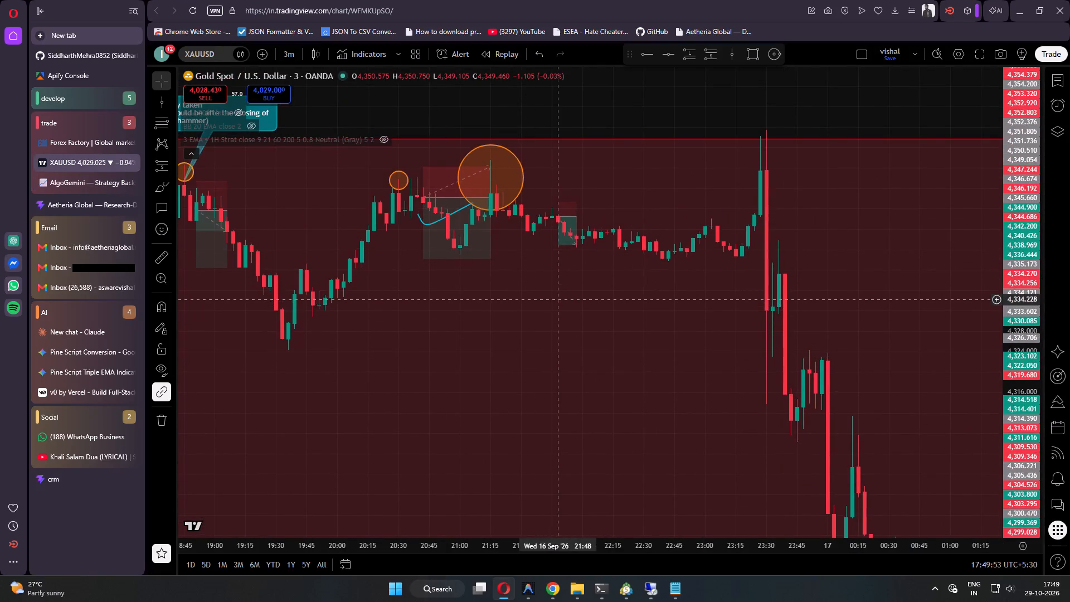
left_click_drag(558, 300, 573, 389)
left_click_drag(1014, 449, 1003, 287)
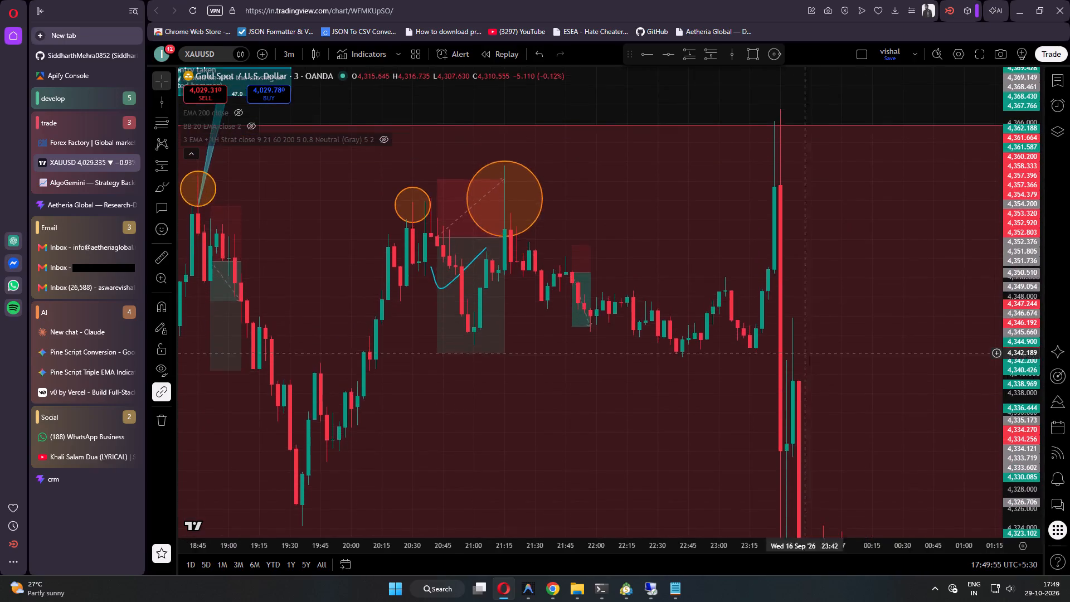
scroll(756, 355, "up", 3)
left_click_drag(802, 375, 817, 344)
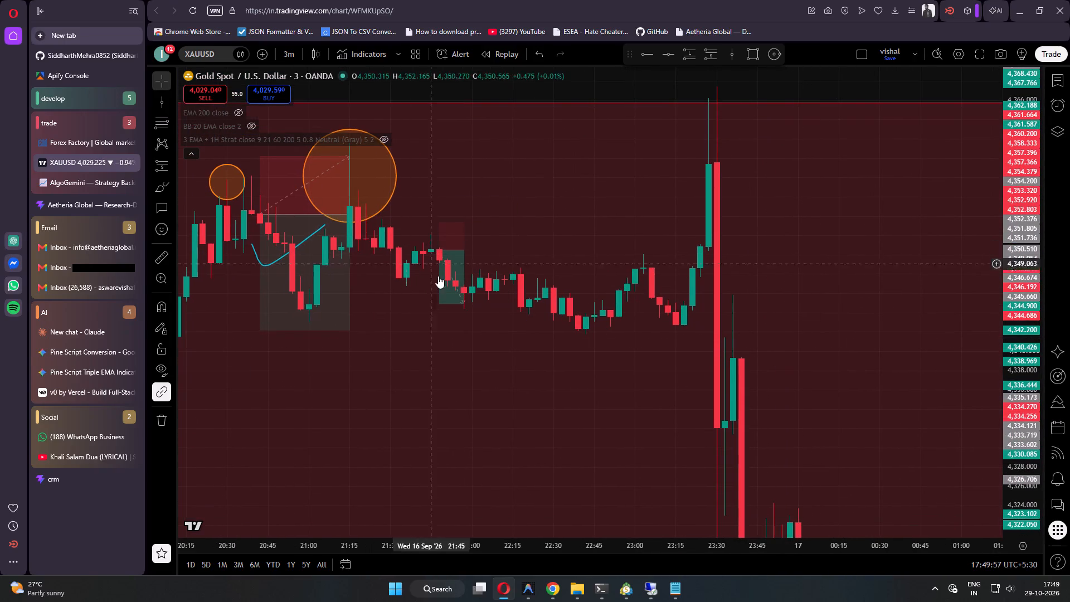
left_click_drag(1034, 430, 1023, 147)
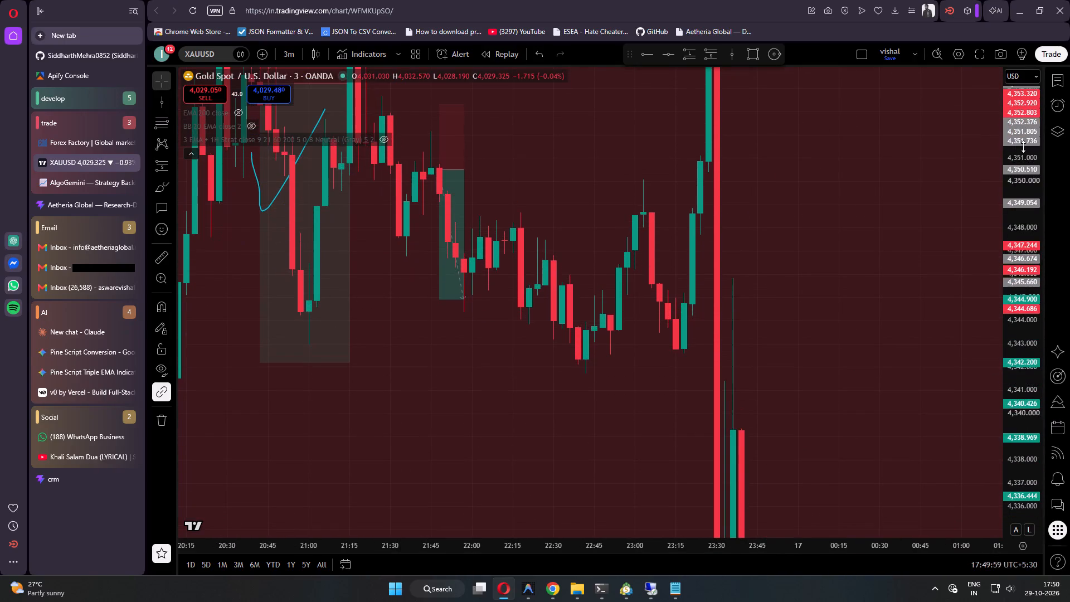
left_click_drag(1023, 147, 1042, 256)
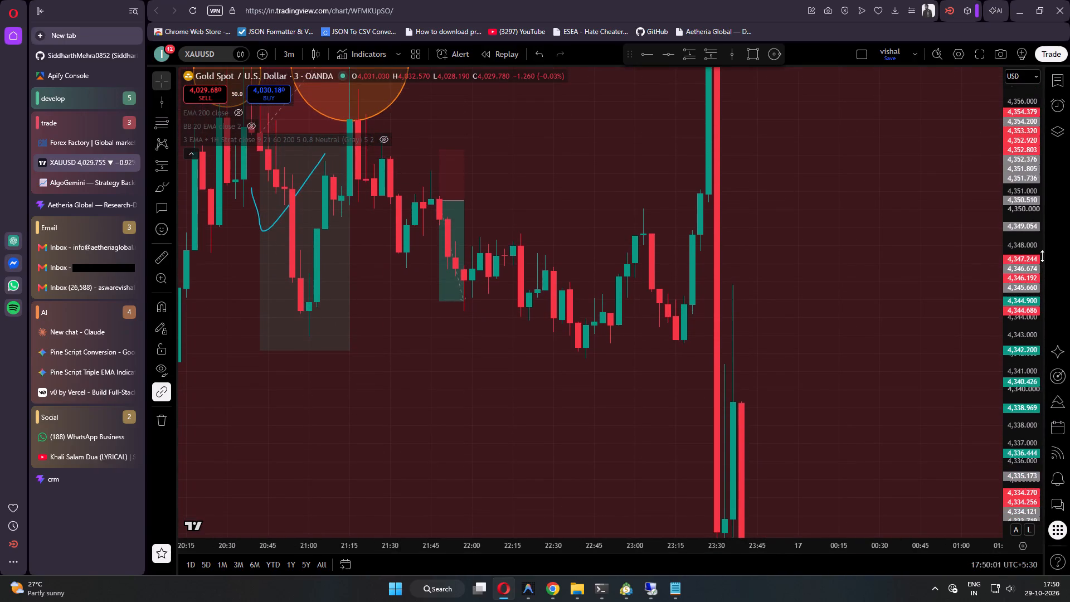
left_click_drag(1042, 256, 1039, 354)
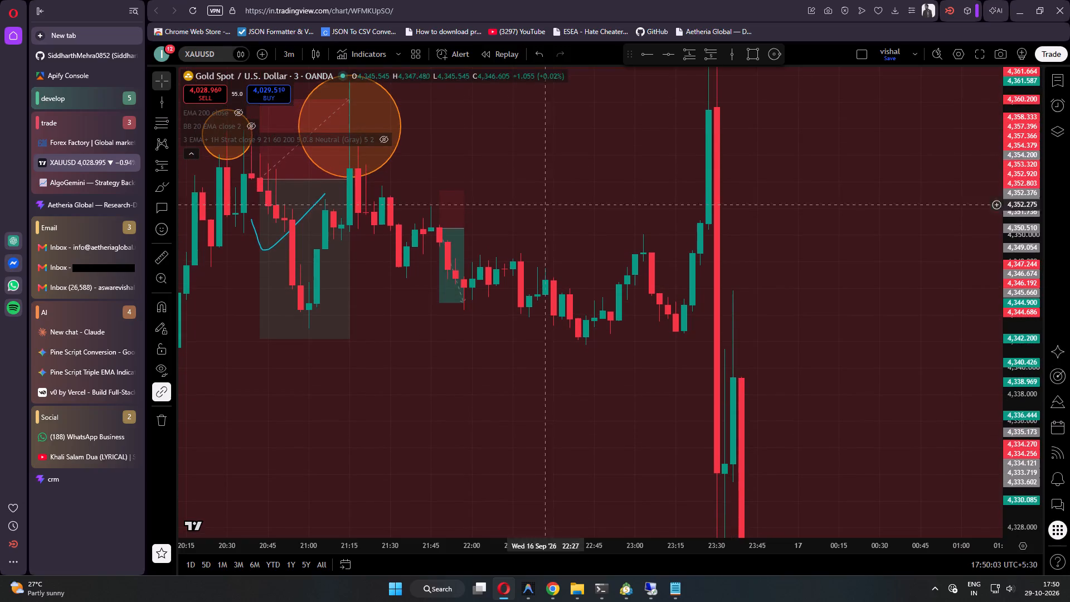
Brush a tick mark over the short position plotted at 21:48 on 16 September.
left_click(157, 188)
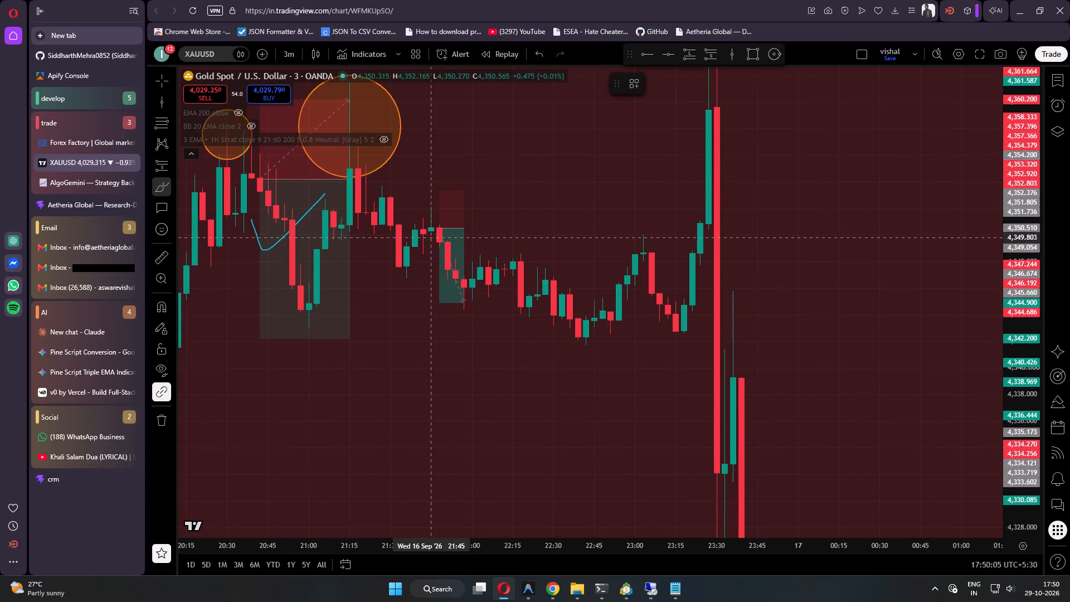
left_click_drag(434, 237, 495, 217)
left_click(158, 81)
Check trade 68, the 20:42 short on 16 September, in the AlgoGemini history against its ticked position on the chart.
left_click_drag(418, 379, 528, 405)
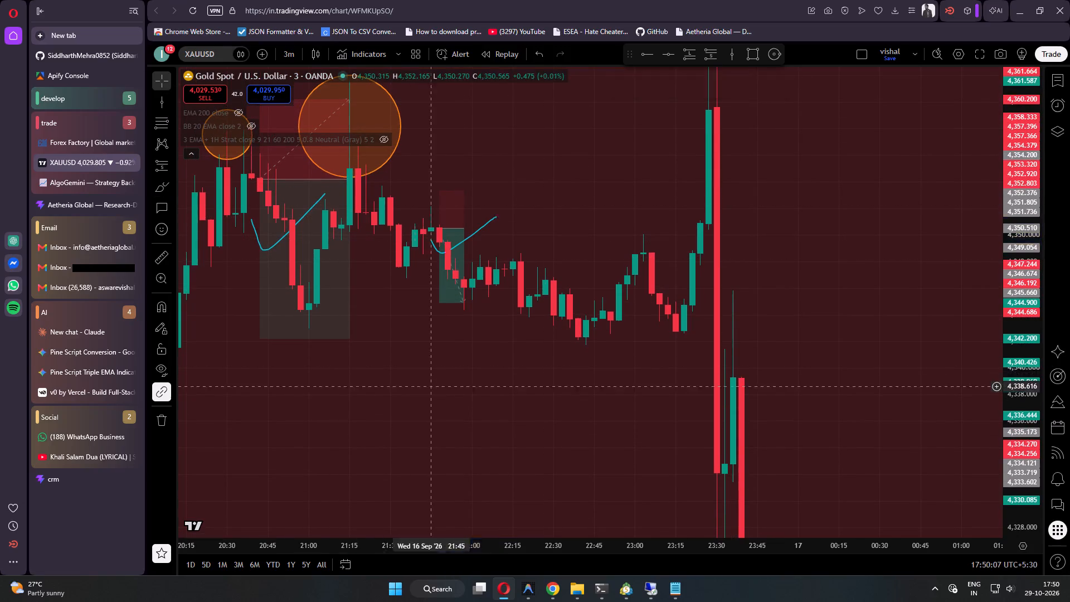
left_click_drag(528, 405, 677, 428)
left_click(84, 183)
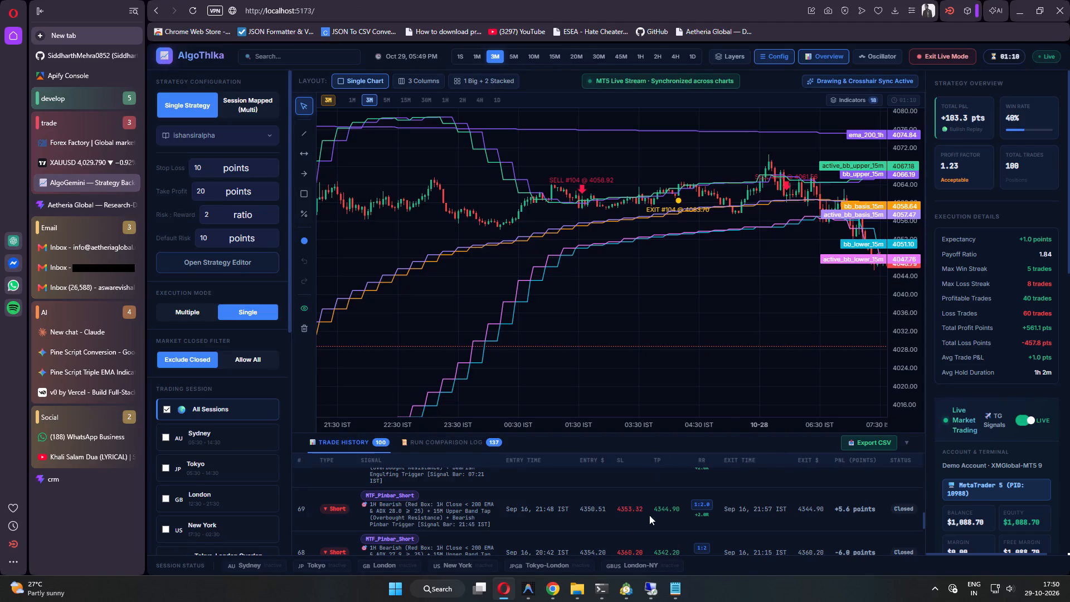
scroll(534, 535, "down", 1)
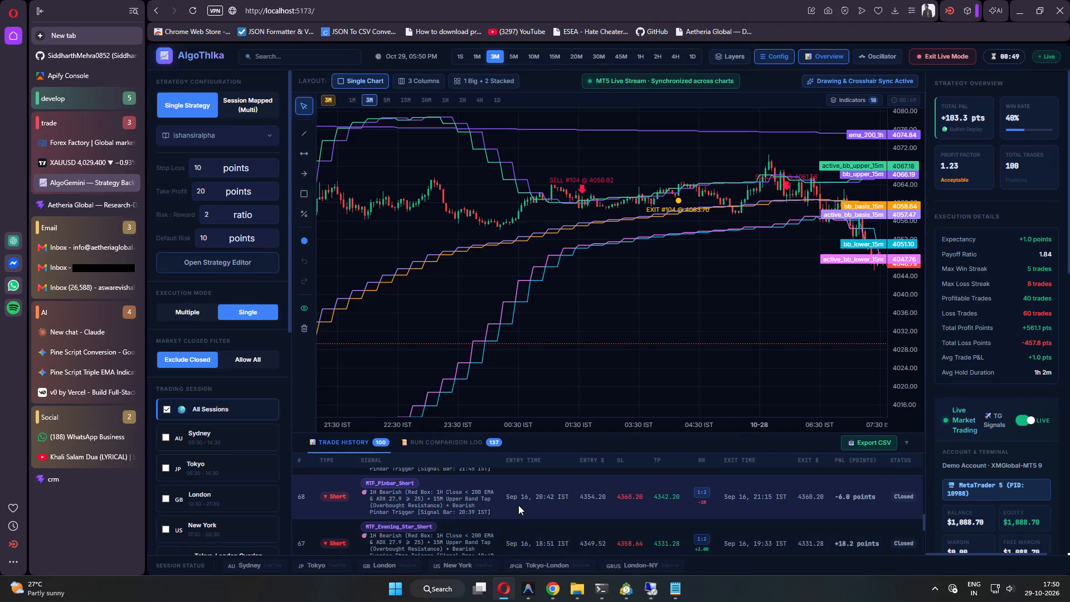
left_click(103, 145)
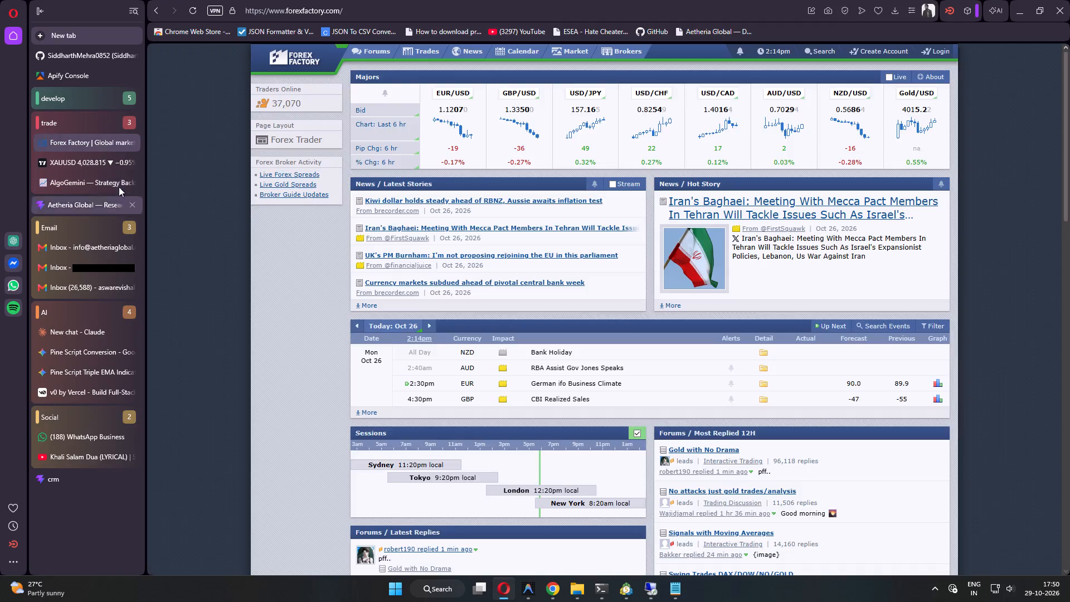
left_click(100, 159)
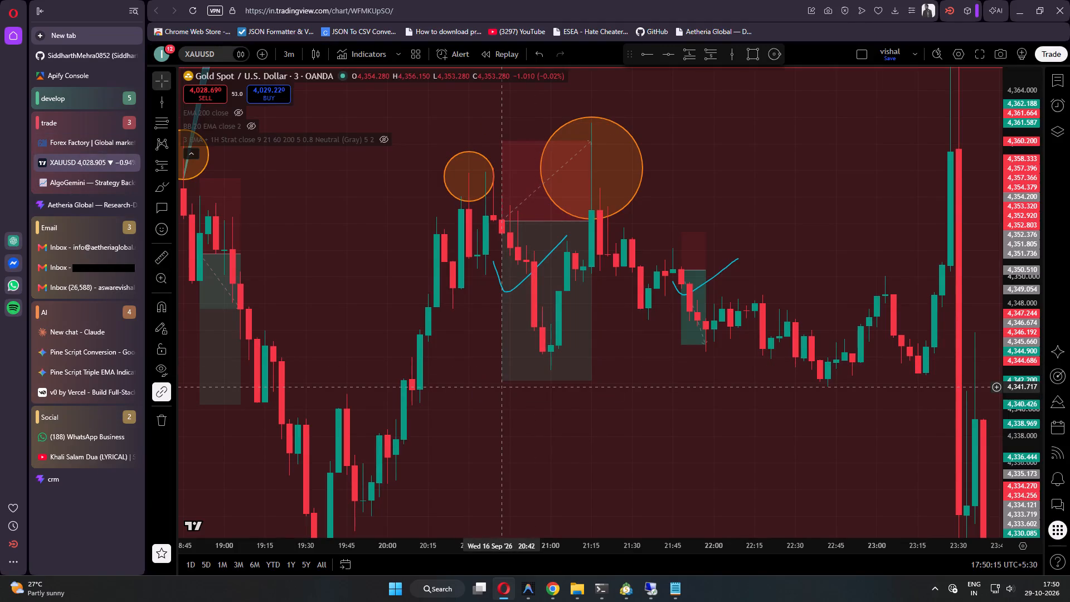
left_click_drag(533, 464, 822, 447)
Check trade 67, the 18:51 short on 16 September, against its plotted position and the late-entry callout on the chart.
left_click(84, 180)
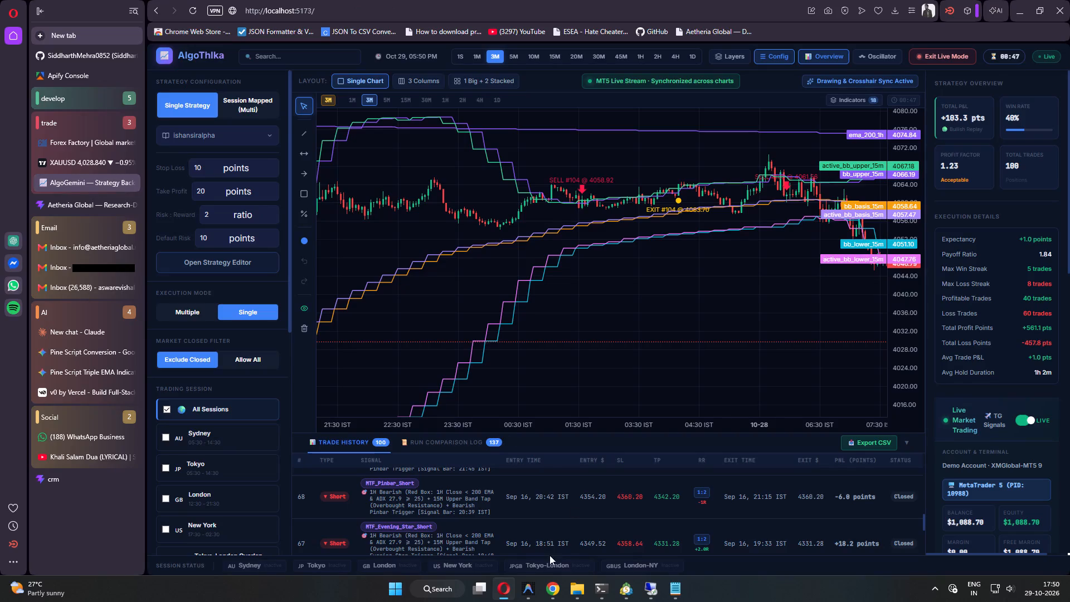
scroll(541, 535, "down", 1)
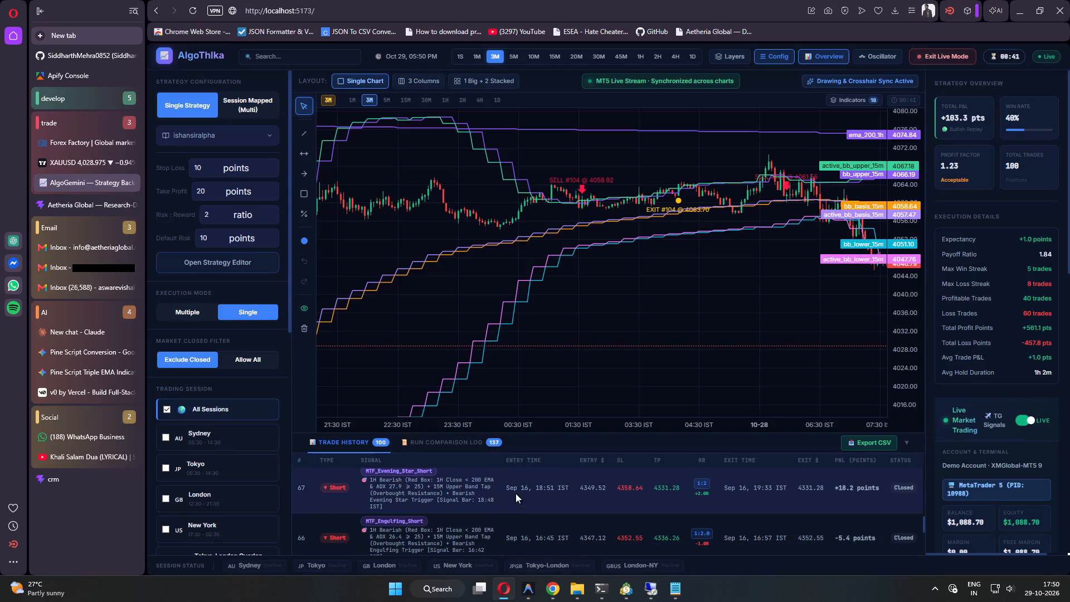
left_click(71, 164)
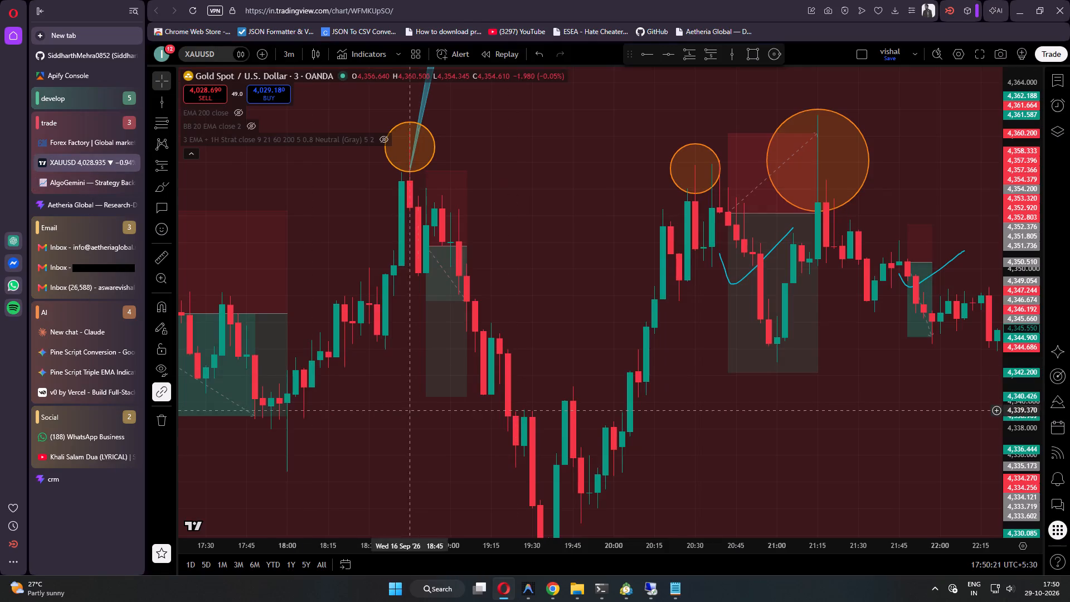
left_click_drag(409, 418, 556, 402)
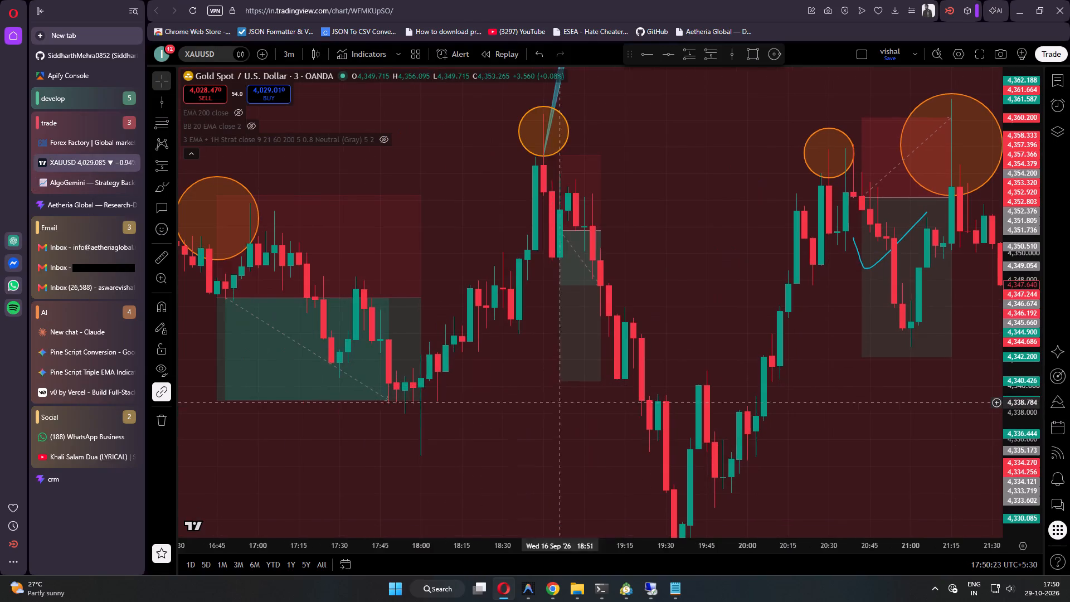
left_click_drag(1023, 186, 1023, 390)
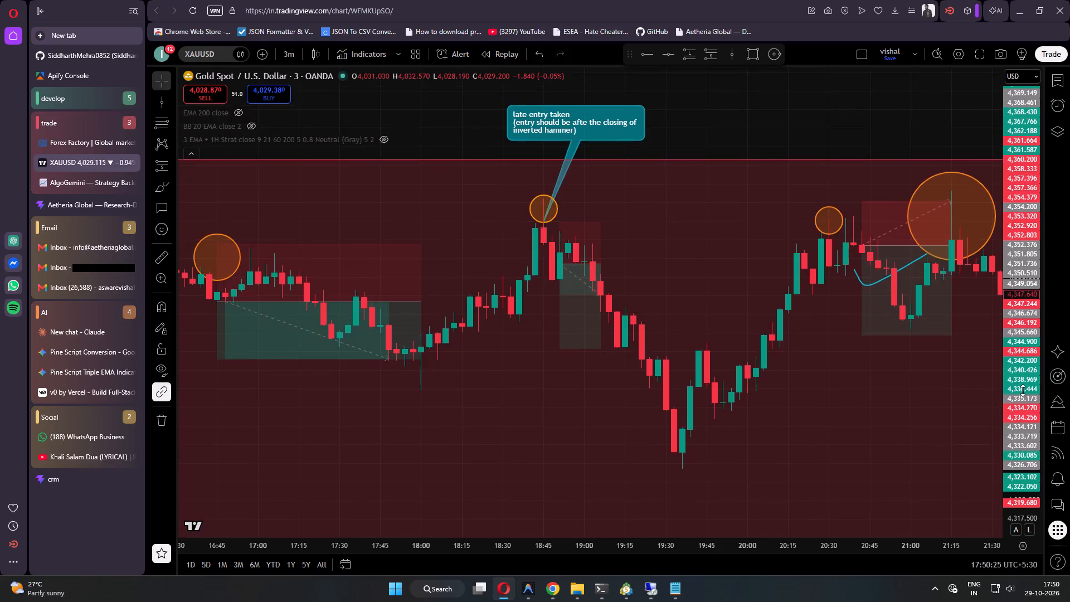
left_click_drag(1023, 390, 1015, 349)
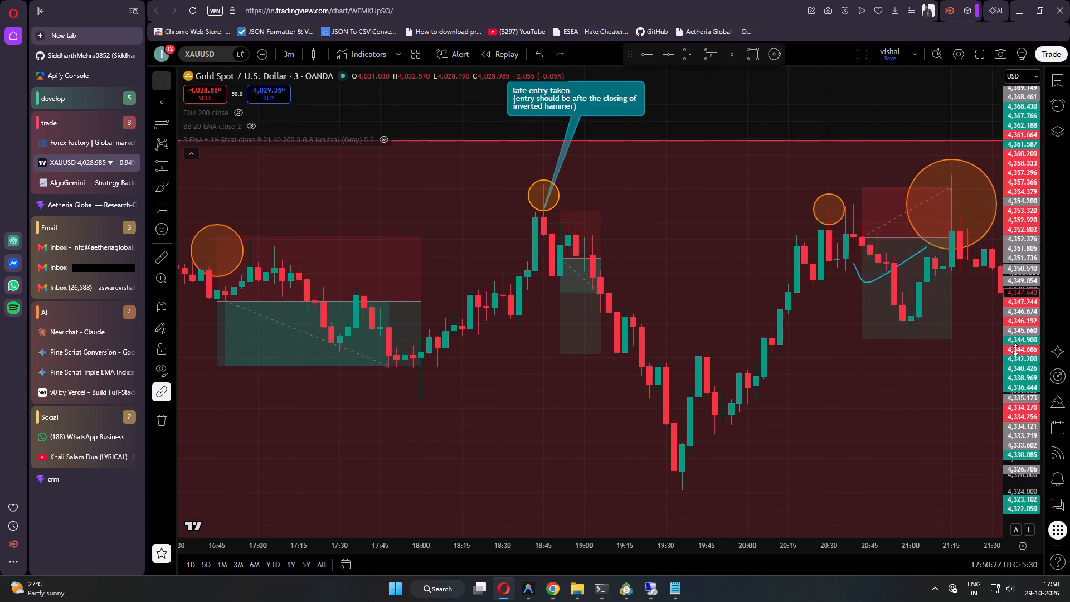
left_click_drag(1015, 349, 1015, 348)
Check trade 66, the 16:45 short on 16 September, in the AlgoGemini history against its plotted position on the TradingView chart.
left_click(60, 187)
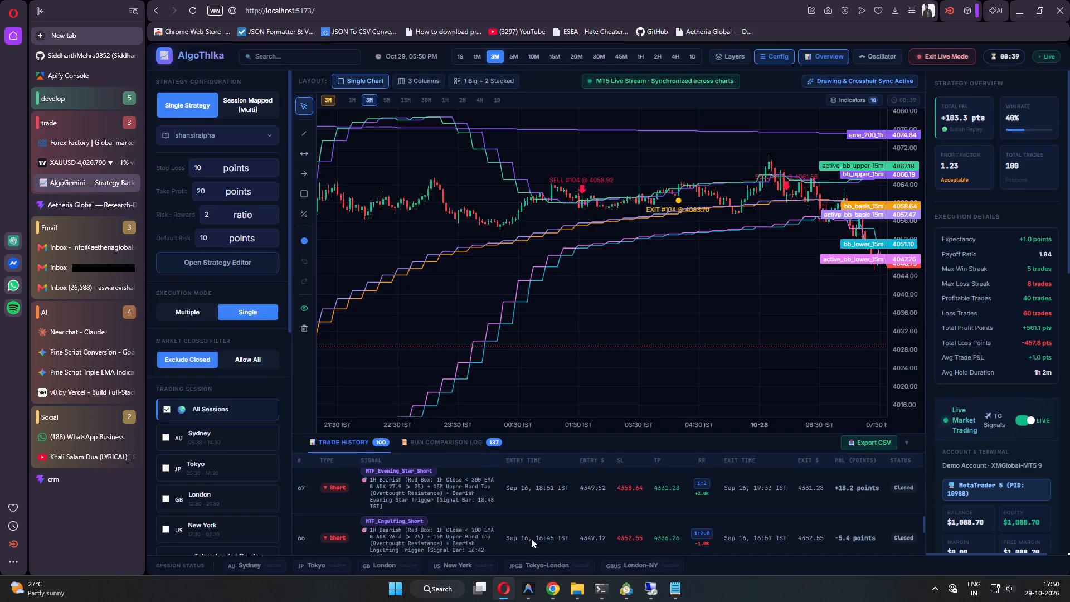
scroll(529, 535, "down", 1)
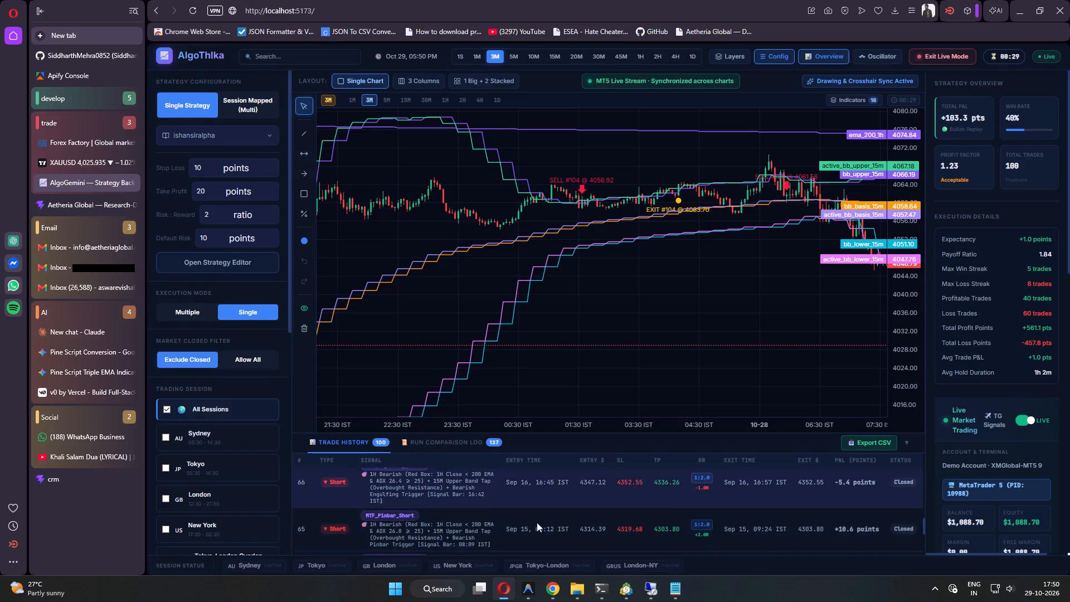
left_click(94, 166)
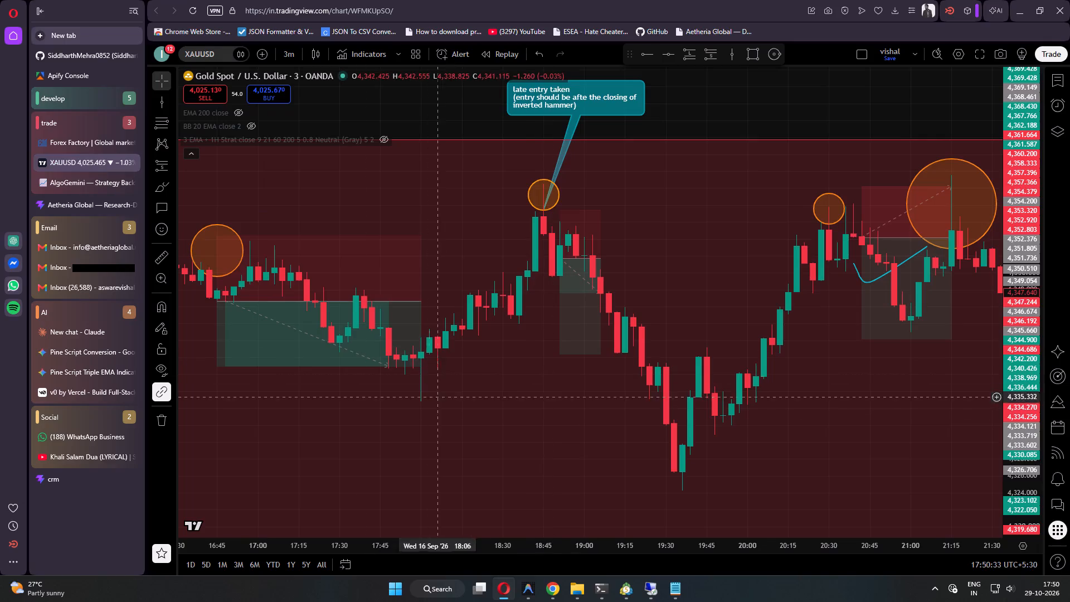
left_click_drag(318, 459, 568, 459)
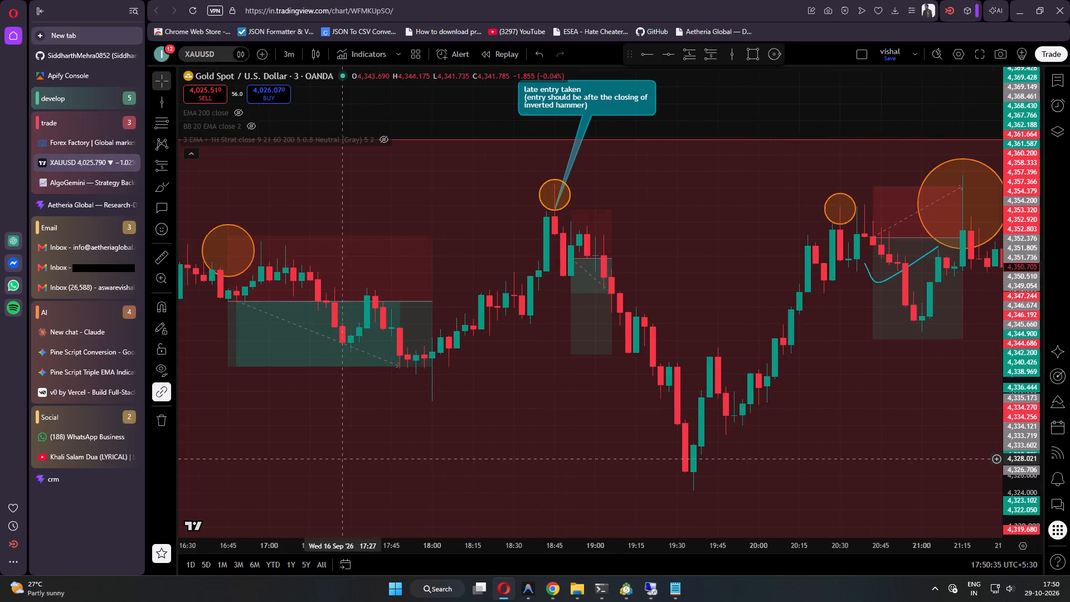
left_click_drag(568, 459, 693, 458)
left_click_drag(648, 472, 395, 428)
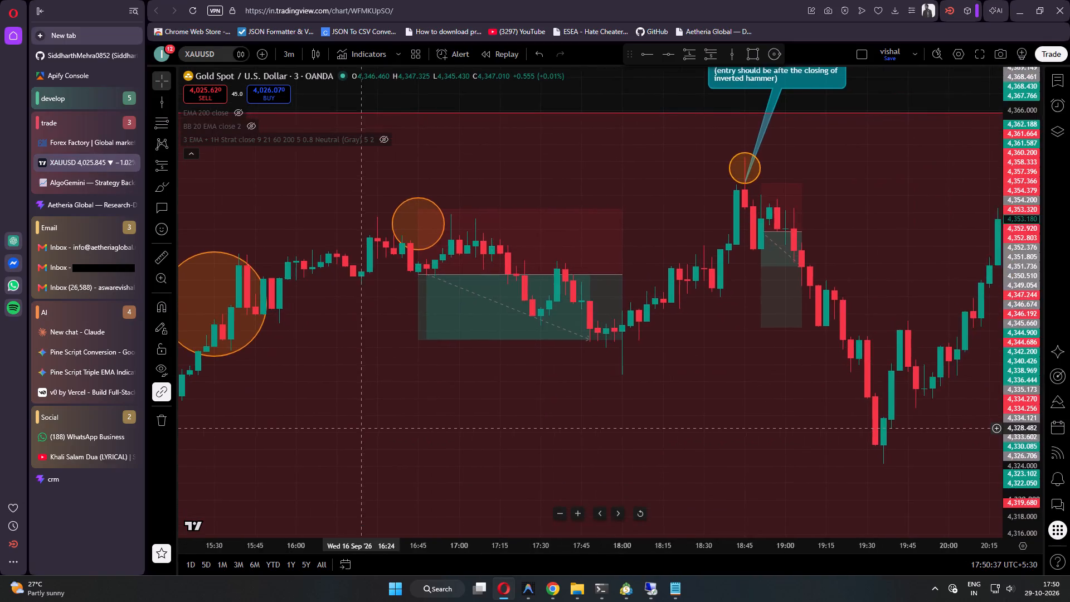
left_click_drag(395, 428, 425, 405)
left_click_drag(629, 448, 592, 455)
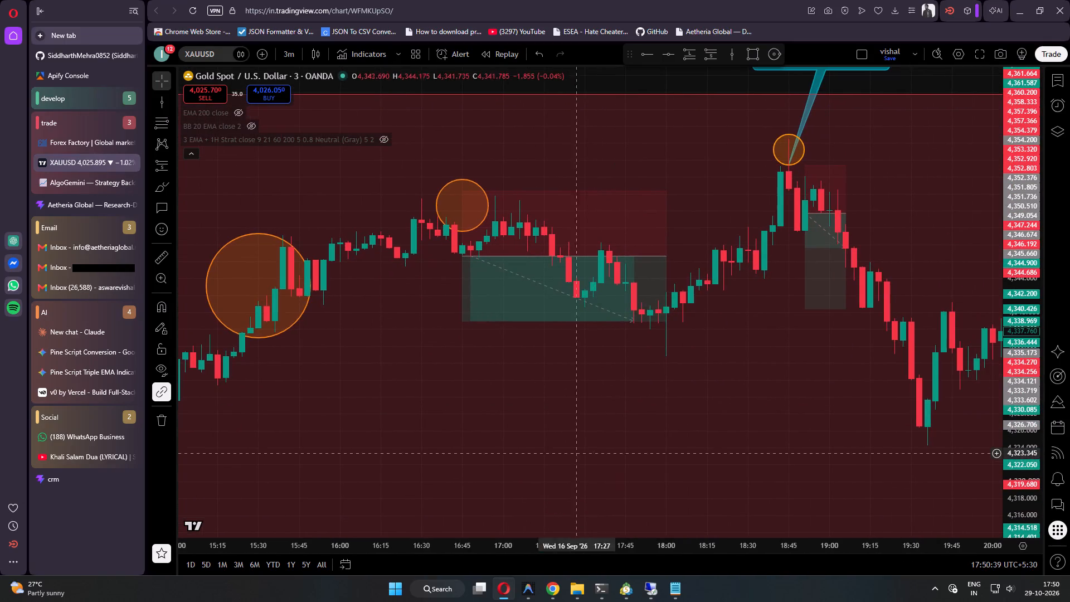
left_click_drag(425, 471, 415, 488)
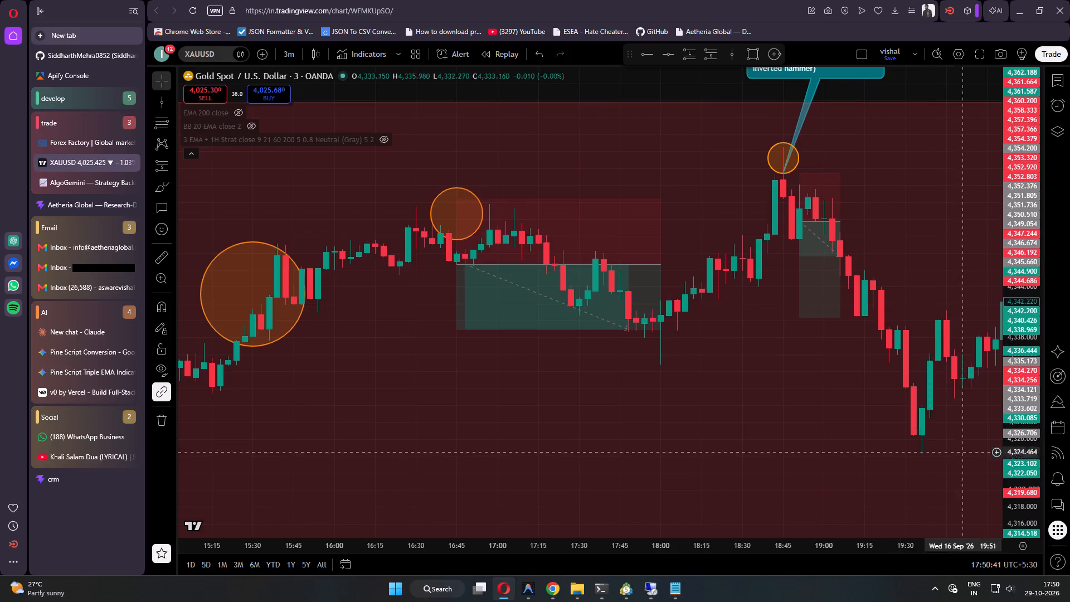
Brush a tick mark over the short position plotted at 16:45 on 16 September.
left_click(157, 192)
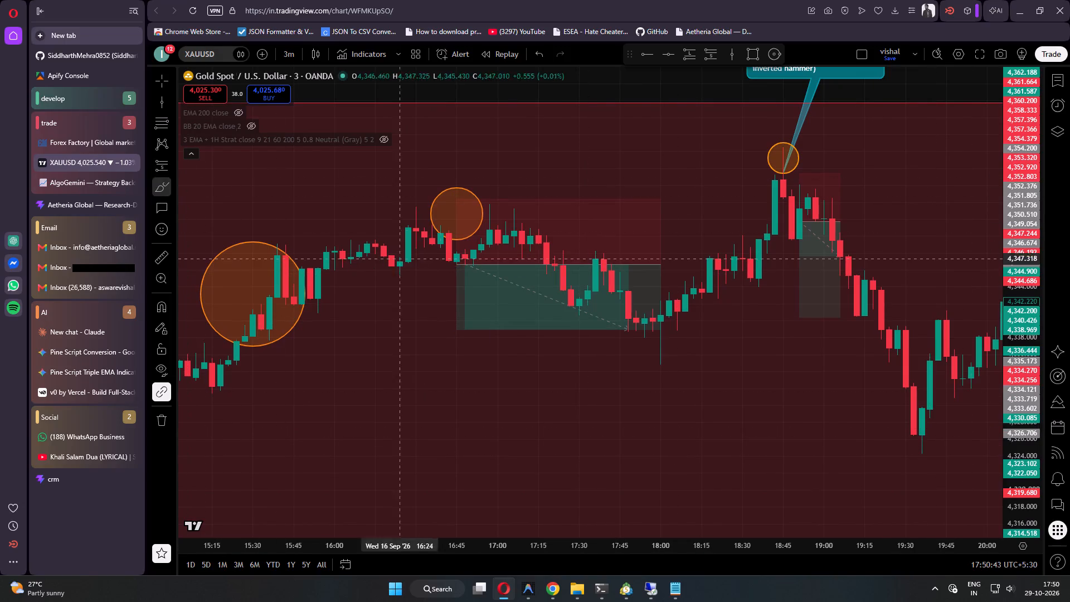
left_click_drag(455, 269, 558, 235)
left_click(159, 79)
left_click_drag(404, 371, 808, 380)
Look up trade 65 in the AlgoGemini history and review the chart back from 16:45 on 16 September past the bearish engulfing callout.
left_click(87, 186)
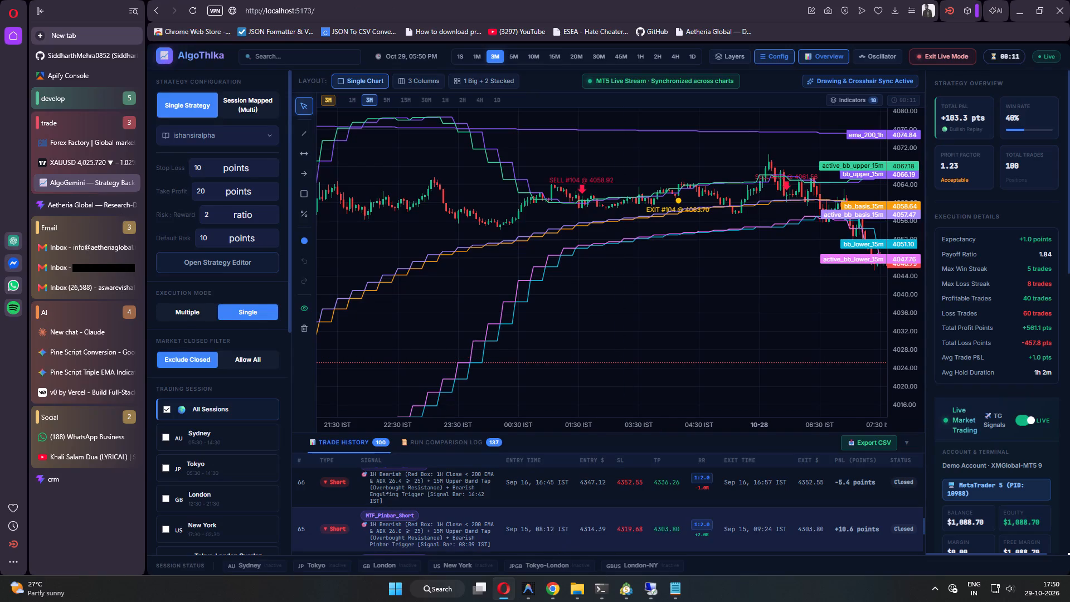
scroll(560, 530, "down", 1)
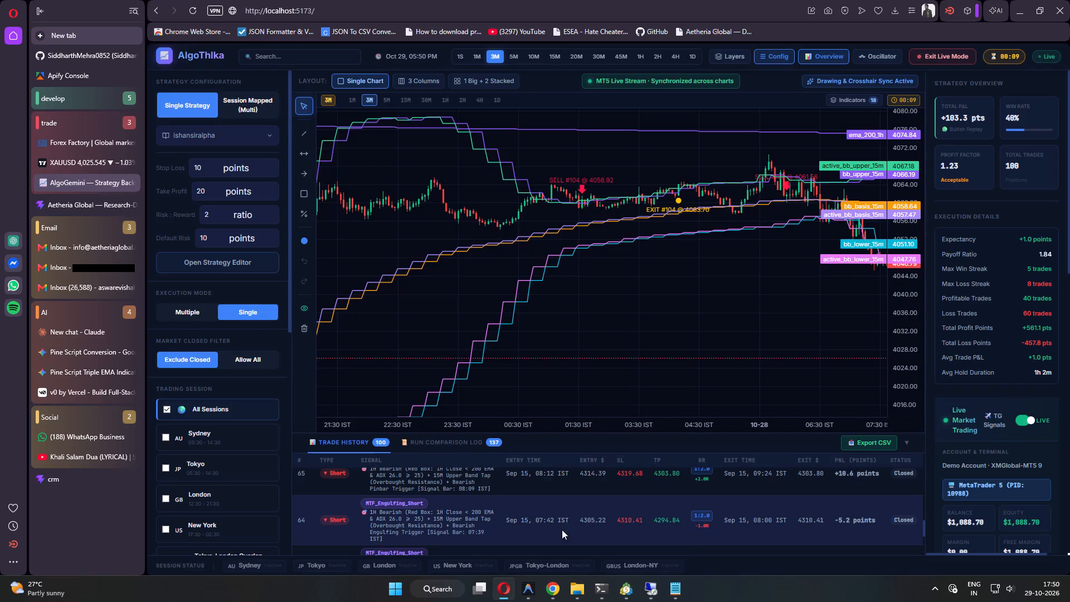
left_click(83, 163)
left_click_drag(411, 386, 583, 307)
left_click_drag(541, 407, 746, 381)
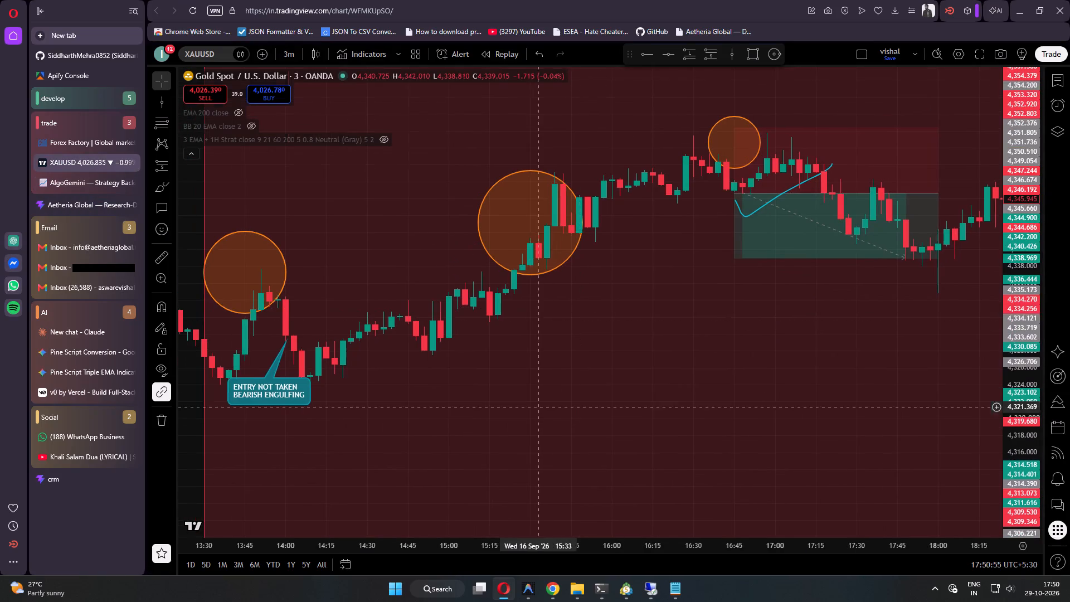
left_click_drag(746, 381, 927, 338)
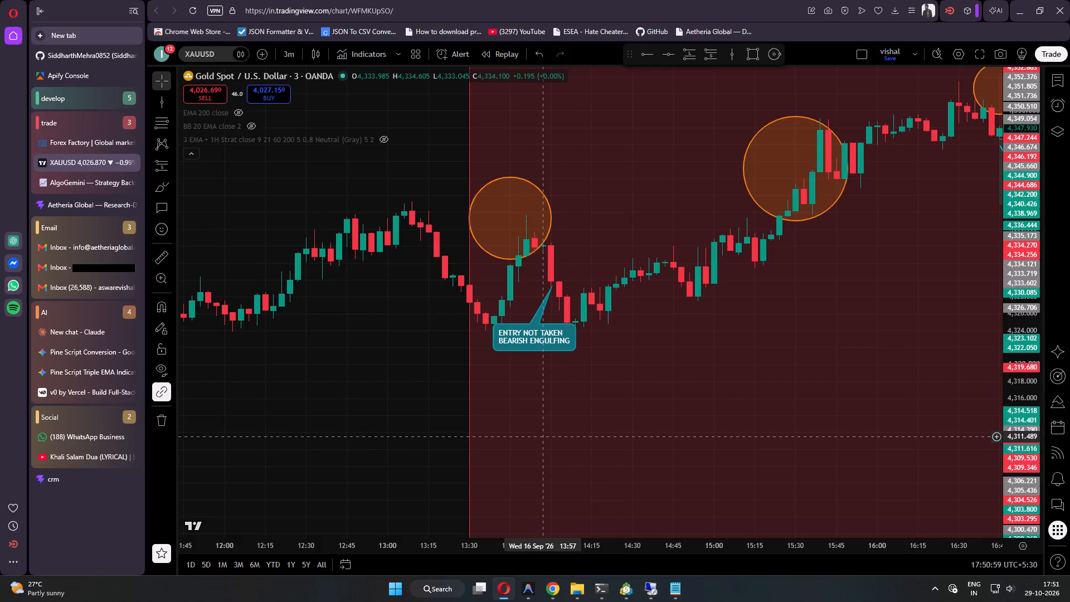
left_click_drag(401, 453, 751, 394)
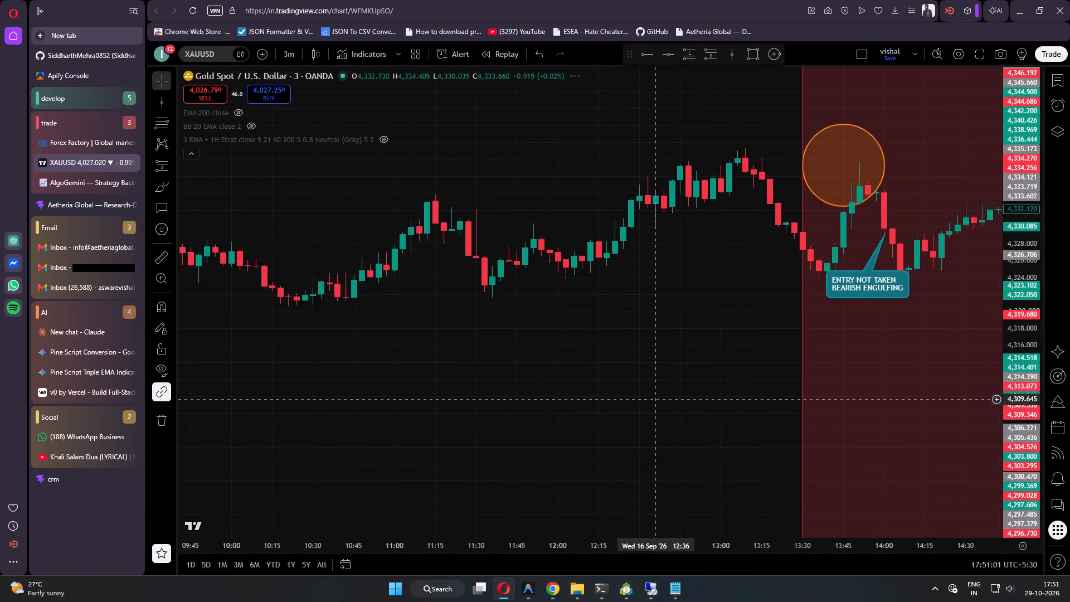
scroll(655, 399, "down", 20)
scroll(655, 399, "down", 13)
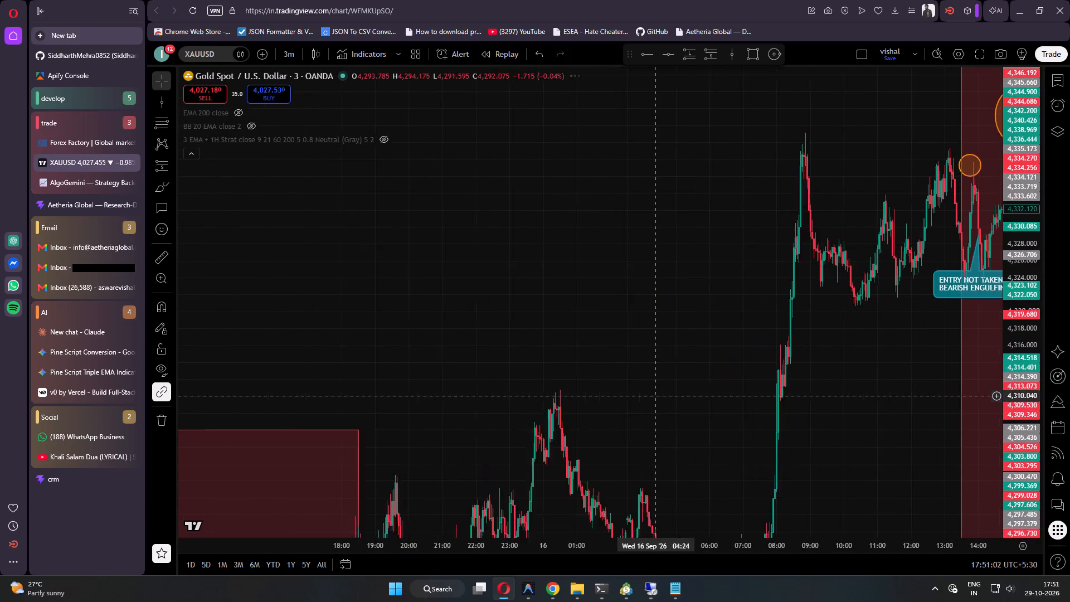
left_click_drag(1029, 148, 1029, 107)
scroll(776, 326, "up", 4)
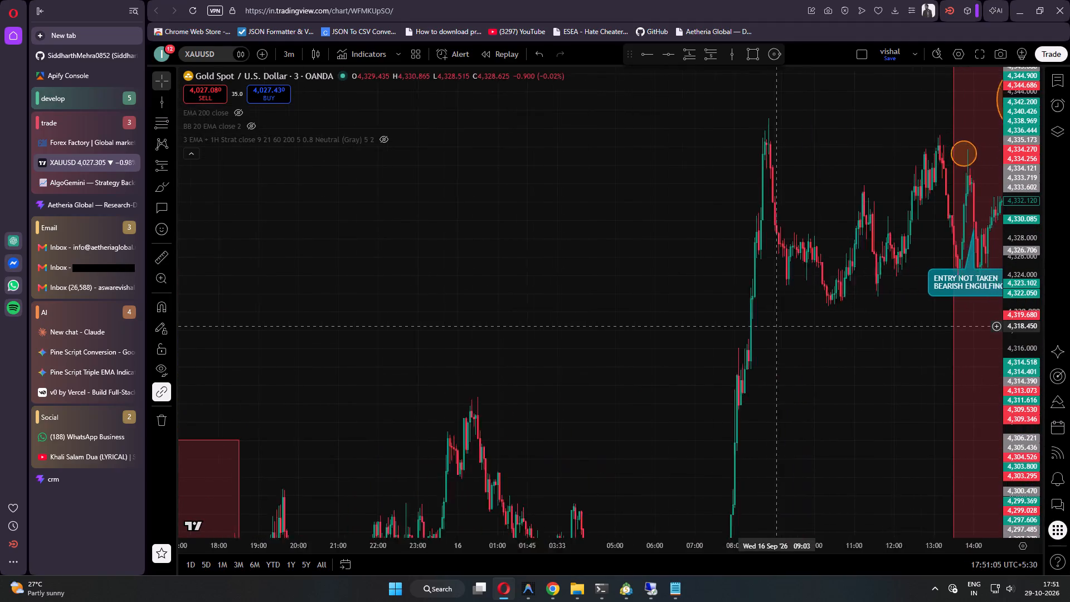
scroll(776, 326, "up", 20)
scroll(776, 326, "up", 3)
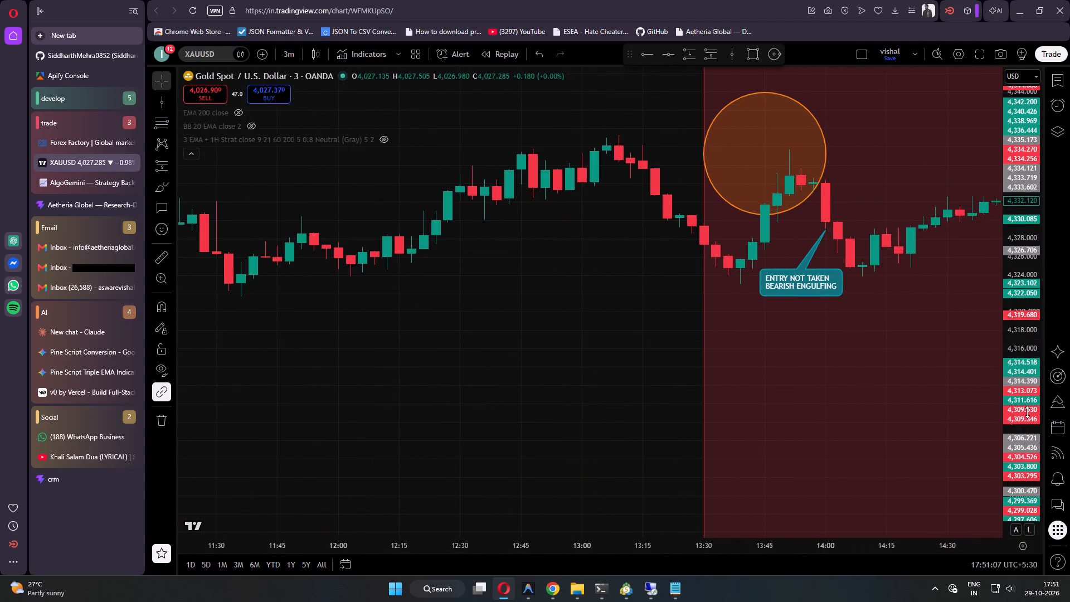
left_click_drag(1027, 412, 1017, 281)
left_click_drag(867, 300, 723, 408)
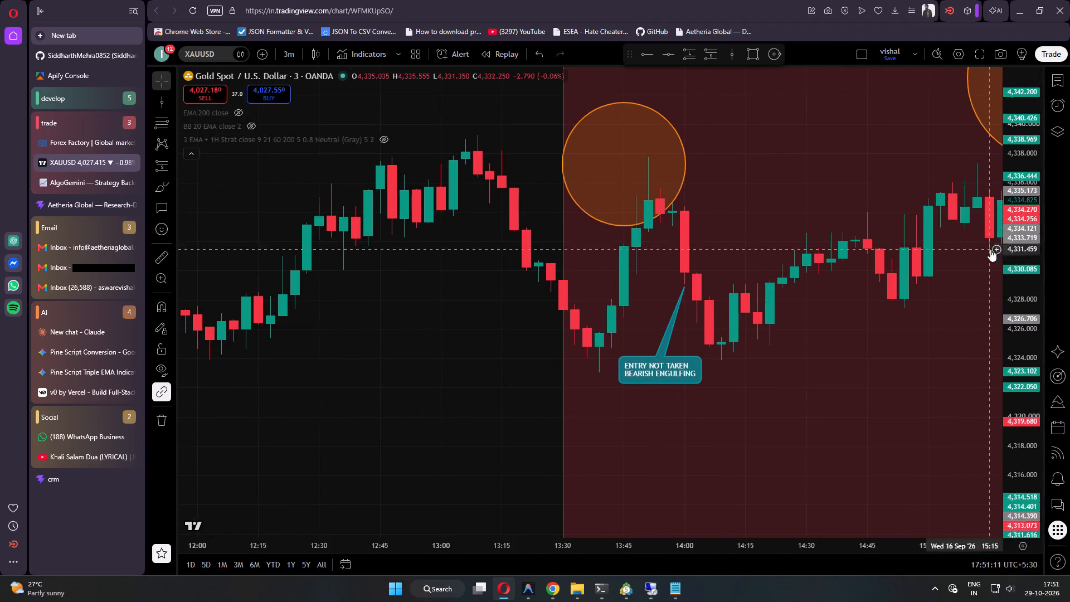
left_click_drag(1025, 256, 962, 368)
scroll(366, 324, "down", 20)
scroll(366, 324, "down", 5)
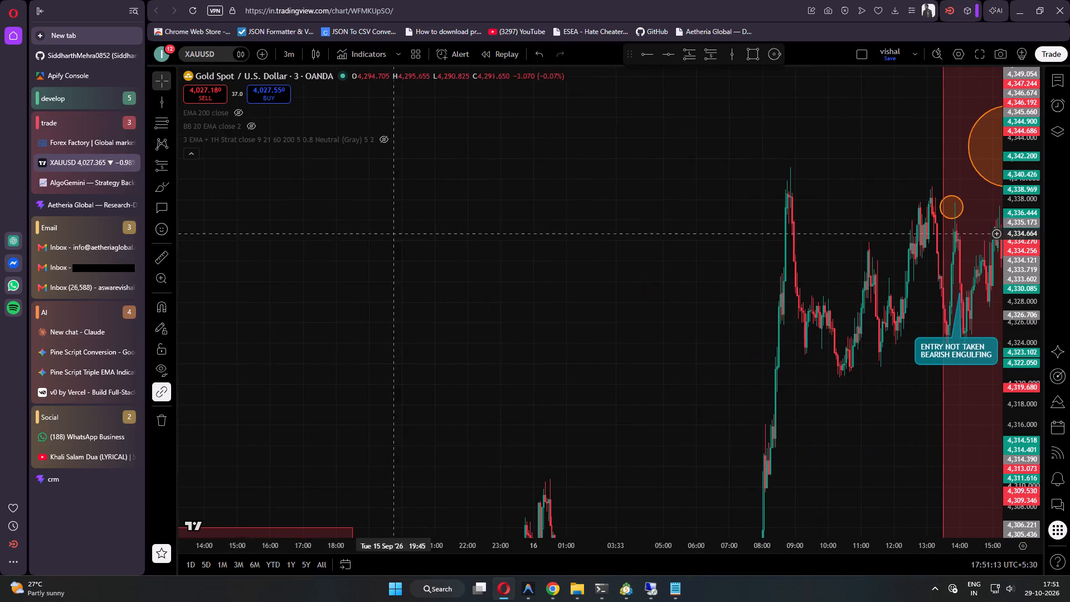
Recheck trades 65 and 64 in the AlgoGemini history and locate their 08:12 and 07:42 shorts on the 15 September chart.
left_click(85, 180)
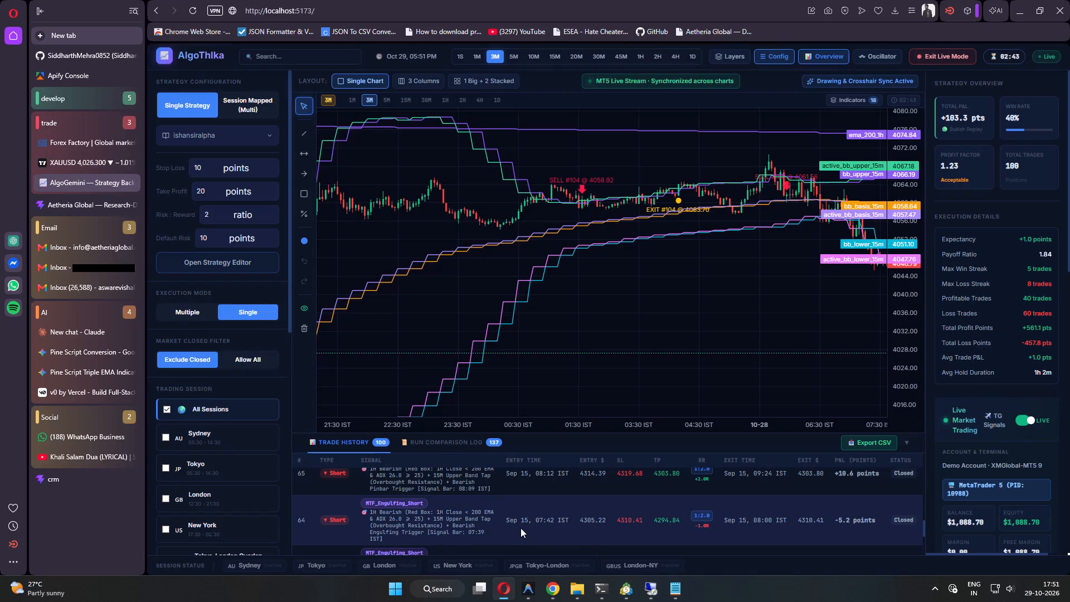
left_click(78, 163)
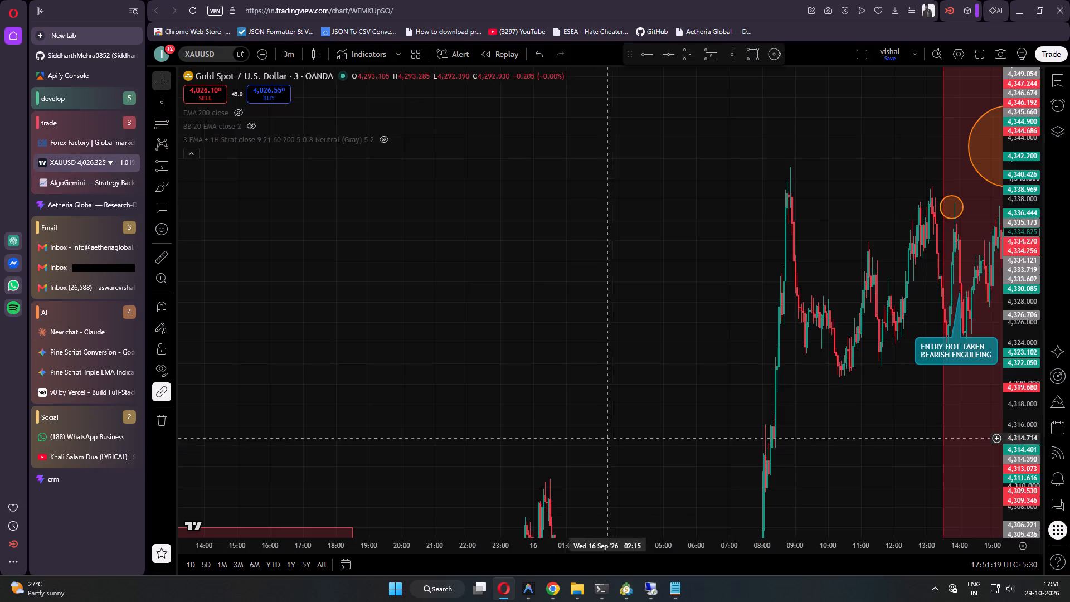
left_click_drag(1028, 119, 1028, 510)
left_click_drag(558, 445, 1069, 361)
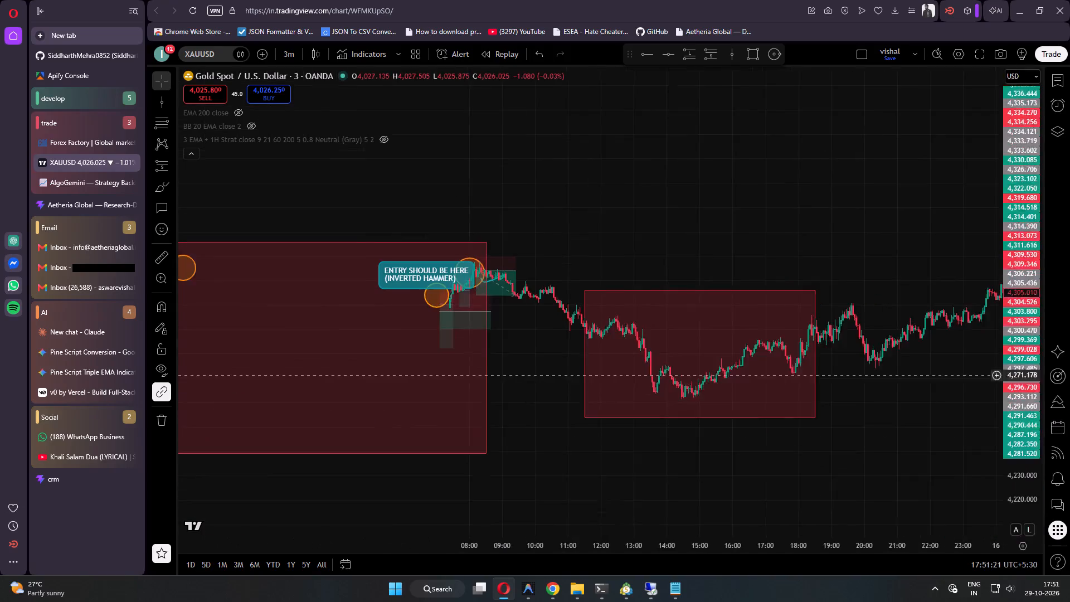
left_click_drag(1069, 361, 1066, 361)
scroll(615, 396, "down", 5)
left_click_drag(1029, 466, 1062, 91)
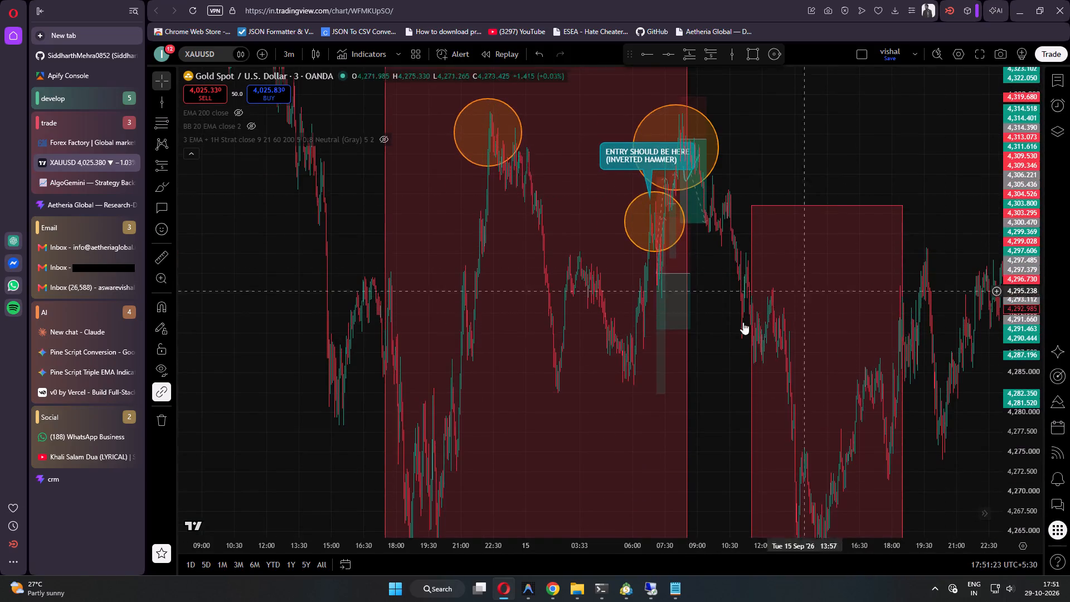
left_click_drag(711, 336, 973, 327)
scroll(683, 319, "up", 20)
scroll(683, 319, "up", 8)
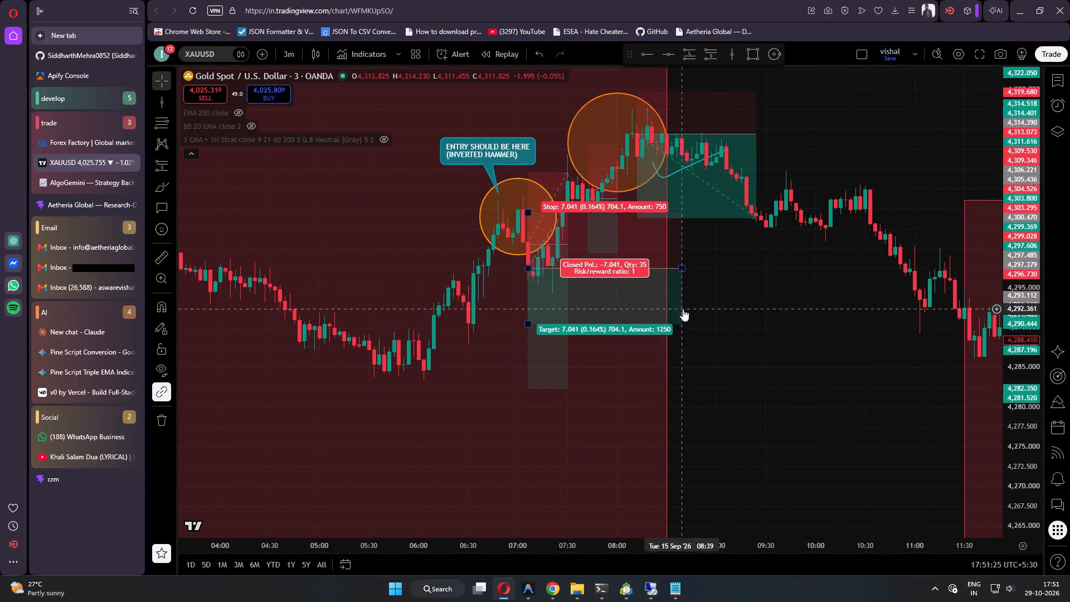
Shorten the 1:1 short position plotted at 07:06 on 15 September so it ends at about 07:36.
left_click(775, 308)
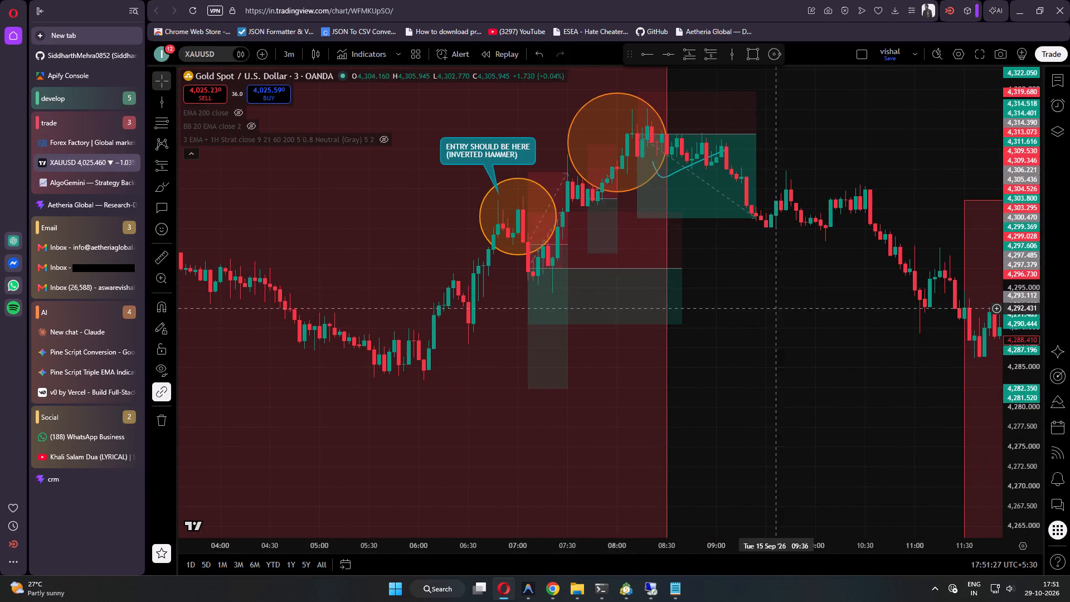
left_click_drag(799, 338, 726, 389)
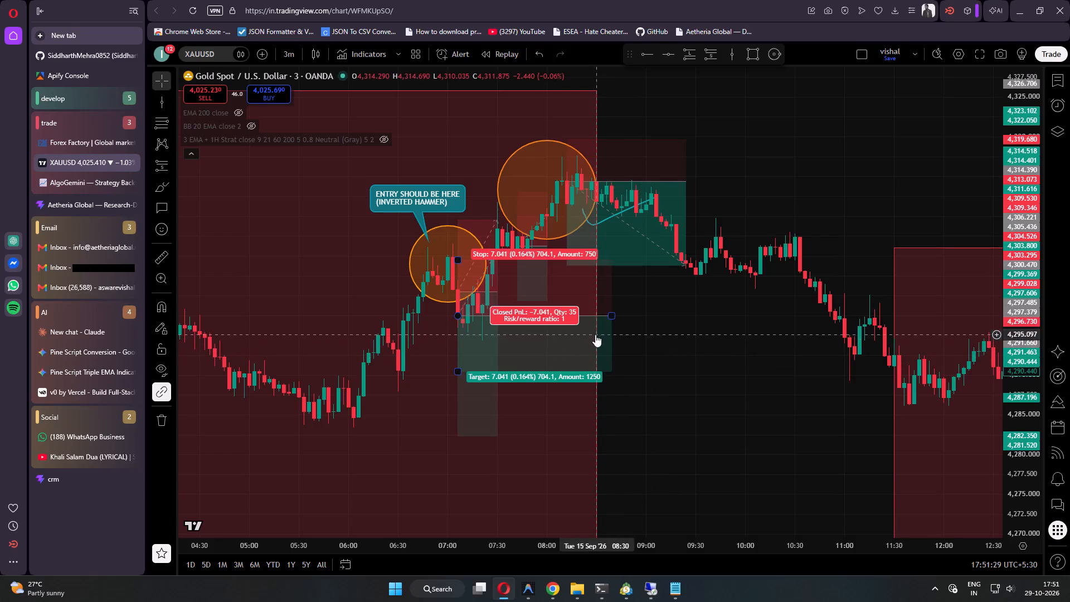
left_click_drag(612, 315, 502, 327)
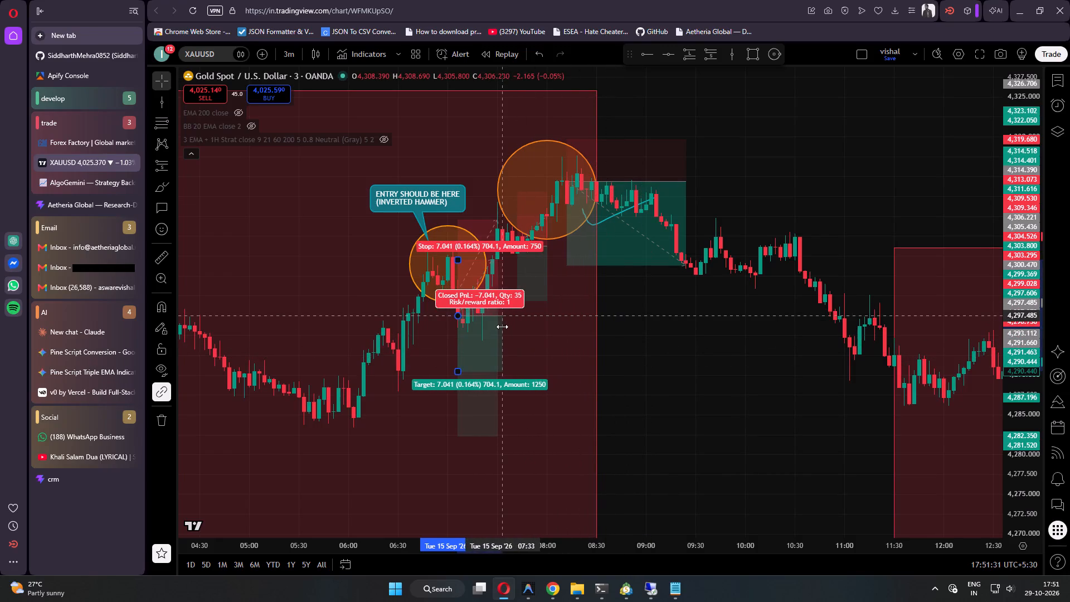
left_click_drag(502, 327, 506, 328)
left_click(728, 338)
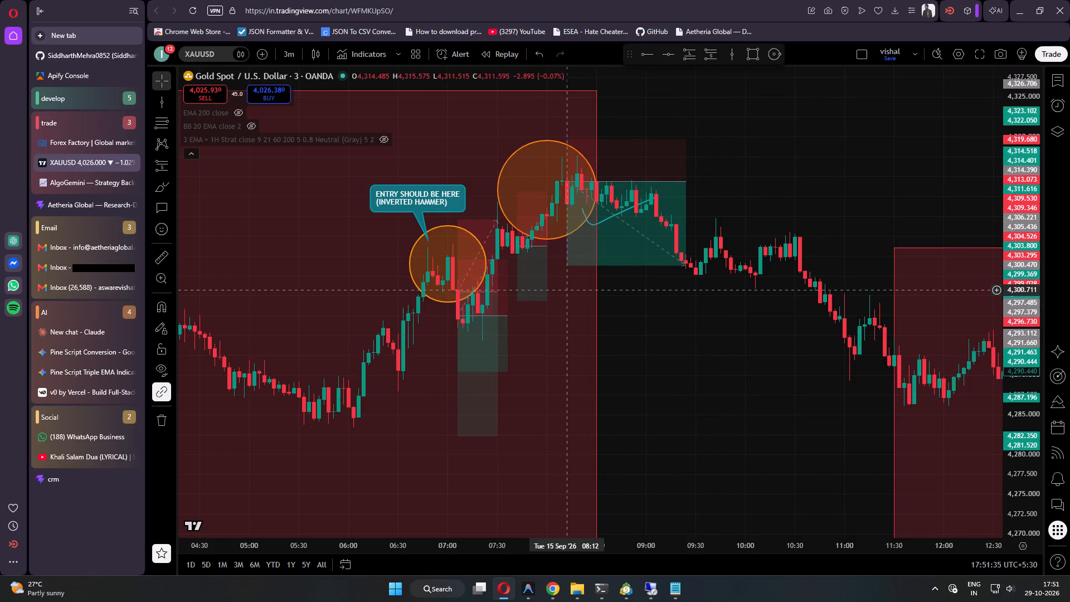
Check trades 65, 64 and 63, the 08:12, 07:42 and 07:06 shorts on 15 September, against their plotted positions on the chart.
left_click(73, 182)
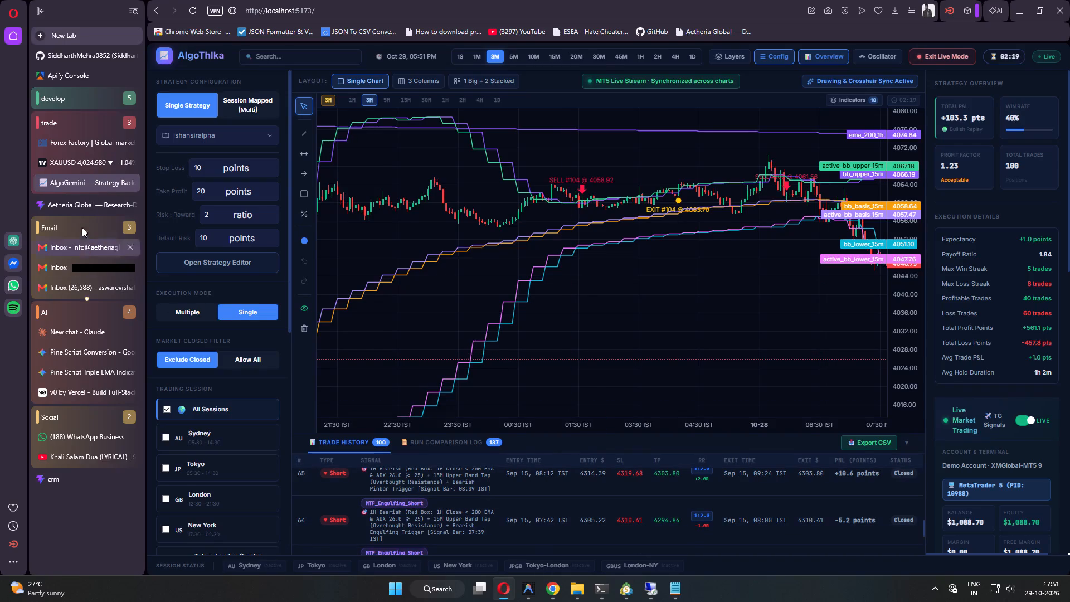
left_click(93, 166)
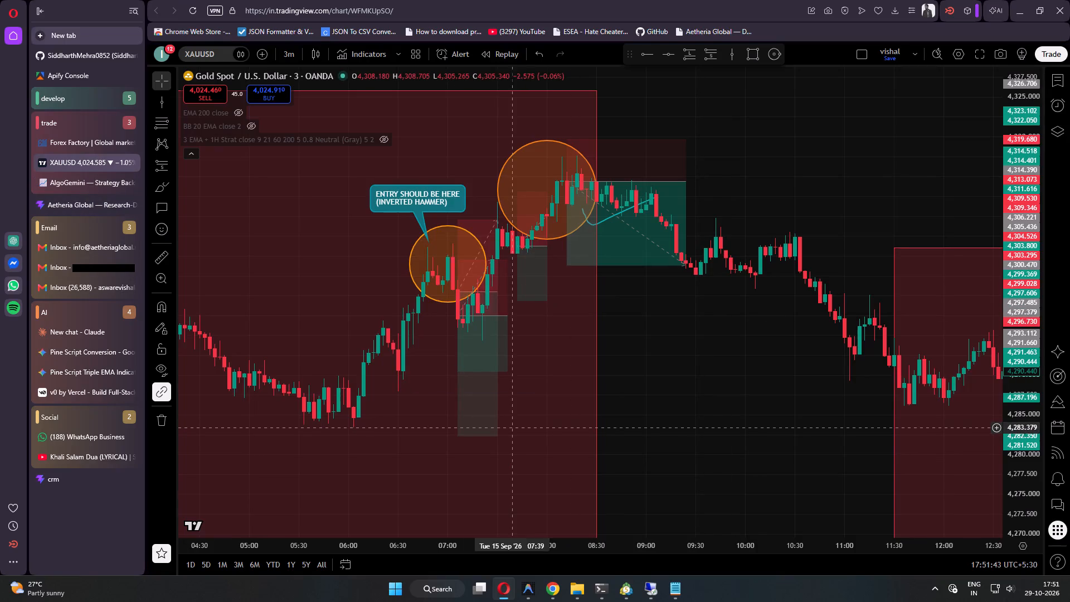
left_click(68, 187)
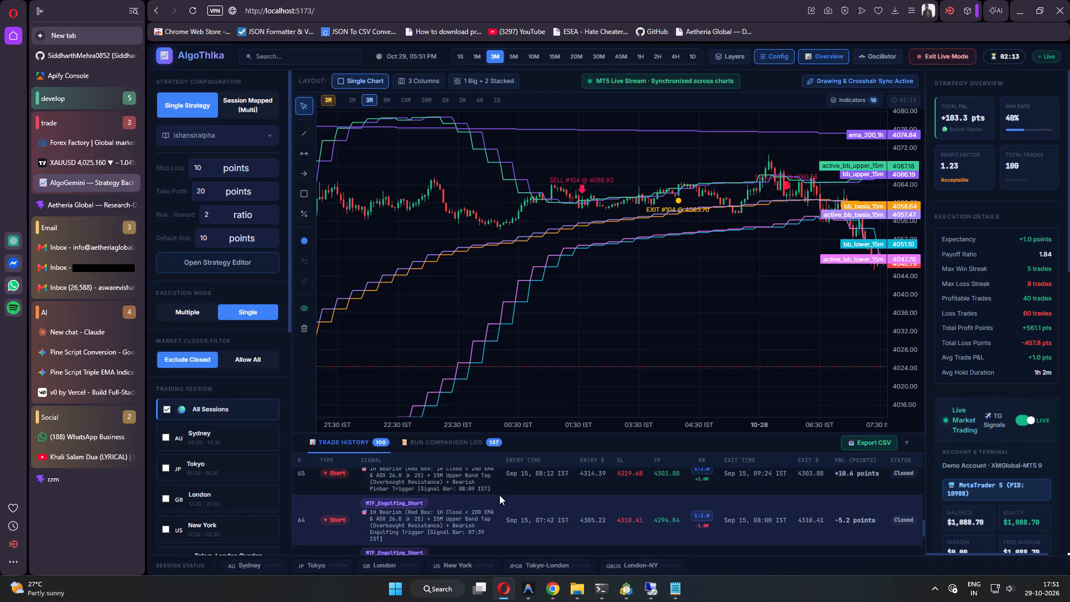
scroll(498, 495, "down", 1)
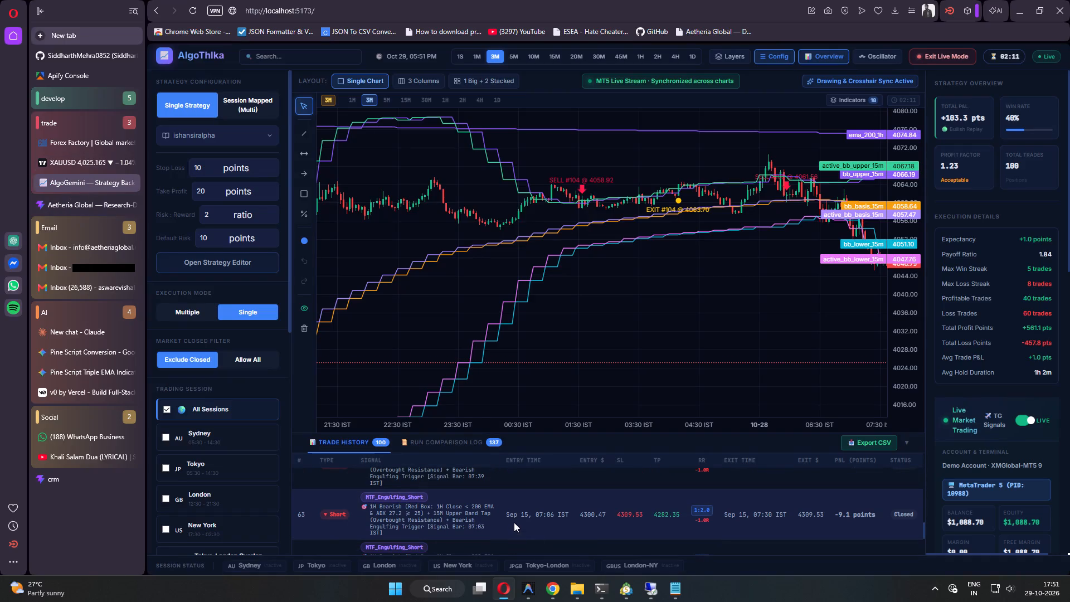
left_click(84, 166)
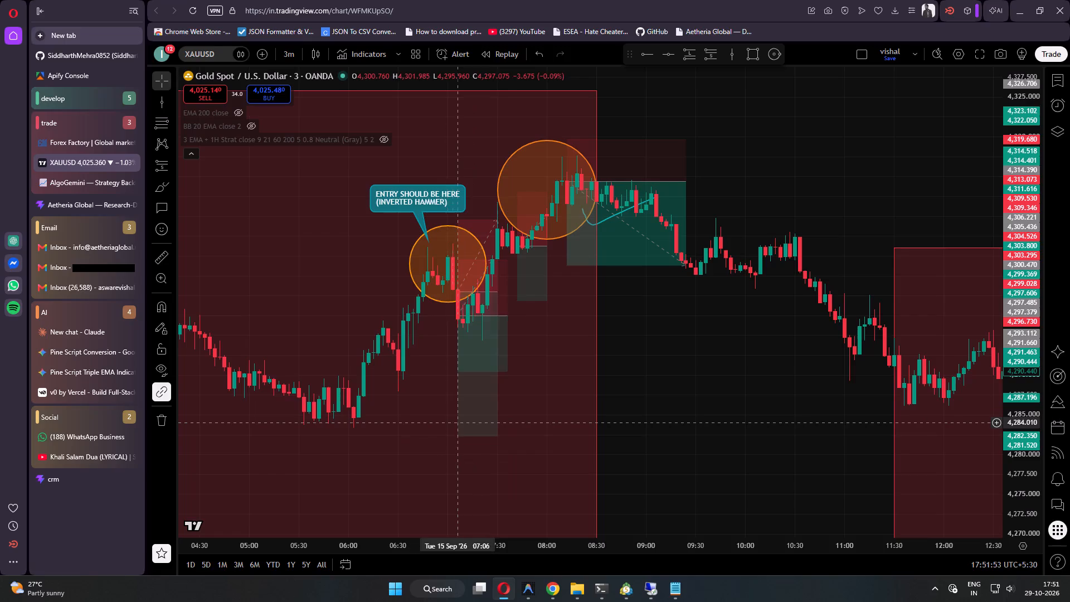
Review the chart back from the 15 September shorts to the circled high around 22:15 on 14 September.
left_click_drag(419, 462, 562, 439)
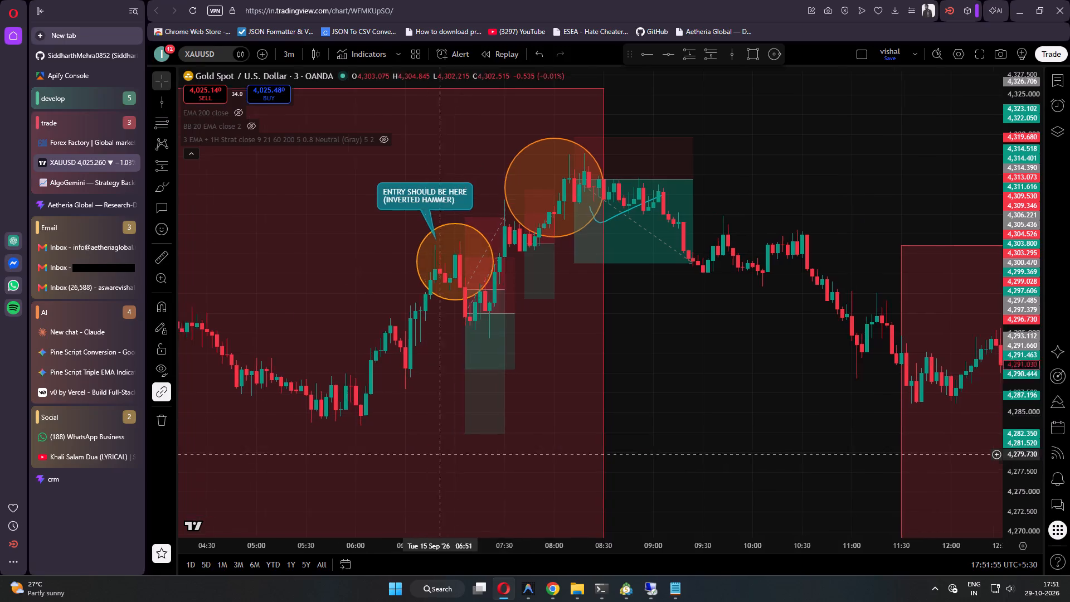
left_click_drag(562, 439, 928, 393)
left_click_drag(641, 405, 901, 486)
left_click_drag(521, 414, 695, 428)
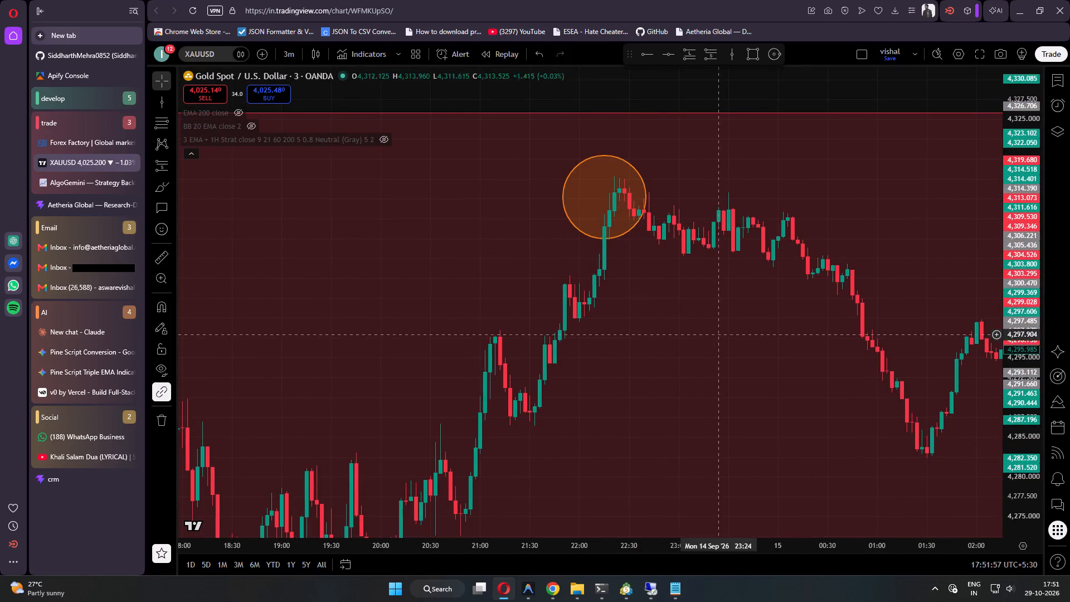
left_click_drag(1037, 432, 1030, 387)
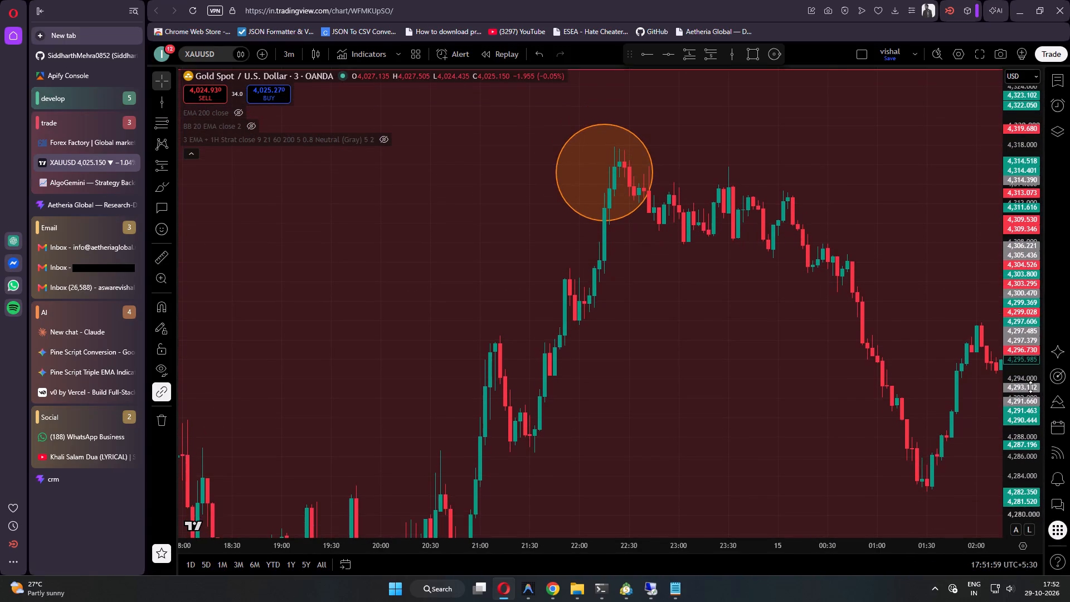
left_click_drag(1030, 387, 1024, 371)
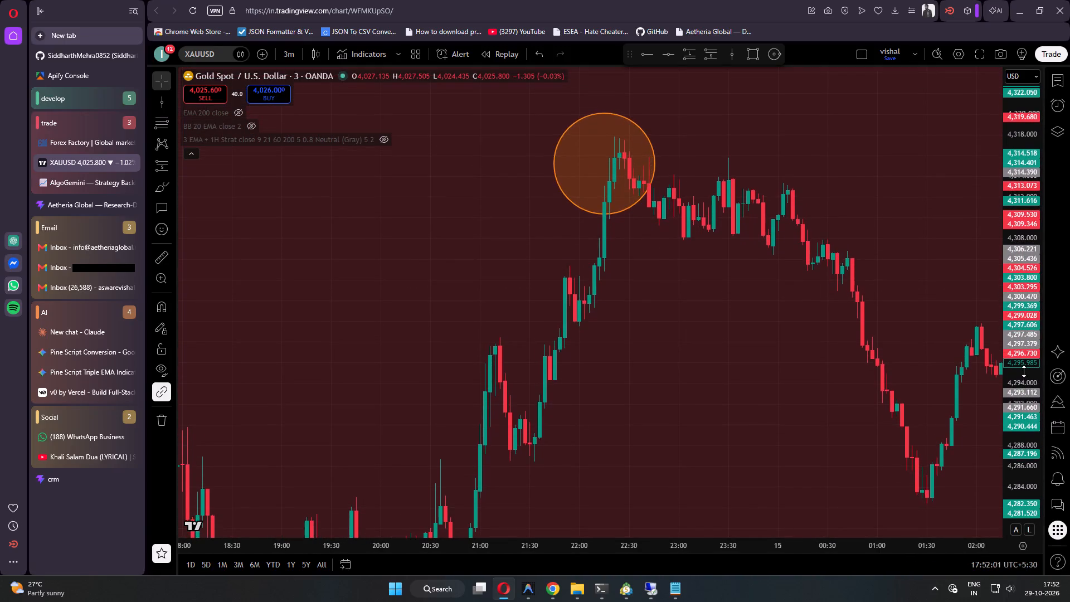
left_click_drag(1024, 371, 1021, 342)
scroll(707, 416, "up", 1)
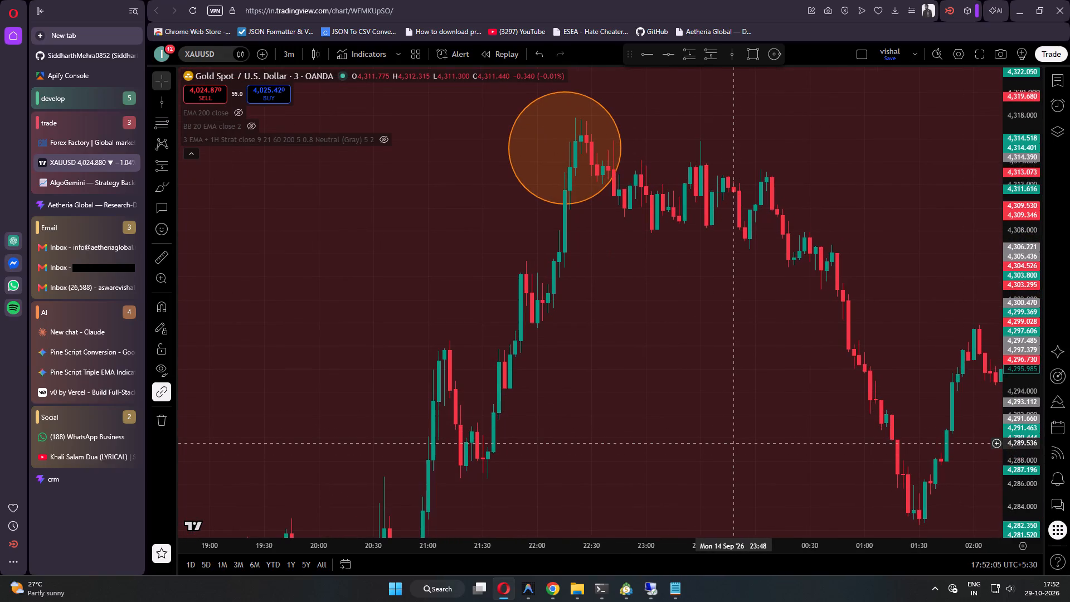
left_click_drag(1027, 312, 1026, 345)
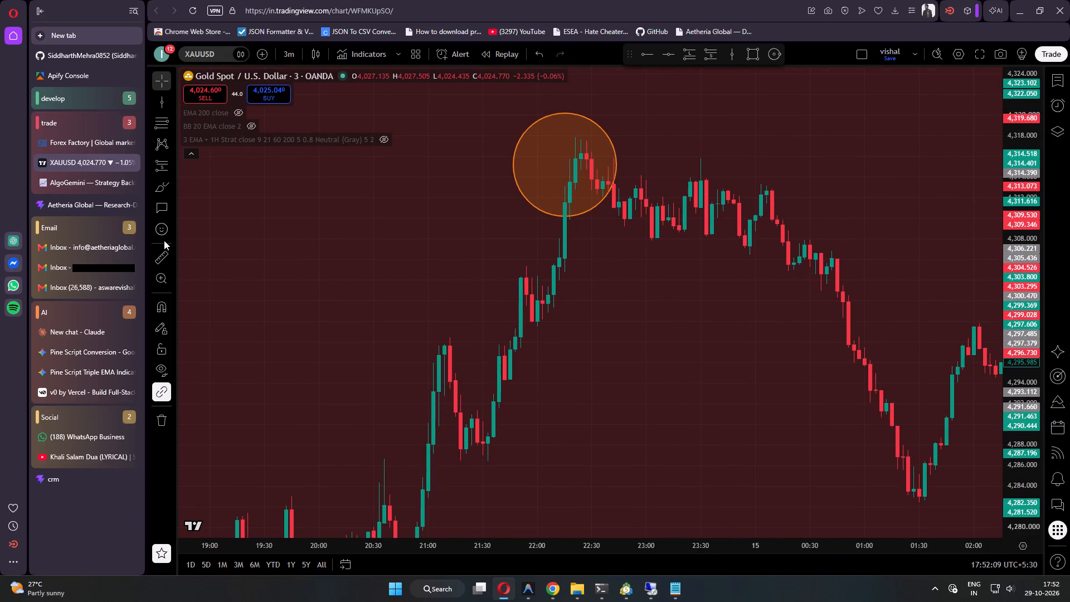
Compare the circled 14 September high with the AlgoGemini trade history, reading from trade 63 on to trade 61.
left_click(76, 183)
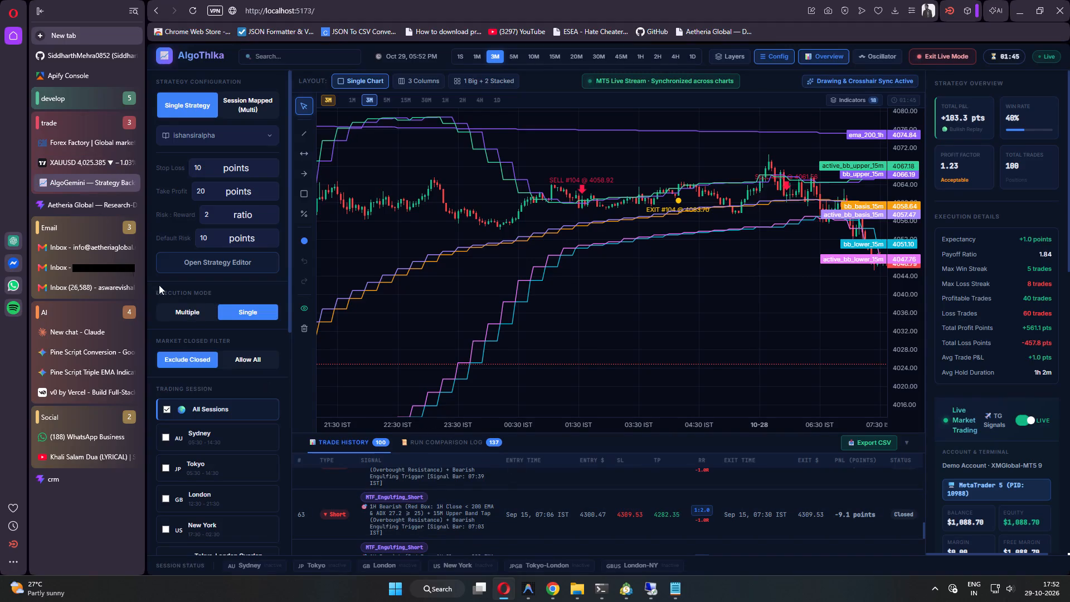
left_click(64, 166)
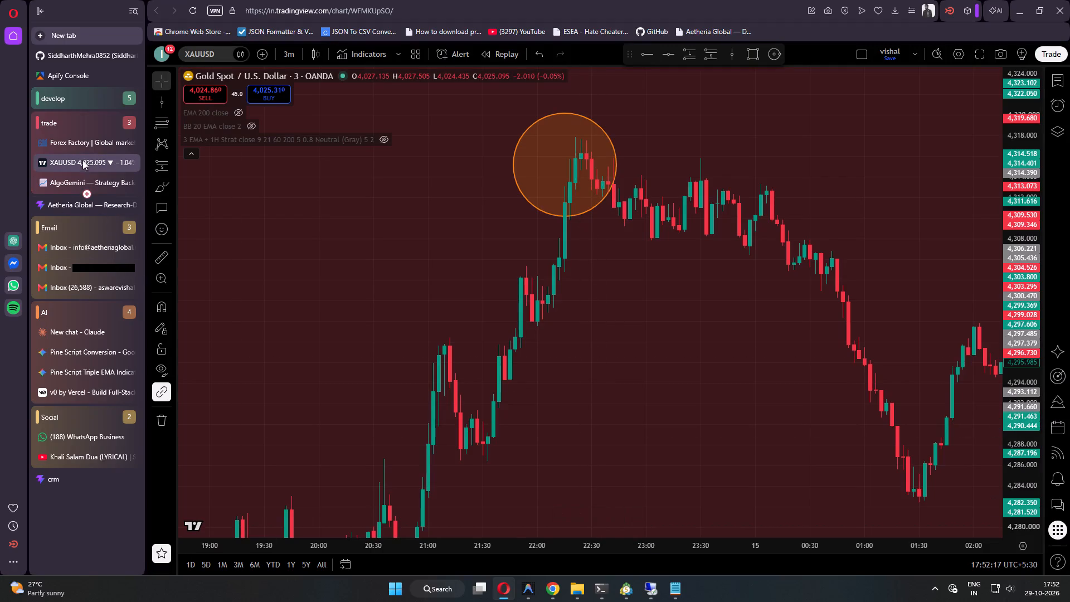
left_click(90, 142)
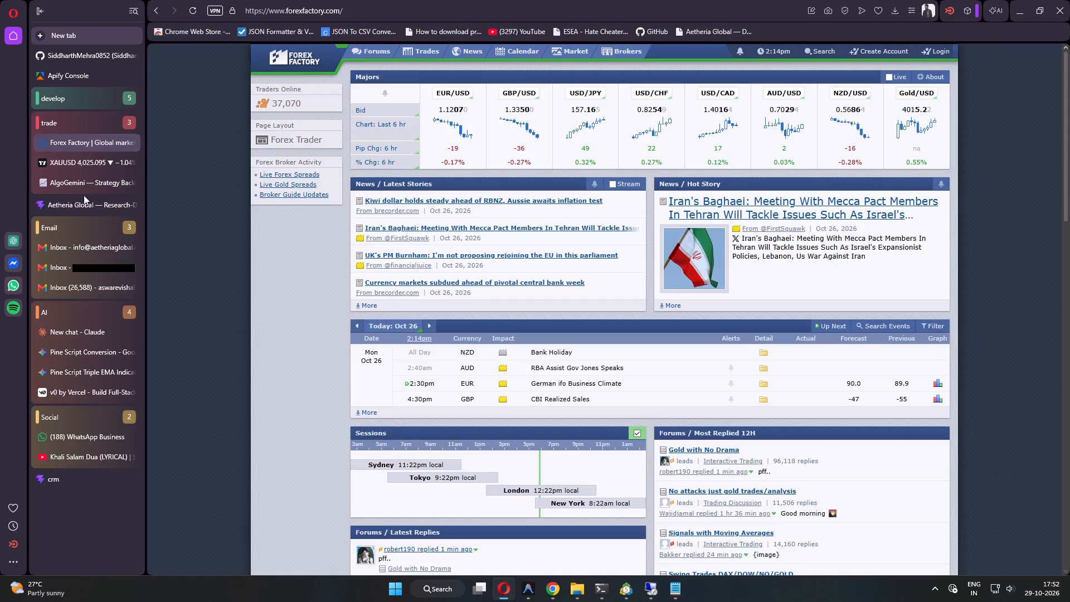
left_click(87, 190)
left_click(86, 159)
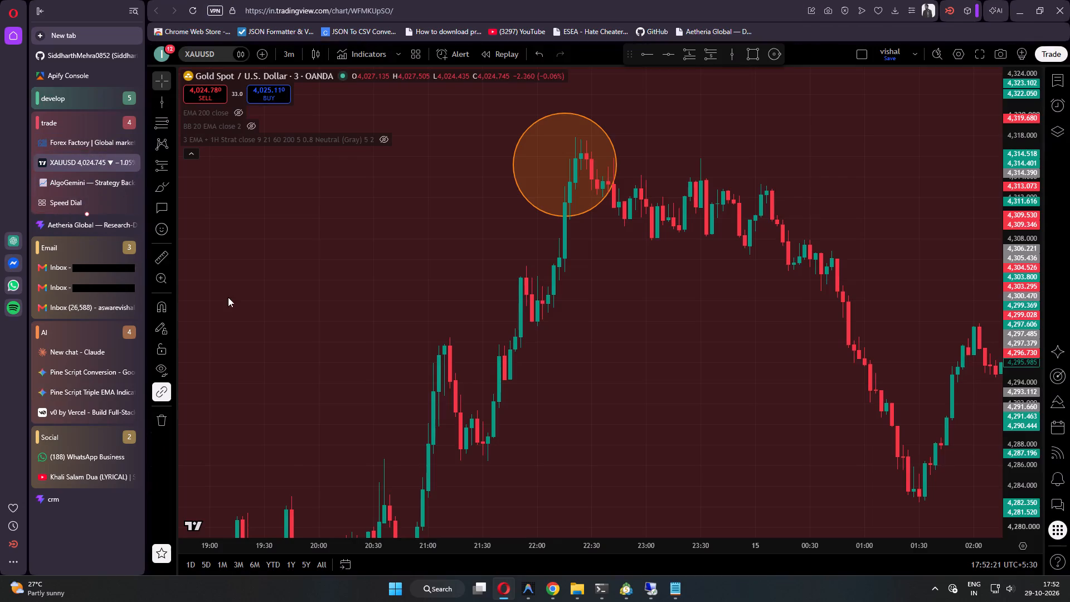
left_click(81, 186)
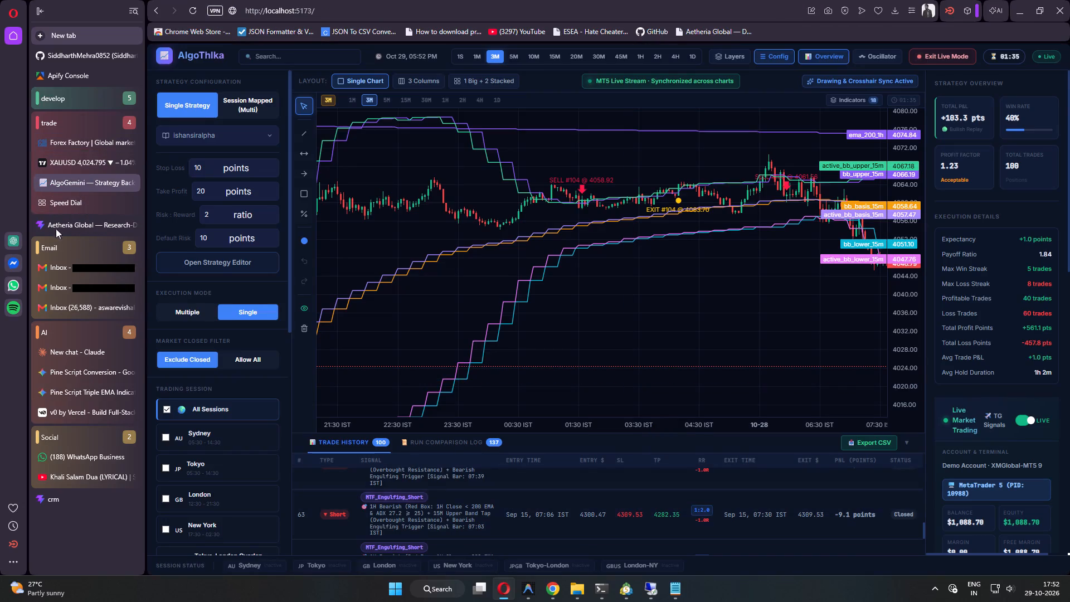
left_click(72, 163)
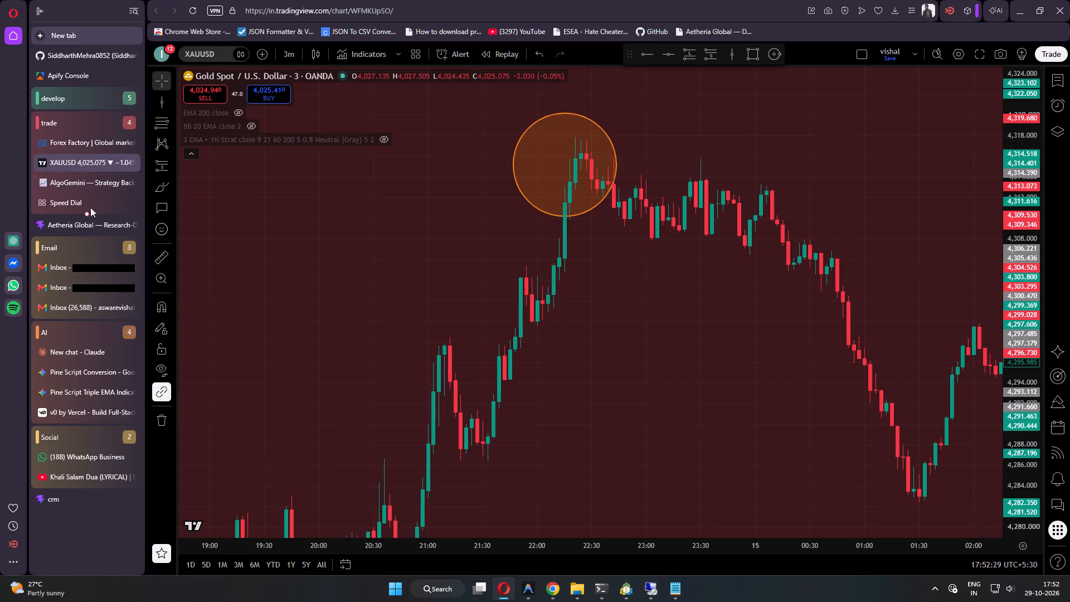
left_click_drag(577, 289, 488, 163)
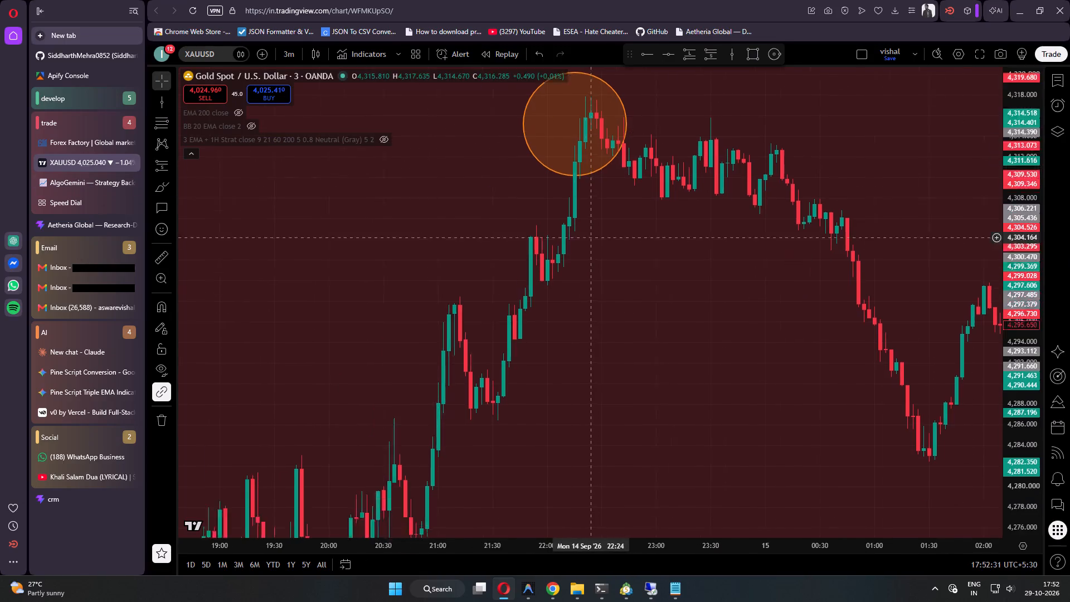
left_click(74, 184)
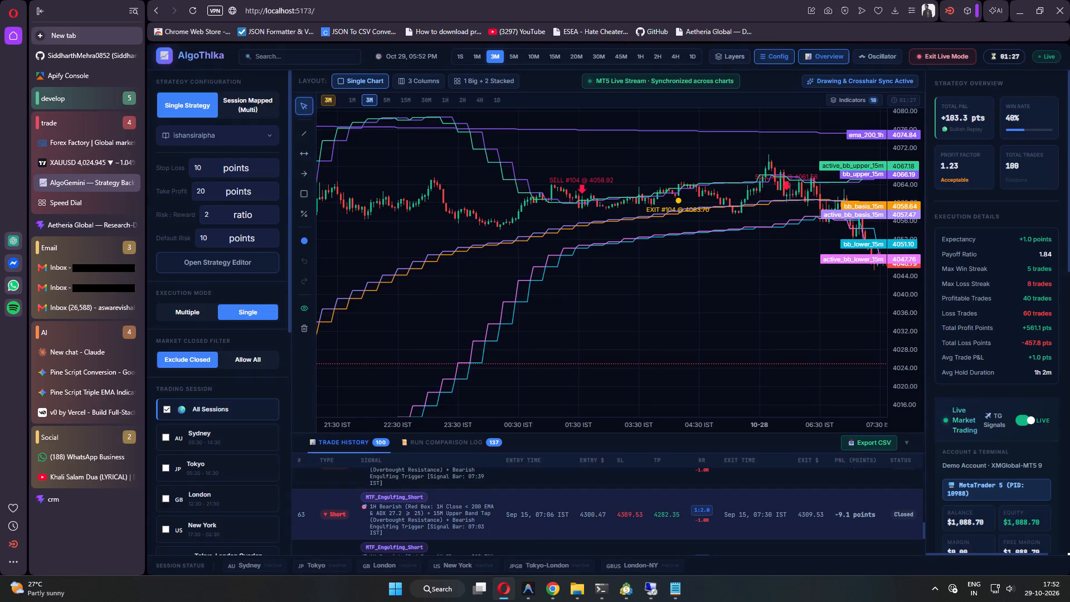
scroll(546, 514, "down", 1)
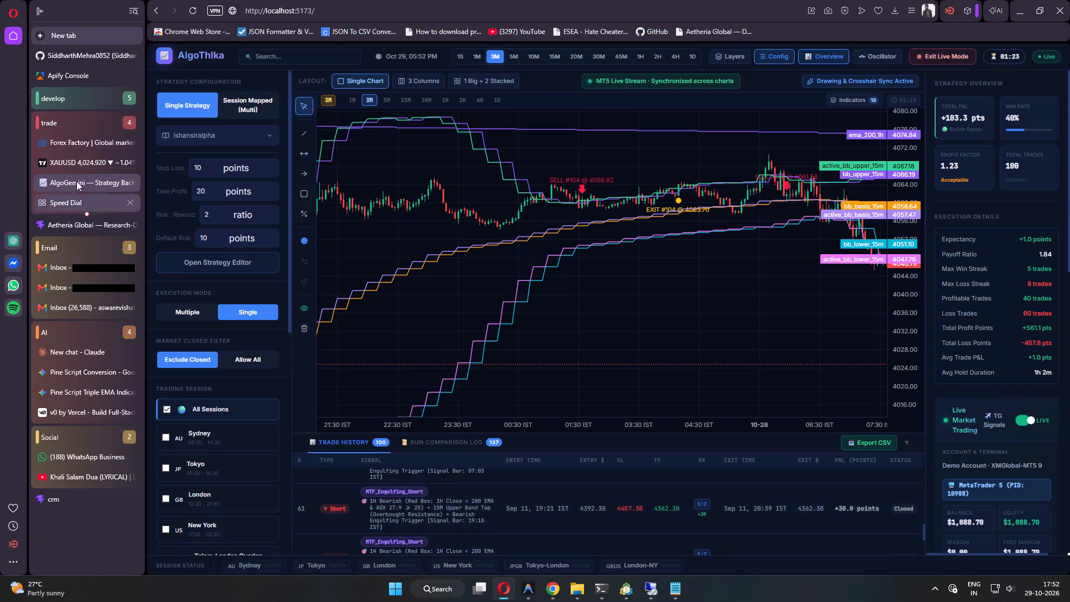
Locate trade 61's 19:21 short on the 11 September chart and recheck its entry in the AlgoGemini history.
left_click(79, 167)
left_click_drag(480, 383, 836, 336)
left_click_drag(1027, 130, 1004, 371)
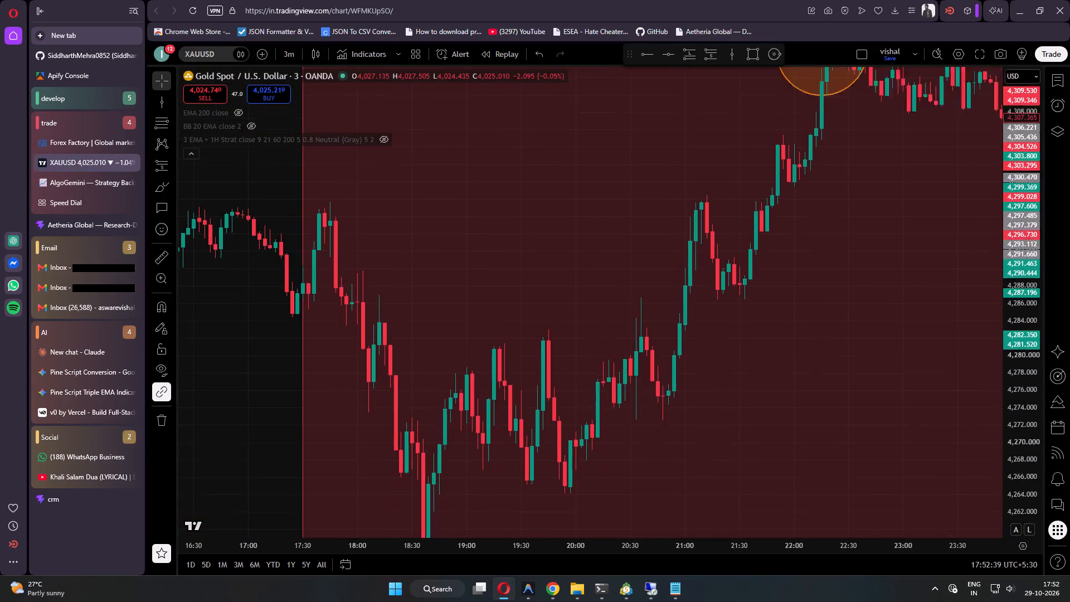
left_click_drag(1004, 371, 971, 474)
scroll(528, 475, "down", 20)
scroll(528, 475, "down", 7)
left_click_drag(465, 337, 905, 477)
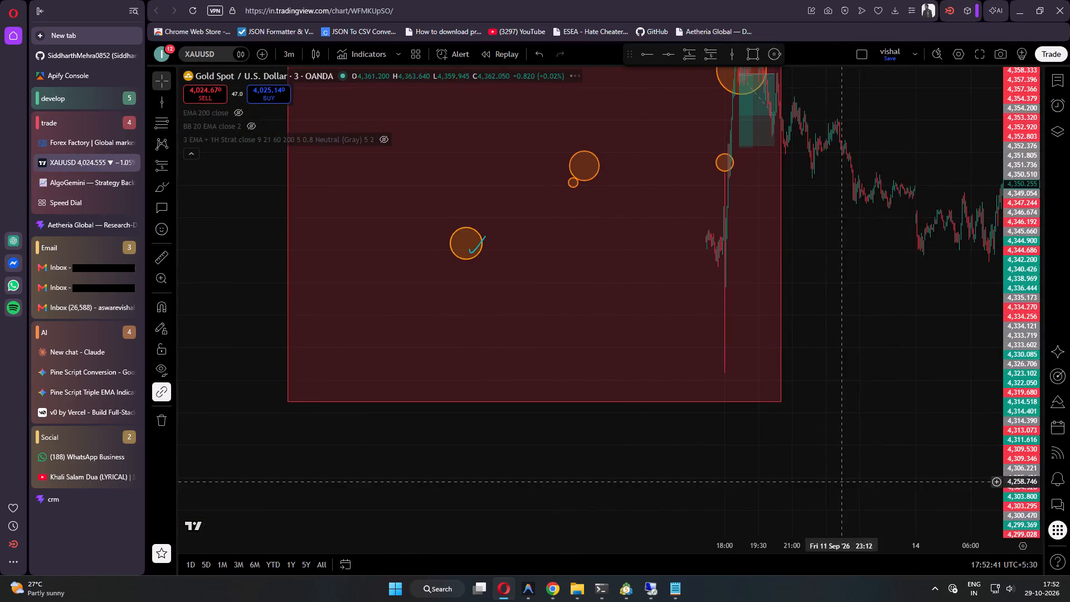
left_click_drag(1003, 185, 1022, 402)
left_click_drag(832, 370, 900, 534)
scroll(656, 499, "up", 11)
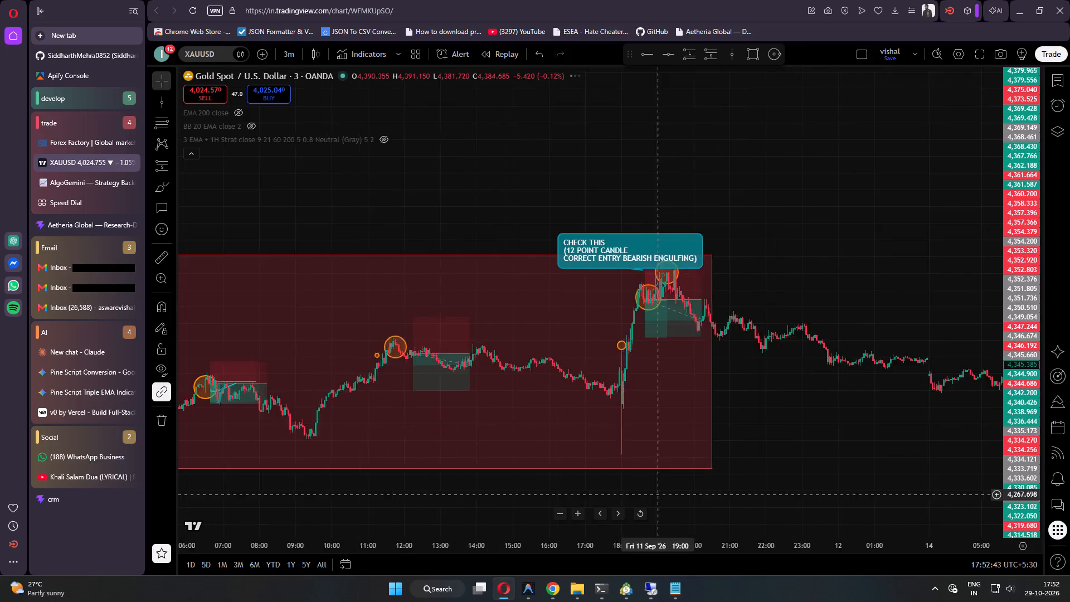
scroll(657, 494, "up", 4)
left_click_drag(1030, 475, 1019, 117)
left_click_drag(648, 330, 979, 265)
scroll(706, 378, "up", 11)
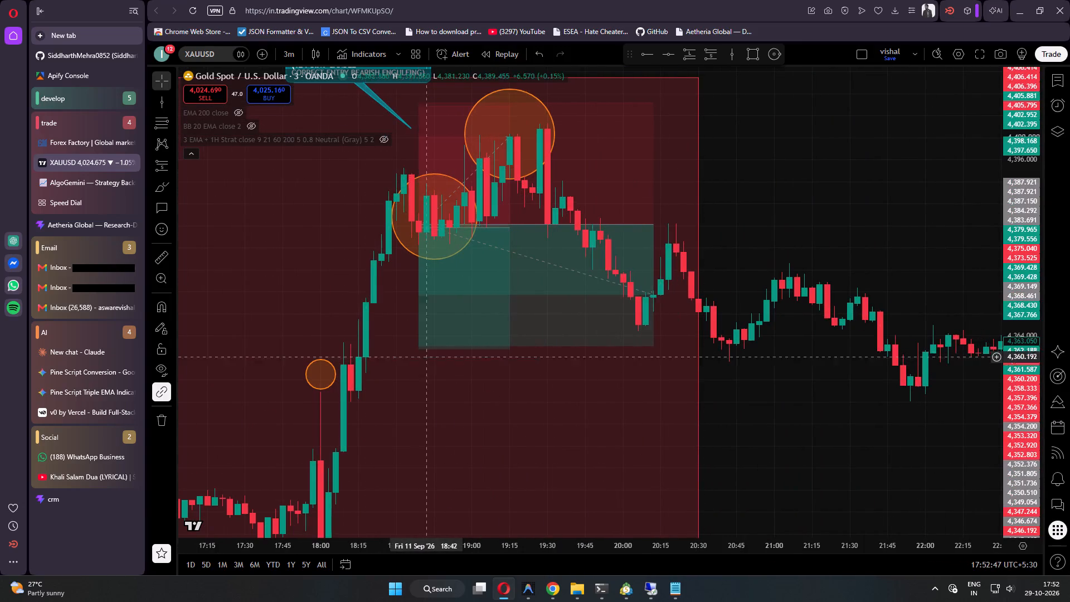
left_click_drag(866, 445, 887, 391)
left_click(76, 179)
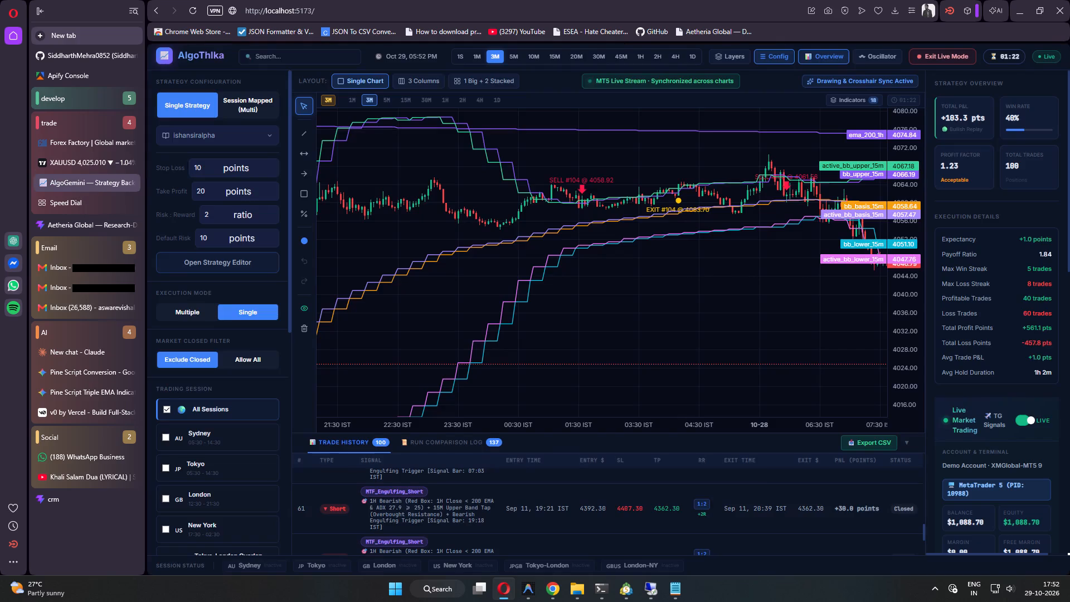
scroll(521, 520, "down", 1)
scroll(521, 519, "up", 1)
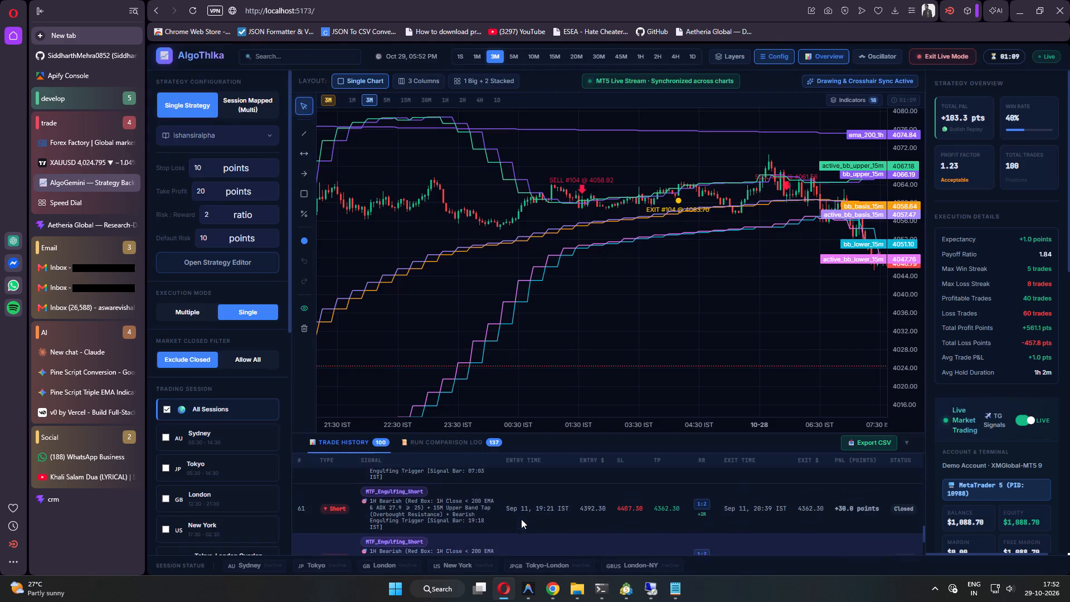
left_click(98, 155)
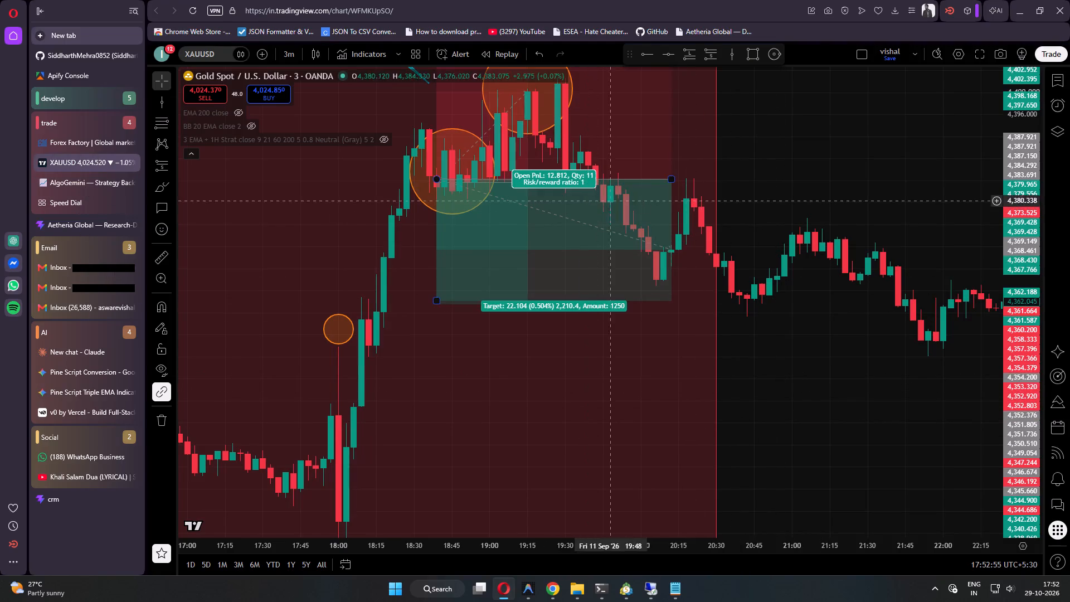
Shorten the 1:1 short position plotted at 18:39 on 11 September so it ends at about 19:15.
left_click_drag(673, 179, 599, 191)
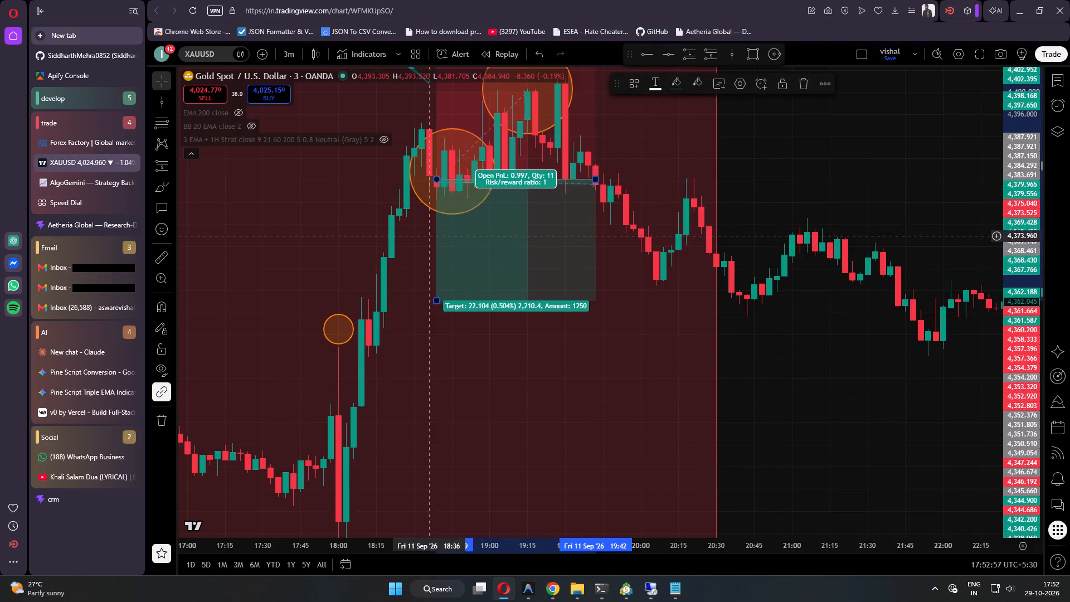
left_click_drag(776, 343, 771, 339)
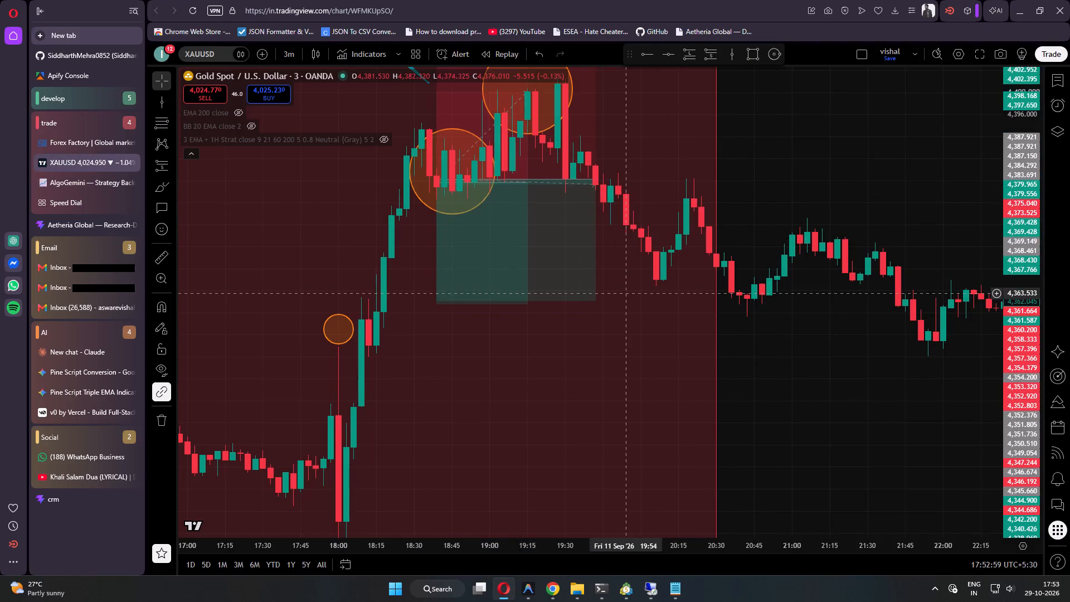
left_click_drag(594, 178, 538, 188)
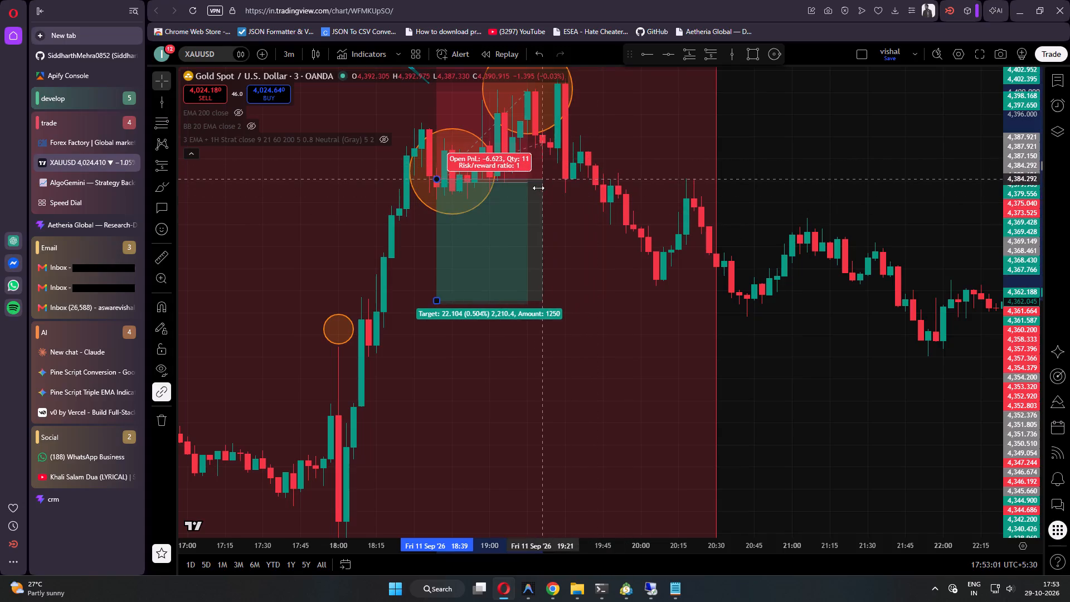
left_click_drag(538, 188, 529, 192)
Plot a short position for trade 61 at 19:21 on 11 September, with its entry at about 4,392.
left_click_drag(552, 216, 668, 356)
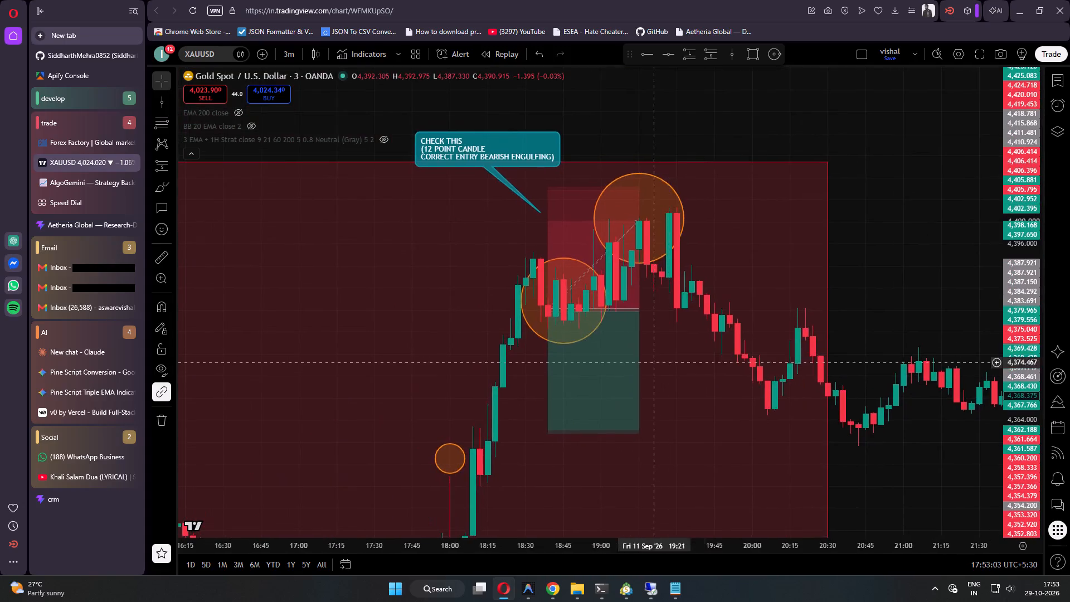
scroll(647, 366, "up", 3)
left_click_drag(620, 405, 728, 381)
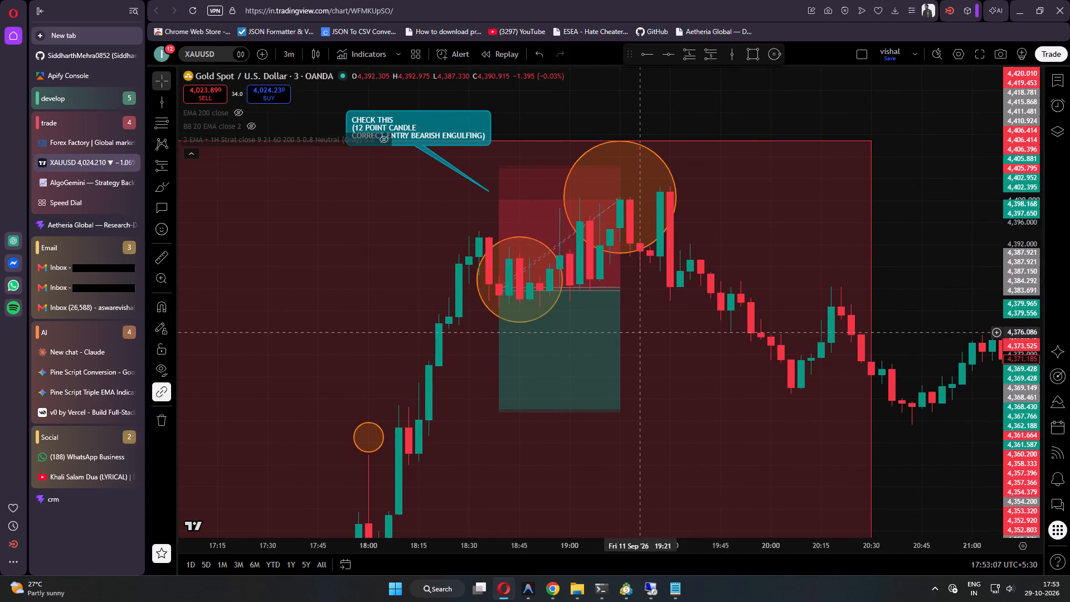
left_click(709, 55)
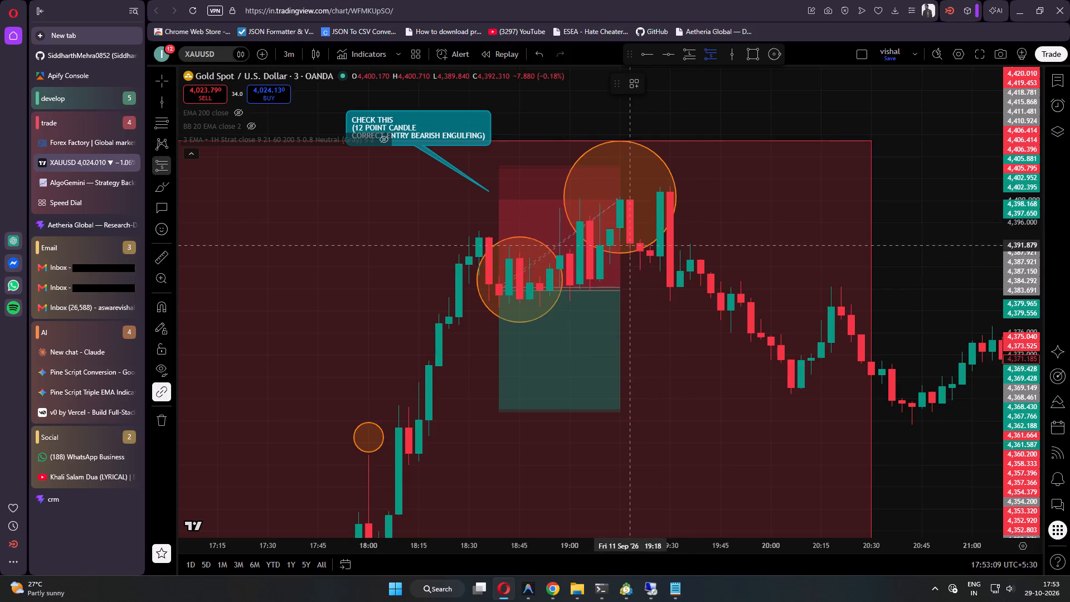
left_click(637, 244)
left_click_drag(683, 435, 601, 405)
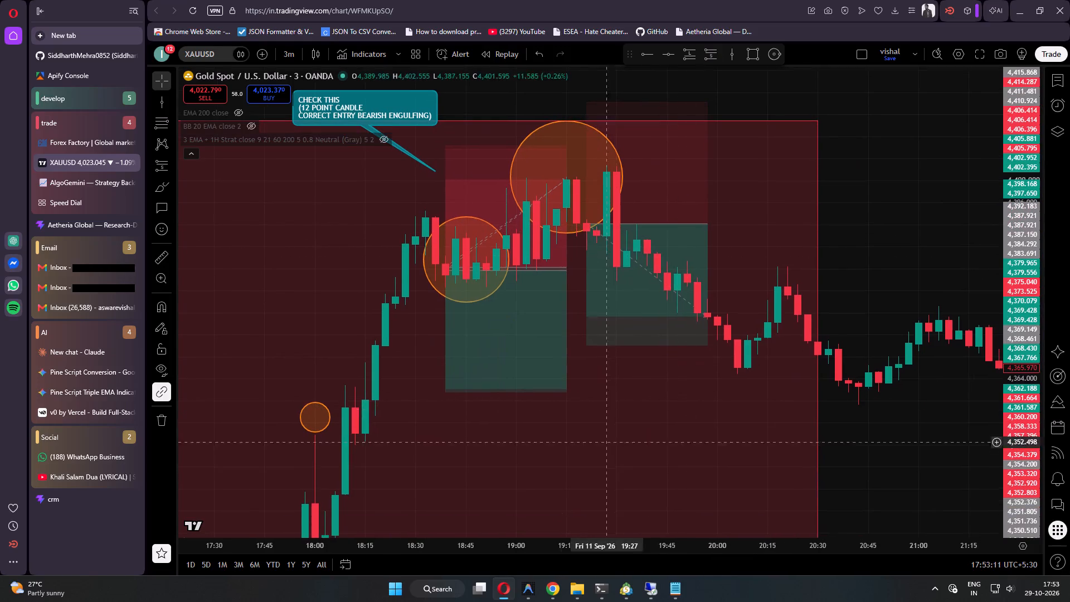
Draw a brush tick mark over the short position plotted at 19:21 on 11 September.
left_click(163, 187)
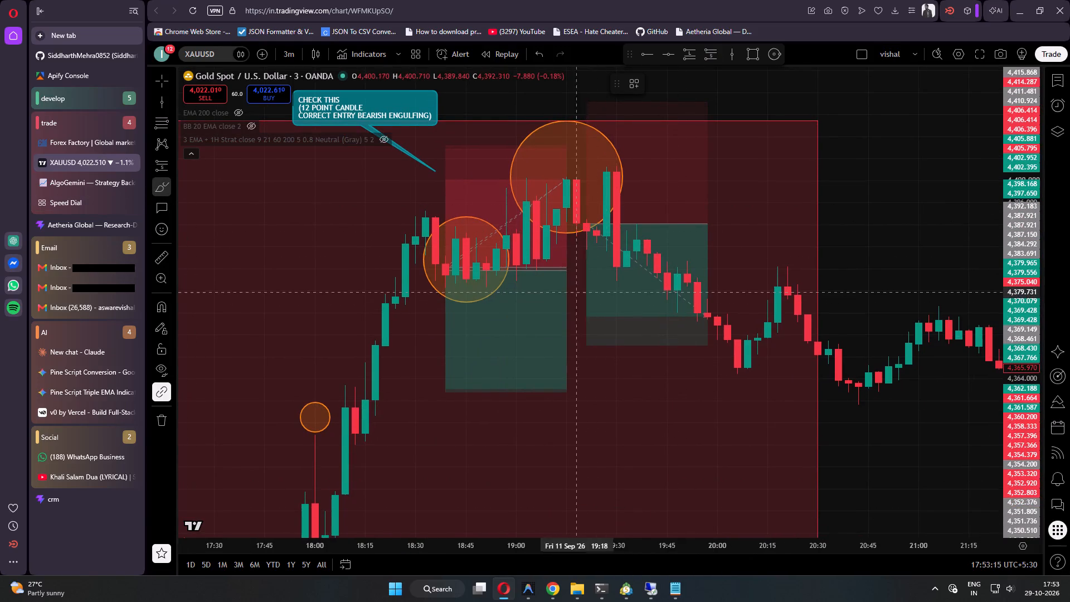
left_click_drag(585, 240, 596, 257)
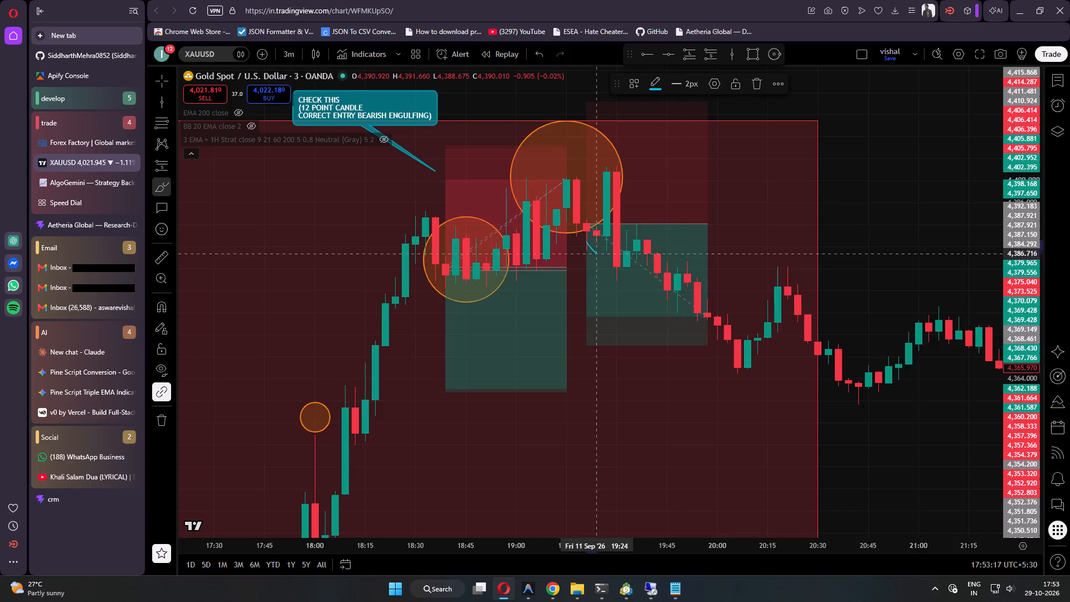
left_click_drag(596, 257, 673, 207)
left_click(165, 82)
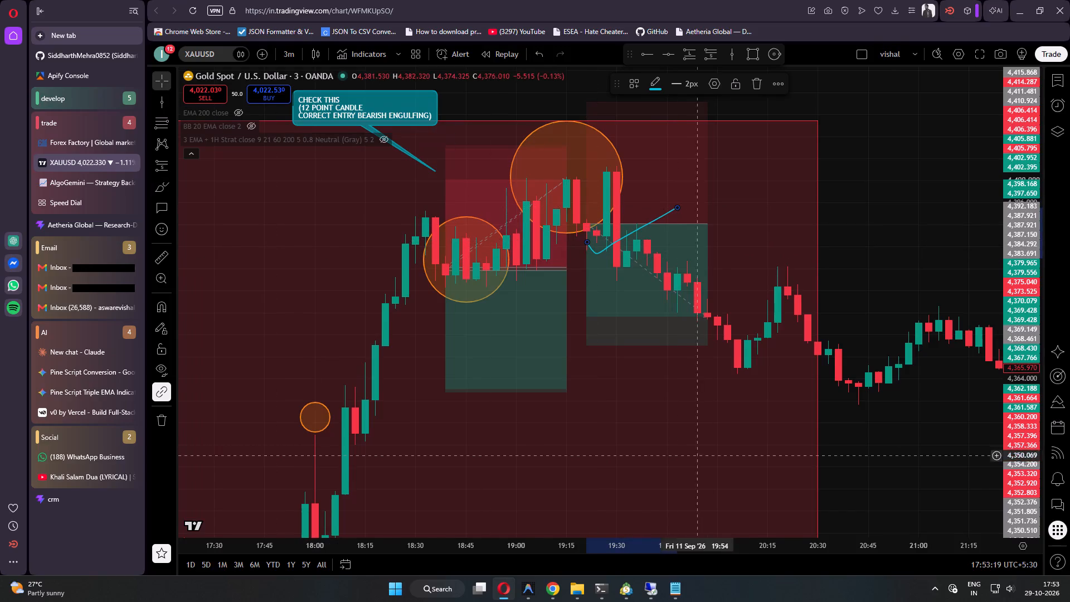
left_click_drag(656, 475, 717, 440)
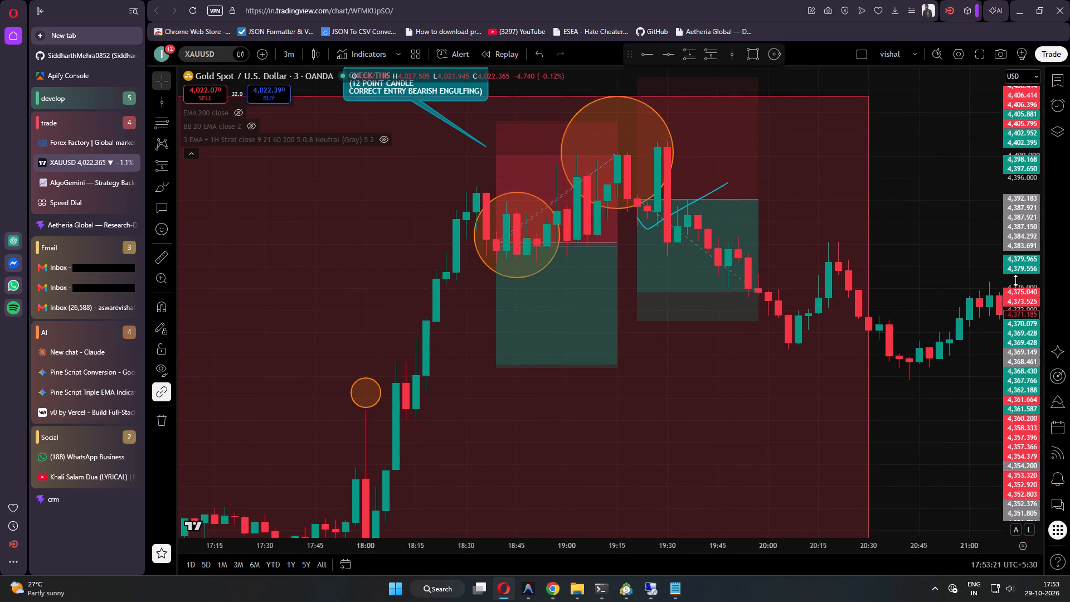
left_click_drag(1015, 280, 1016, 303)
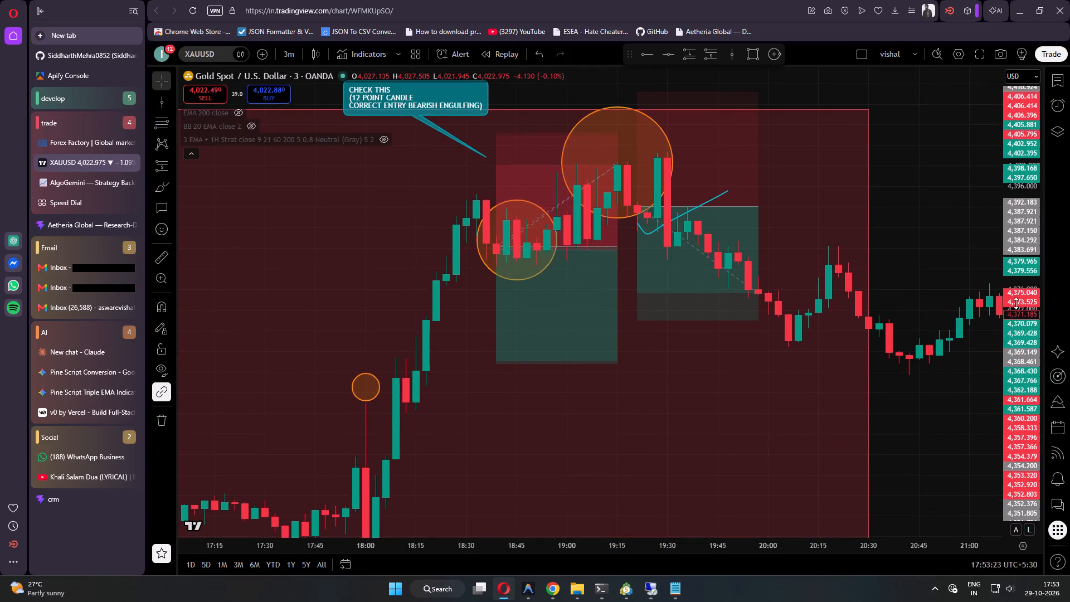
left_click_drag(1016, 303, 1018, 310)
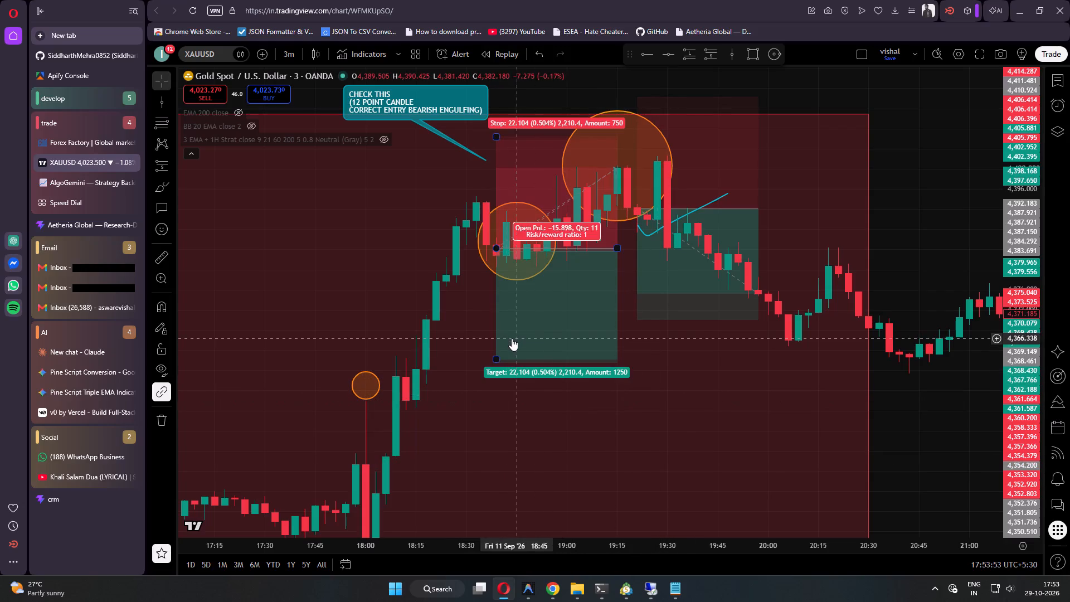
Recheck the short plotted at 18:39 on 11 September against trade 60 in the AlgoGemini trade history.
left_click_drag(486, 345, 499, 373)
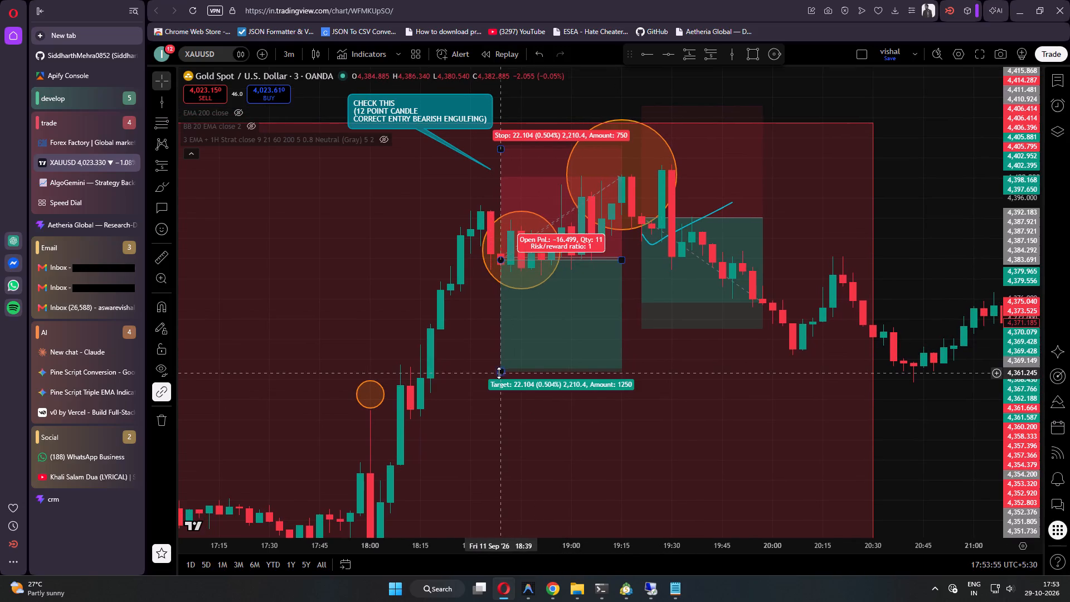
left_click(467, 416)
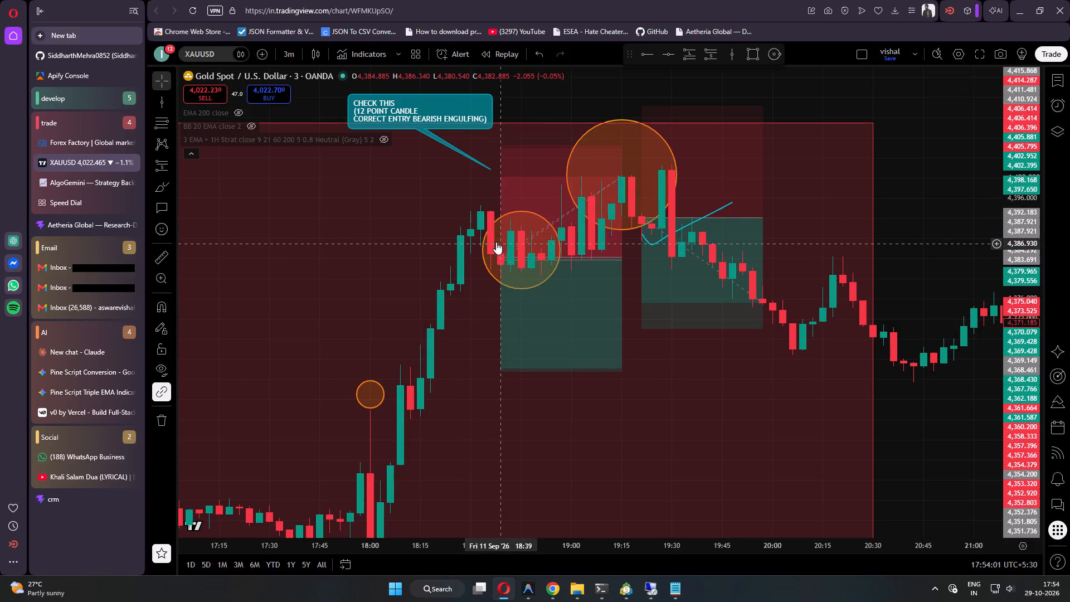
left_click_drag(490, 446, 633, 355)
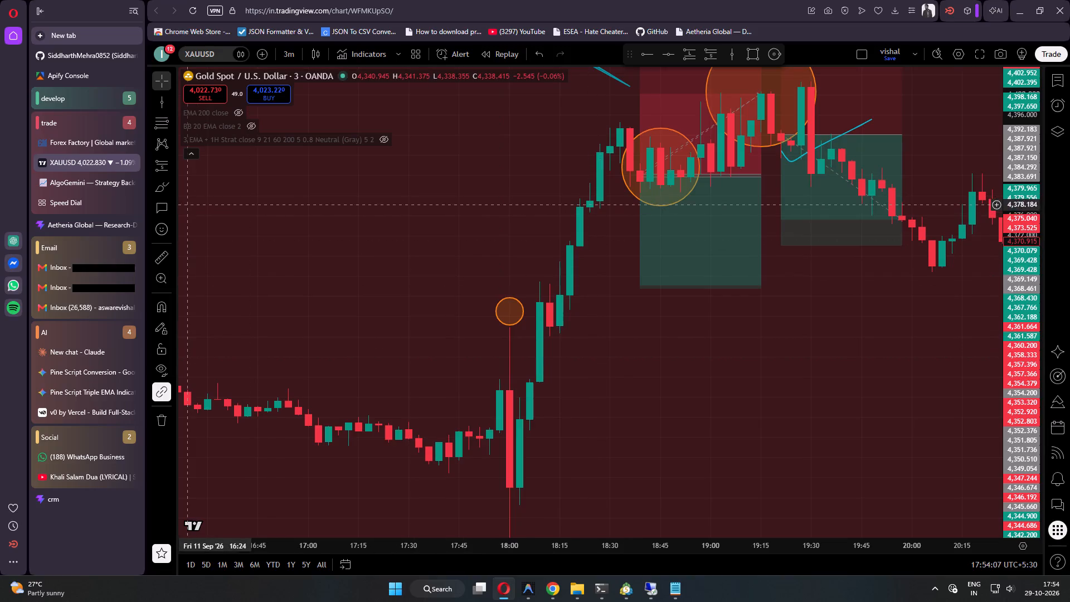
left_click(70, 187)
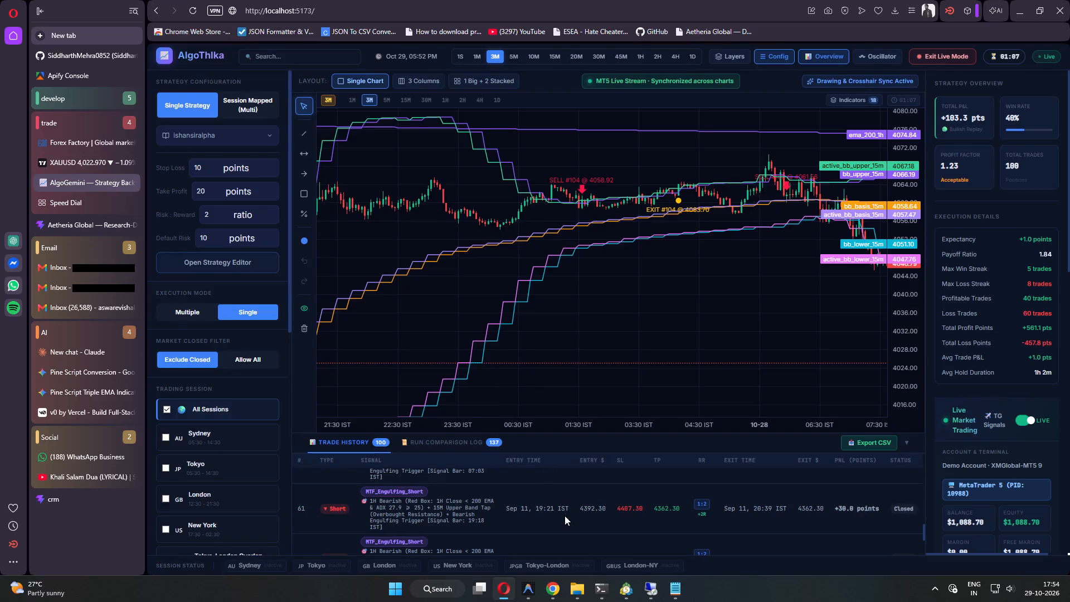
scroll(575, 528, "down", 1)
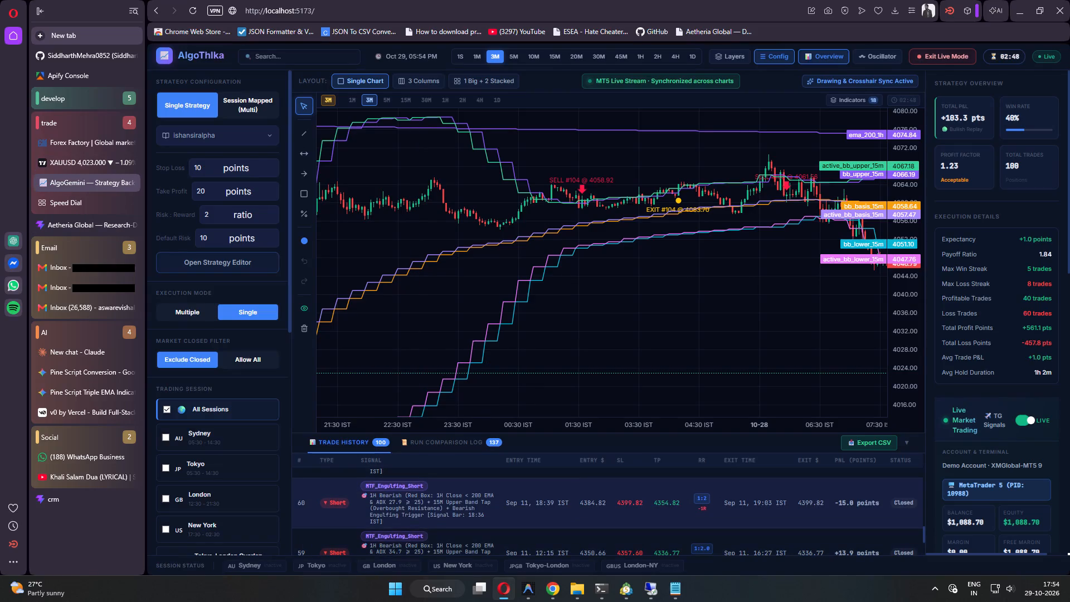
Locate the short plotted at 12:15 on 11 September and compare it with trade 59 in the AlgoGemini history.
left_click(56, 158)
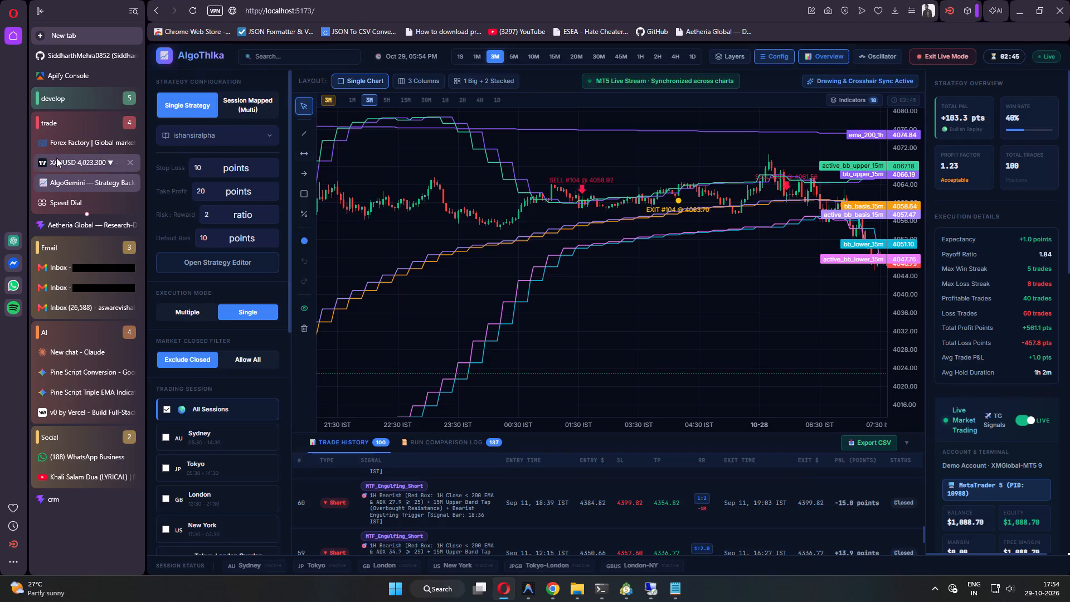
left_click_drag(1027, 188, 996, 414)
scroll(770, 411, "down", 4)
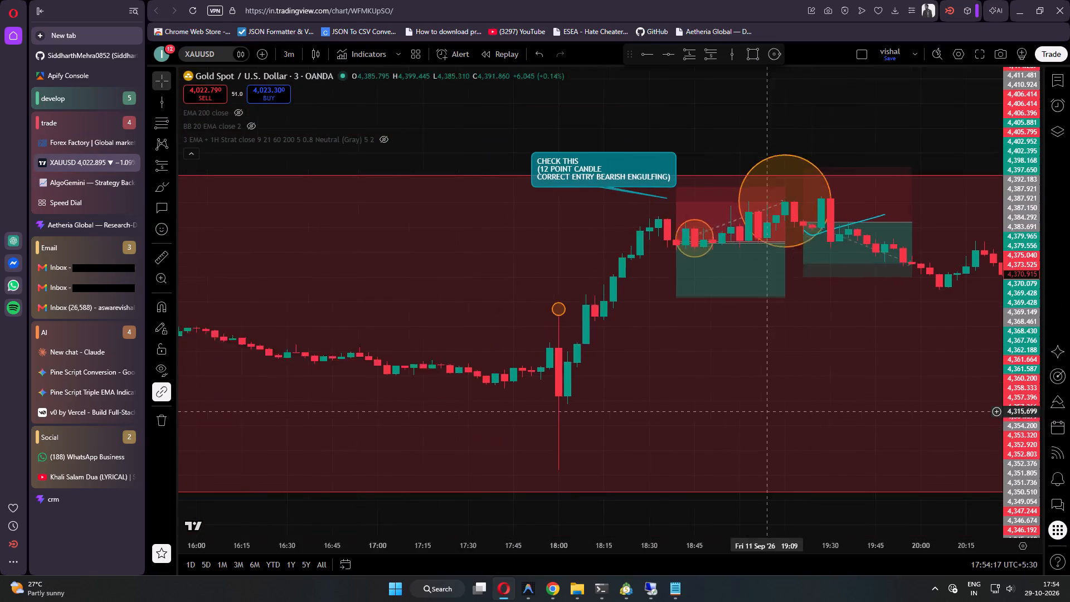
scroll(767, 407, "down", 15)
left_click_drag(573, 419, 819, 426)
left_click_drag(1035, 452, 1026, 277)
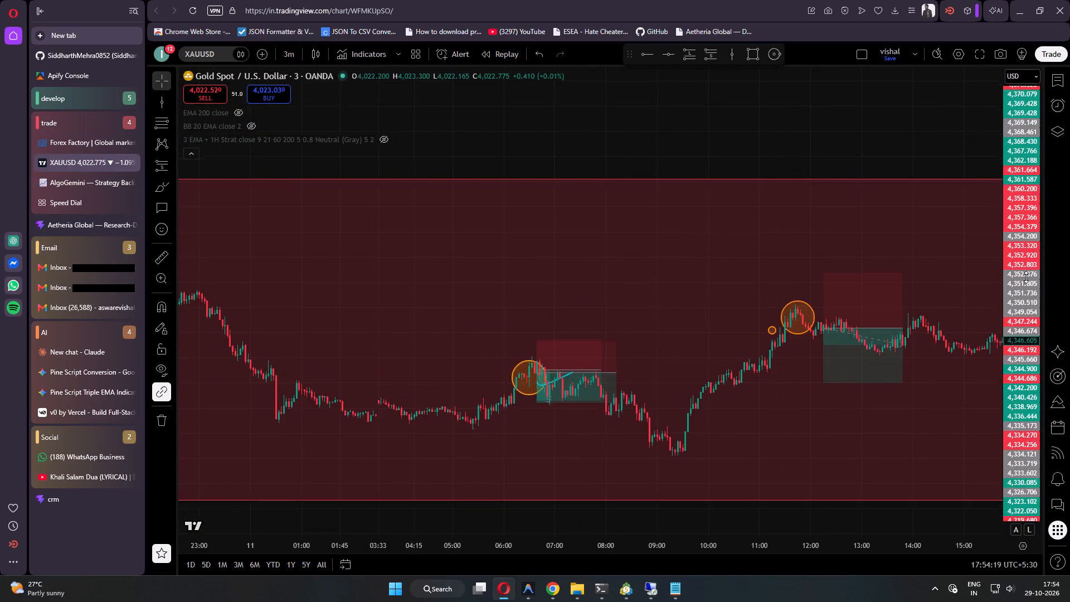
left_click_drag(1026, 277, 1022, 171)
scroll(692, 355, "up", 11)
left_click_drag(830, 275, 886, 102)
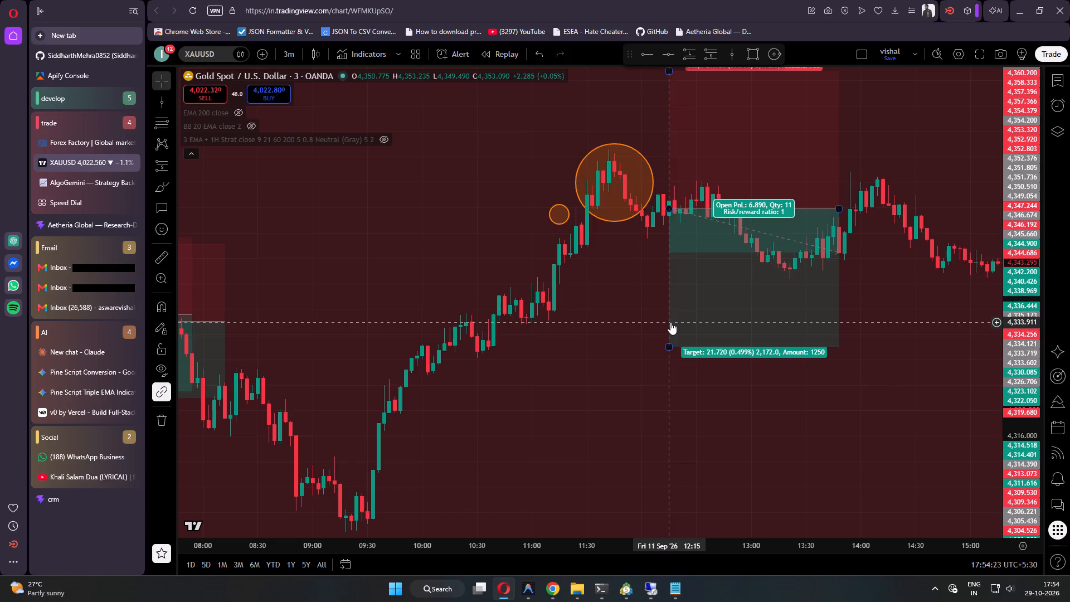
left_click(71, 186)
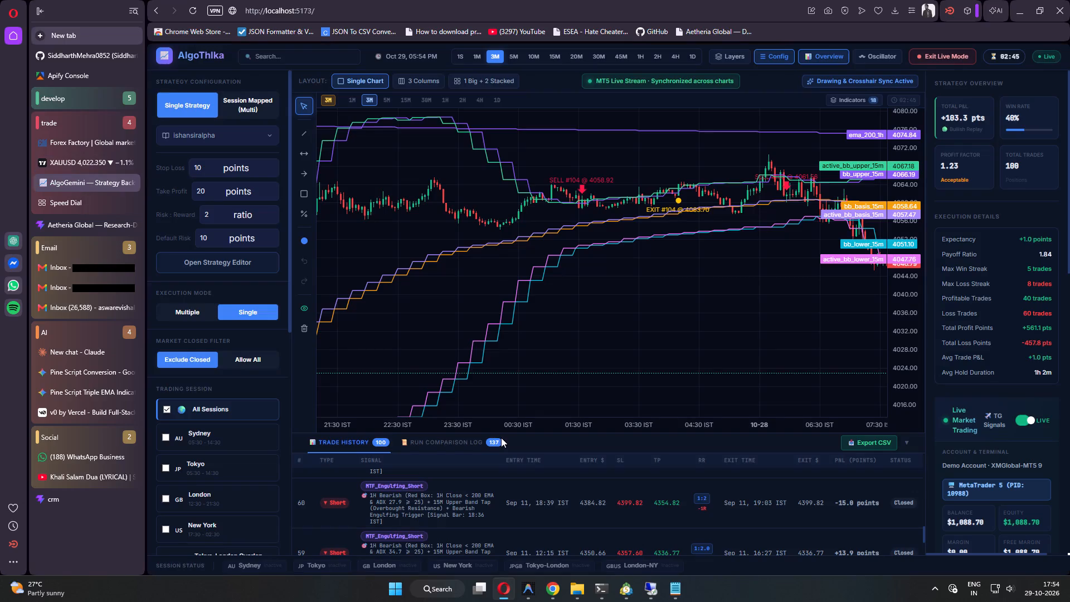
Examine the 11 September price action between trade 59's 12:15 short and the 18:00 candles on the TradingView chart.
left_click(60, 161)
left_click_drag(749, 431, 486, 396)
left_click_drag(806, 355, 524, 315)
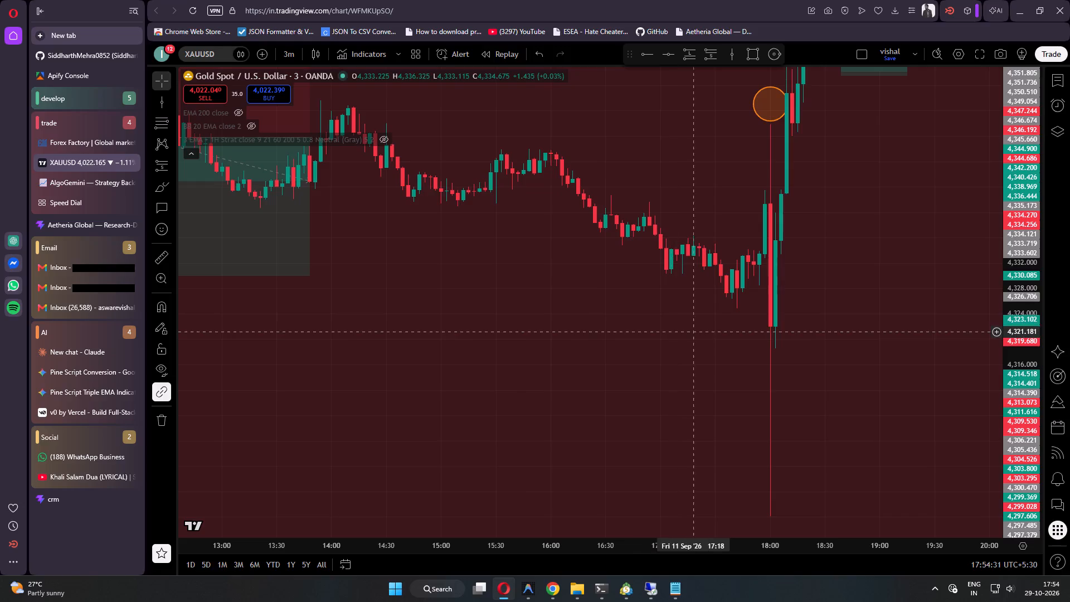
left_click_drag(728, 335, 690, 416)
scroll(761, 311, "up", 4)
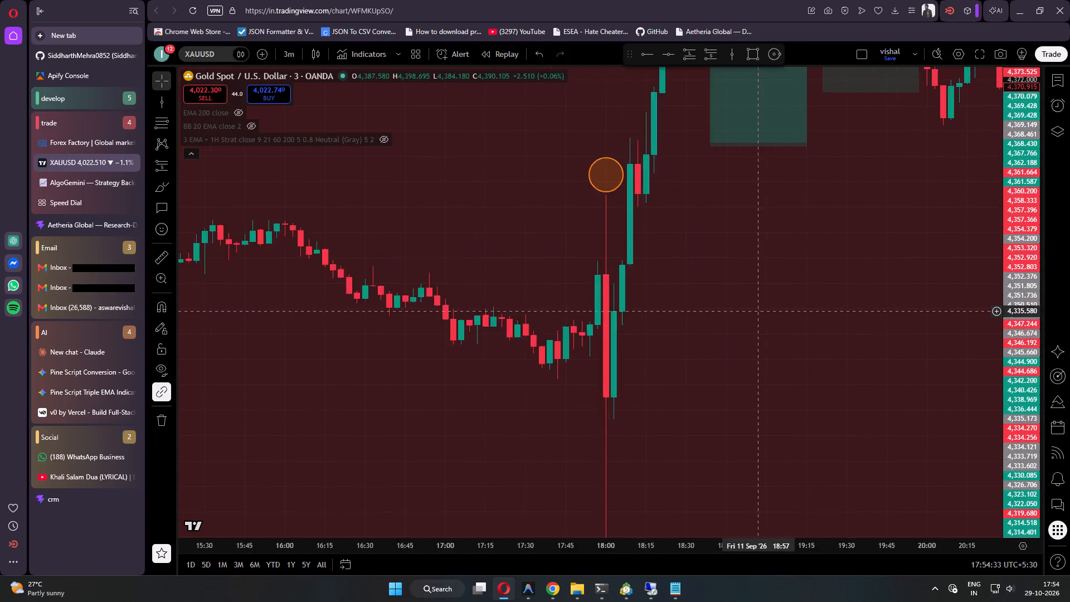
left_click_drag(755, 318, 664, 440)
left_click_drag(643, 372, 1069, 368)
left_click_drag(603, 488, 609, 487)
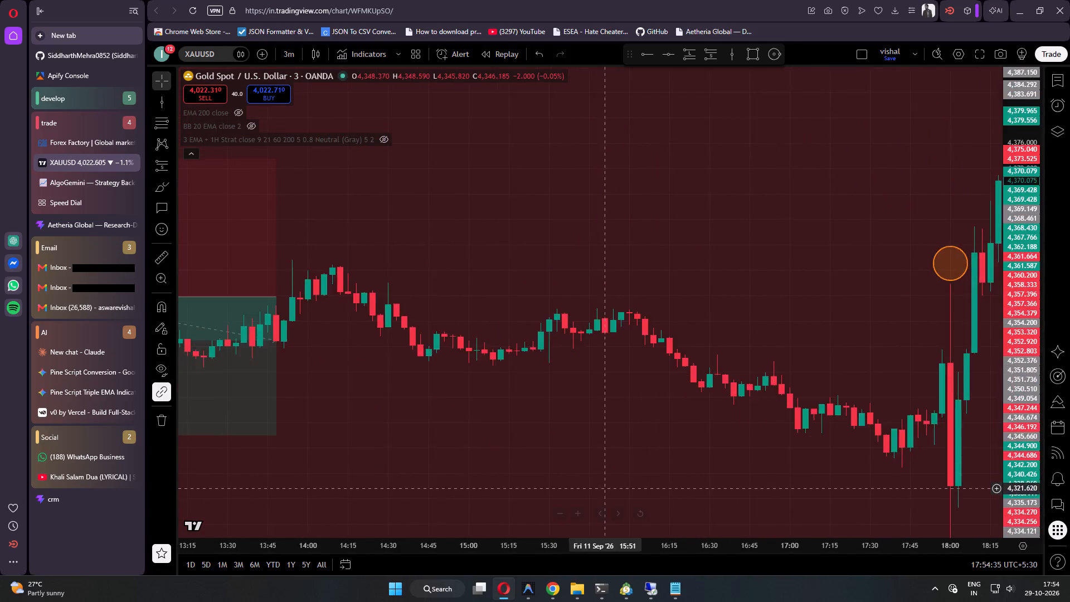
left_click_drag(609, 487, 1067, 414)
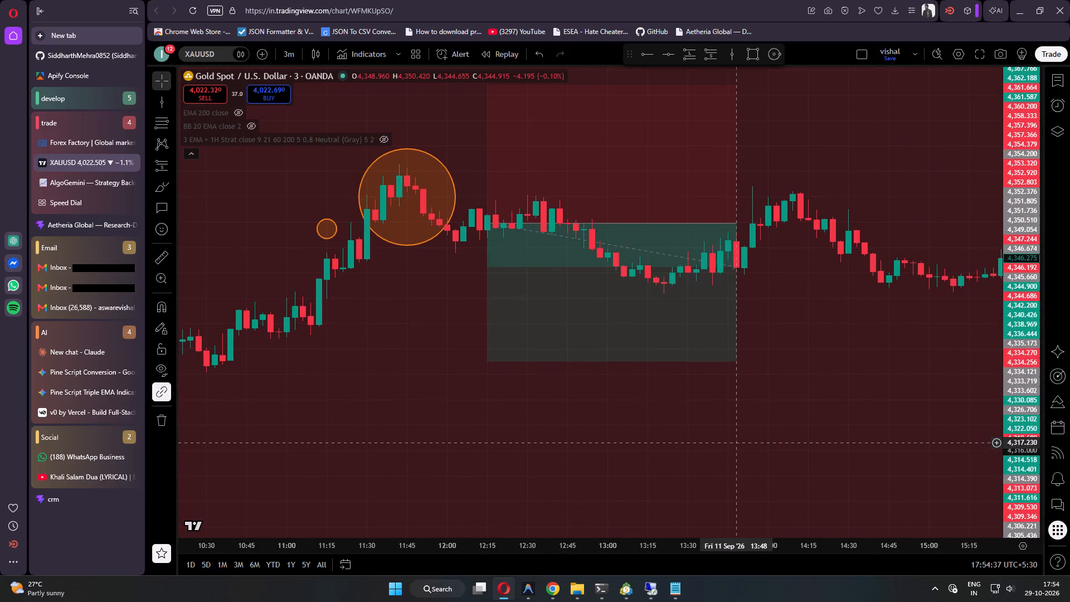
Look up trade 58 in the AlgoGemini history and check its 06:39 short on the 11 September chart.
left_click(71, 181)
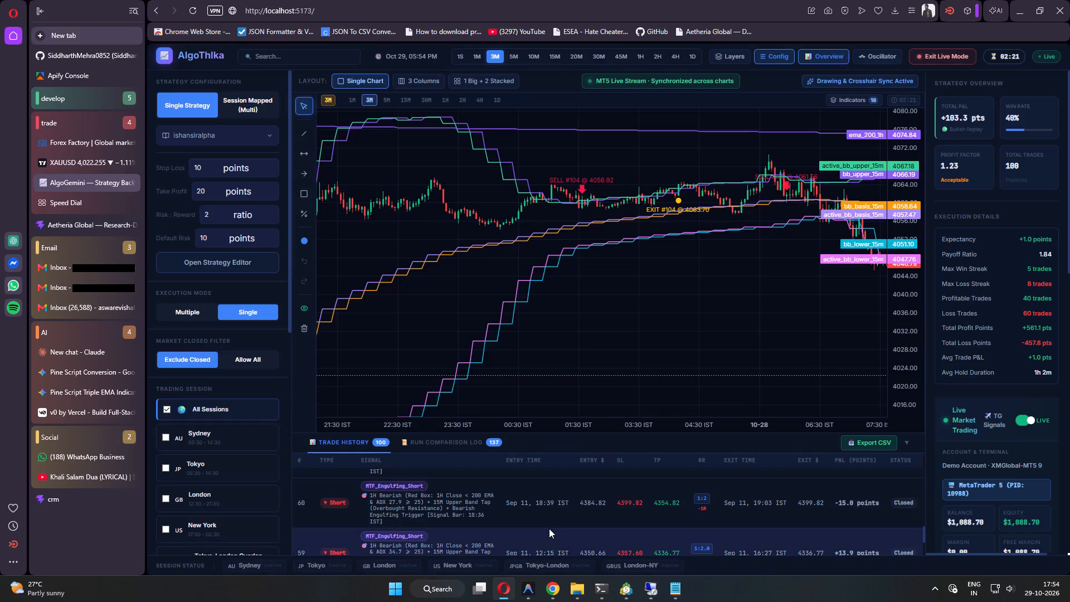
scroll(549, 528, "down", 1)
left_click(79, 171)
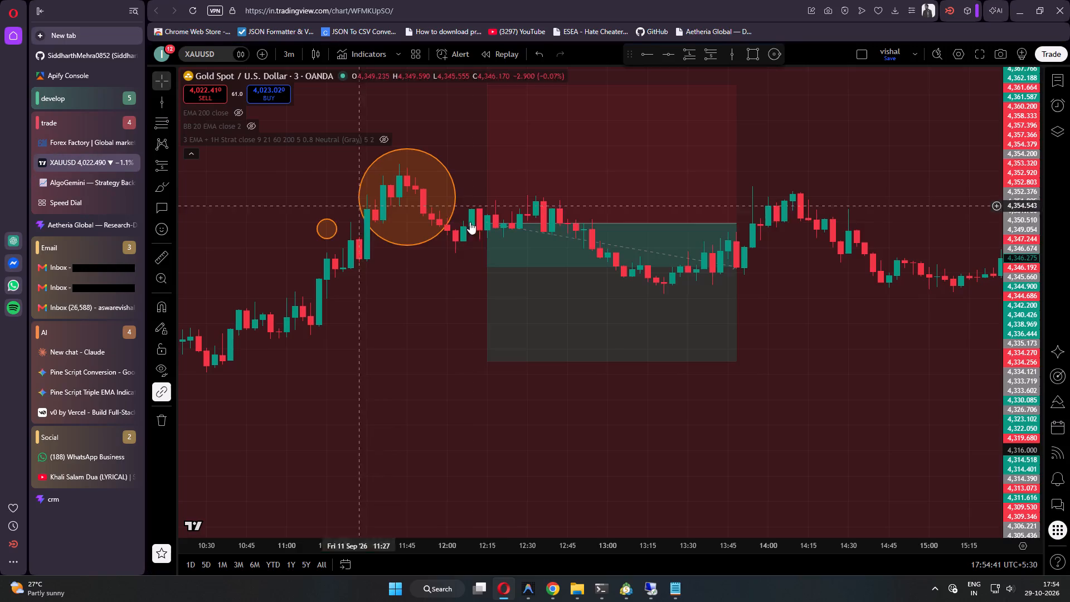
left_click(94, 190)
scroll(575, 527, "down", 1)
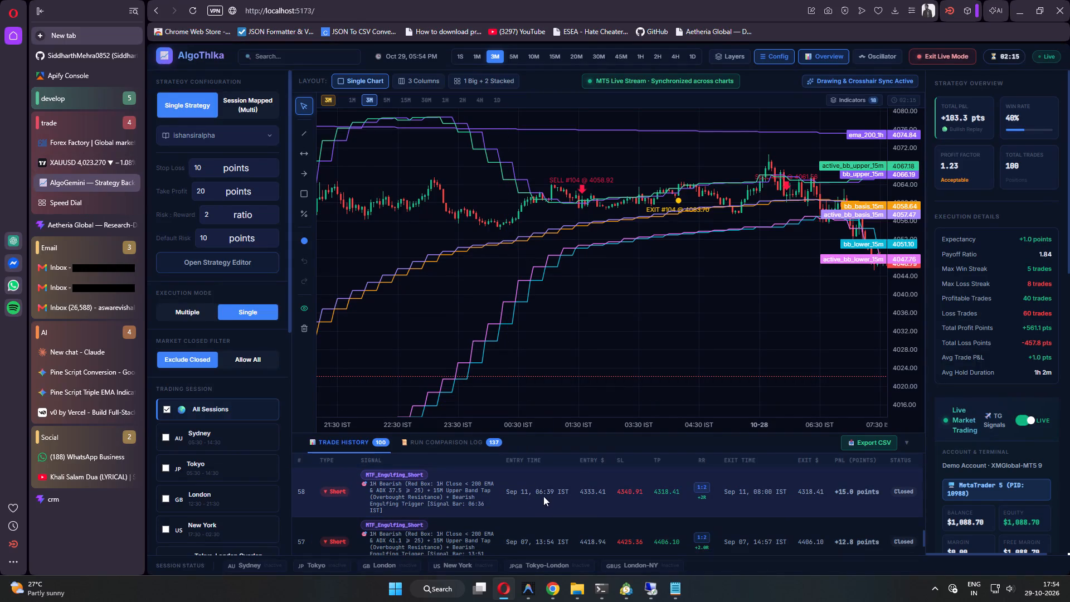
left_click(75, 159)
scroll(485, 430, "down", 16)
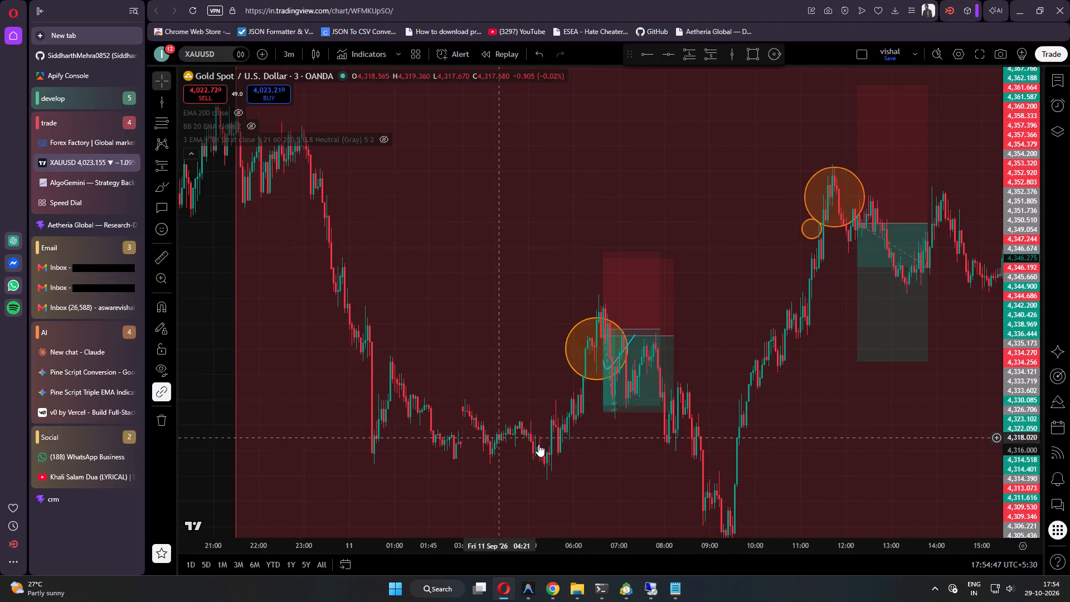
left_click_drag(544, 445, 728, 387)
scroll(656, 418, "up", 13)
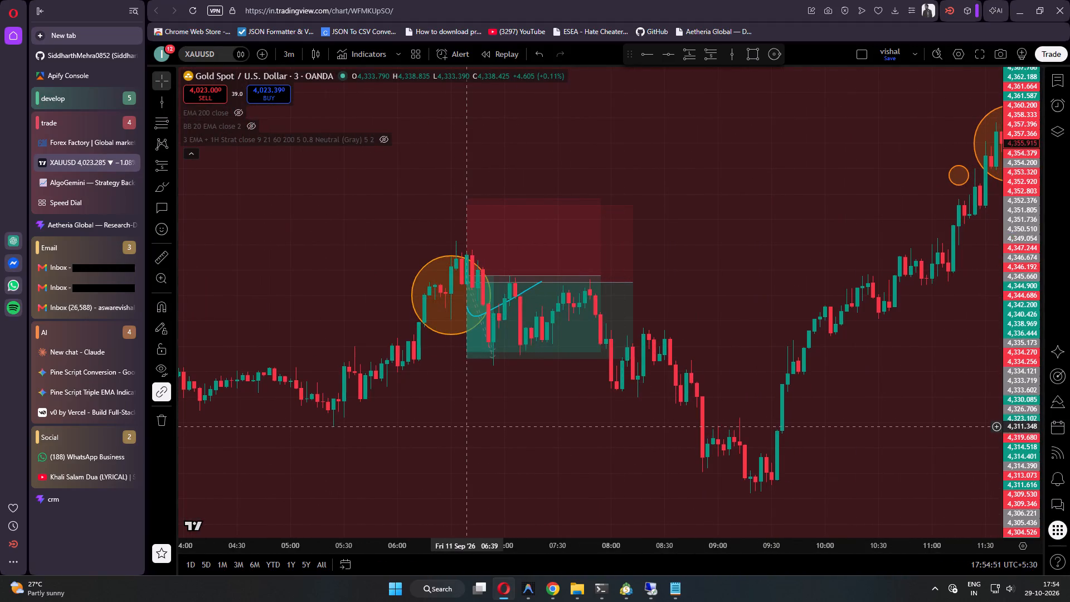
left_click_drag(443, 444, 644, 378)
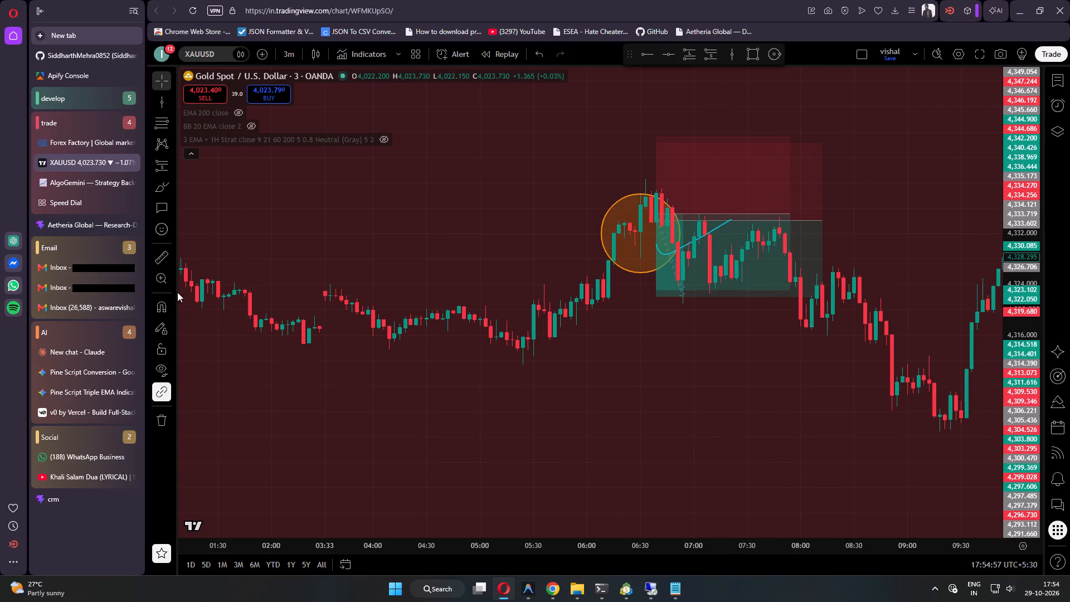
Look up trades 57 and 56 in the AlgoGemini history and find the 7 September session on the chart.
left_click(70, 186)
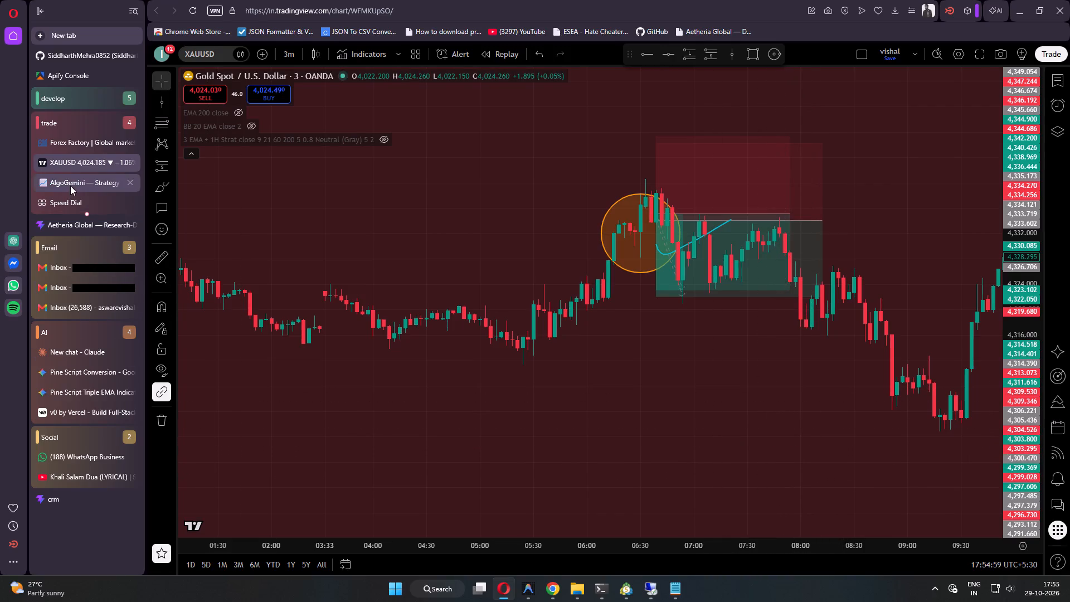
scroll(576, 521, "down", 1)
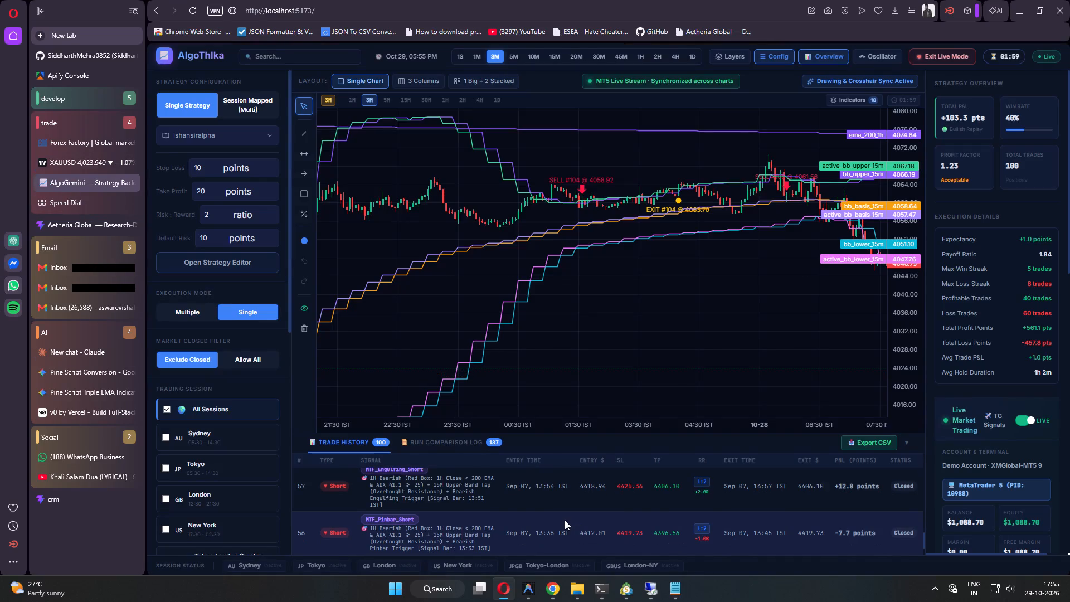
left_click(99, 169)
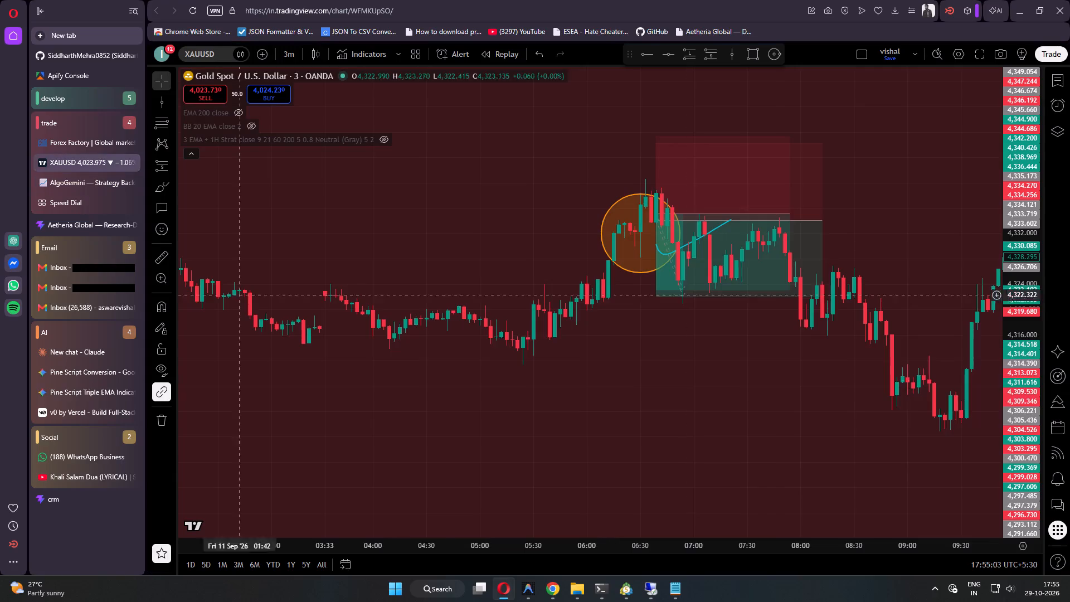
scroll(777, 381, "down", 16)
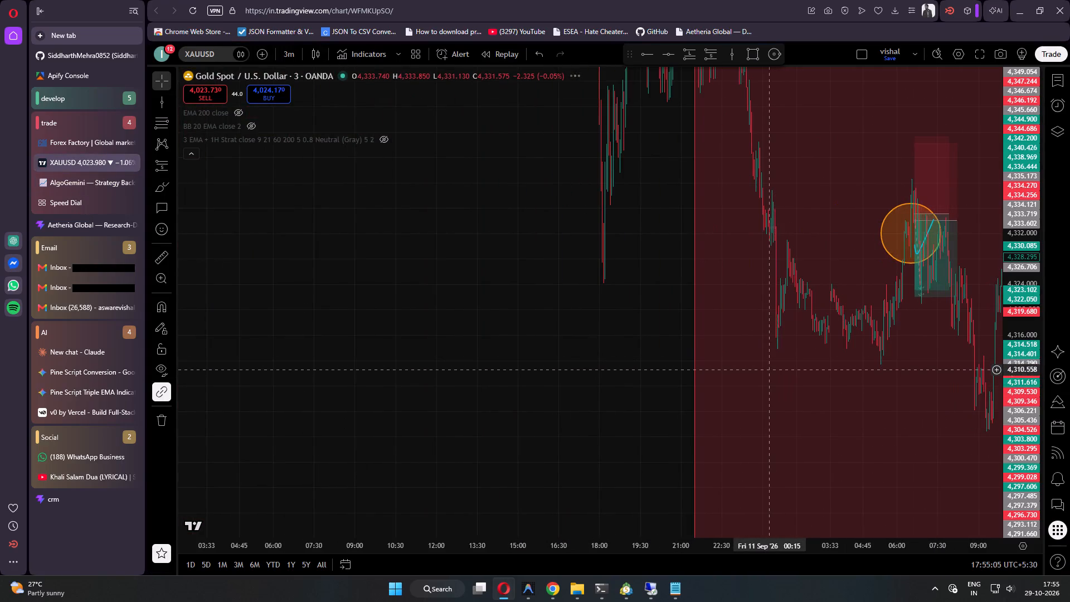
left_click_drag(1008, 135, 1032, 381)
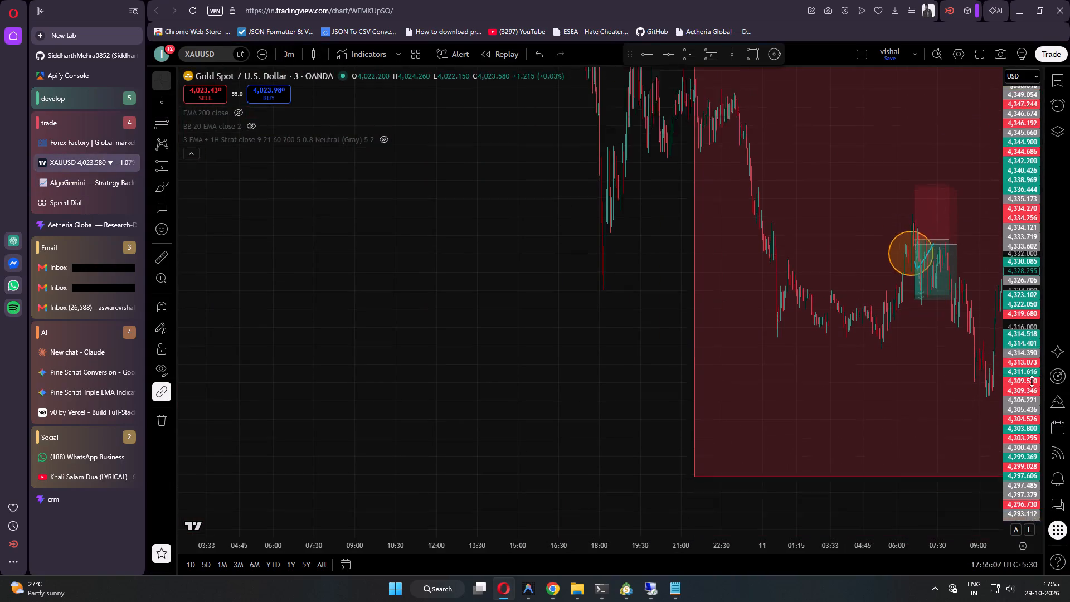
left_click_drag(1032, 381, 1003, 498)
left_click_drag(437, 368, 1058, 486)
scroll(593, 454, "down", 8)
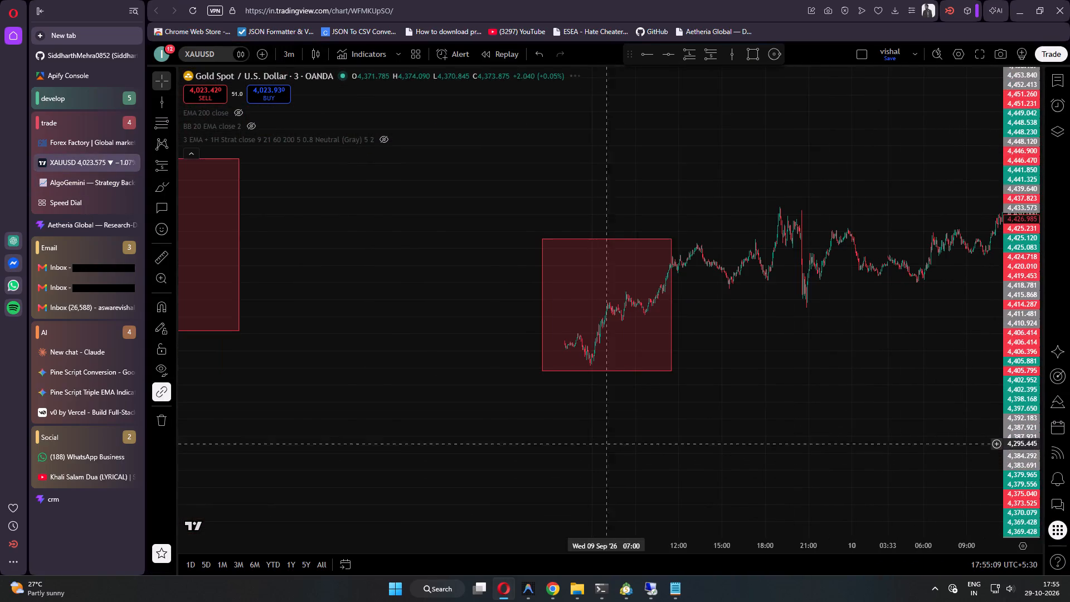
left_click_drag(1009, 443, 1008, 372)
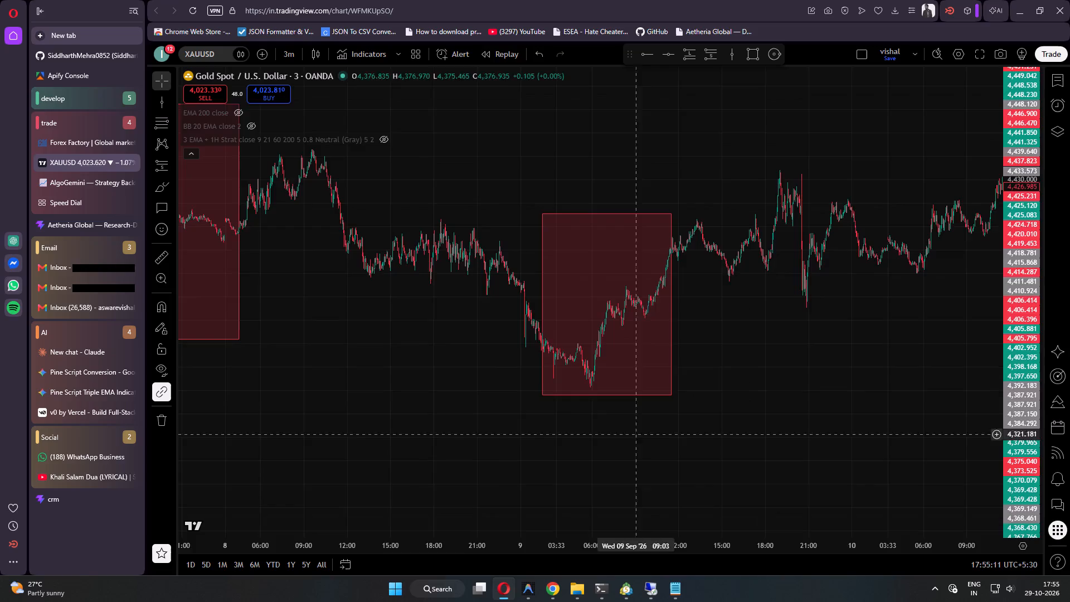
left_click_drag(415, 386, 884, 401)
left_click_drag(545, 404, 792, 446)
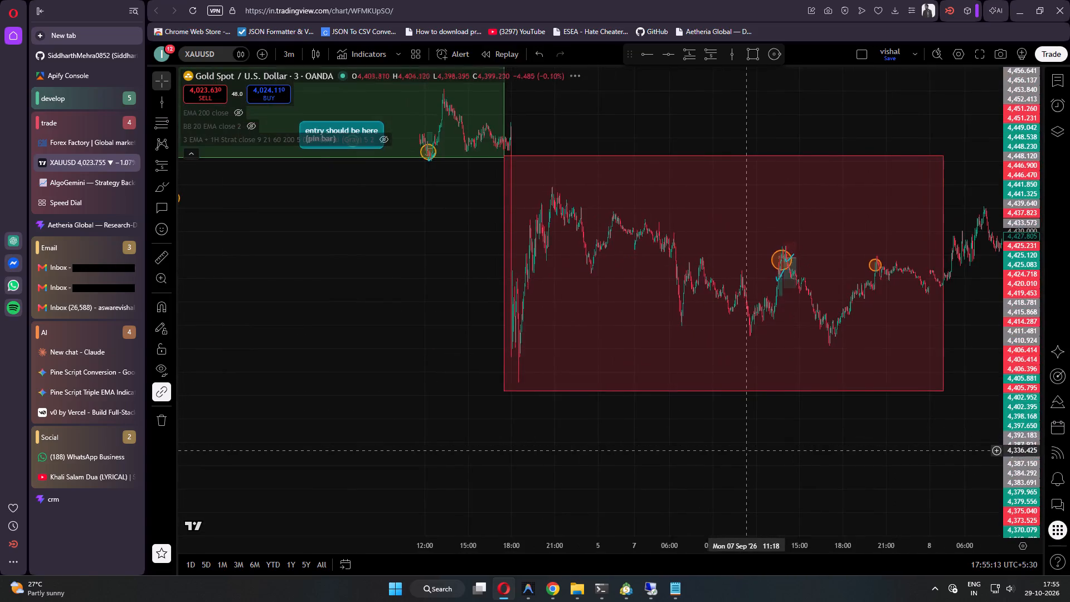
Examine the circled areas on the 7 September chart and check trade 57's short at 13:54 against the history.
scroll(745, 449, "up", 11)
left_click_drag(1012, 463, 1000, 253)
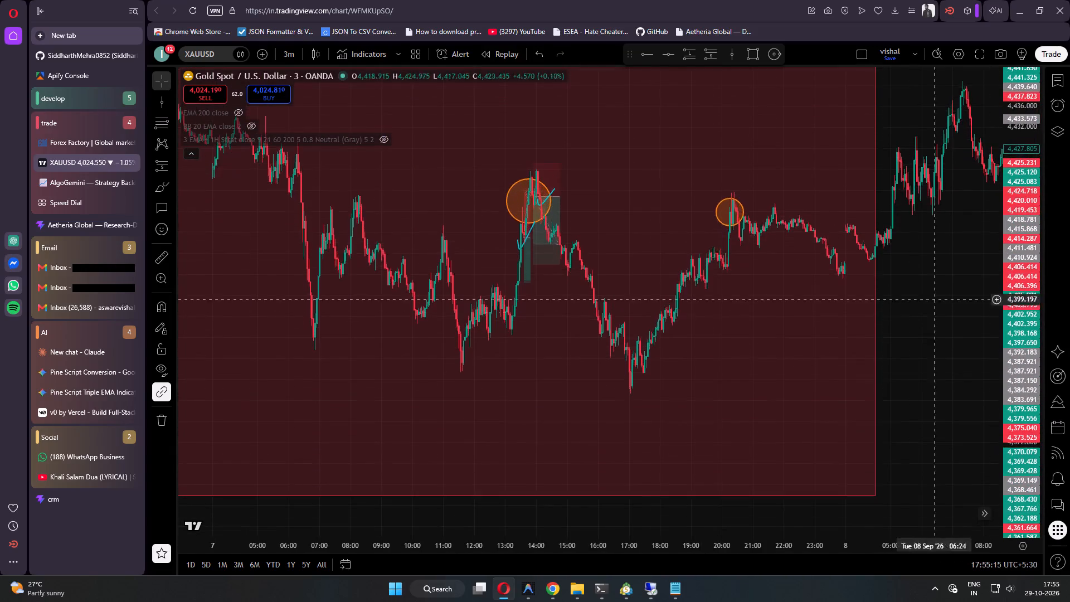
scroll(640, 361, "up", 7)
left_click_drag(1009, 436, 1009, 333)
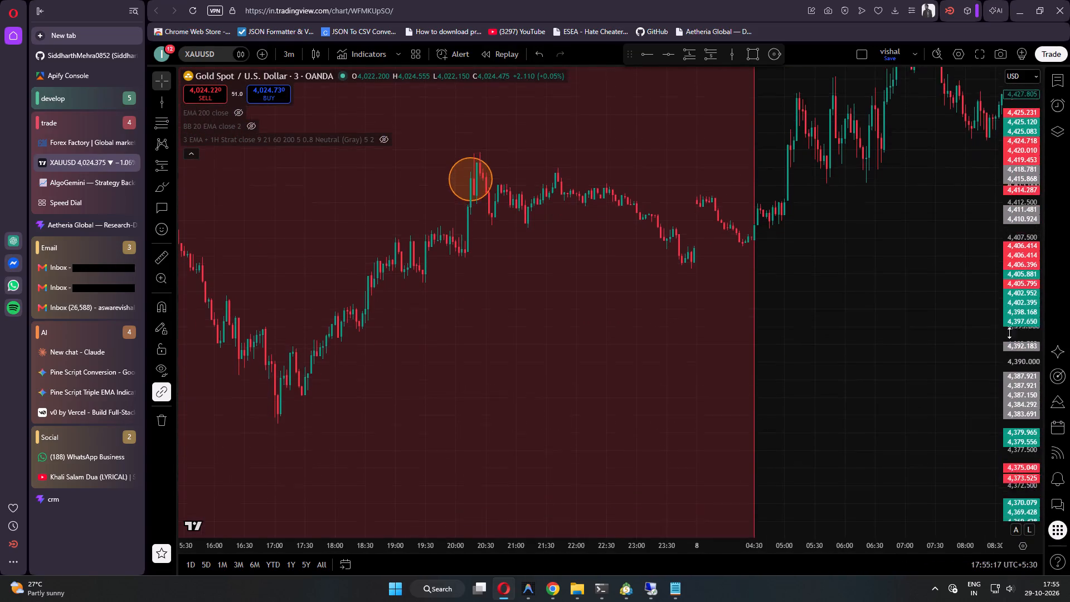
left_click_drag(1009, 333, 1001, 323)
left_click_drag(853, 349, 976, 353)
scroll(526, 385, "up", 1)
left_click(87, 183)
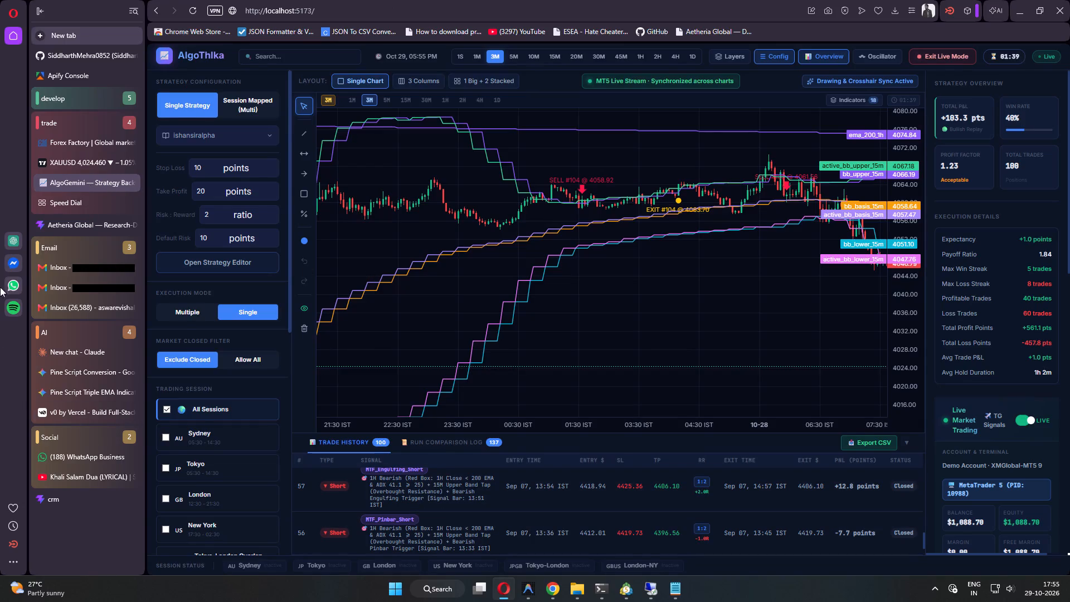
left_click(74, 162)
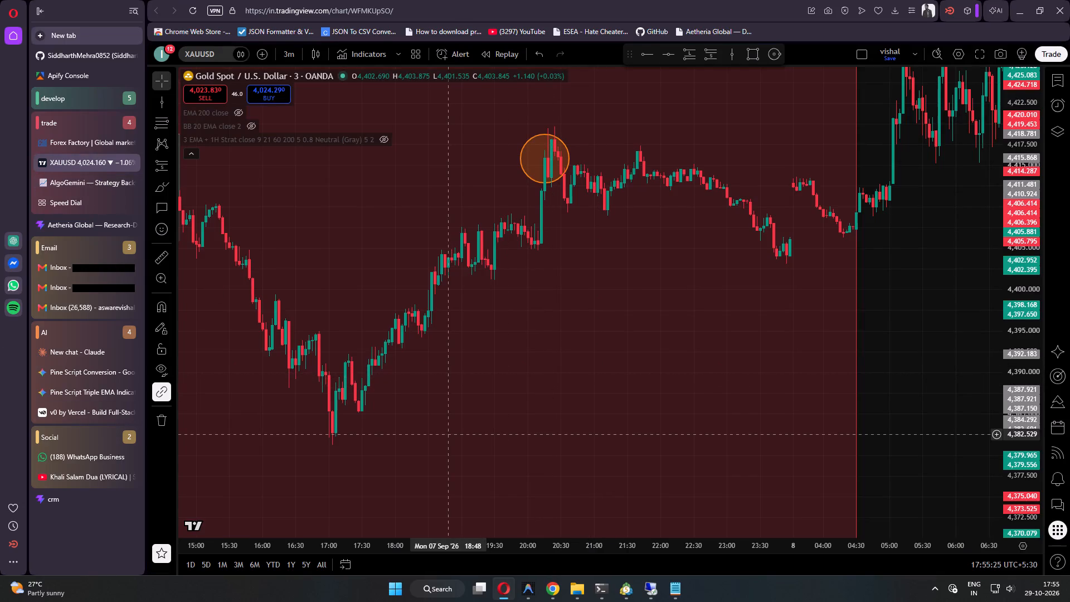
left_click_drag(450, 434, 925, 420)
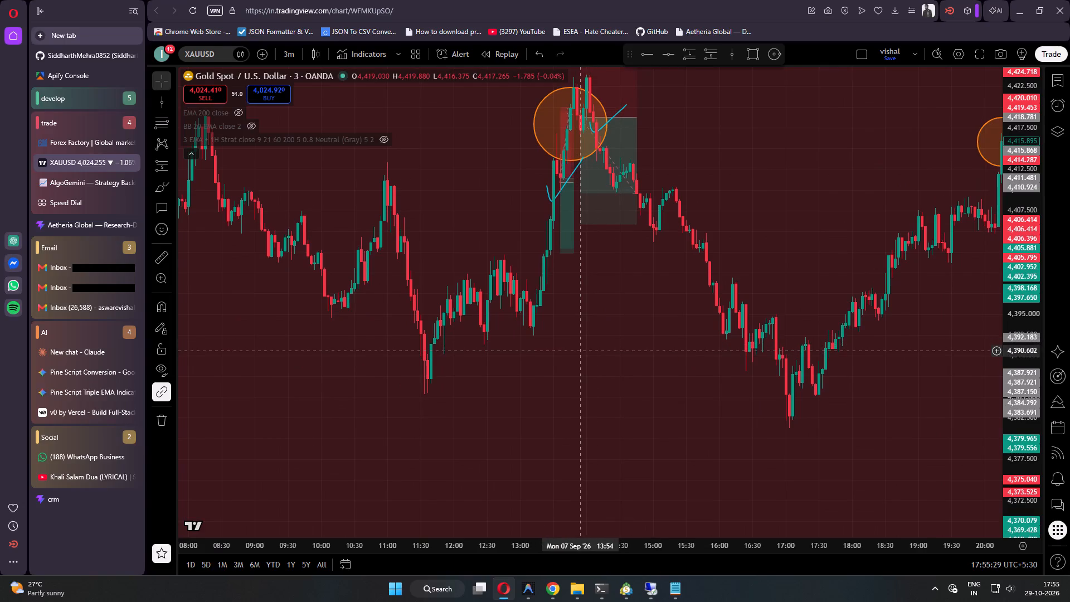
Check trade 56's short at 13:36 and its 13:33 signal bar on the 7 September chart against the AlgoGemini history.
left_click(87, 190)
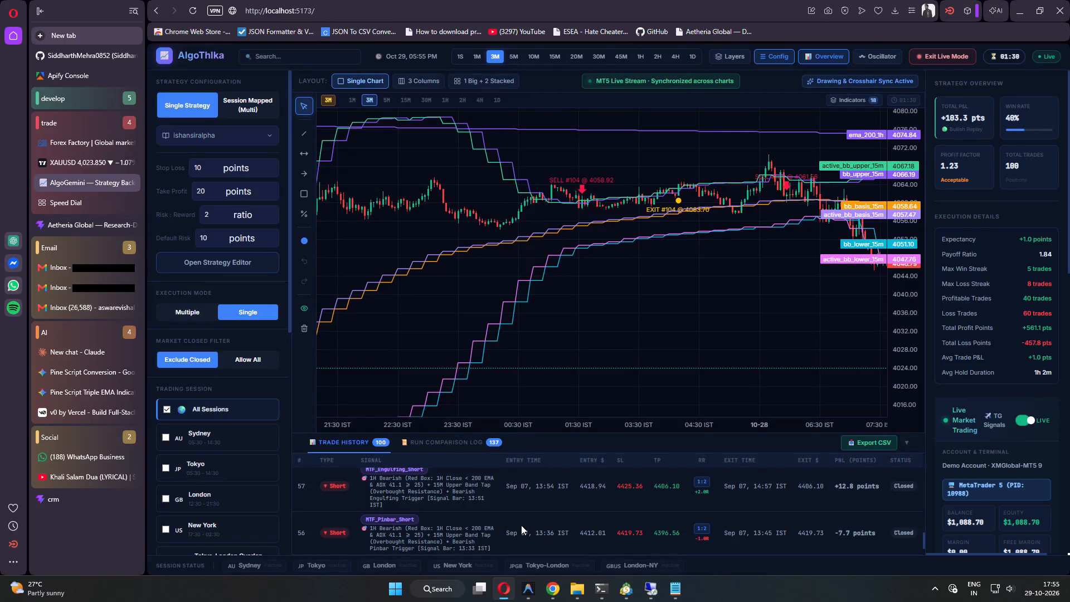
scroll(514, 523, "down", 1)
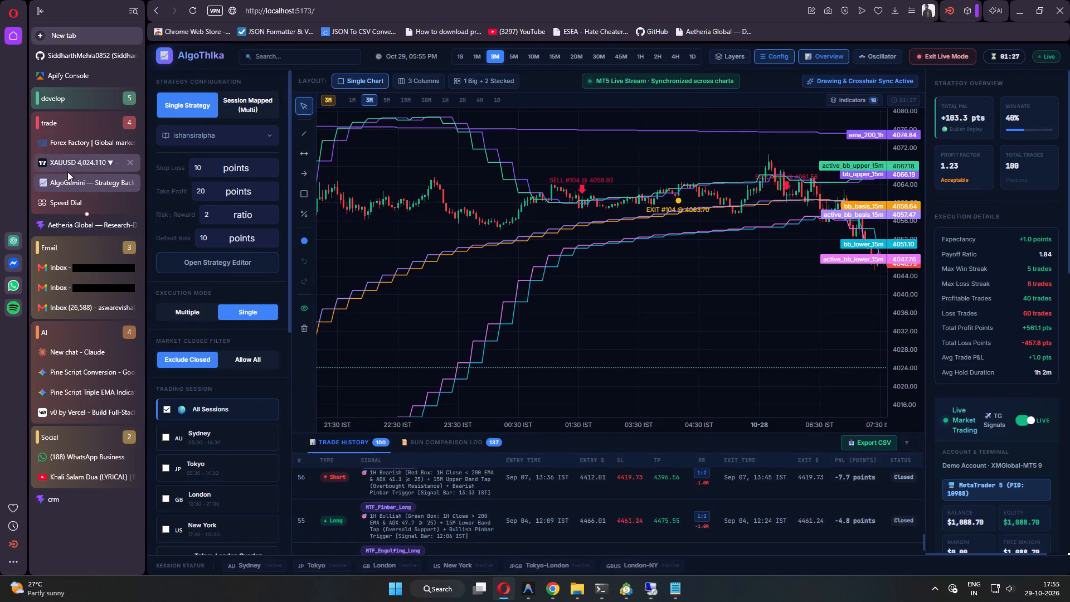
left_click(67, 160)
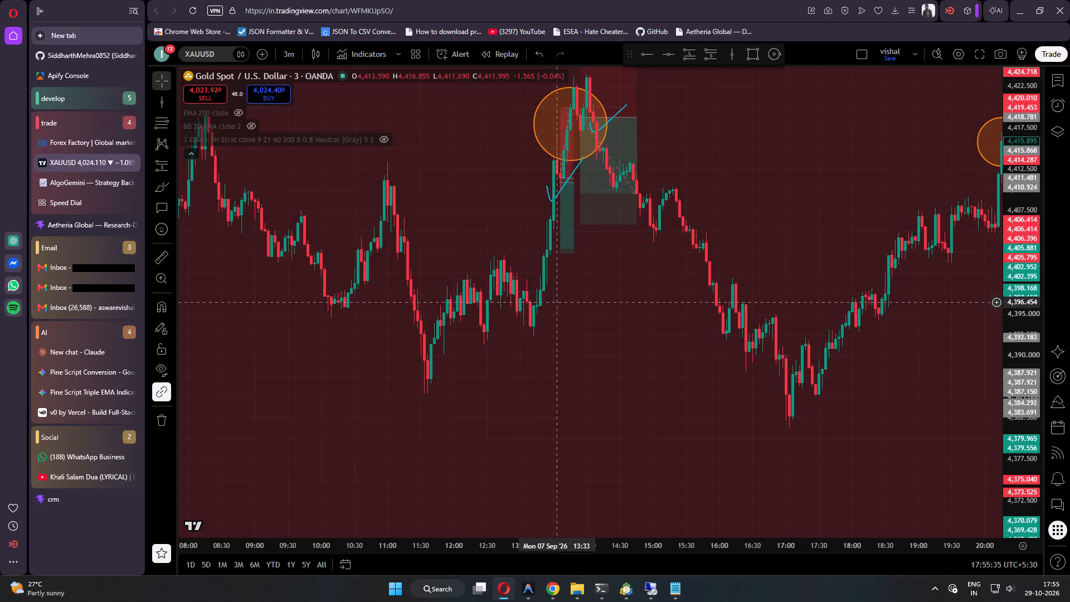
Look up trade 55 in the AlgoGemini history and check its 12:09 long on the 4 September chart.
left_click(86, 187)
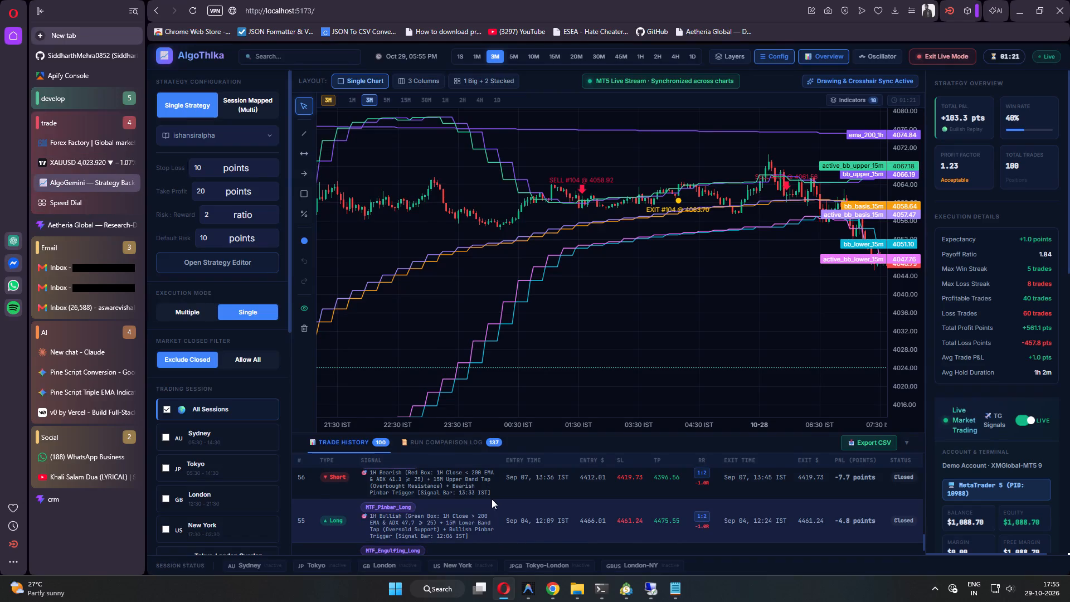
scroll(521, 525, "down", 1)
scroll(521, 522, "up", 1)
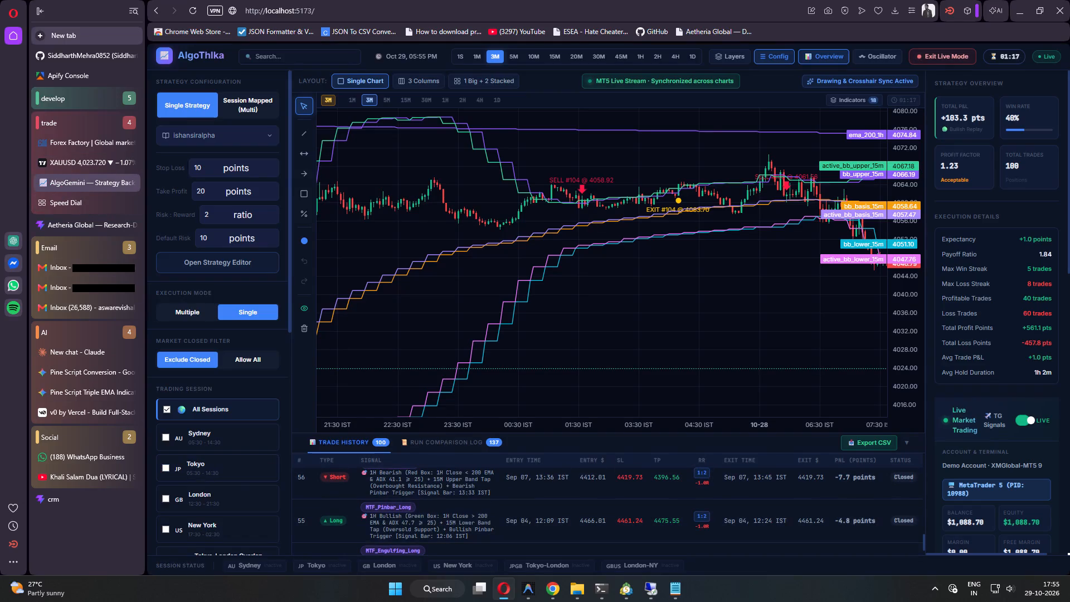
left_click(89, 168)
scroll(563, 493, "down", 12)
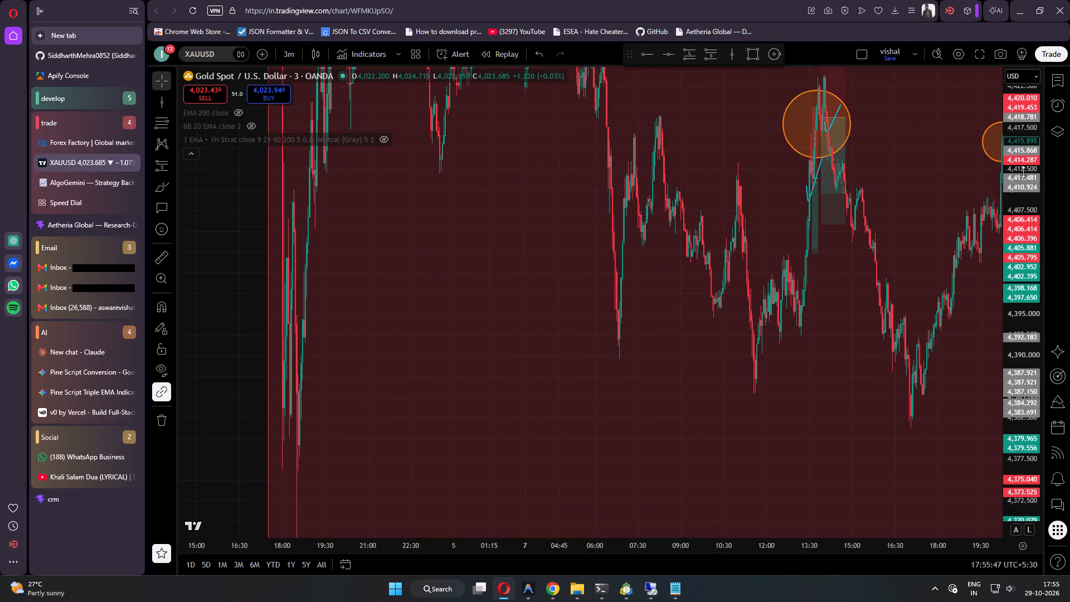
left_click_drag(1023, 172, 1032, 466)
scroll(420, 323, "down", 4)
left_click_drag(385, 302, 639, 479)
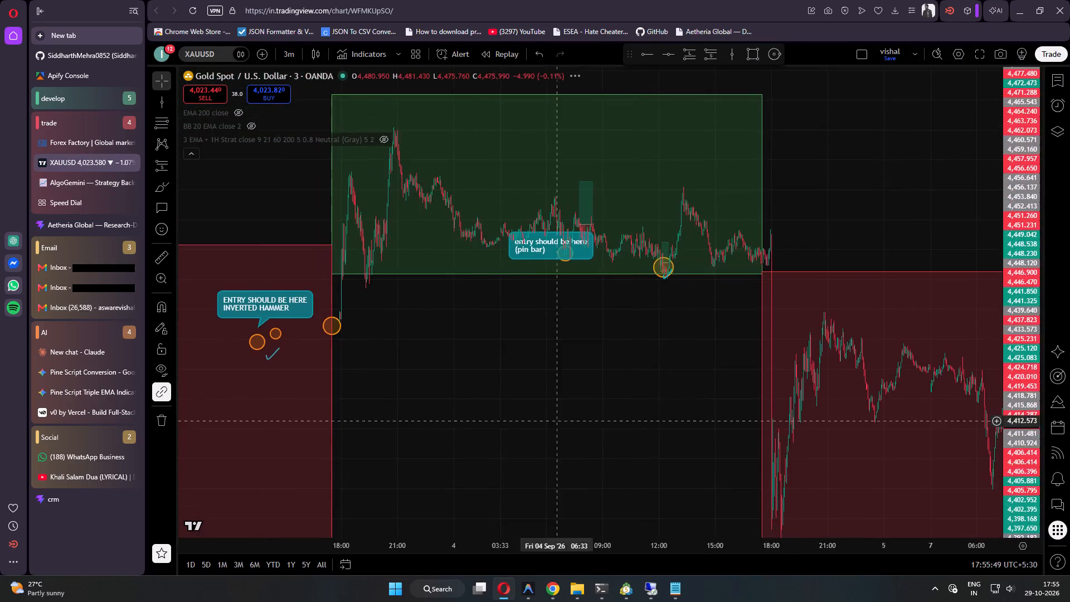
left_click_drag(546, 414, 791, 446)
scroll(729, 455, "up", 18)
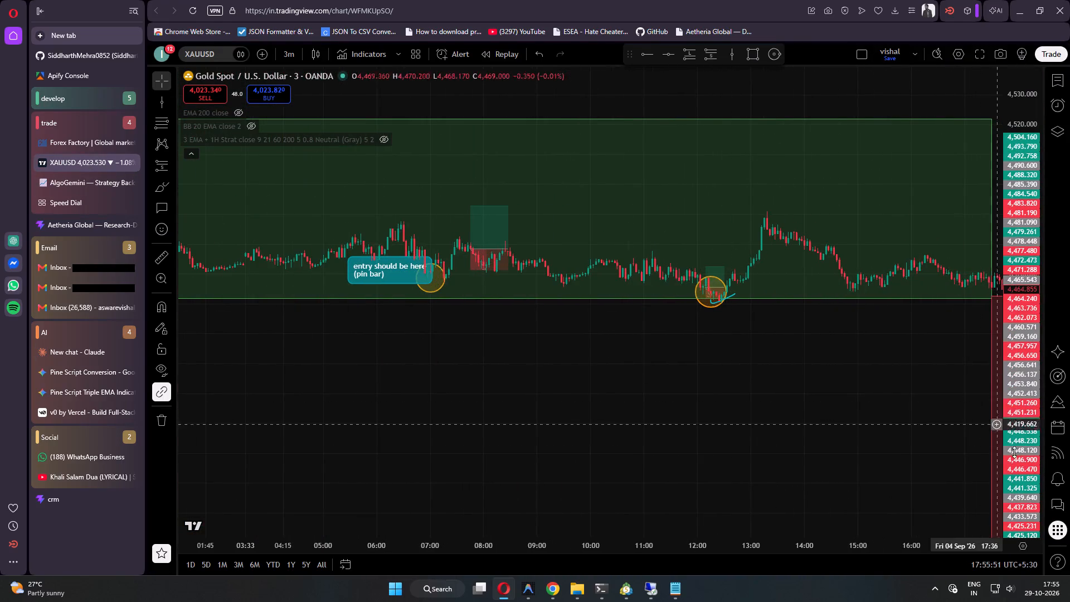
left_click_drag(1034, 471, 1033, 156)
scroll(776, 385, "up", 2)
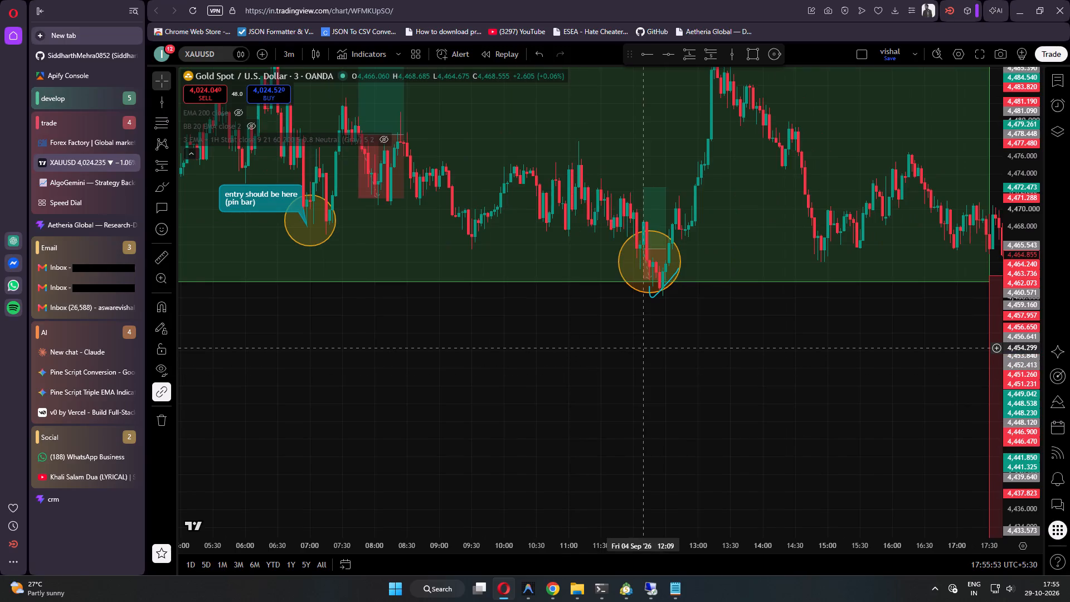
scroll(643, 348, "up", 5)
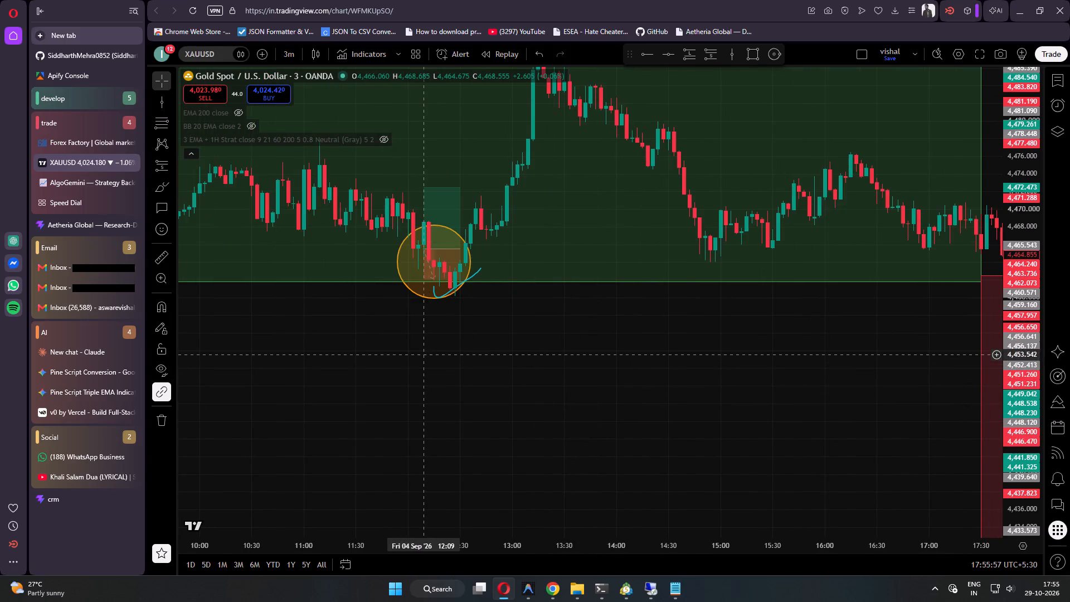
Find the 07:45 long position on the 4 September chart and compare it with the AlgoGemini trade history.
left_click_drag(426, 355, 828, 400)
left_click_drag(507, 402, 595, 410)
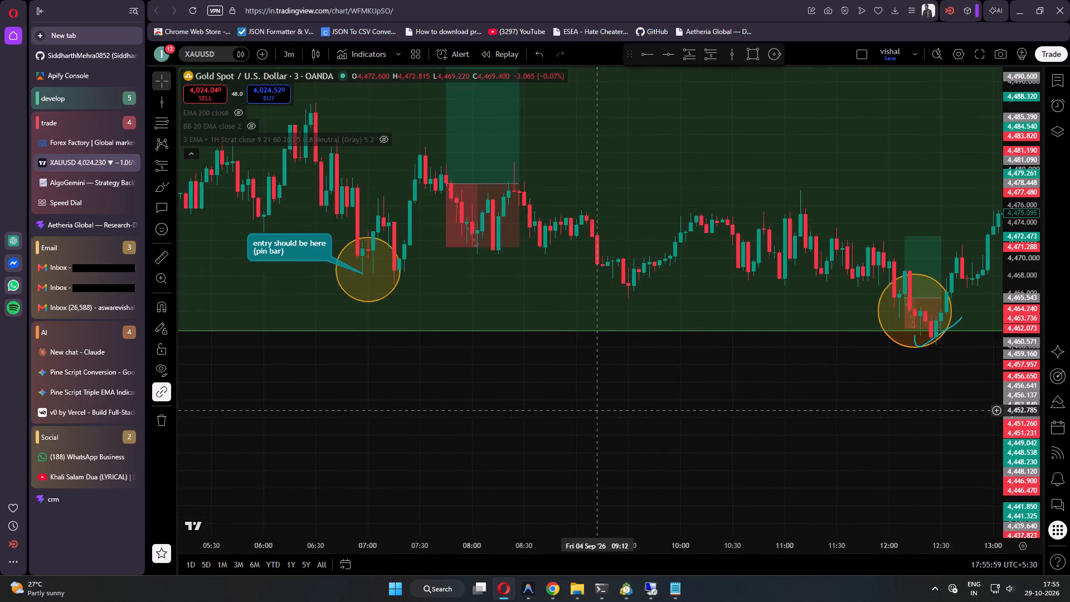
left_click_drag(556, 417, 756, 492)
left_click_drag(686, 468, 650, 443)
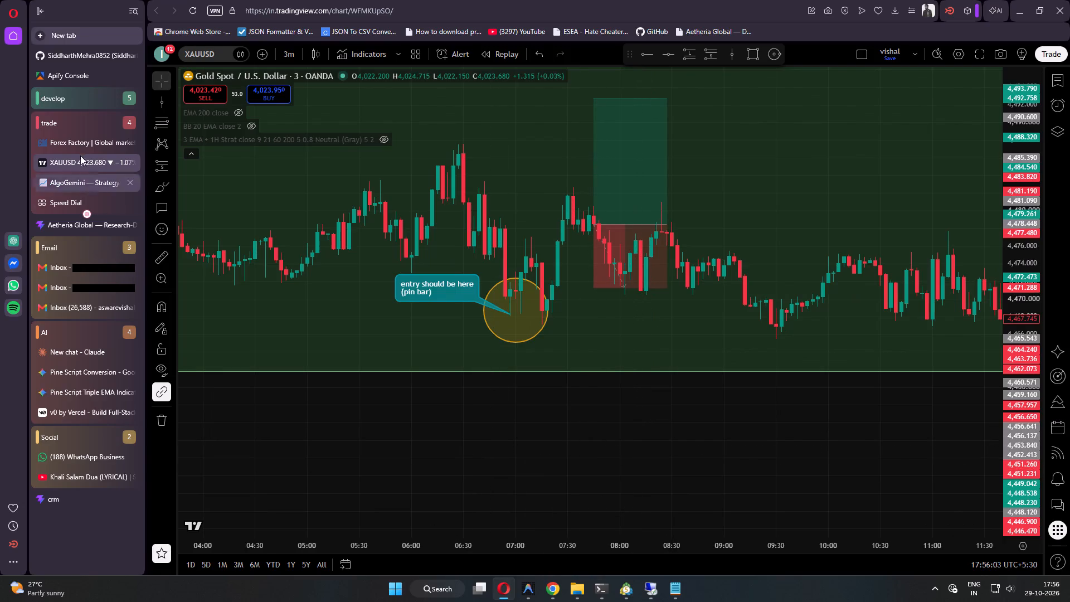
left_click(82, 181)
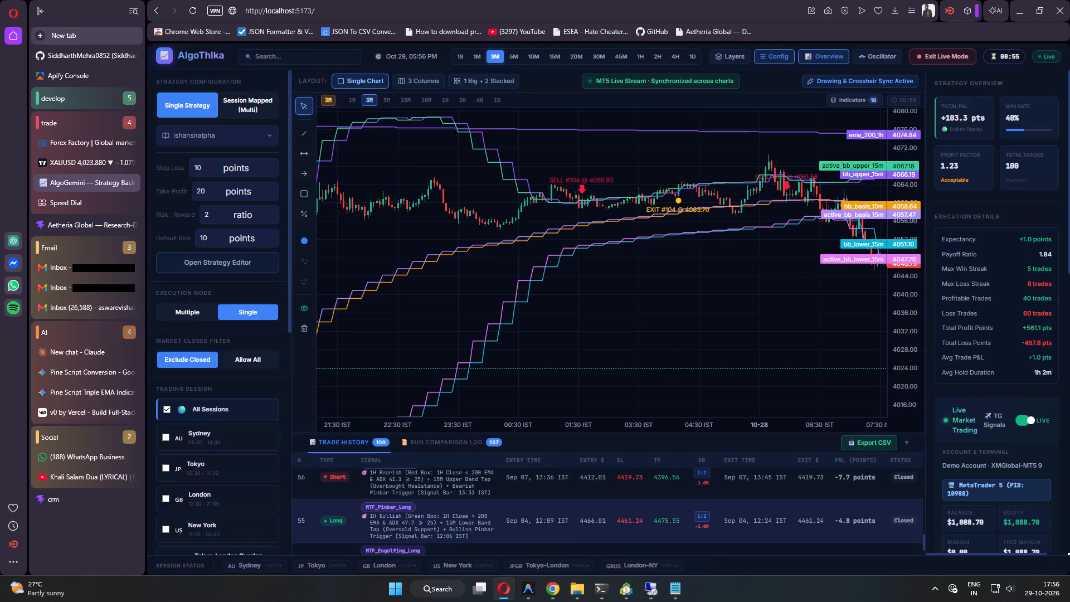
scroll(558, 517, "down", 1)
scroll(554, 504, "up", 1)
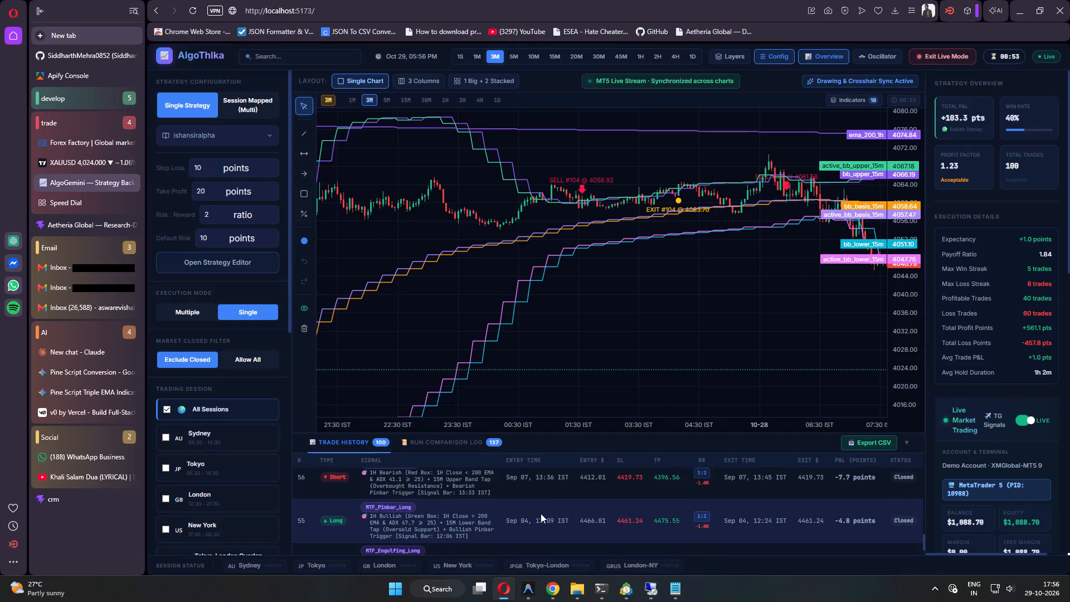
left_click(52, 157)
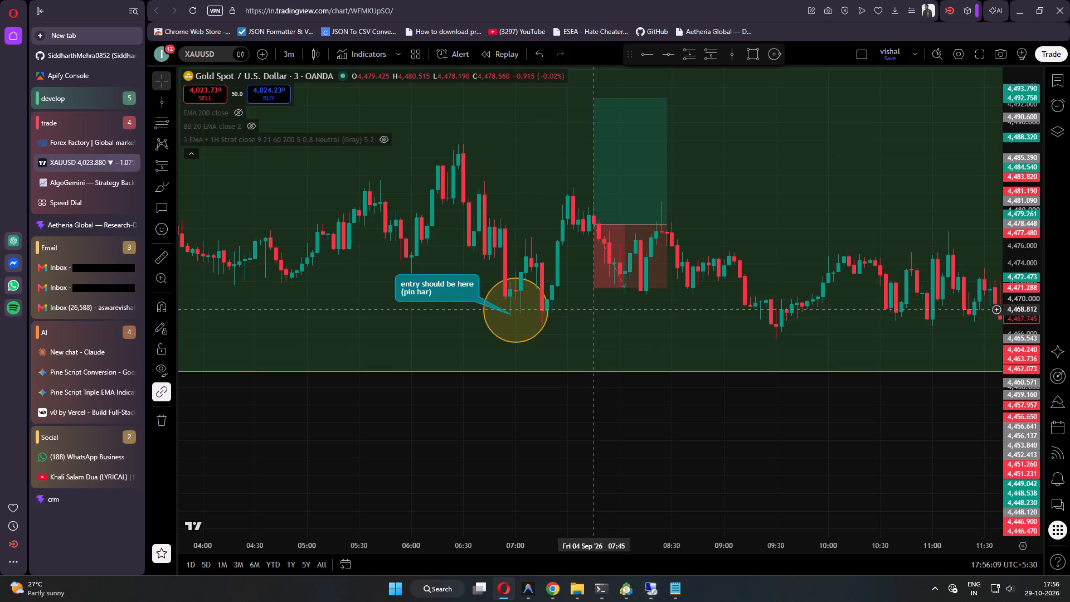
left_click(70, 185)
scroll(624, 514, "down", 1)
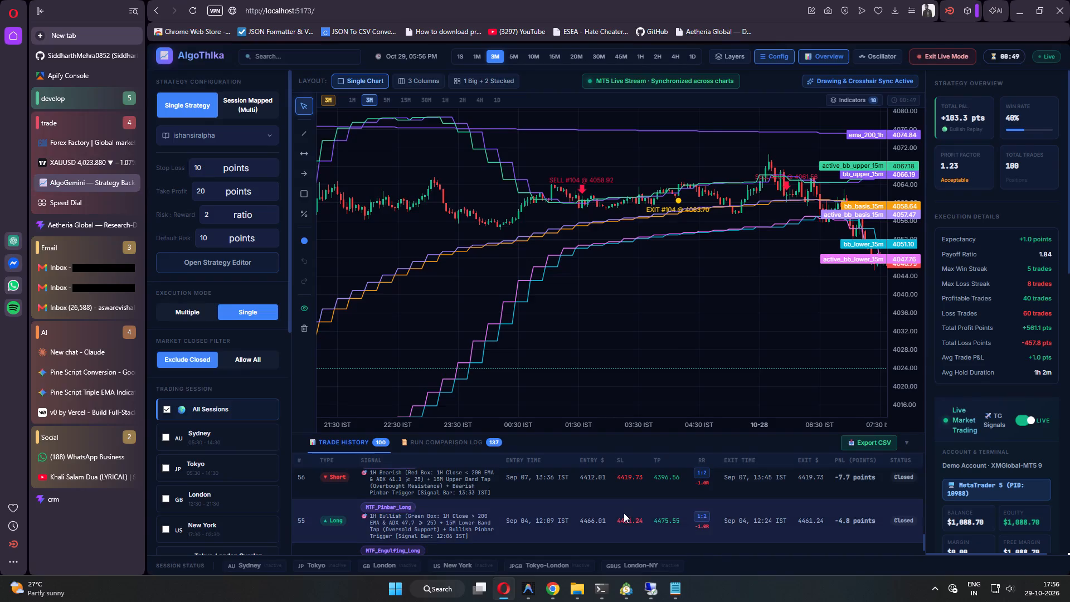
left_click(69, 162)
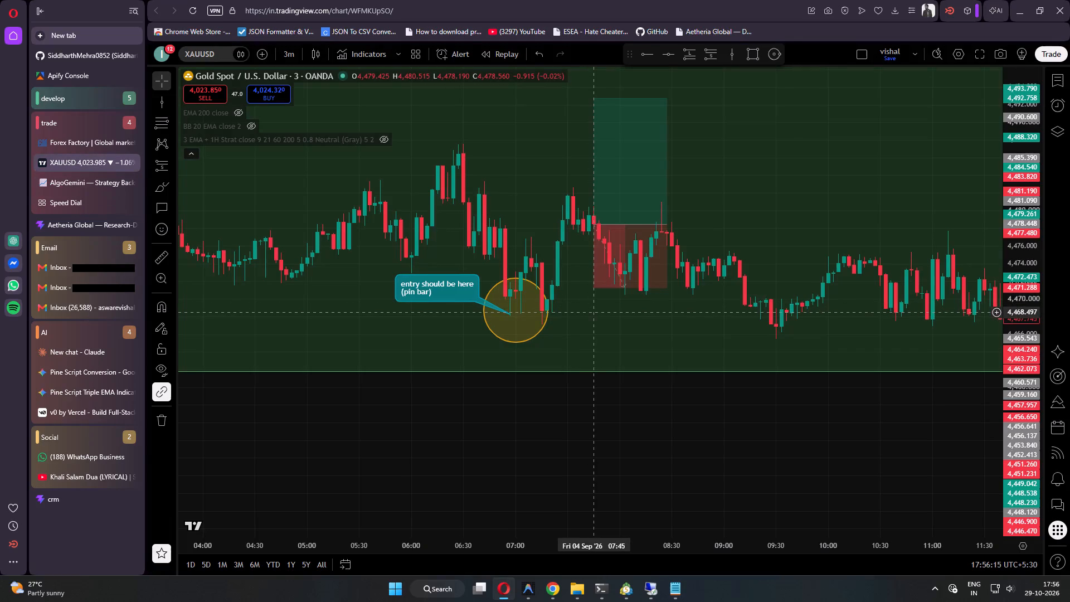
Examine the price action around the 07:45 long on 4 September, back through the 3 September afternoon session.
left_click_drag(633, 414, 617, 407)
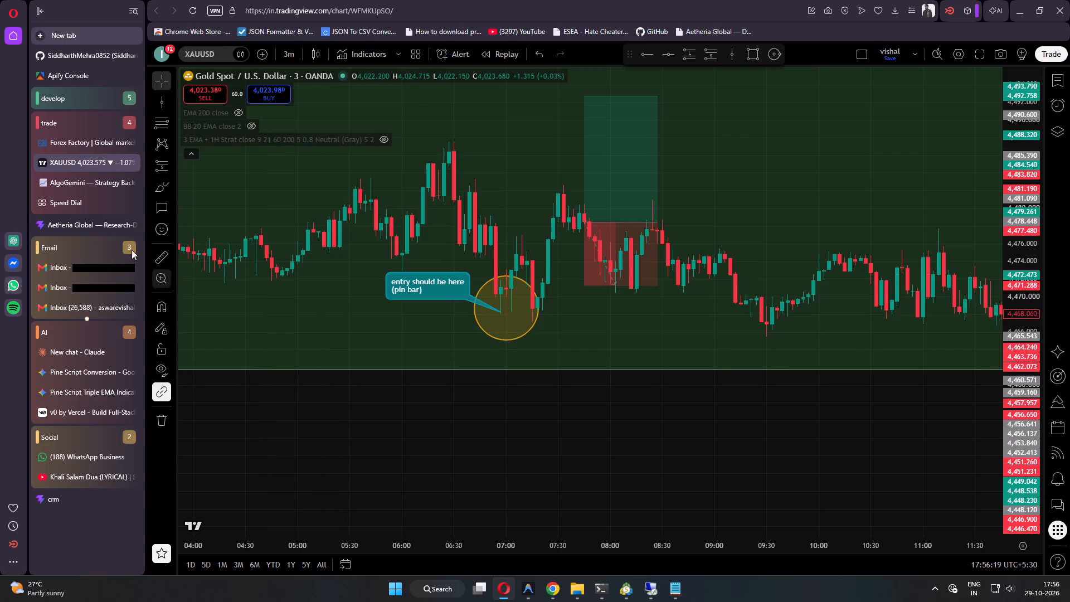
left_click_drag(557, 420, 997, 431)
left_click_drag(649, 439, 843, 499)
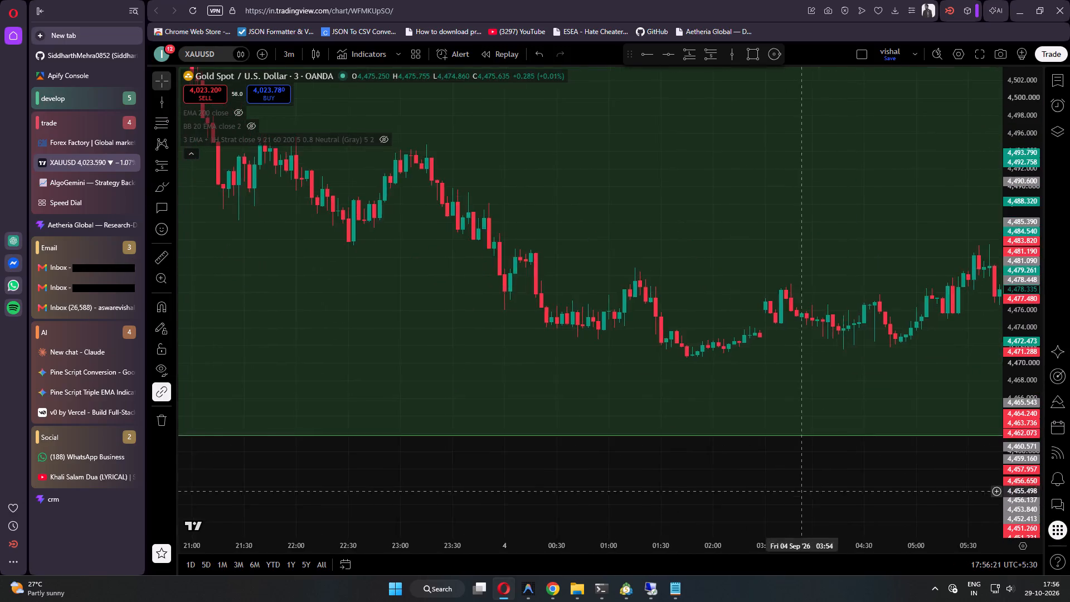
scroll(450, 383, "down", 8)
left_click_drag(1034, 116, 1011, 402)
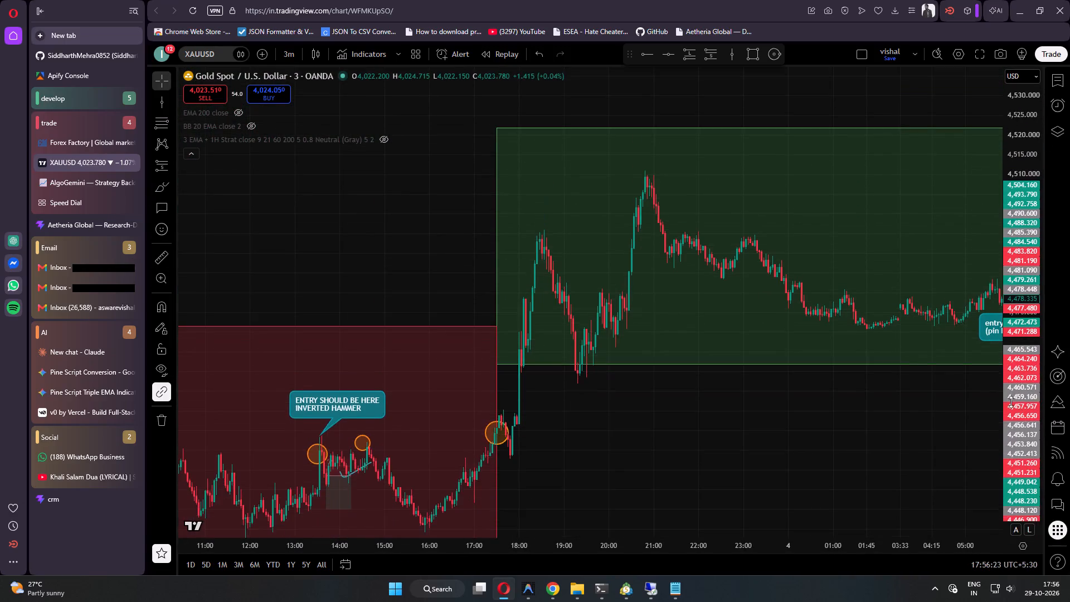
left_click_drag(1011, 402, 997, 142)
left_click_drag(887, 389, 516, 336)
scroll(488, 357, "up", 5)
scroll(544, 395, "up", 4)
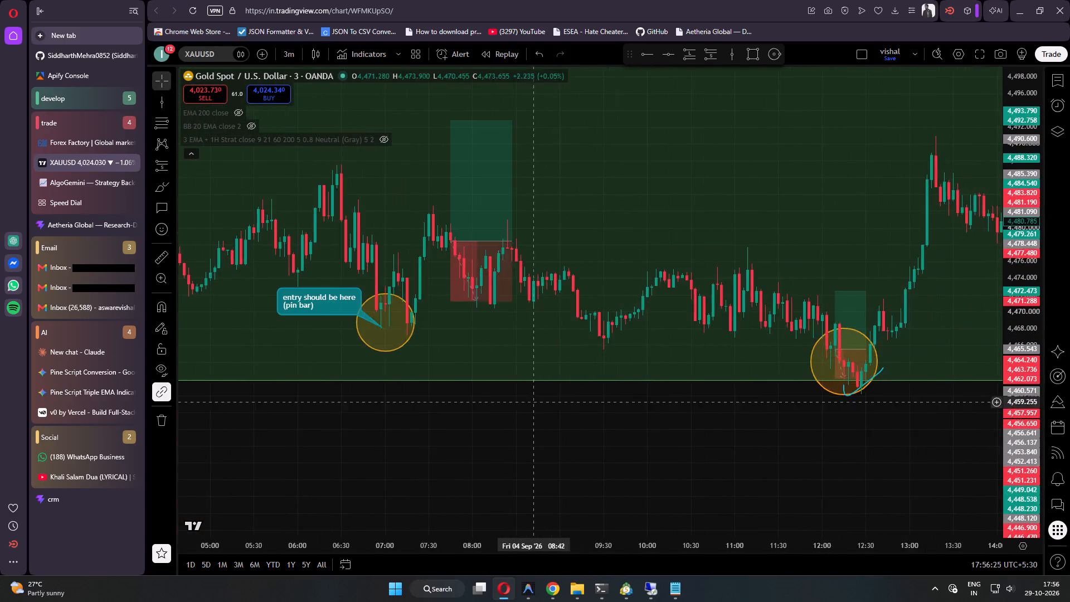
Draw a brush tick mark across the 07:45 long position on the 4 September chart.
left_click_drag(523, 417, 751, 422)
scroll(668, 381, "up", 3)
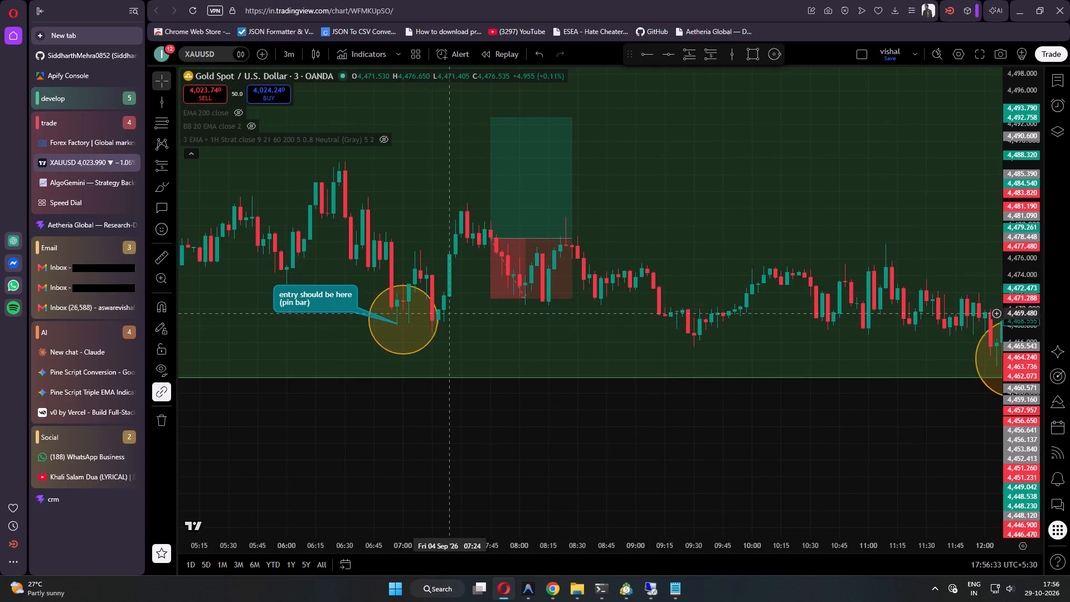
left_click(167, 190)
left_click_drag(478, 236, 596, 202)
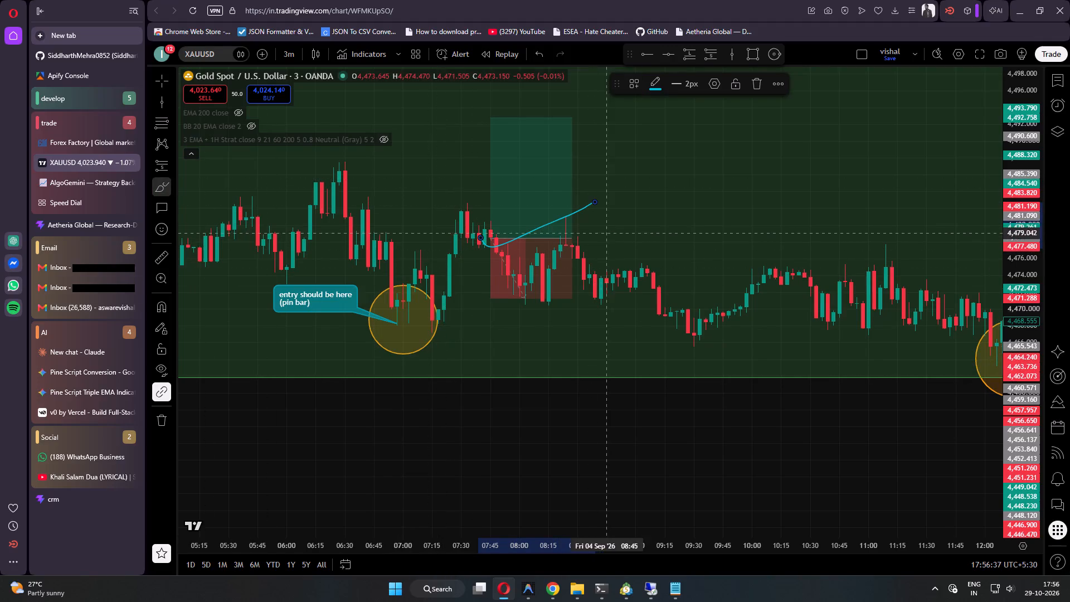
left_click(163, 79)
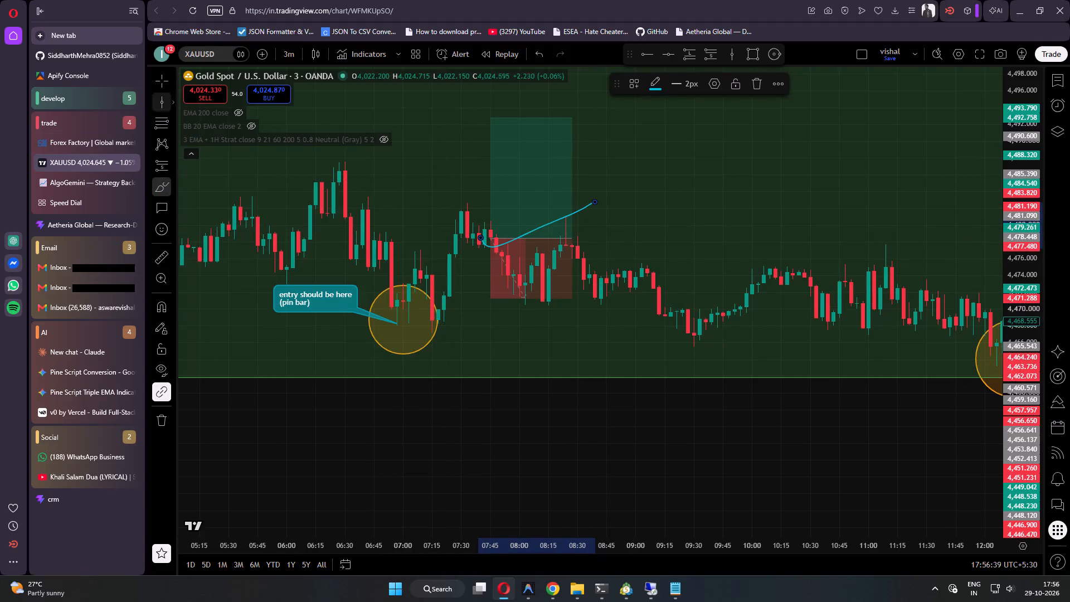
left_click(335, 431)
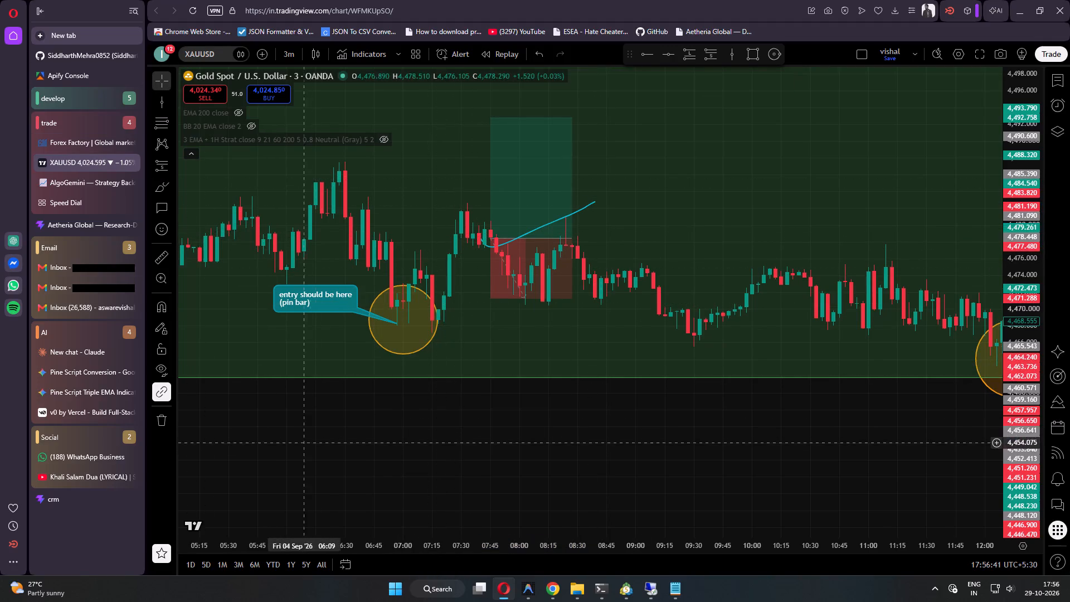
Look up trade 53 in the AlgoGemini history and check its 13:42 short and 13:39 signal bar on the 3 September chart.
scroll(421, 440, "down", 4)
left_click_drag(369, 435, 901, 441)
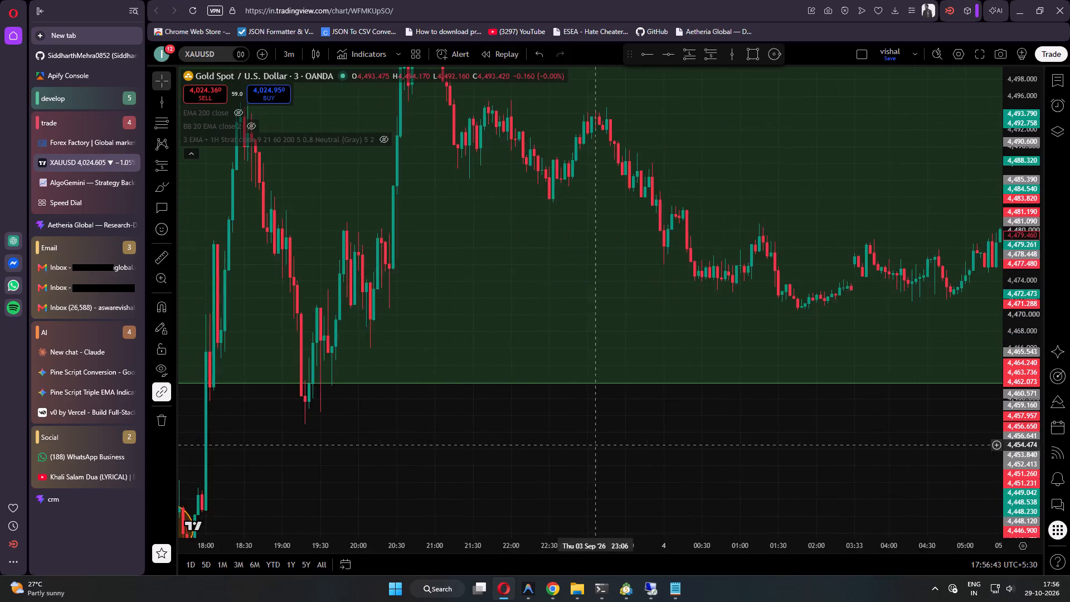
left_click_drag(554, 447, 1018, 288)
left_click_drag(800, 441, 942, 303)
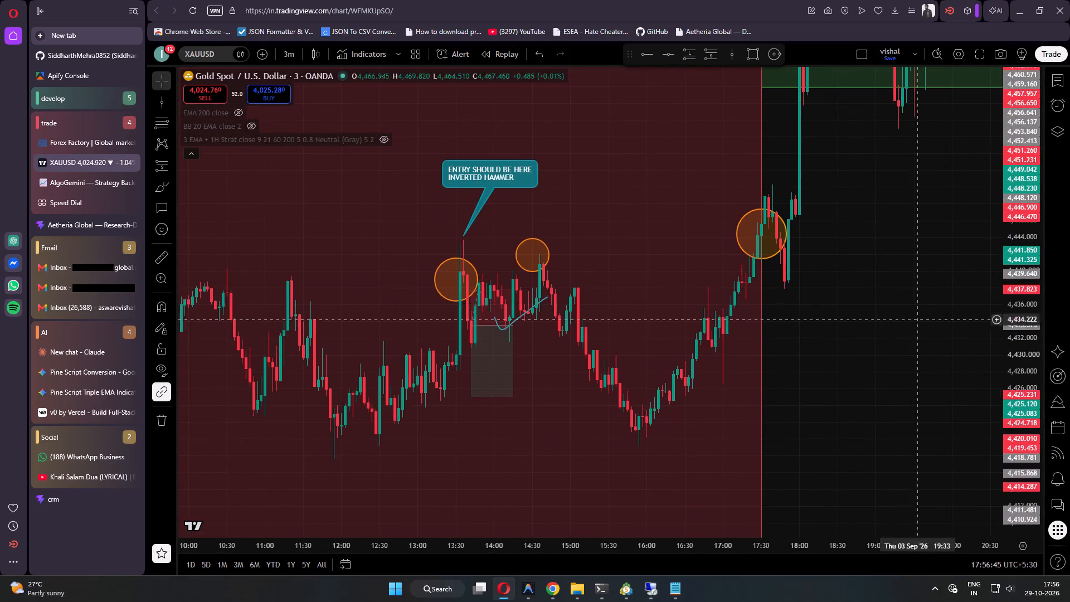
left_click_drag(855, 361, 826, 329)
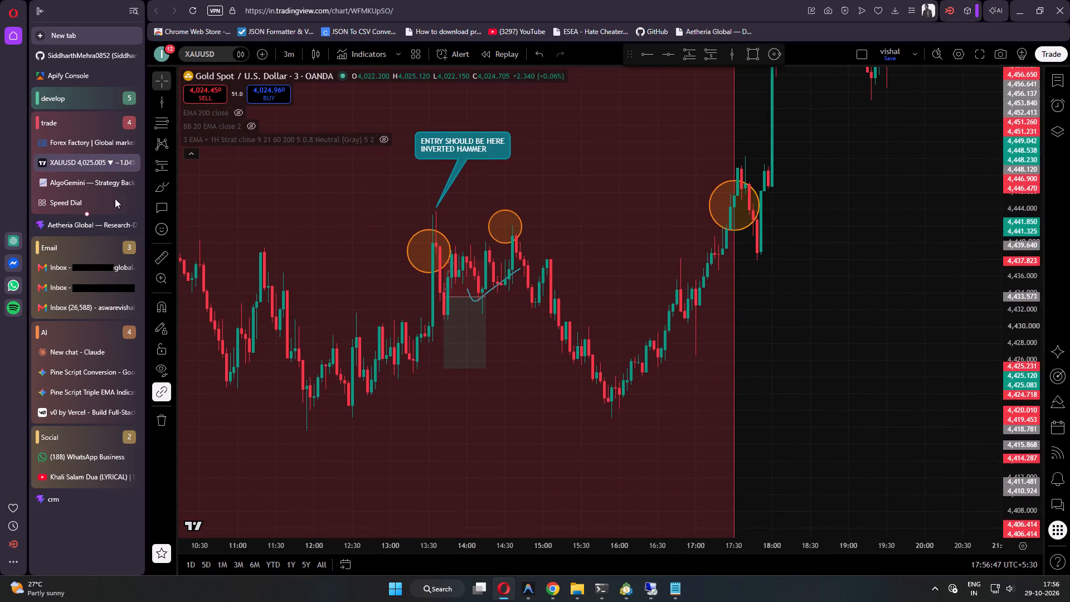
left_click(93, 191)
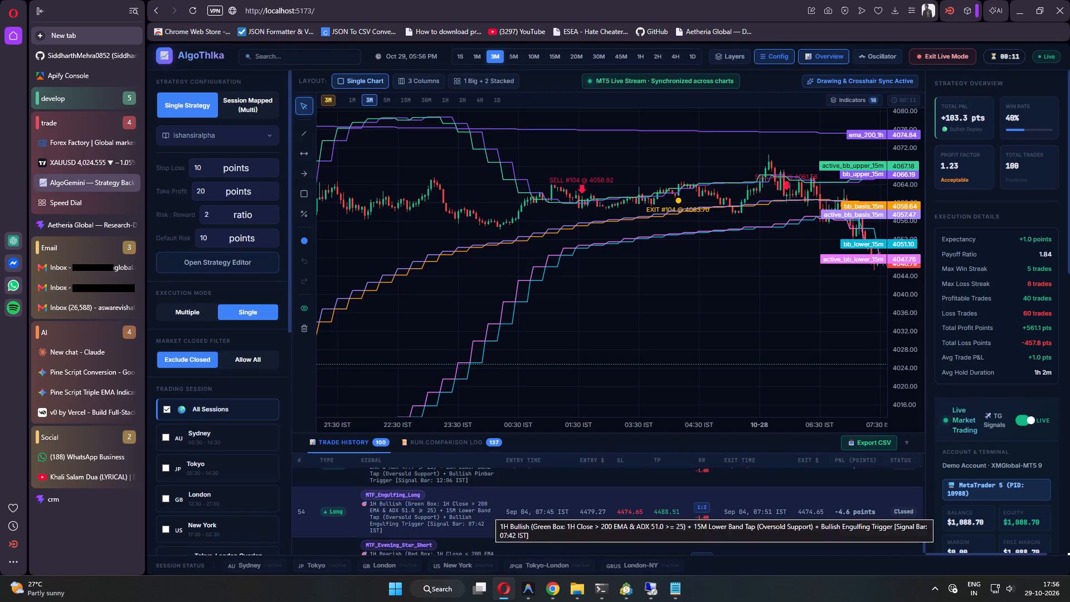
scroll(490, 511, "down", 1)
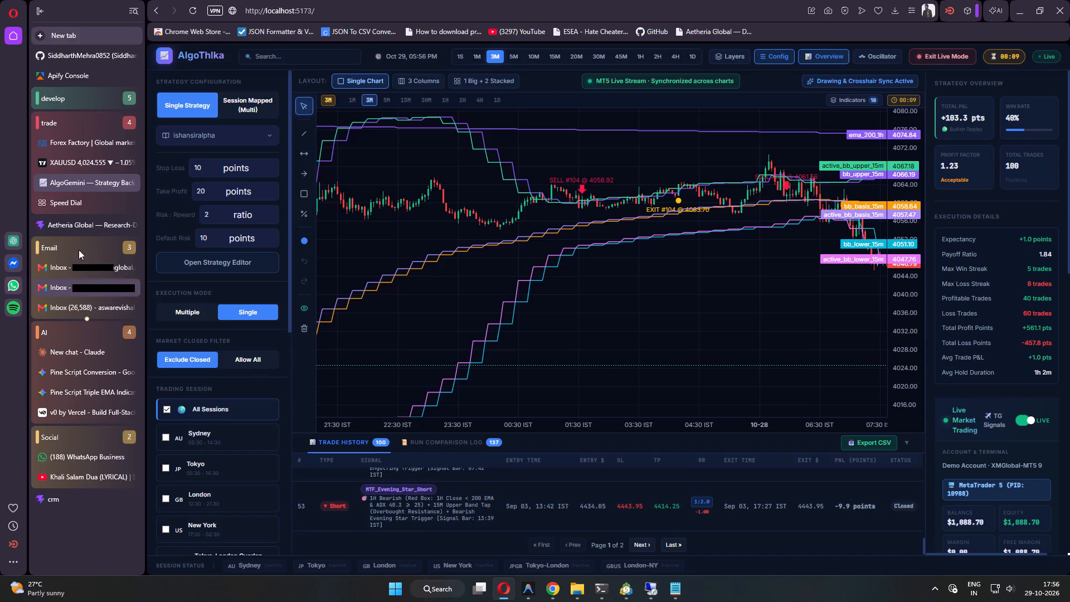
left_click(67, 167)
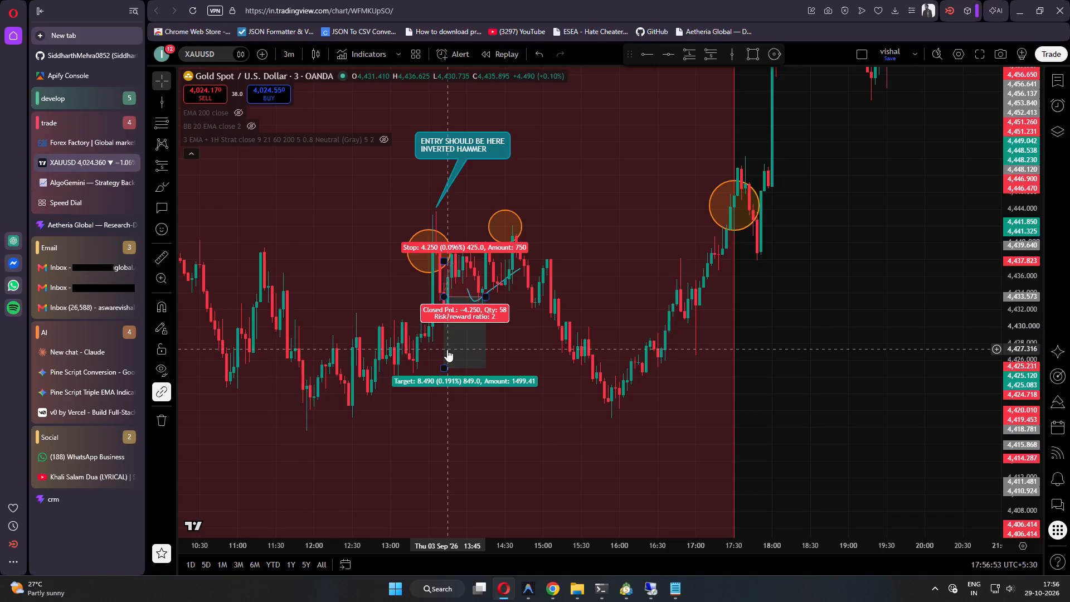
left_click_drag(384, 442, 503, 412)
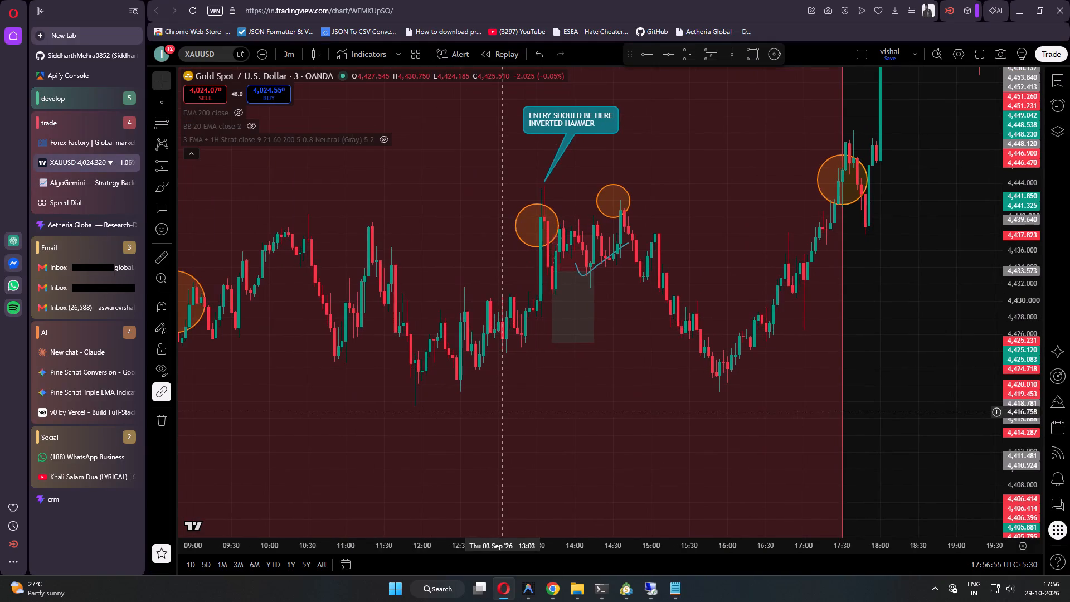
scroll(501, 412, "up", 1)
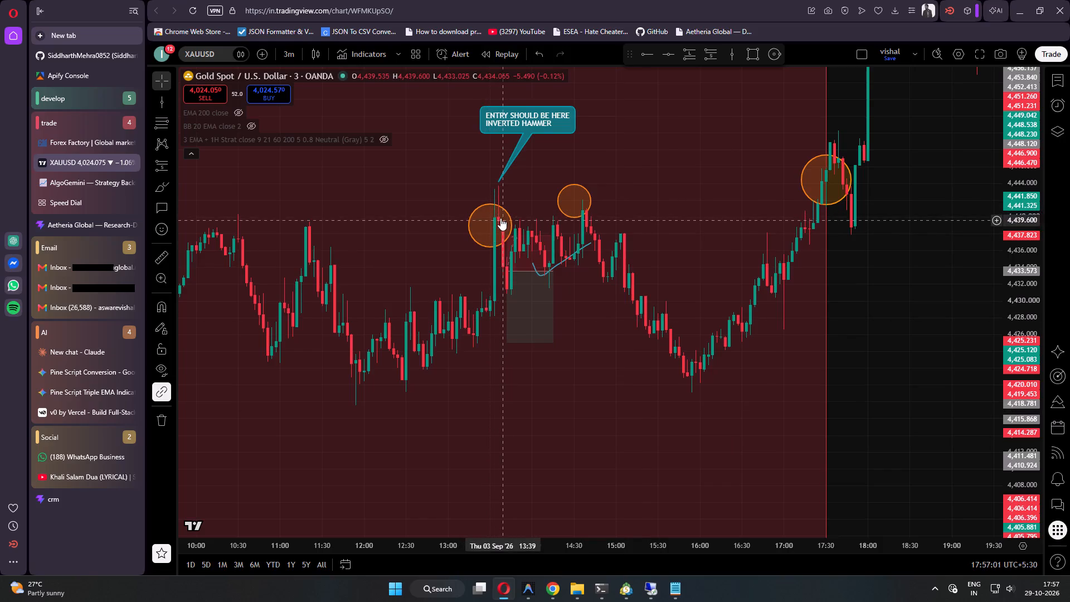
left_click_drag(481, 407, 505, 396)
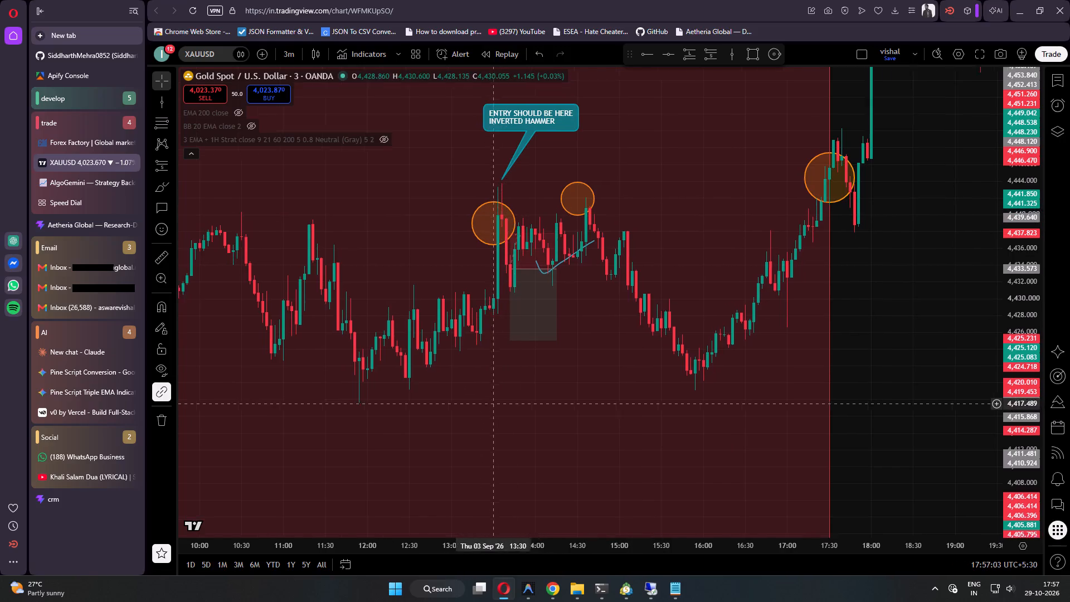
left_click_drag(505, 396, 507, 394)
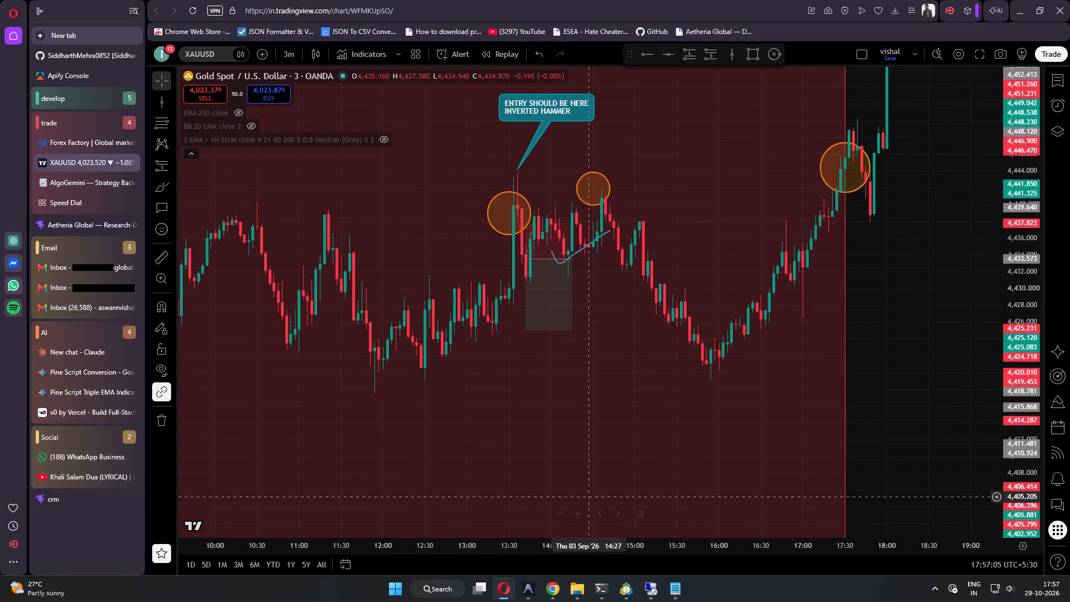
Open the second page of the AlgoGemini trade history and look up trade 52, the 08:06 short on 3 September.
left_click(67, 181)
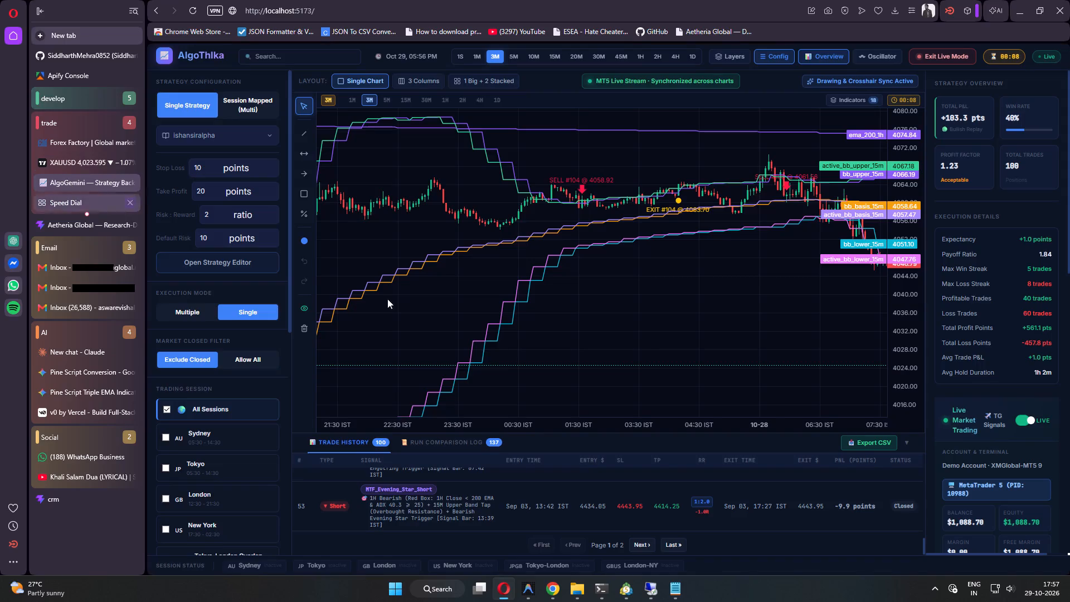
scroll(578, 493, "down", 1)
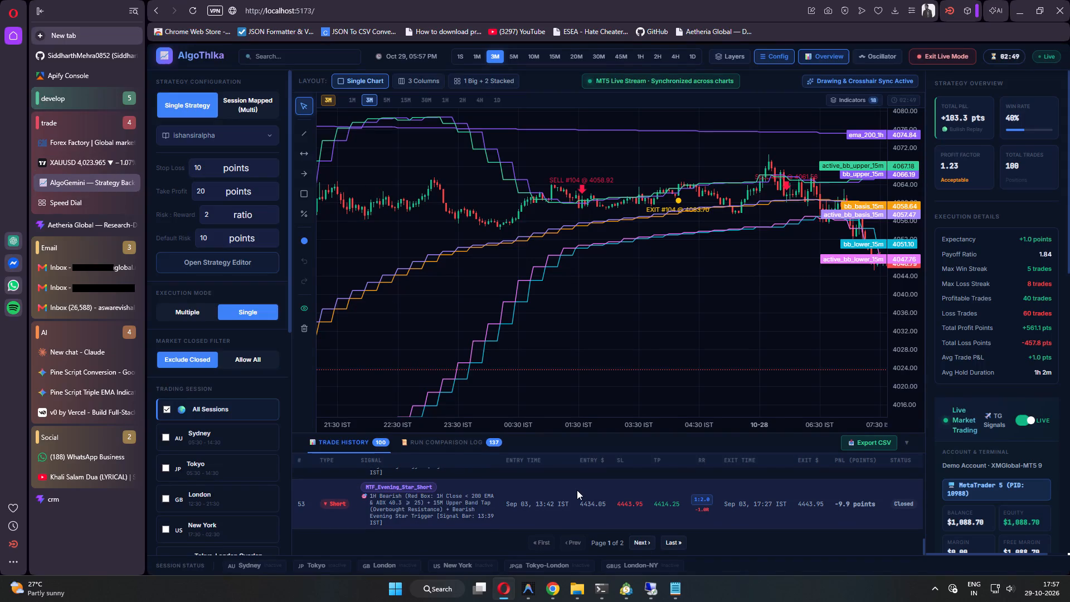
scroll(566, 505, "up", 1)
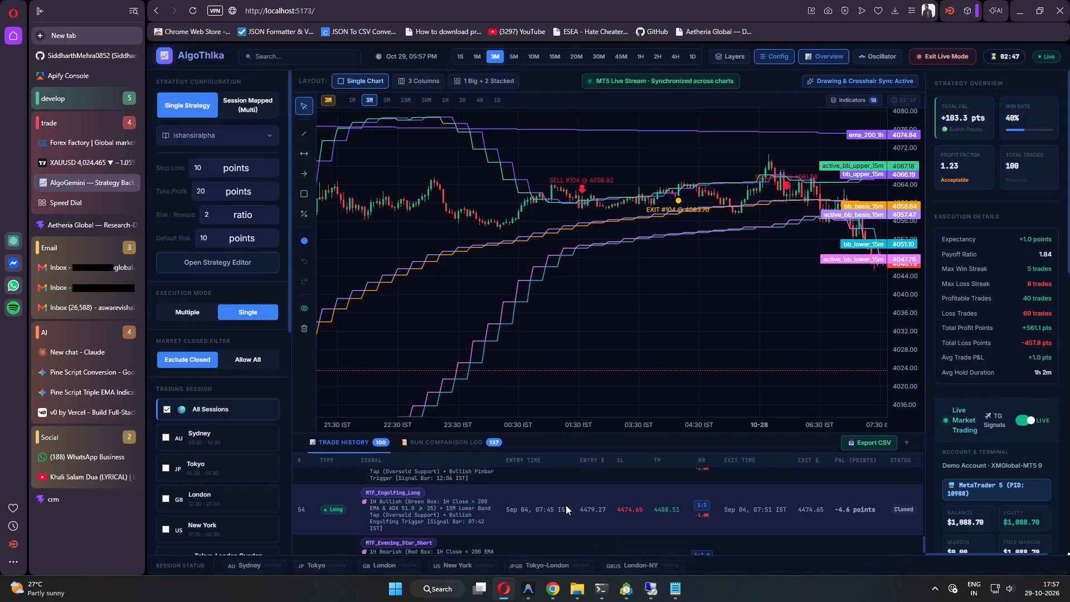
scroll(566, 505, "down", 2)
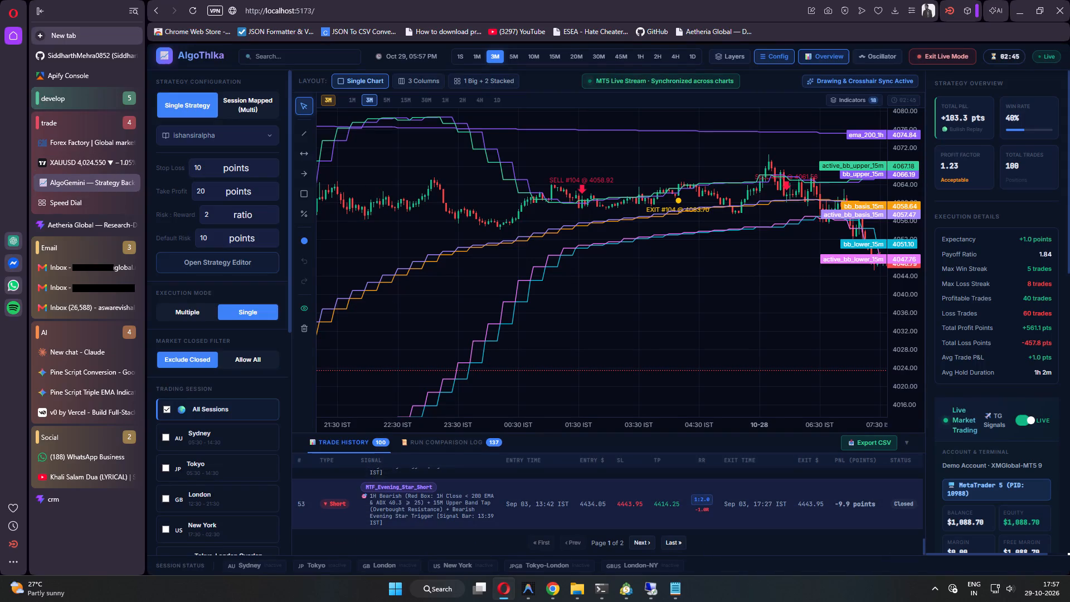
left_click(648, 545)
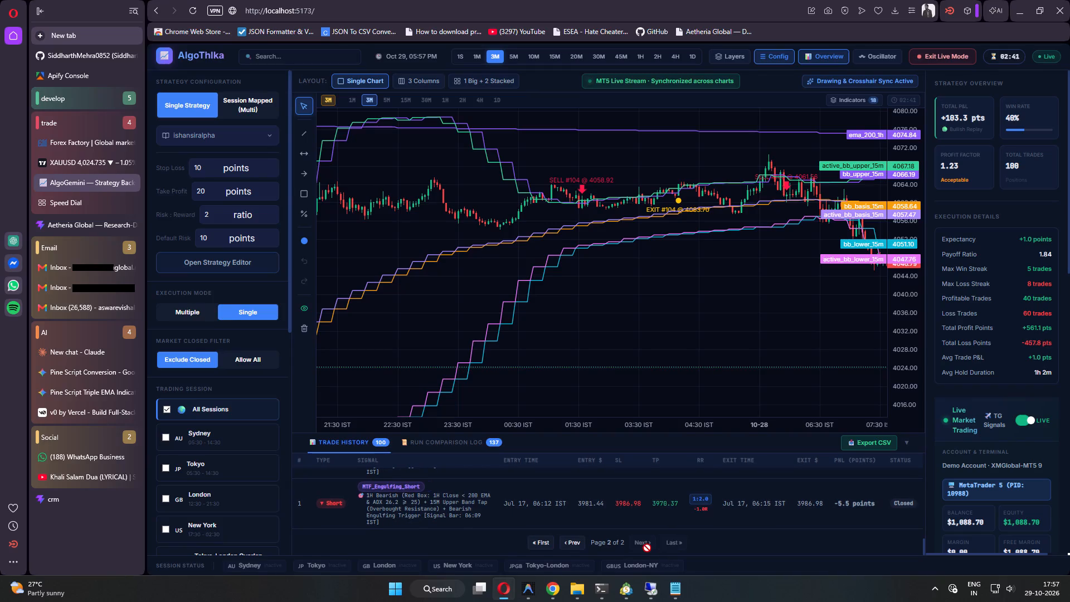
scroll(461, 503, "up", 7)
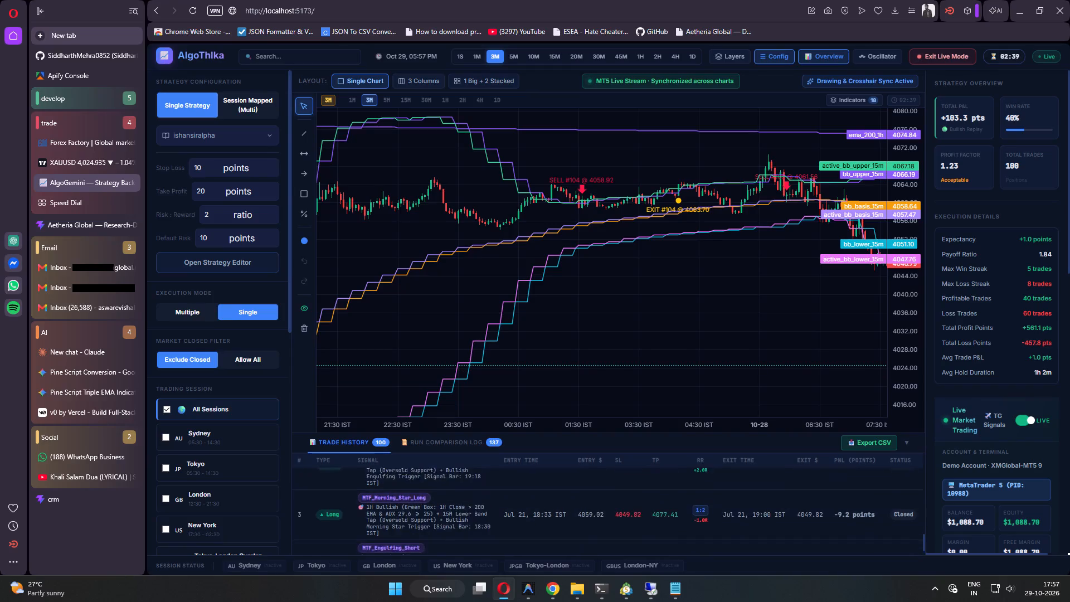
scroll(461, 503, "up", 20)
scroll(461, 503, "up", 9)
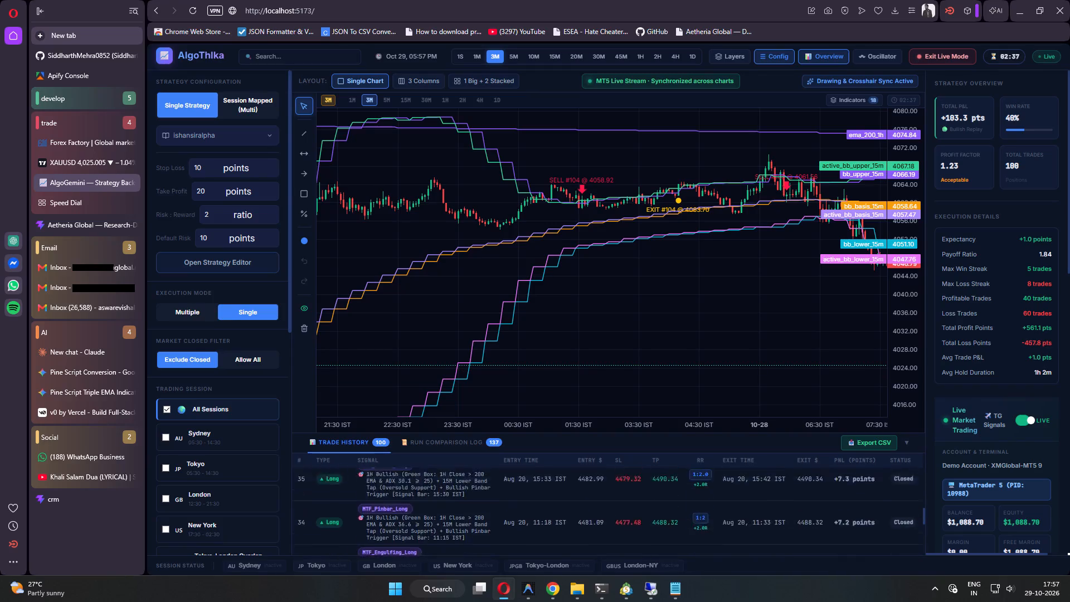
scroll(462, 502, "up", 15)
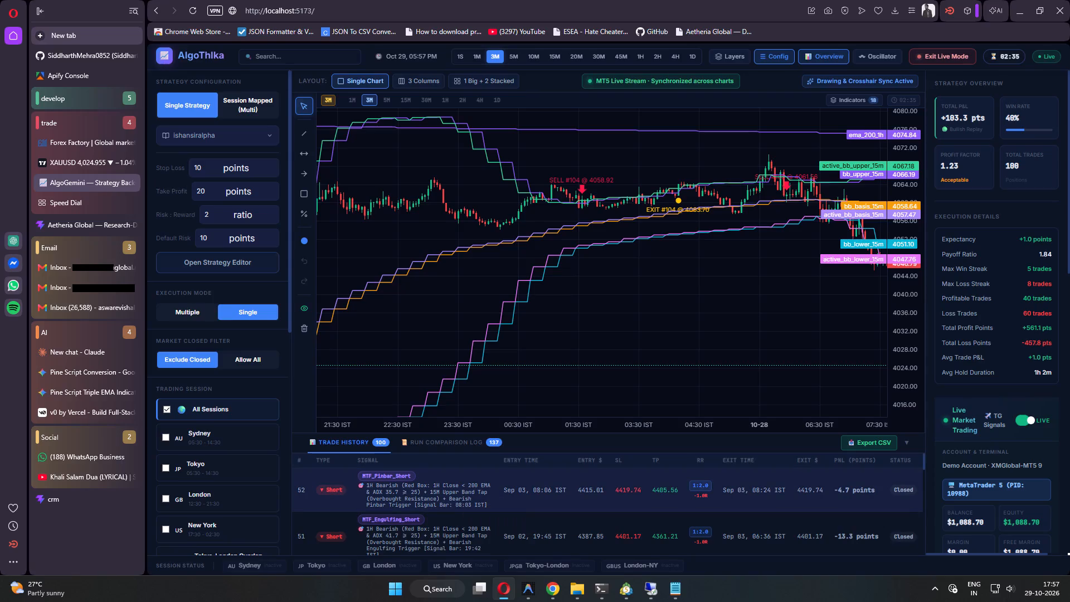
scroll(462, 502, "up", 2)
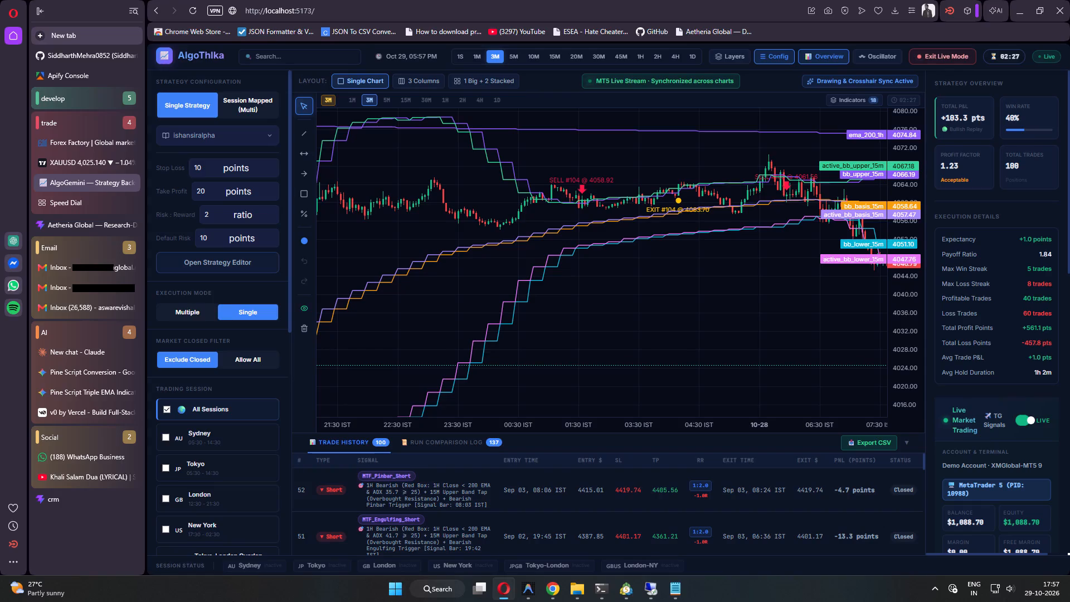
scroll(469, 539, "down", 1)
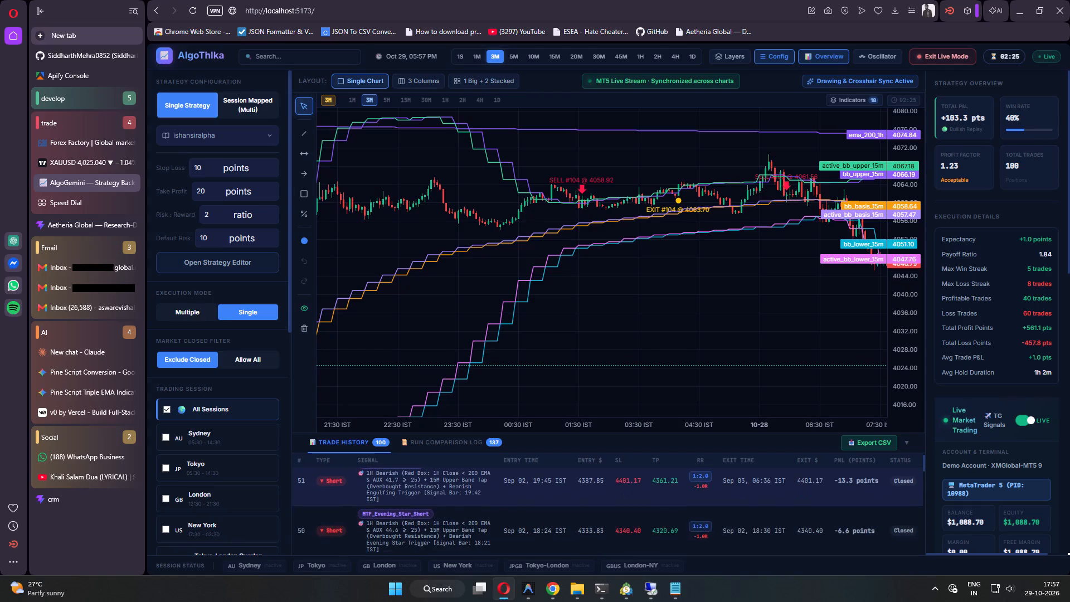
scroll(468, 539, "down", 1)
scroll(468, 539, "up", 4)
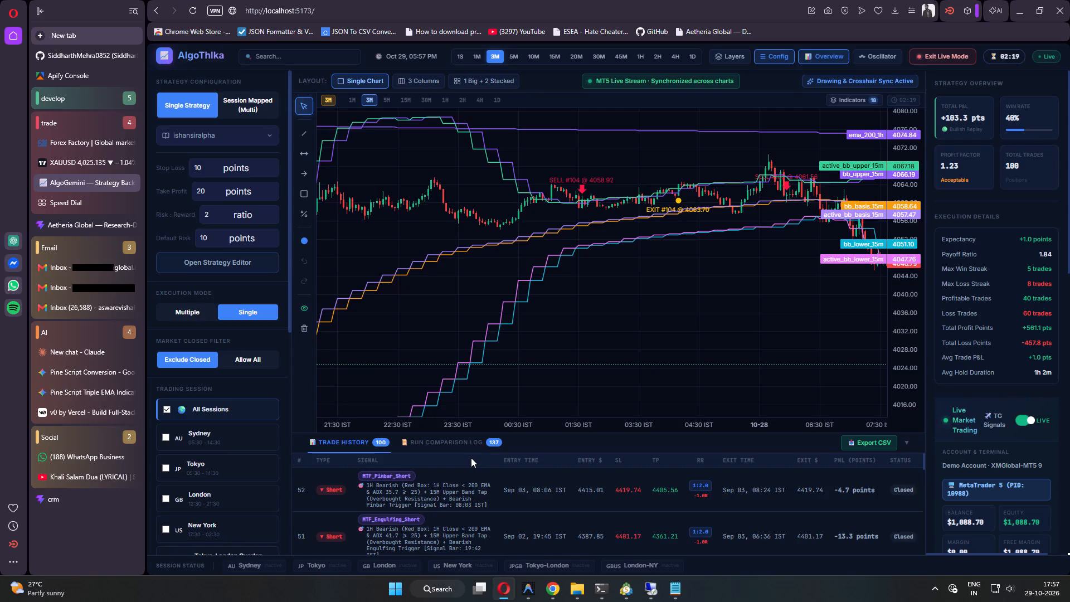
Find the 08:06 short position on the 3 September TradingView chart and inspect its entry candles.
left_click(73, 175)
left_click(98, 162)
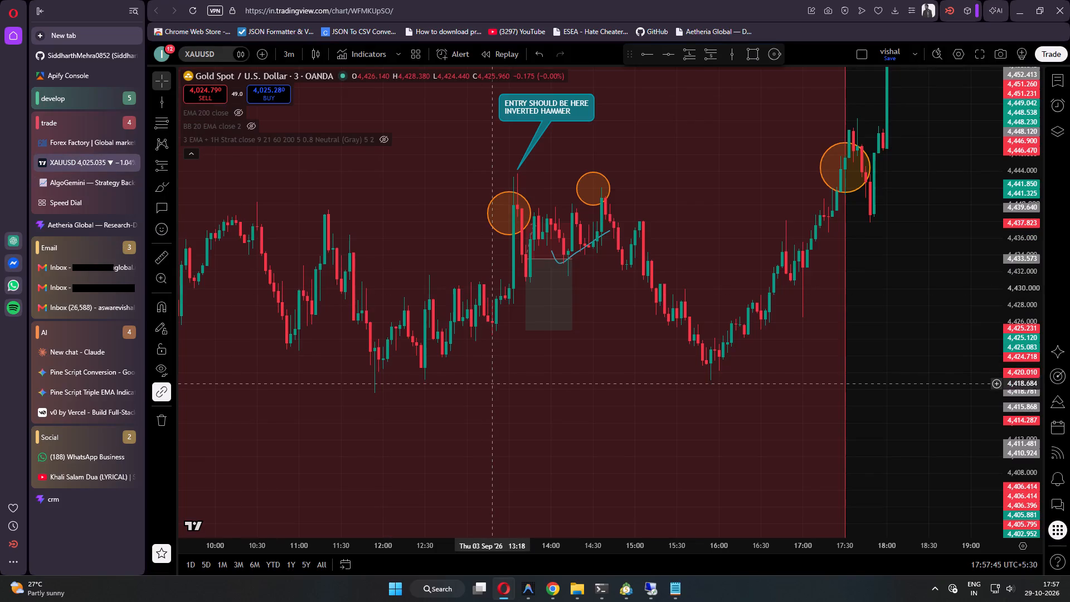
left_click_drag(381, 406, 910, 409)
left_click_drag(640, 417, 758, 252)
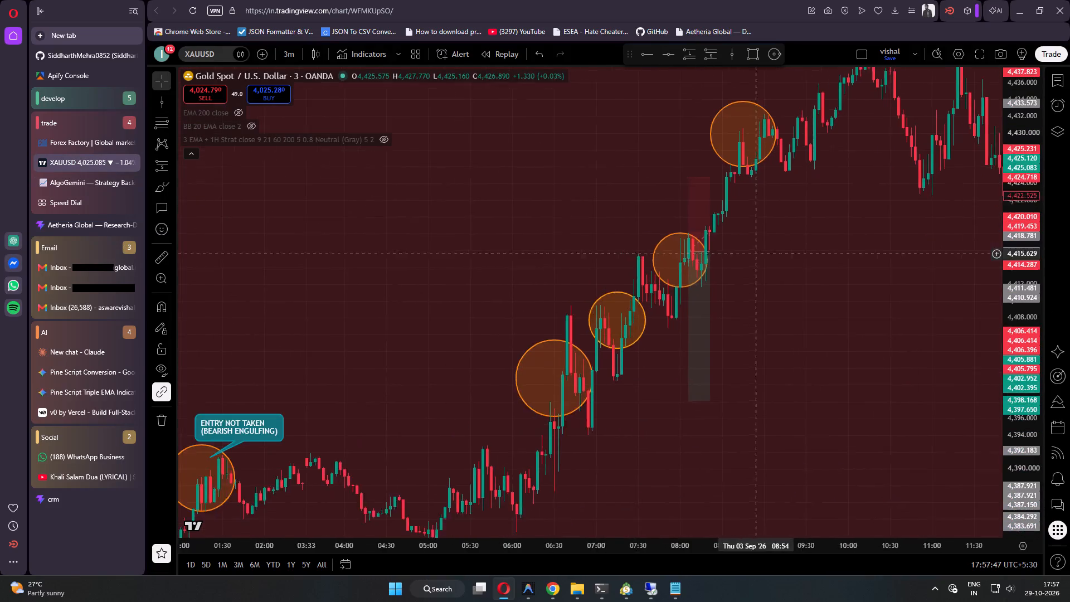
scroll(627, 377, "up", 4)
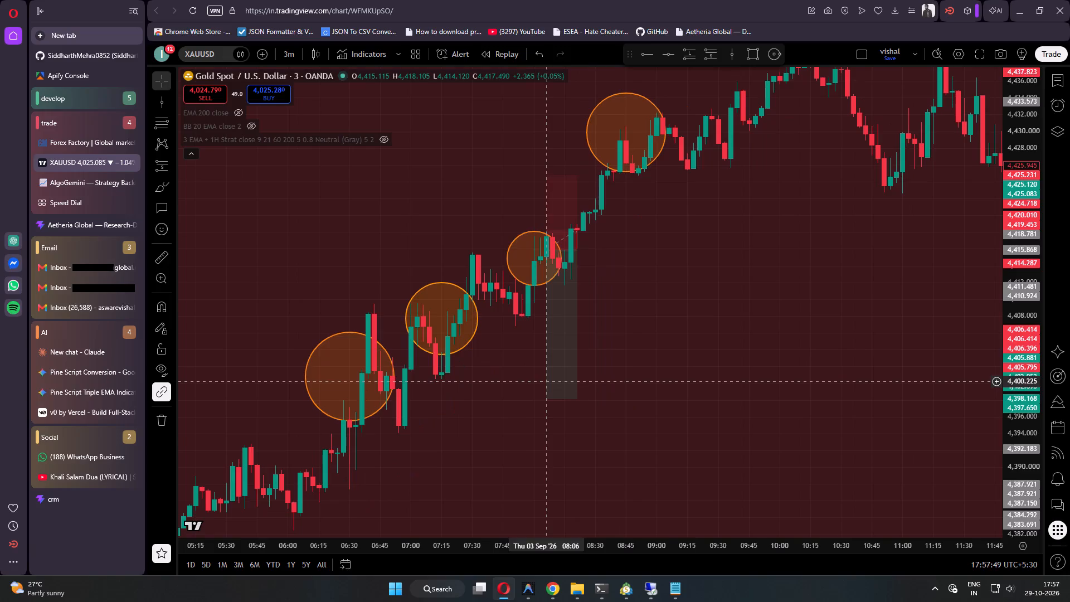
left_click_drag(638, 409, 638, 356)
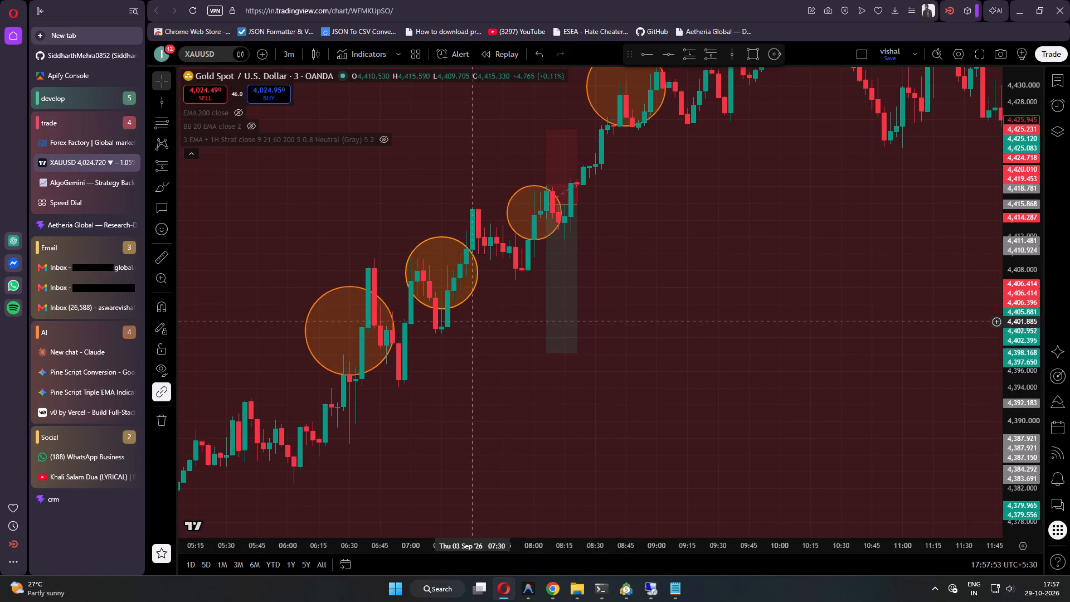
Look up trade 51 in the AlgoGemini history and check its 19:45 short on the 2 September chart.
left_click(70, 186)
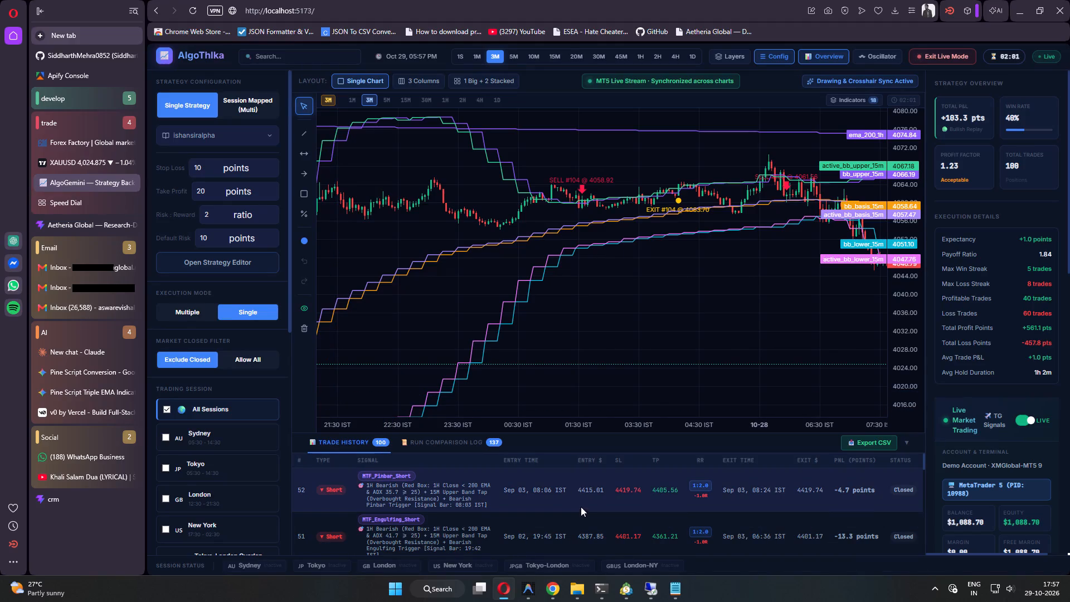
scroll(581, 507, "down", 1)
left_click(74, 160)
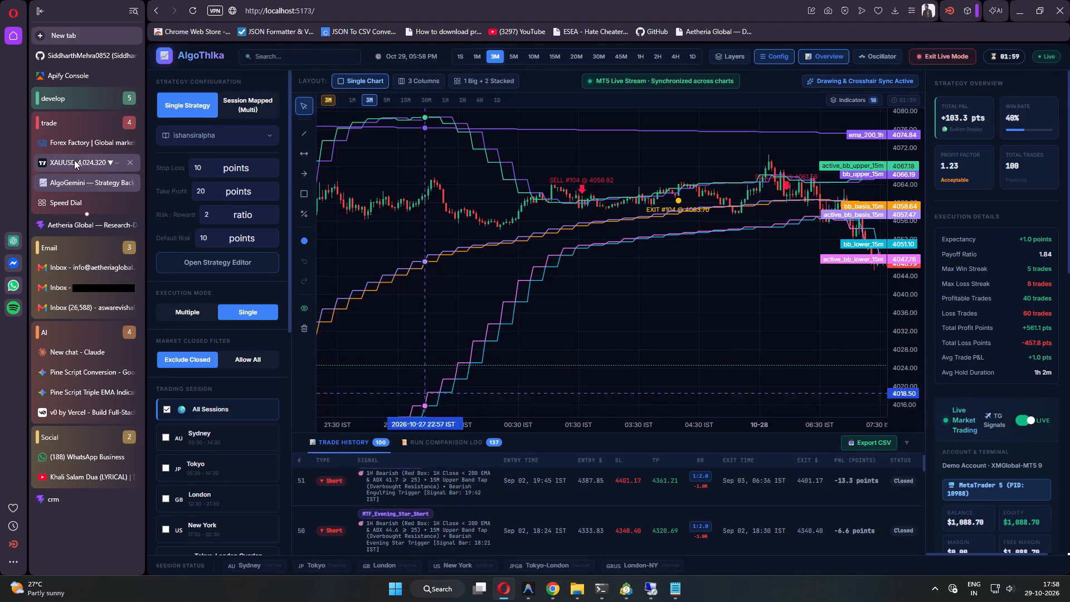
left_click_drag(474, 404, 568, 357)
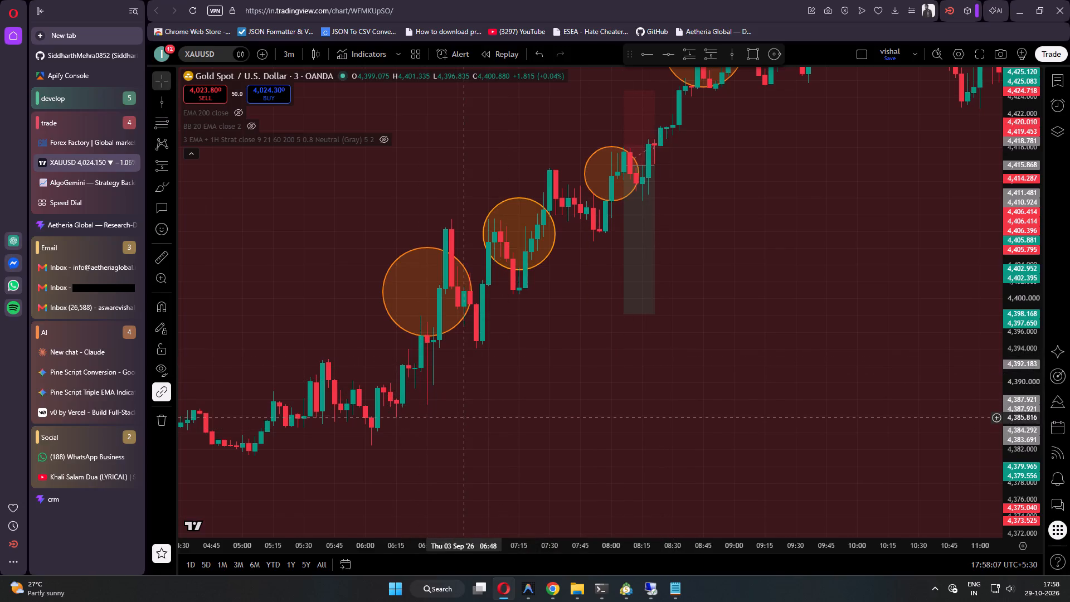
left_click_drag(399, 425, 812, 272)
left_click_drag(336, 366, 573, 363)
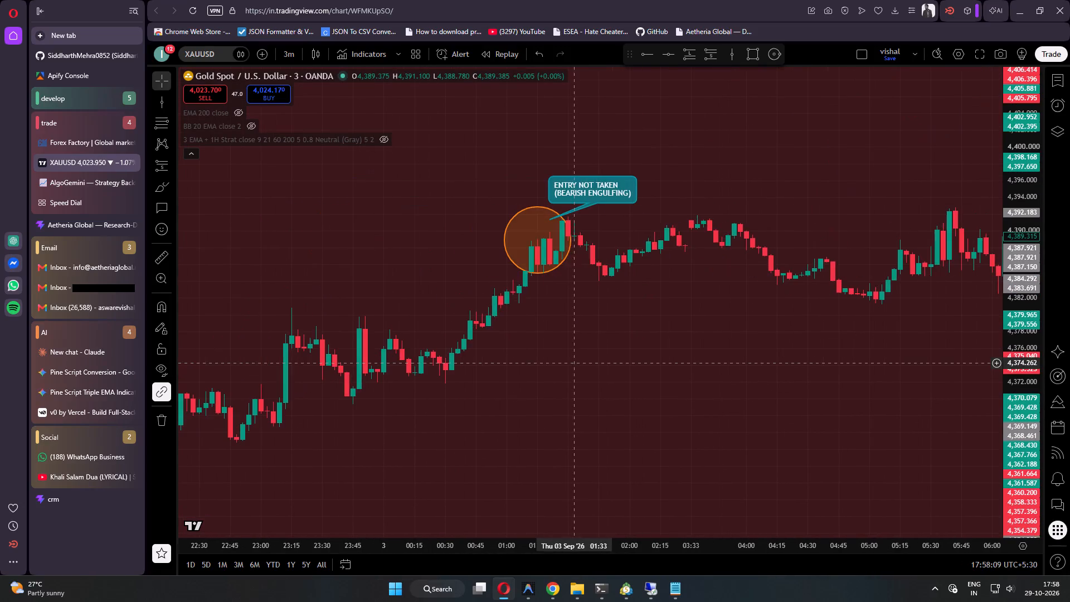
left_click_drag(581, 370, 696, 373)
left_click_drag(650, 430, 906, 333)
left_click_drag(473, 431, 751, 468)
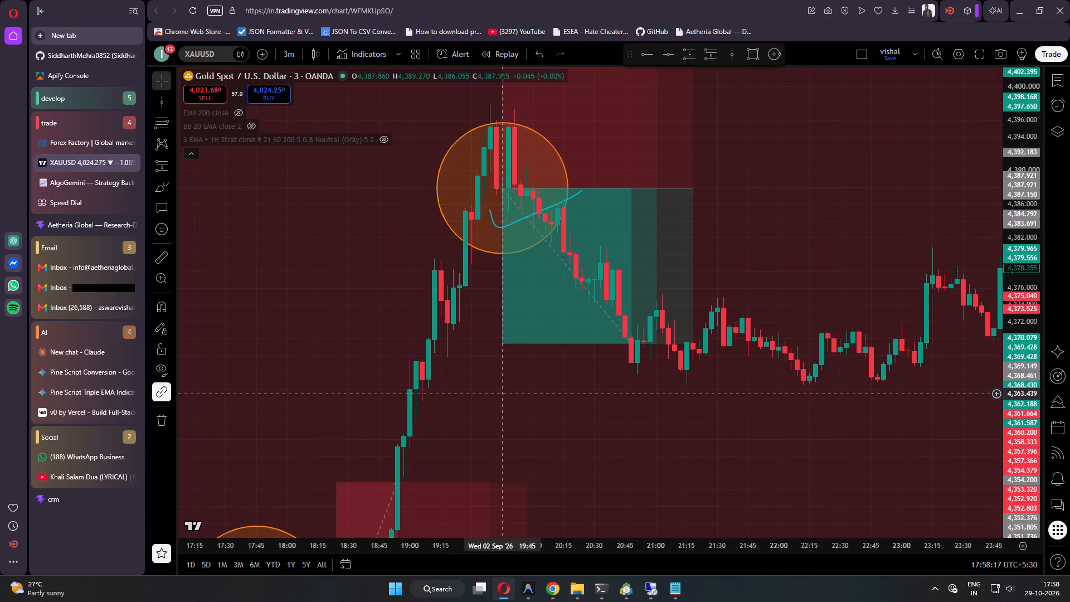
left_click_drag(1022, 188, 1032, 327)
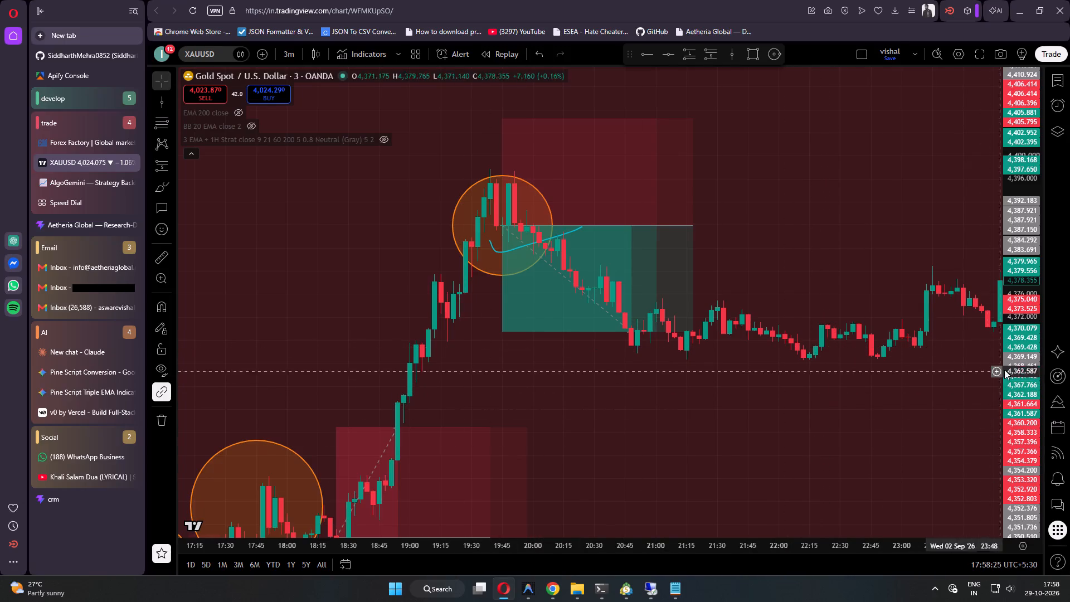
left_click_drag(1009, 362, 1019, 336)
left_click_drag(1027, 331, 1032, 352)
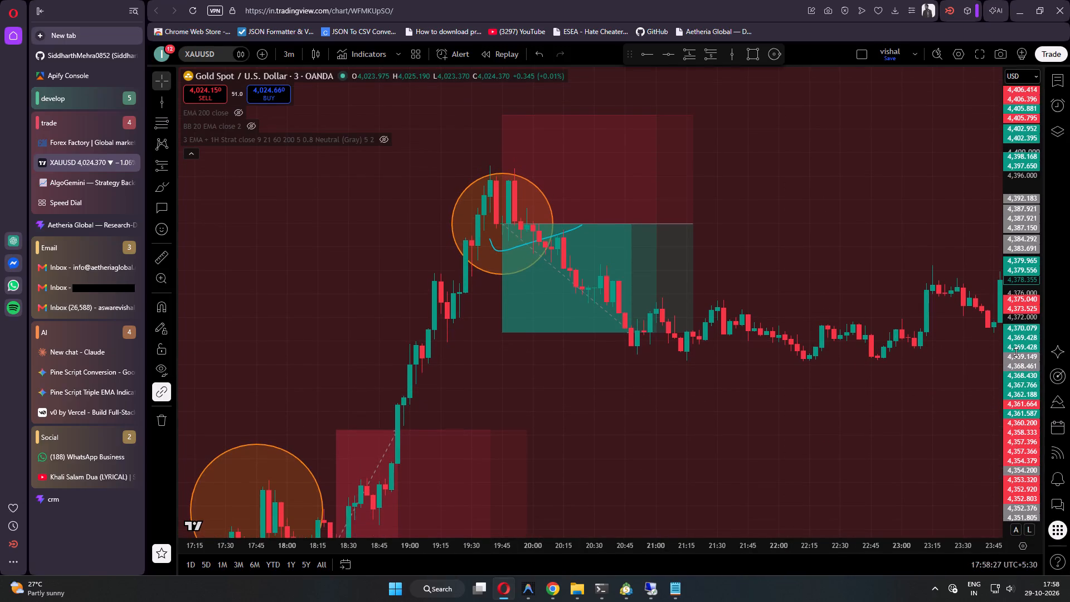
left_click_drag(1015, 368, 1014, 391)
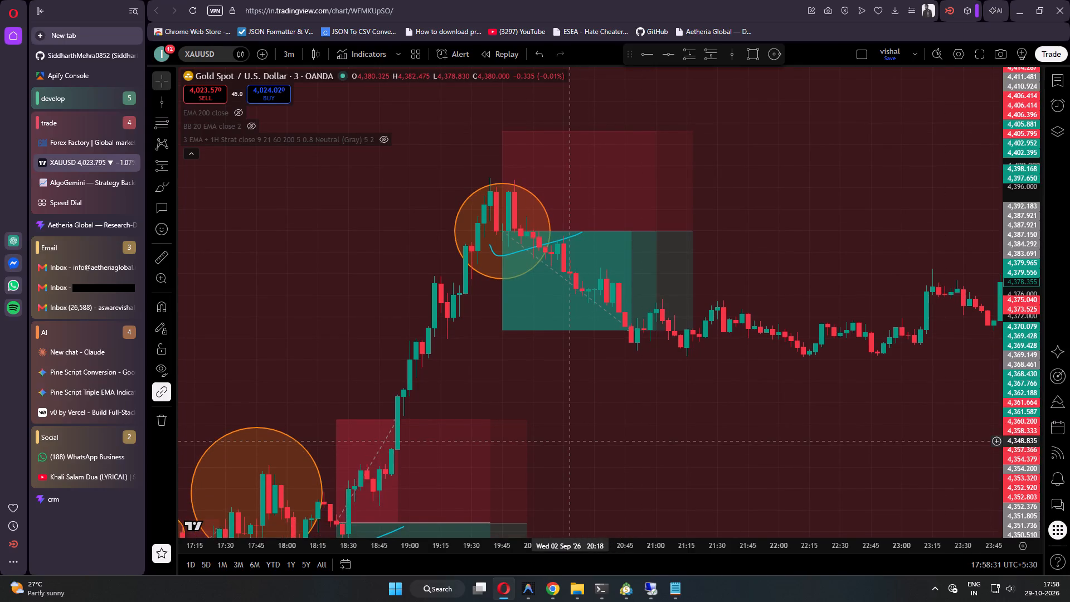
Compare the 18:24 and 17:12 shorts on the 2 September chart with trades 50 and 49 in the AlgoGemini history.
left_click_drag(585, 434, 709, 281)
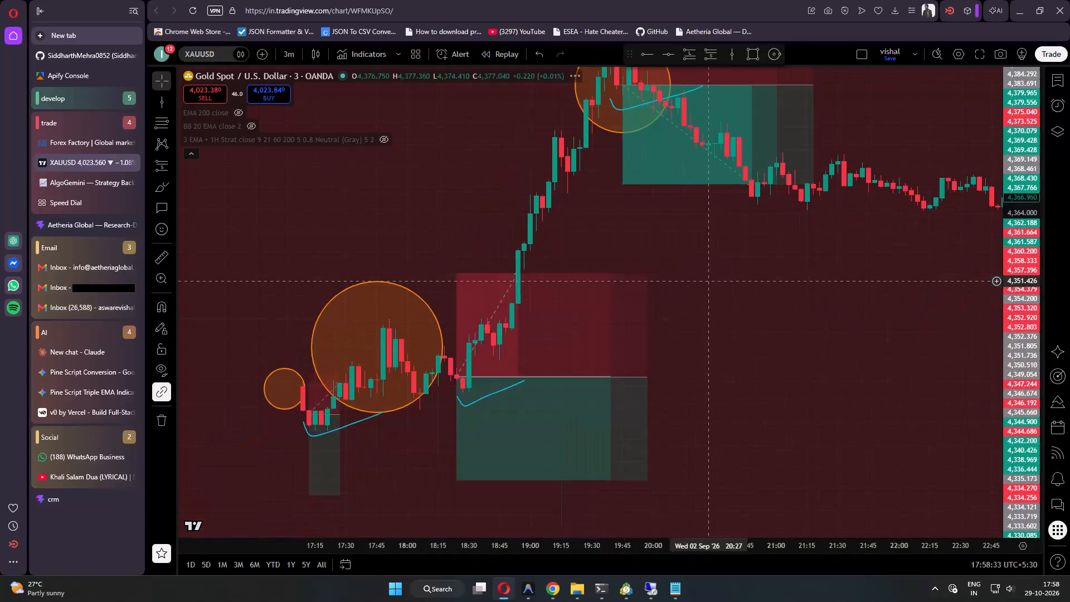
left_click_drag(403, 469, 467, 366)
left_click(91, 185)
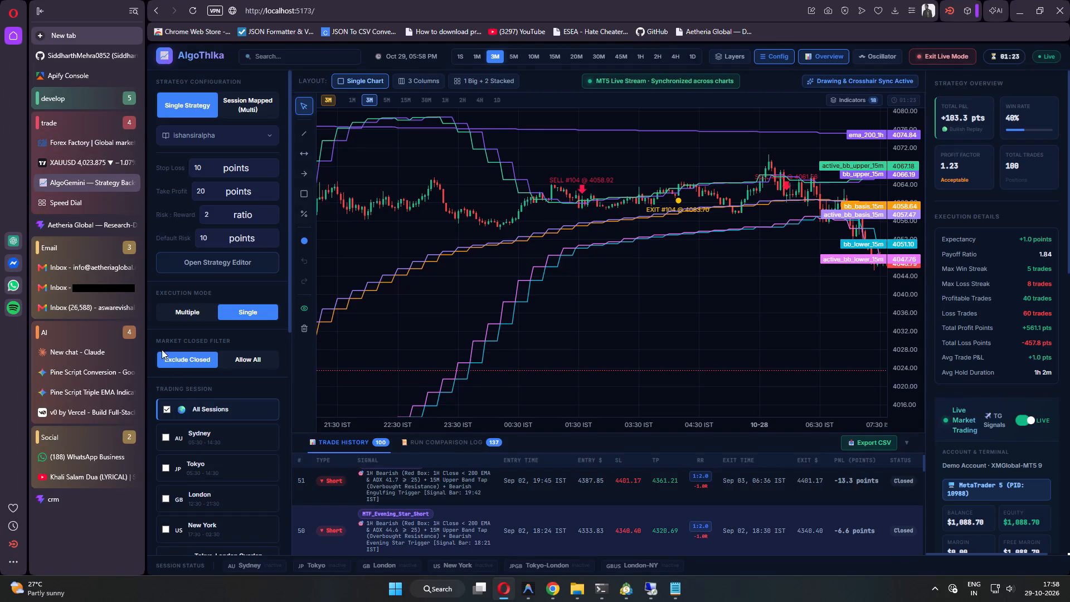
left_click(86, 165)
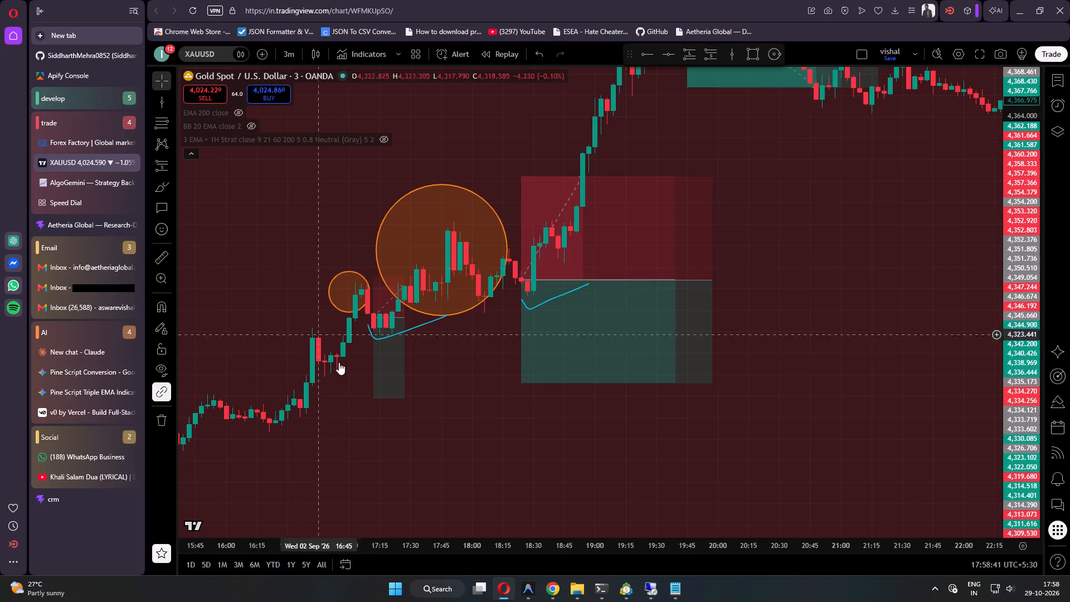
left_click(86, 180)
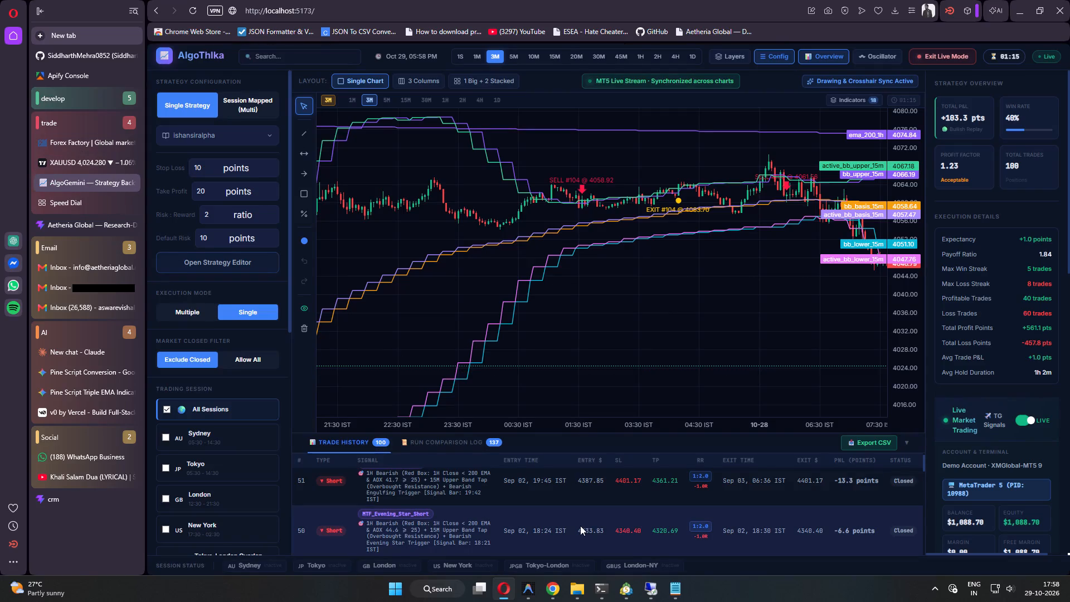
scroll(579, 525, "down", 1)
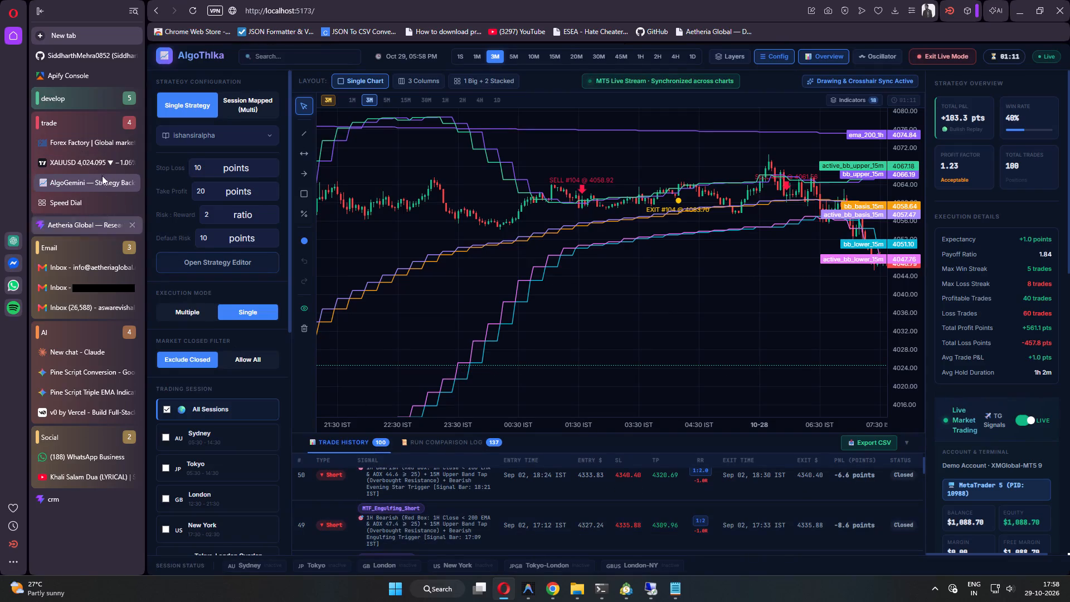
left_click(94, 164)
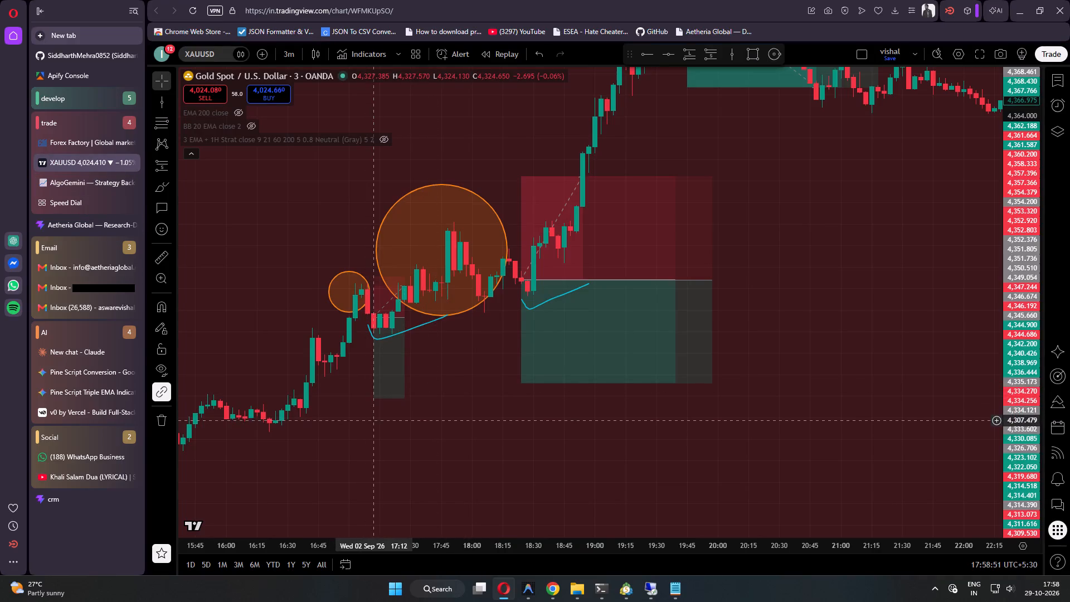
Go back from 2 September on the chart to the marked 1 September short positions and inspect them closely.
left_click_drag(374, 420, 695, 329)
left_click_drag(613, 411, 831, 321)
left_click_drag(455, 367, 611, 419)
scroll(502, 415, "down", 11)
scroll(502, 407, "up", 1)
scroll(502, 407, "down", 11)
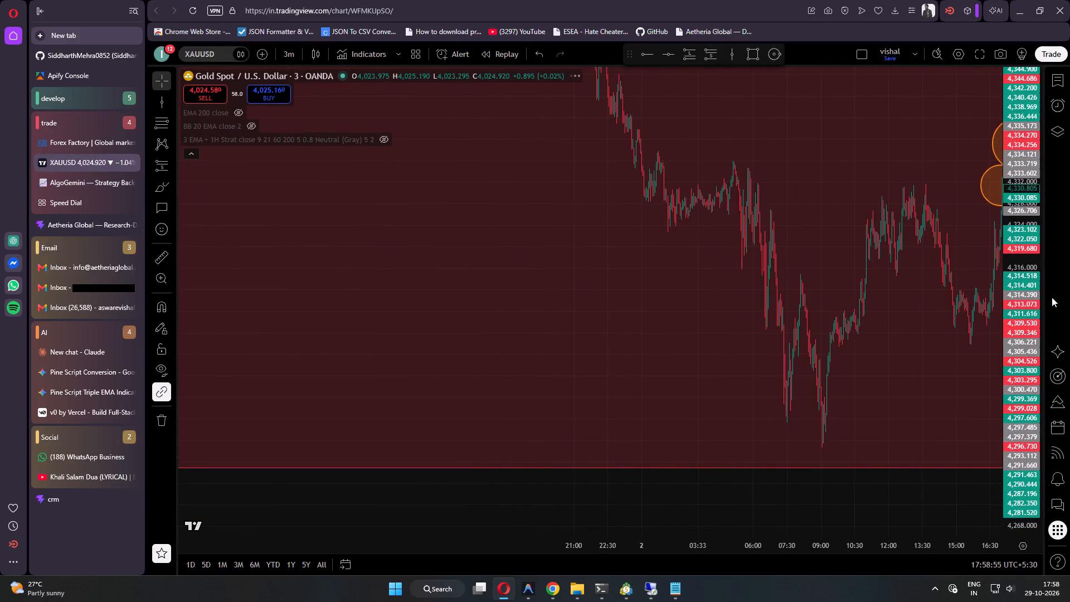
left_click_drag(1024, 215, 975, 459)
scroll(626, 449, "down", 6)
left_click_drag(620, 420, 690, 549)
left_click_drag(549, 258, 659, 425)
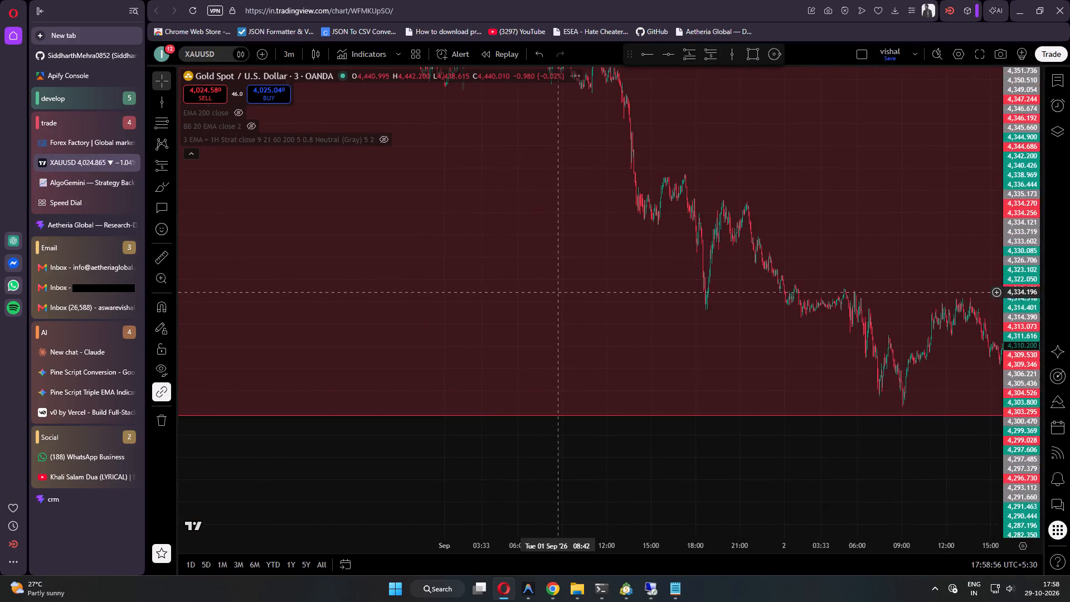
left_click_drag(659, 425, 686, 449)
left_click_drag(505, 204, 677, 401)
left_click_drag(495, 257, 792, 436)
scroll(737, 427, "up", 3)
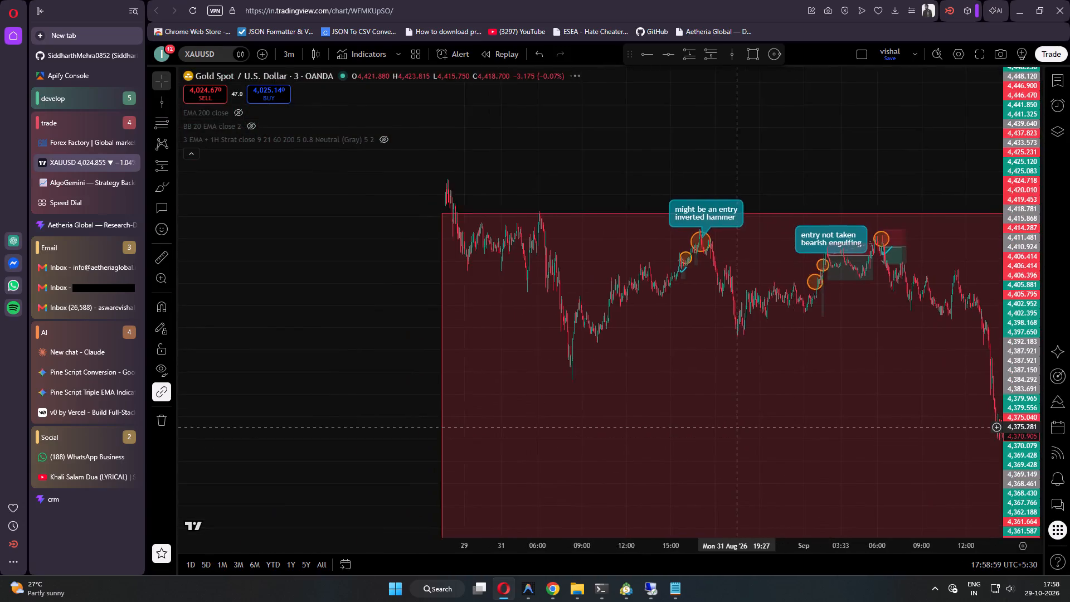
scroll(737, 427, "up", 13)
left_click_drag(1029, 458, 1029, 48)
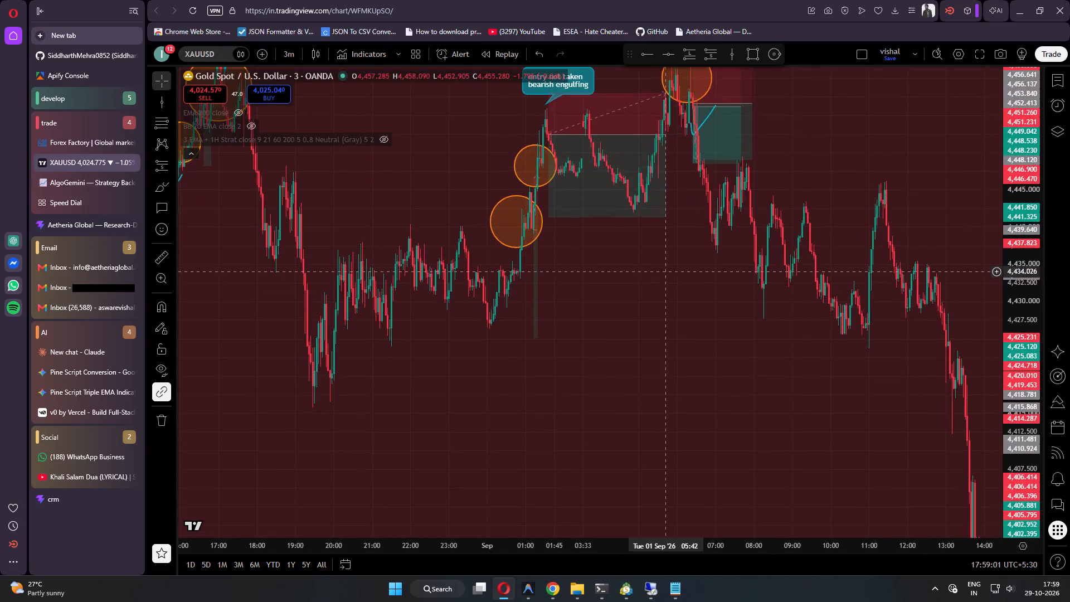
left_click_drag(664, 271, 725, 399)
scroll(706, 383, "up", 10)
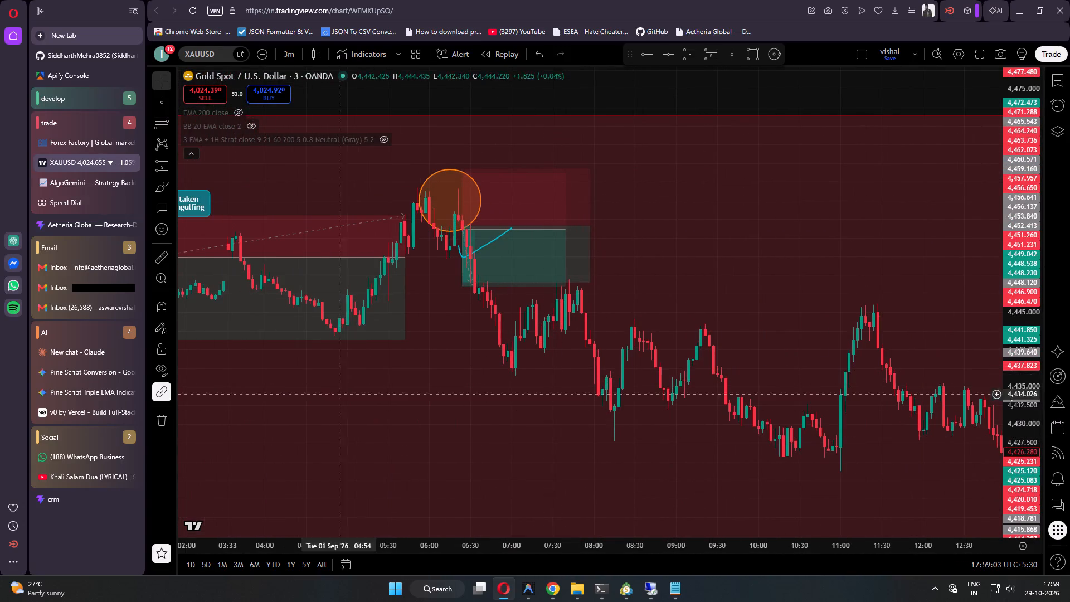
Look up trades 48 and 47 in the AlgoGemini history and check their 06:24 and 01:36 shorts on the 1 September chart.
left_click(91, 185)
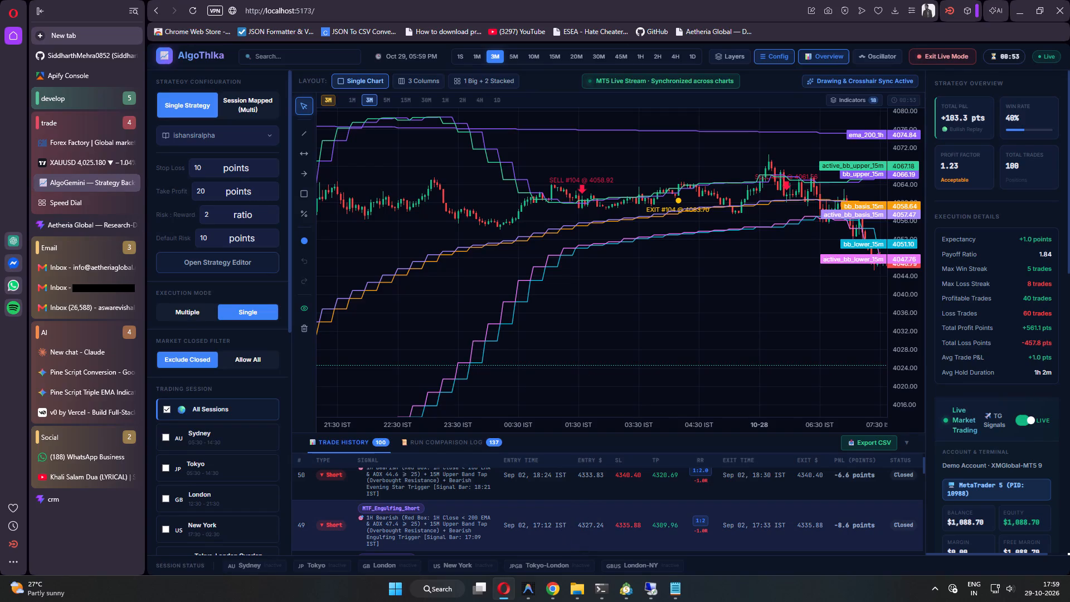
scroll(556, 527, "down", 1)
left_click(86, 164)
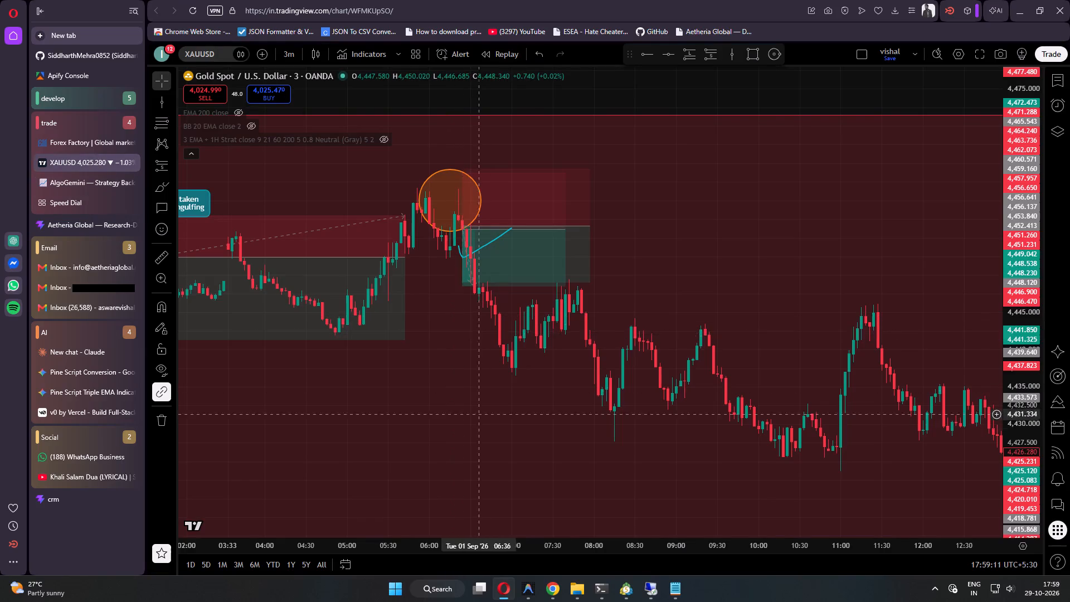
left_click_drag(479, 423, 827, 433)
left_click(70, 186)
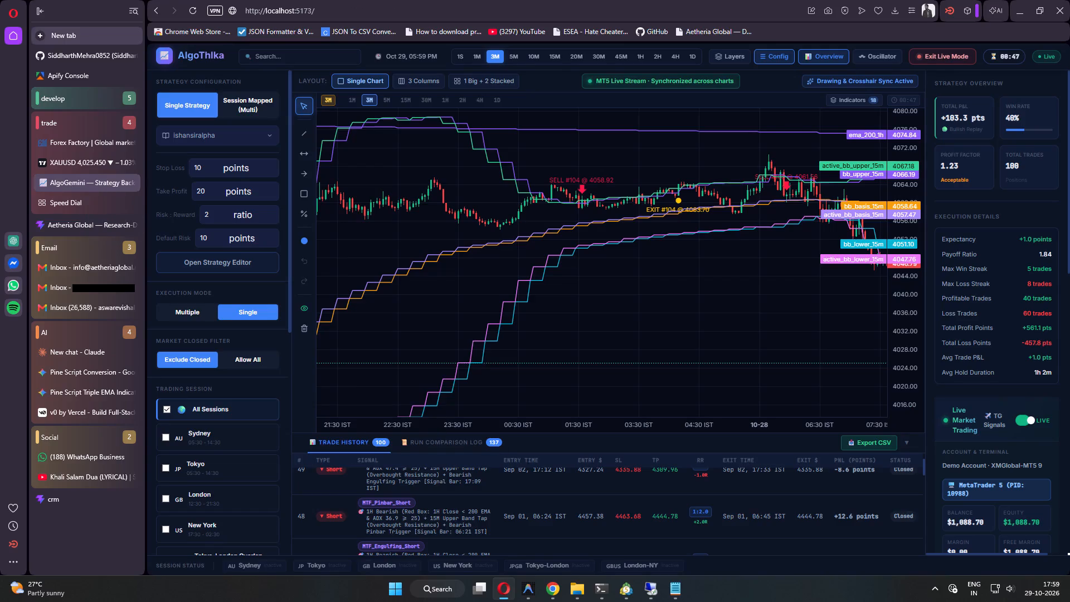
scroll(544, 514, "down", 1)
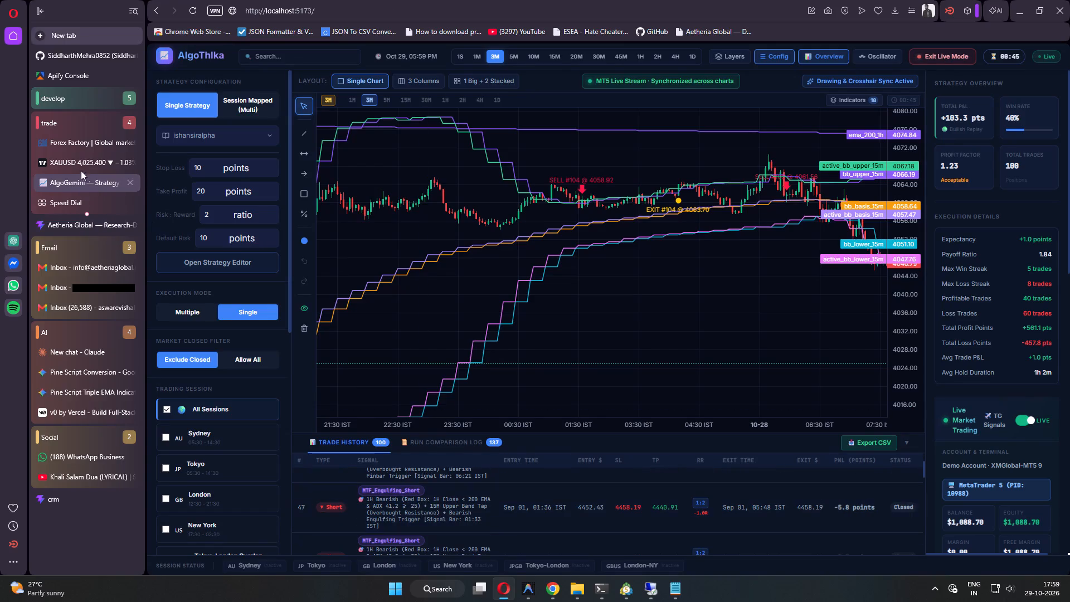
left_click(77, 163)
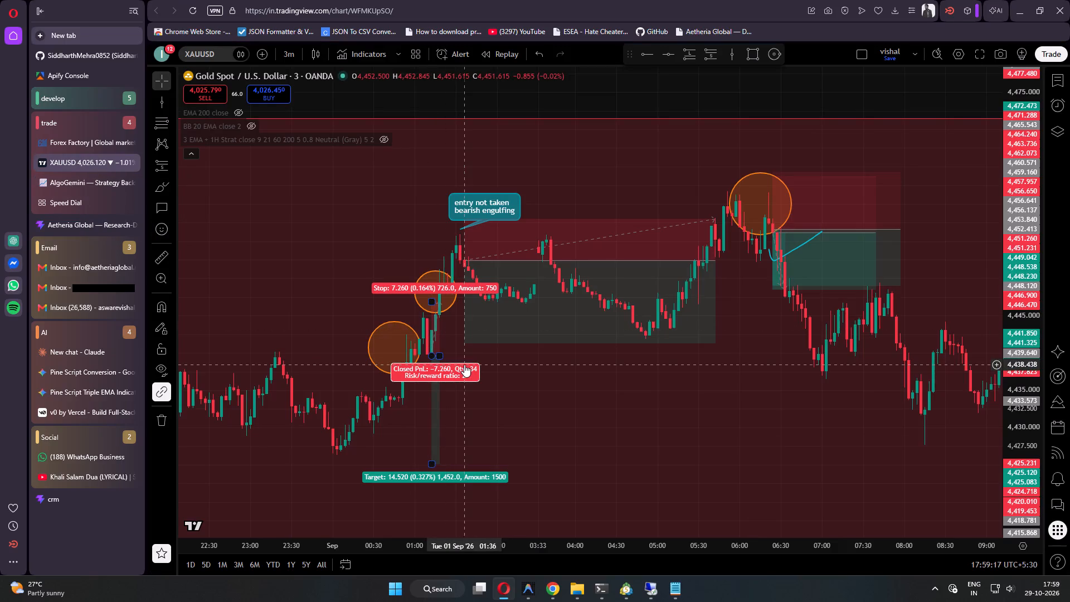
Compare the 01:12 short on the 1 September chart with trade 46 in the AlgoGemini history.
left_click_drag(532, 435, 631, 418)
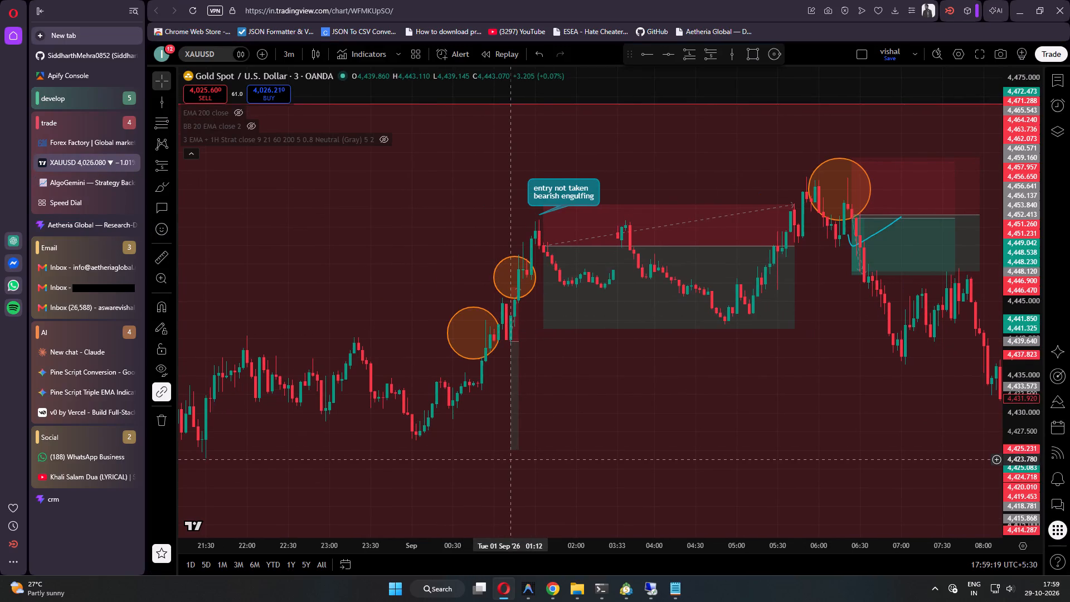
left_click(63, 178)
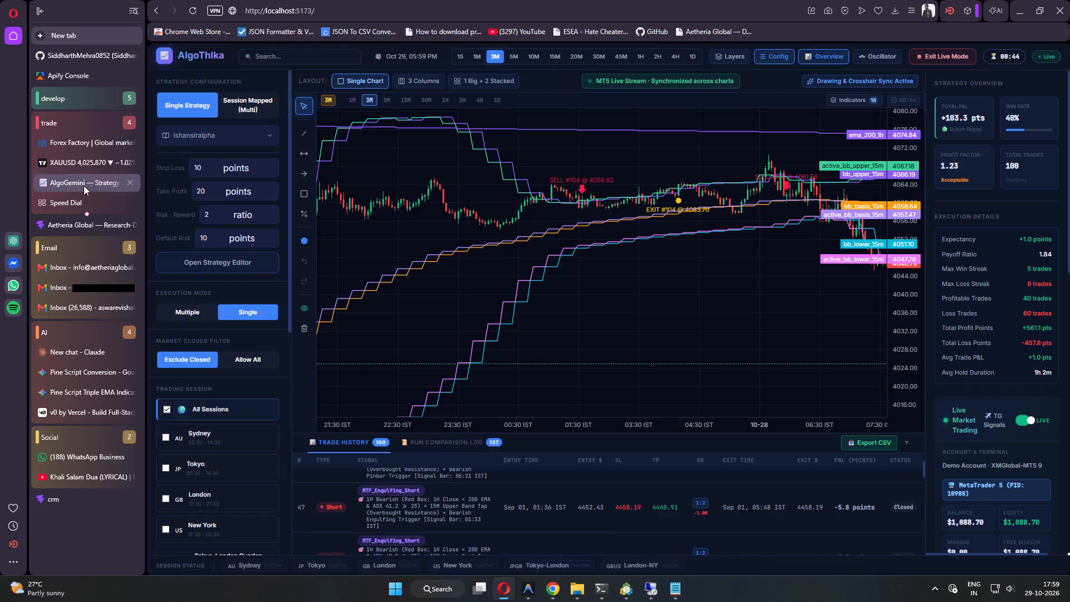
scroll(573, 530, "down", 1)
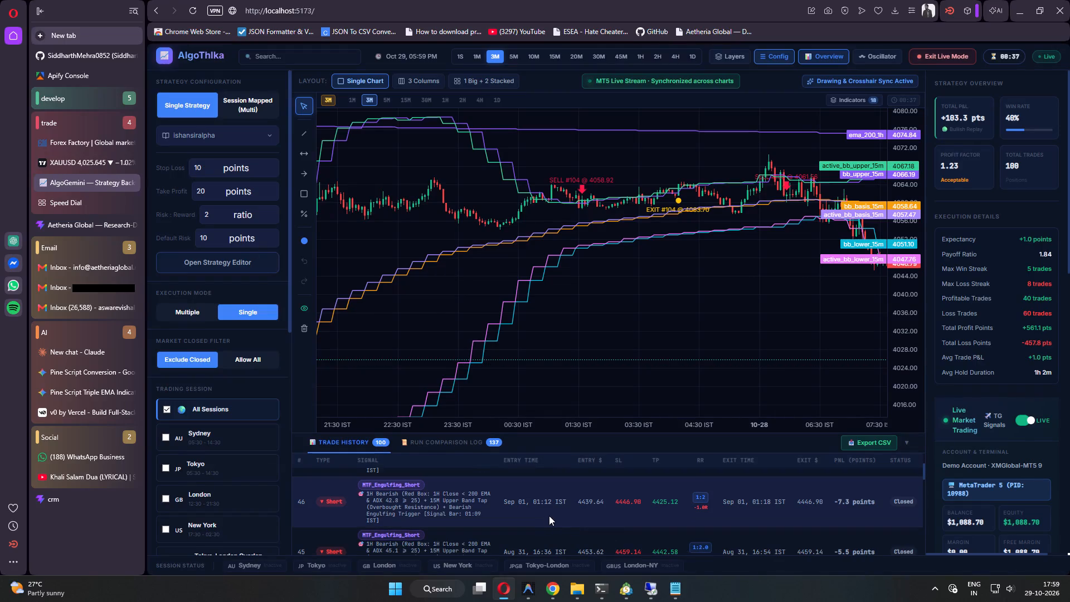
Look up trades 45 and 44 in the history and check their 16:36 and 15:42 shorts on the 31 August chart.
scroll(543, 522, "down", 1)
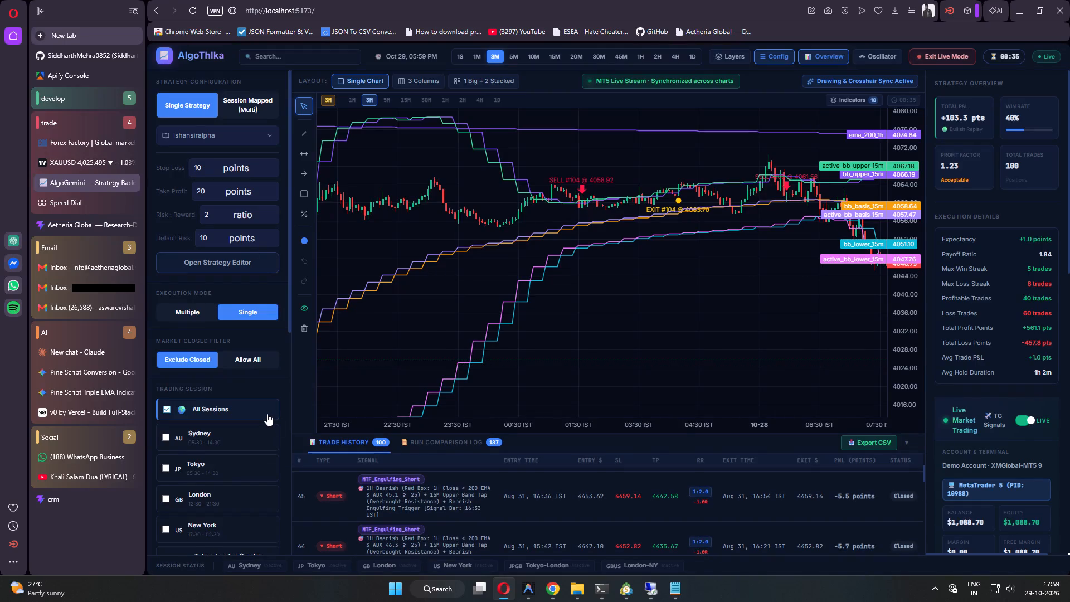
left_click(89, 167)
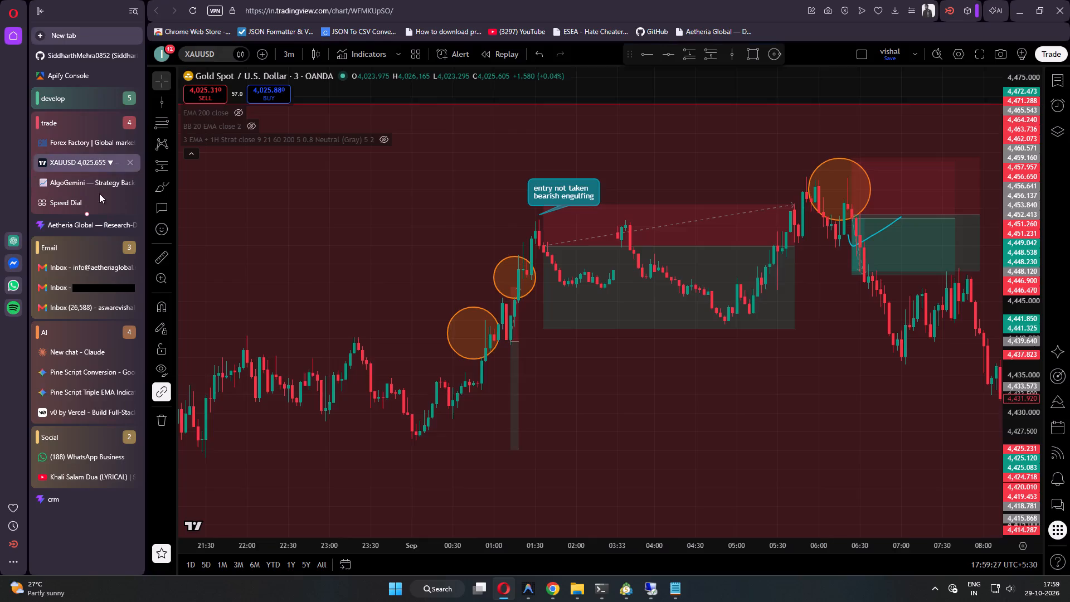
scroll(418, 418, "down", 9)
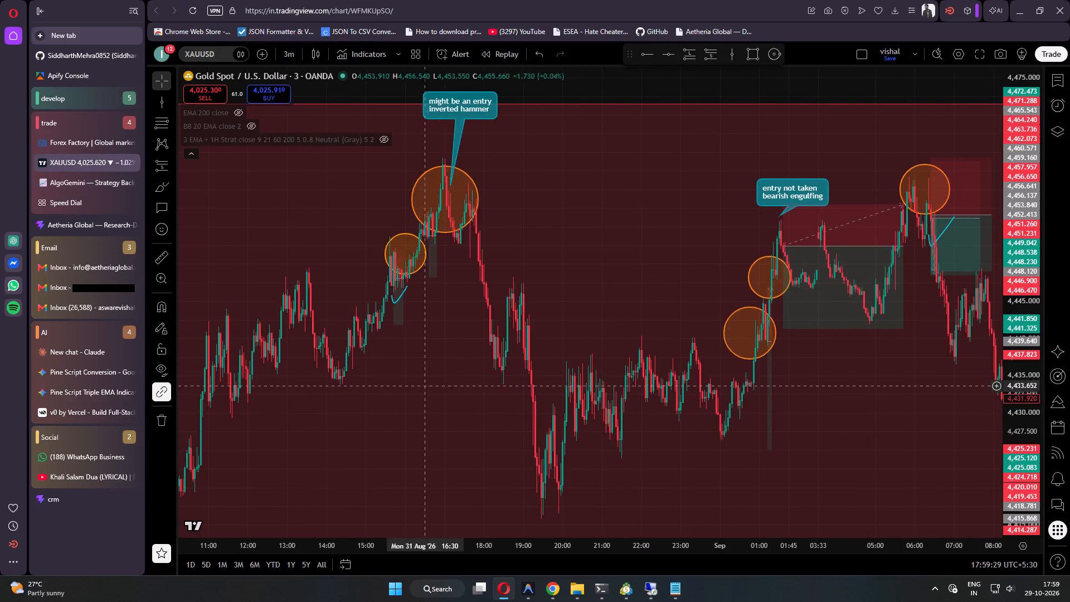
left_click_drag(400, 410, 908, 388)
scroll(619, 421, "up", 10)
left_click_drag(697, 434, 475, 429)
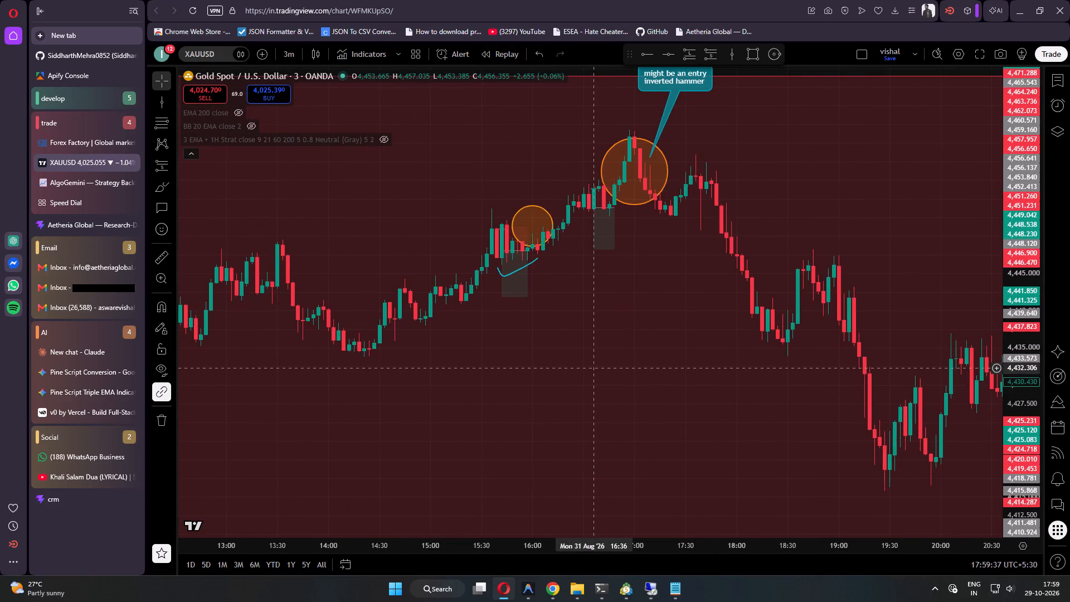
left_click_drag(595, 368, 534, 368)
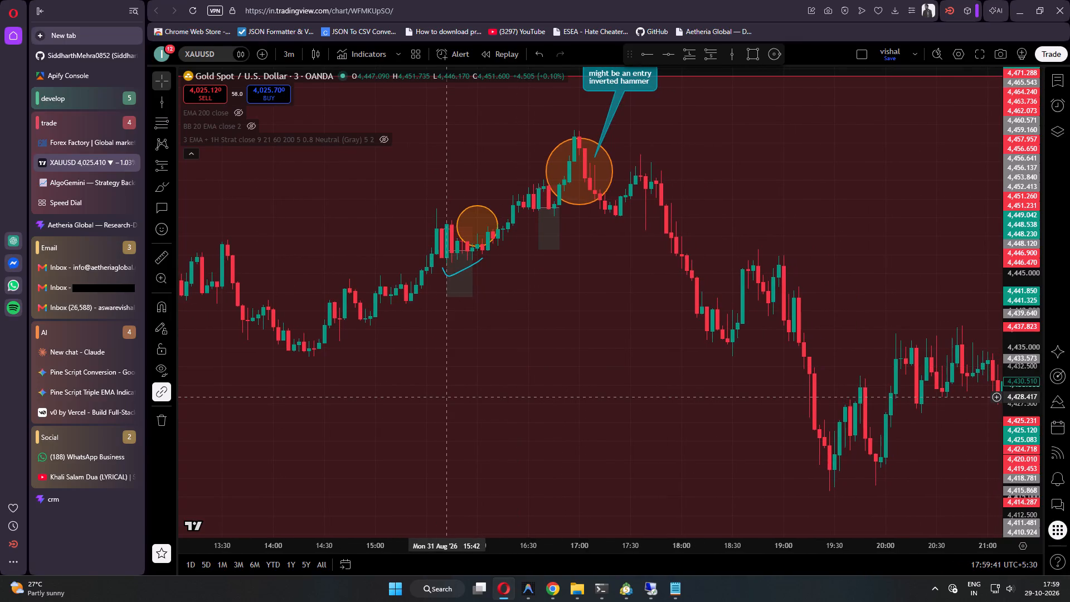
Look up trade 43 in the AlgoGemini history and search back through the August chart for its 14:15 long on 25 August.
left_click(64, 184)
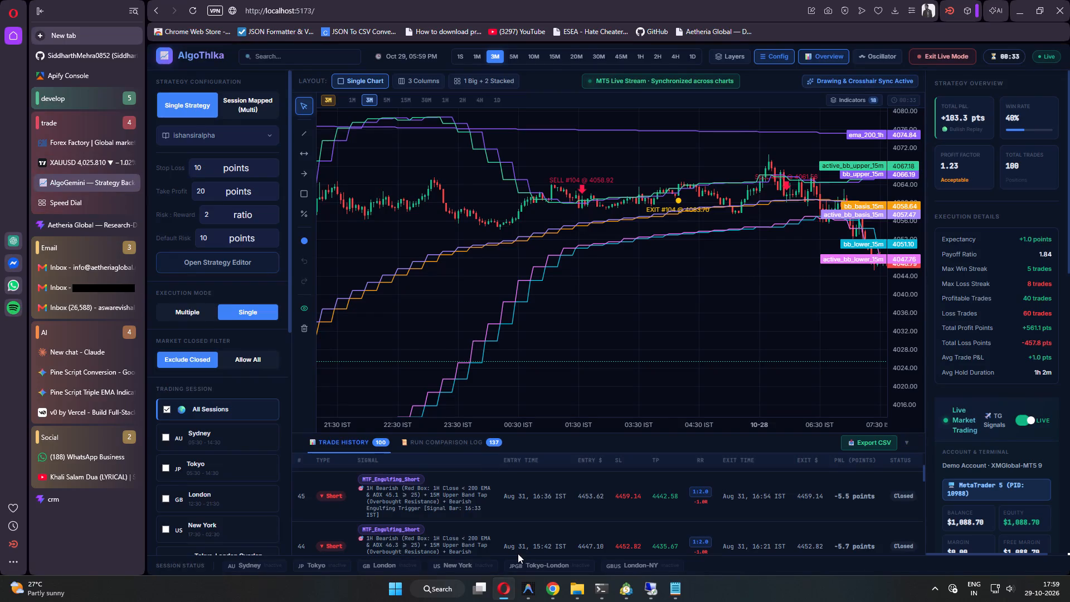
scroll(549, 522, "down", 1)
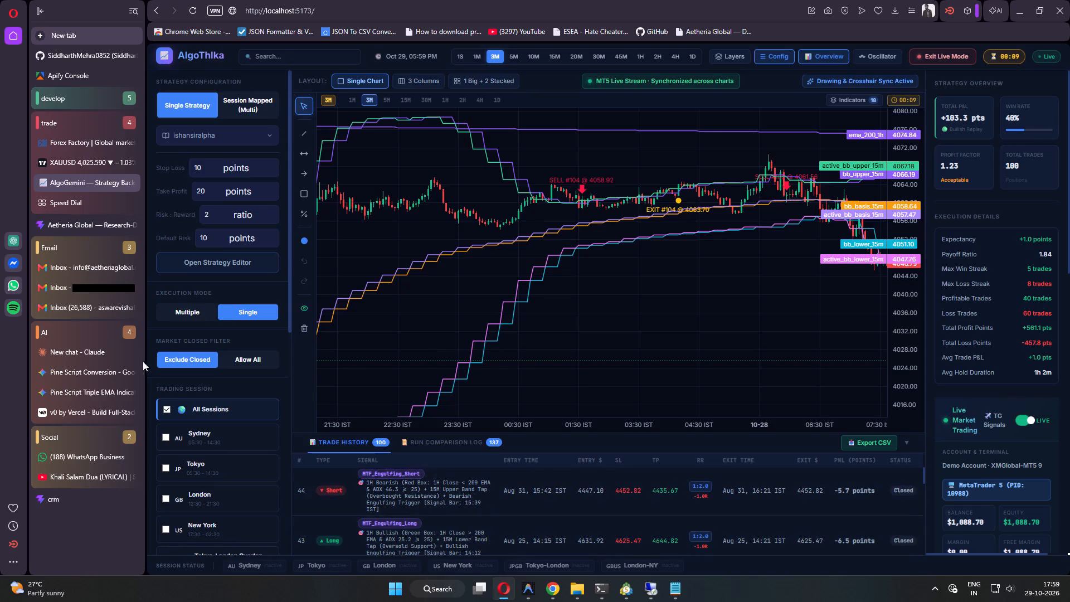
left_click(73, 165)
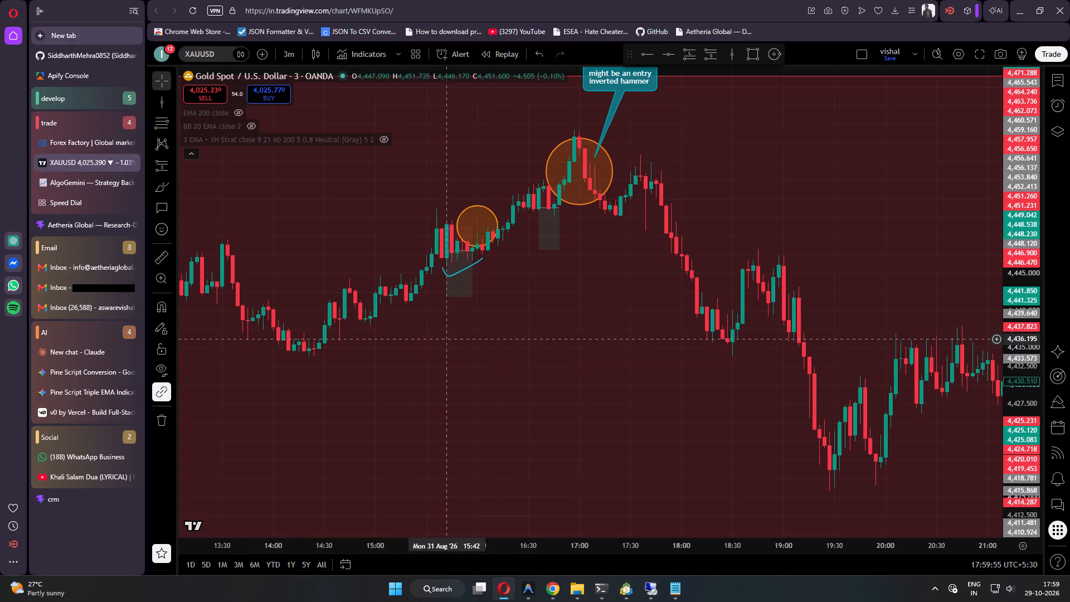
left_click_drag(442, 357, 834, 404)
scroll(656, 412, "down", 9)
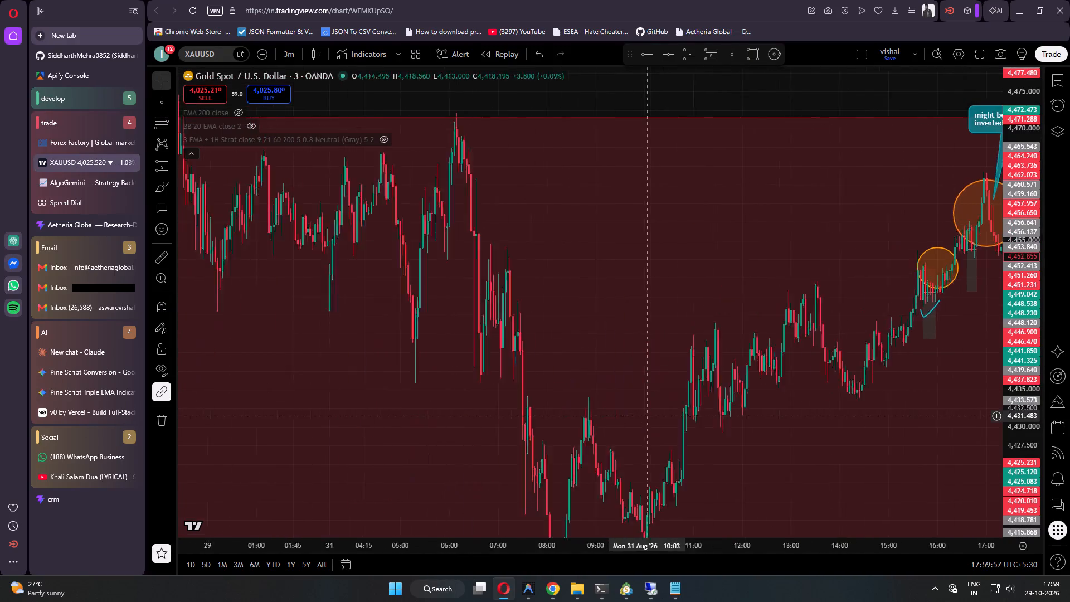
scroll(646, 416, "down", 5)
left_click_drag(1034, 196, 981, 511)
scroll(435, 373, "down", 3)
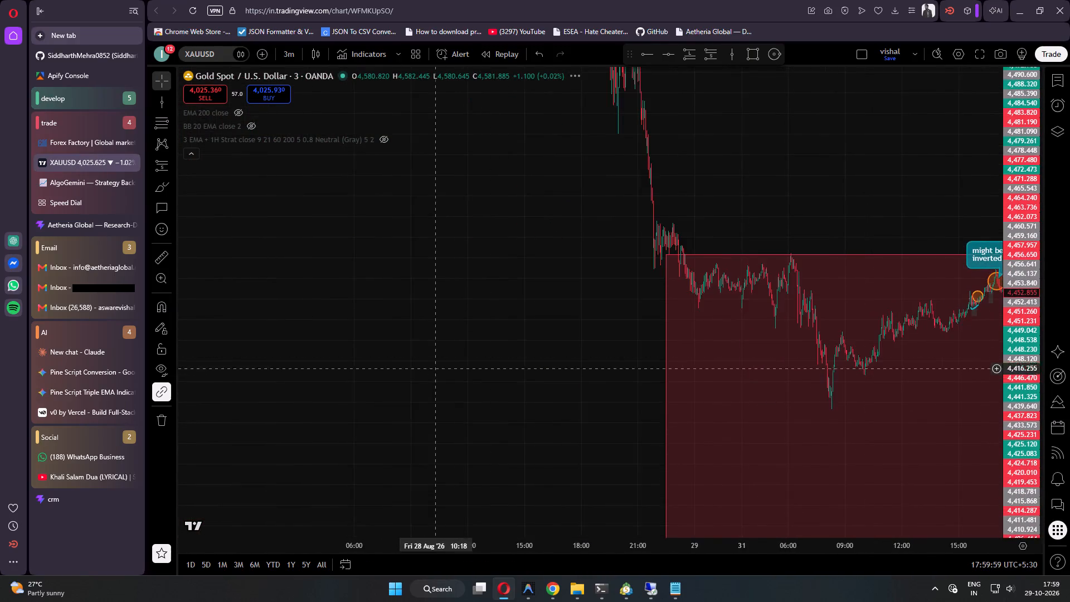
left_click_drag(436, 296, 506, 486)
left_click_drag(471, 326, 655, 444)
left_click_drag(422, 375, 639, 435)
left_click_drag(408, 365, 562, 412)
left_click_drag(502, 407, 669, 407)
left_click_drag(485, 401, 694, 407)
left_click_drag(488, 401, 771, 451)
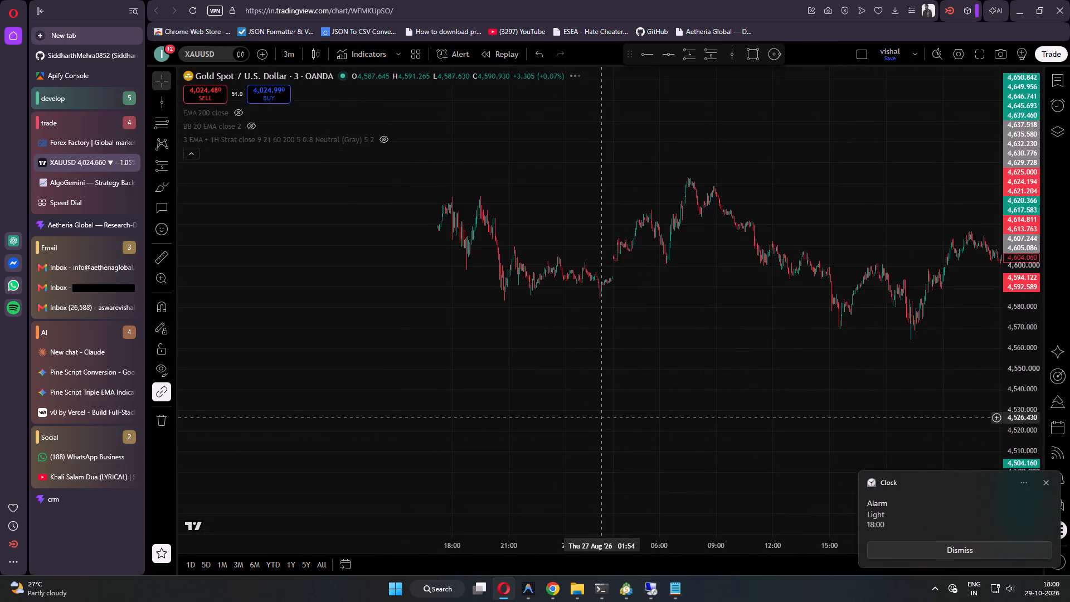
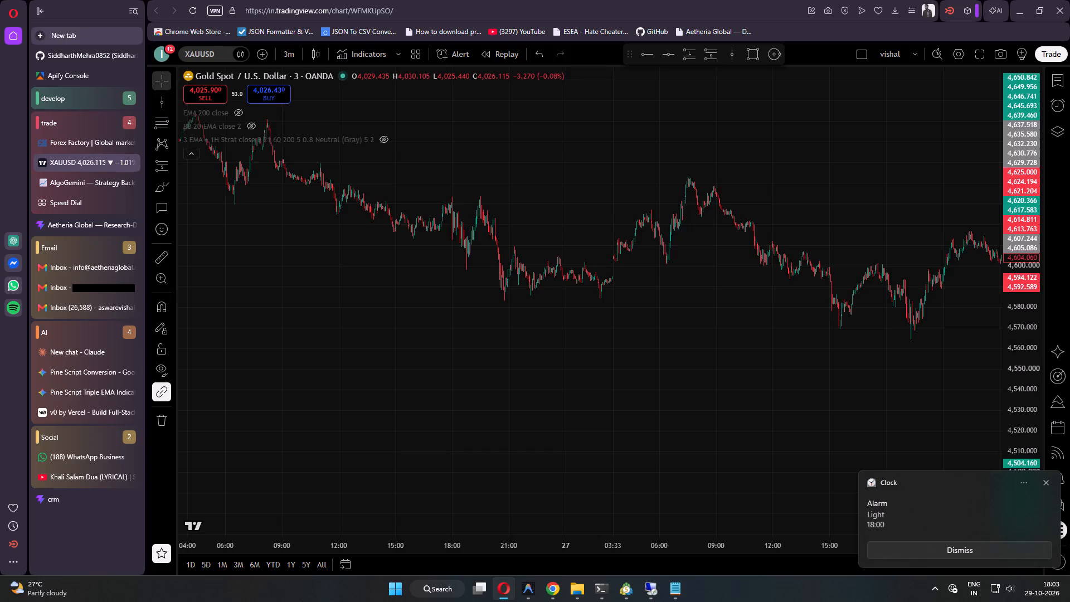
Close the Clock alarm notification.
left_click(1047, 483)
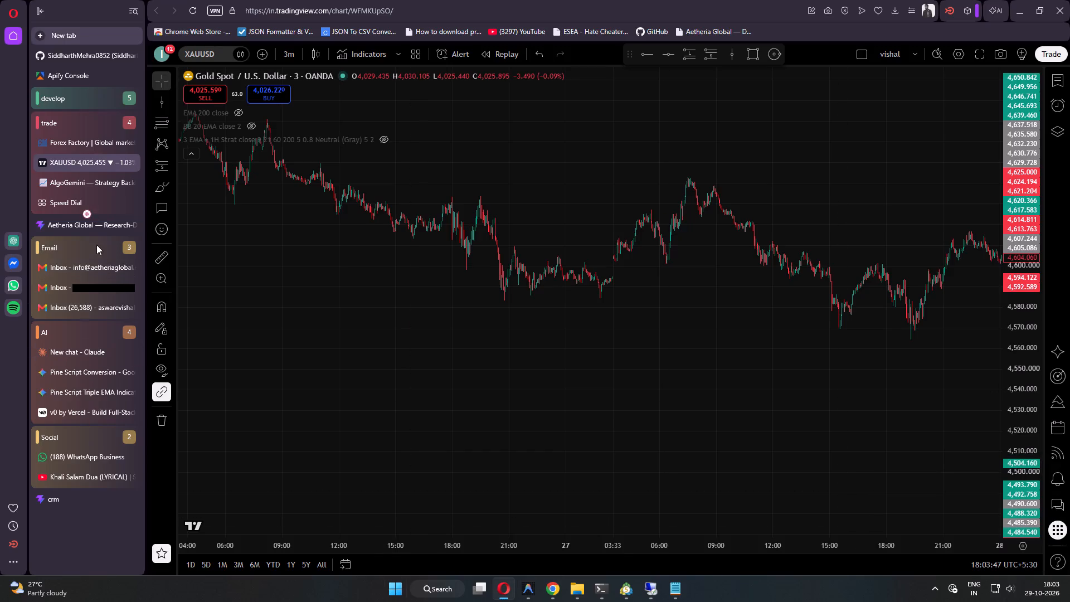
Look at the AlgoThIka backtest trade history, and locate the 25 August 14:15 long trade on the TradingView XAUUSD 3-minute chart.
left_click(81, 187)
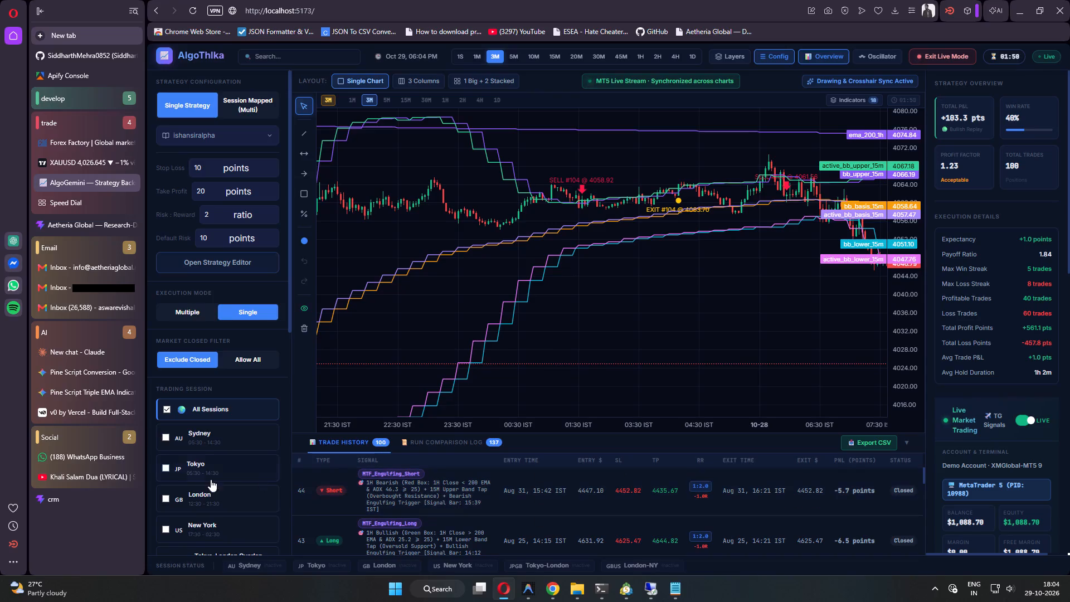
left_click(98, 167)
scroll(475, 425, "down", 10)
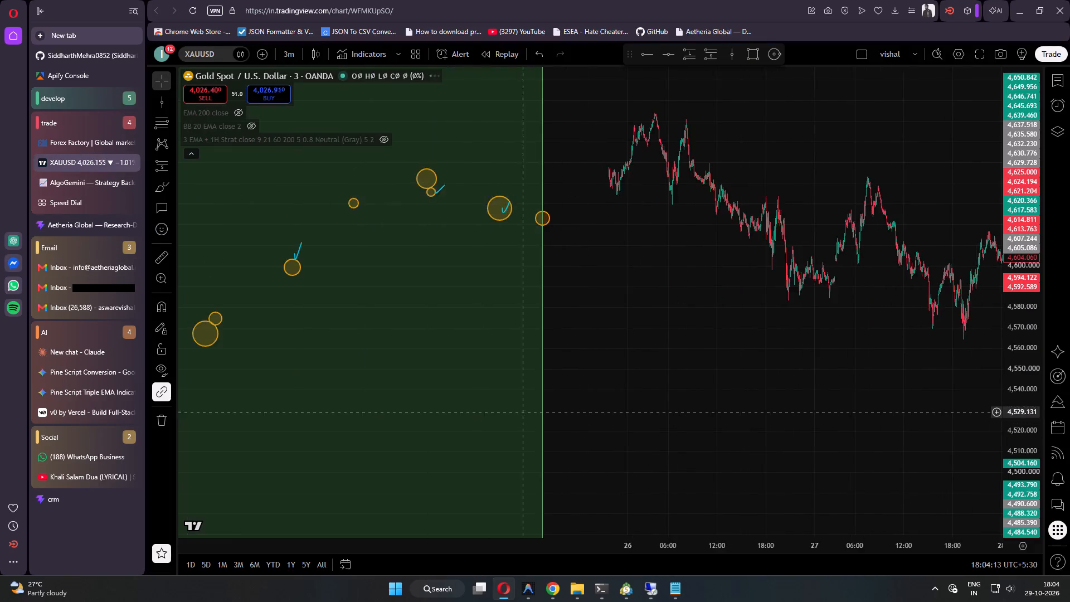
left_click_drag(587, 393, 882, 436)
left_click_drag(669, 382, 810, 387)
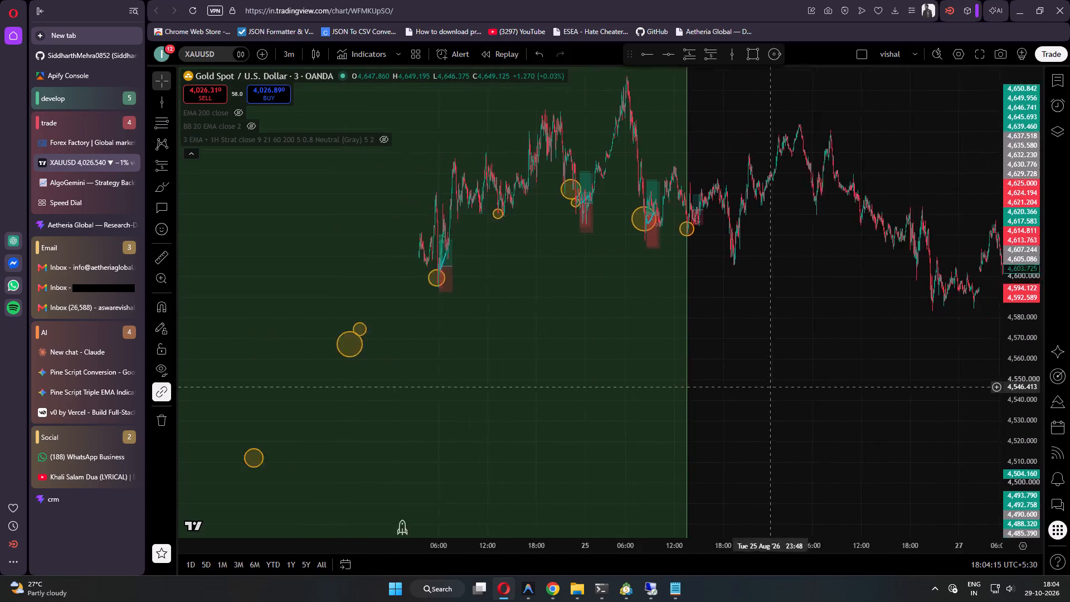
left_click_drag(810, 387, 935, 387)
scroll(548, 398, "up", 14)
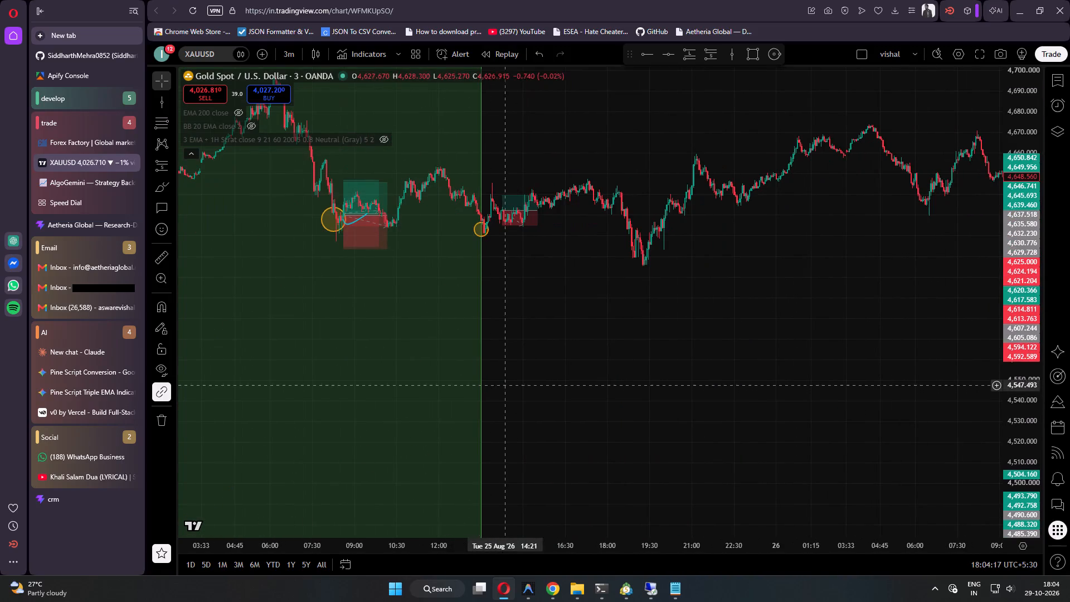
Examine the XAUUSD chart from 25 August into the red zone around 31 August and its annotated entries.
left_click_drag(737, 370, 406, 372)
left_click_drag(760, 379, 345, 347)
left_click_drag(701, 354, 265, 343)
left_click_drag(721, 342, 346, 339)
left_click_drag(685, 341, 253, 343)
left_click_drag(729, 341, 403, 339)
left_click_drag(442, 376, 431, 242)
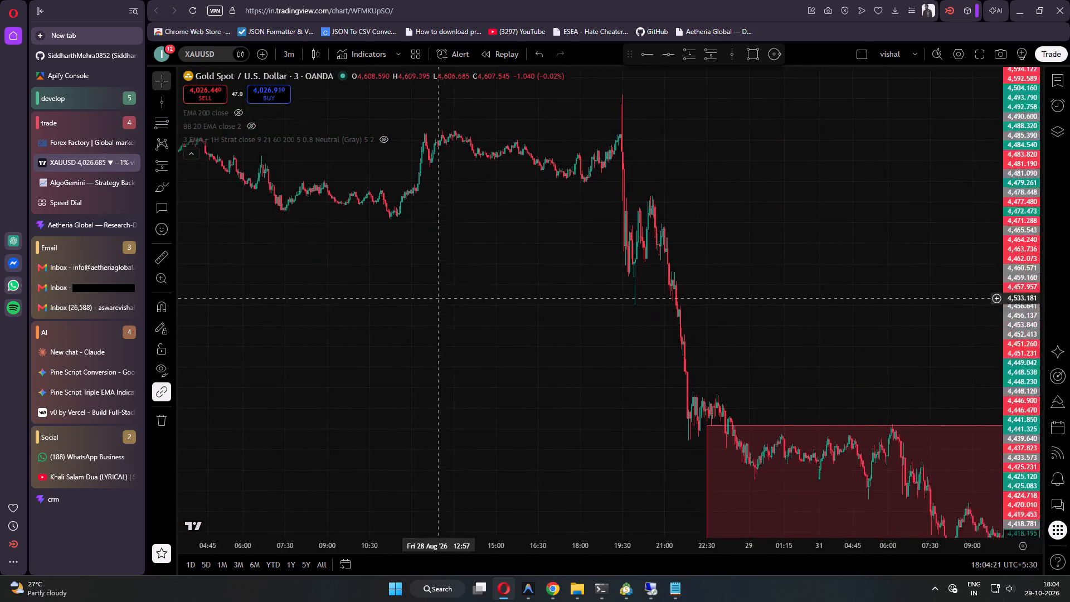
left_click_drag(431, 242, 425, 225)
left_click_drag(538, 363, 276, 220)
left_click_drag(330, 341, 134, 202)
left_click_drag(707, 343, 429, 308)
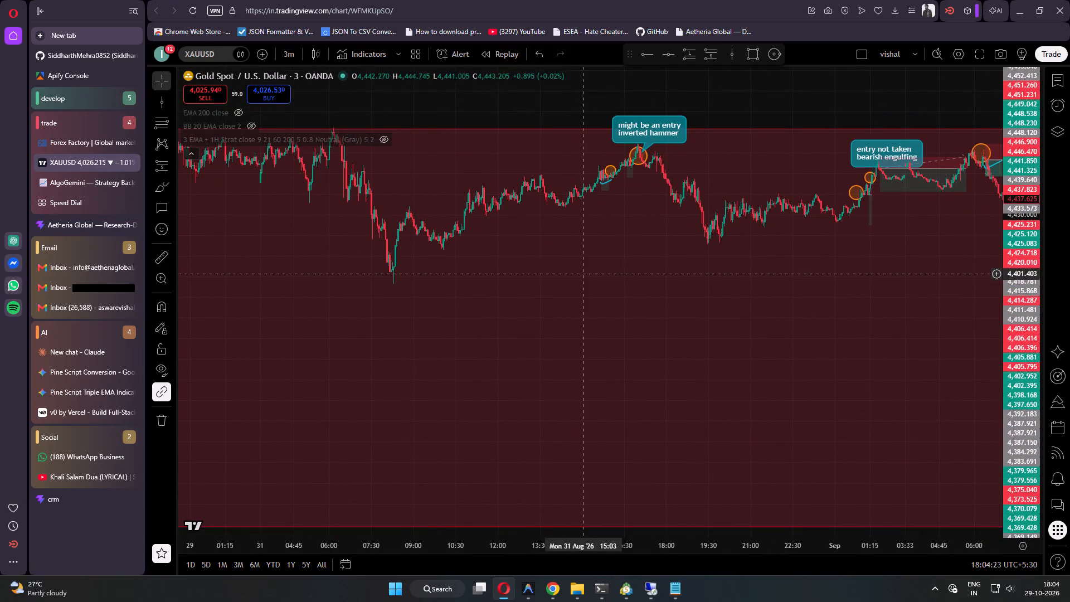
left_click_drag(475, 349, 842, 430)
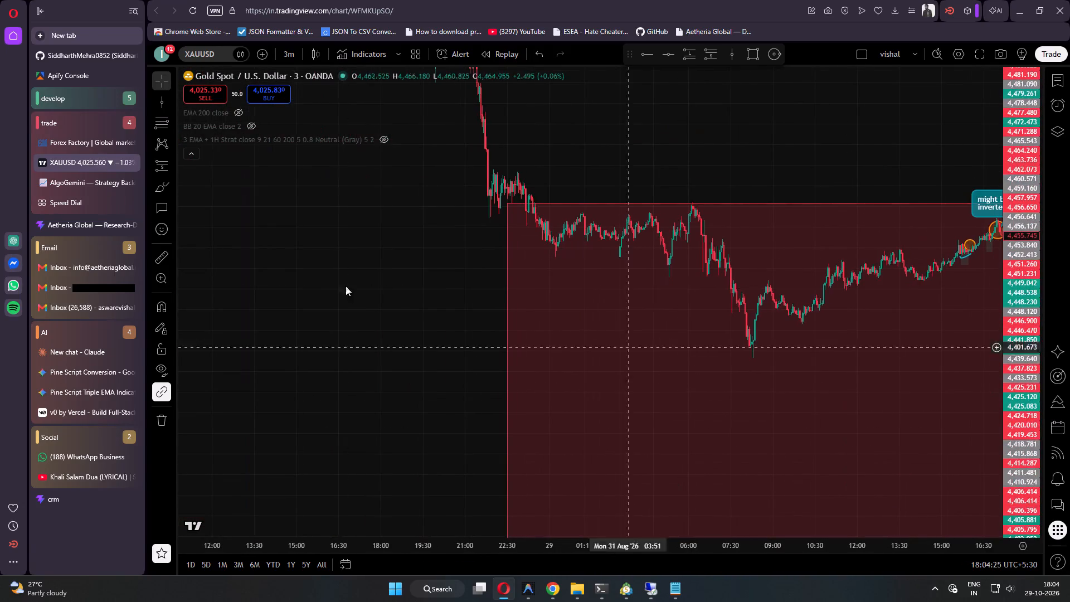
Review trades 43 and 42 in the backtest trade history, and examine the 25 August marked entries on the XAUUSD chart.
left_click(54, 183)
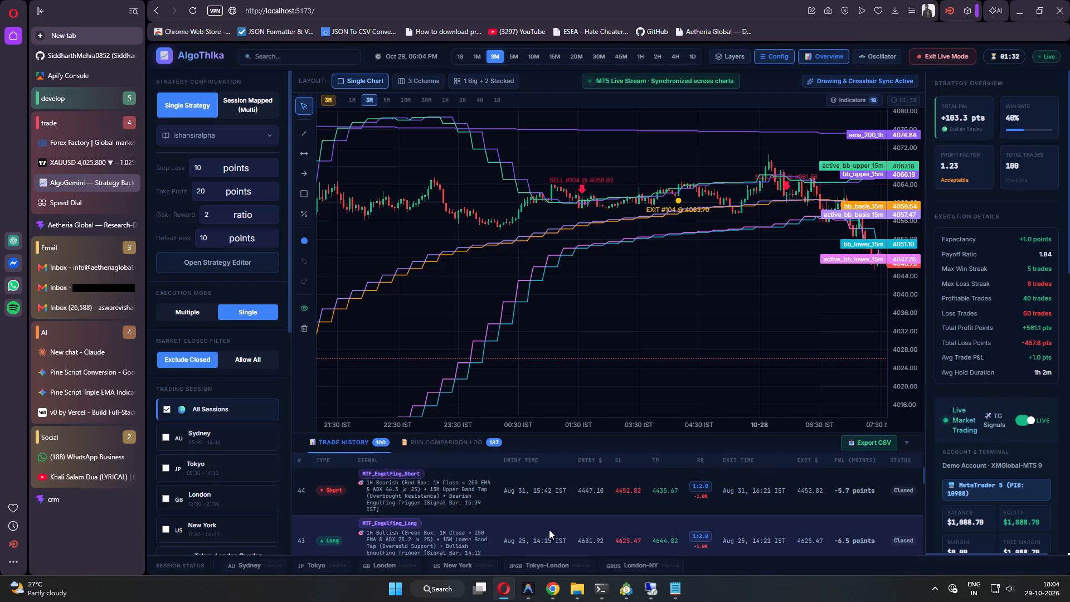
scroll(549, 530, "down", 1)
scroll(526, 493, "up", 1)
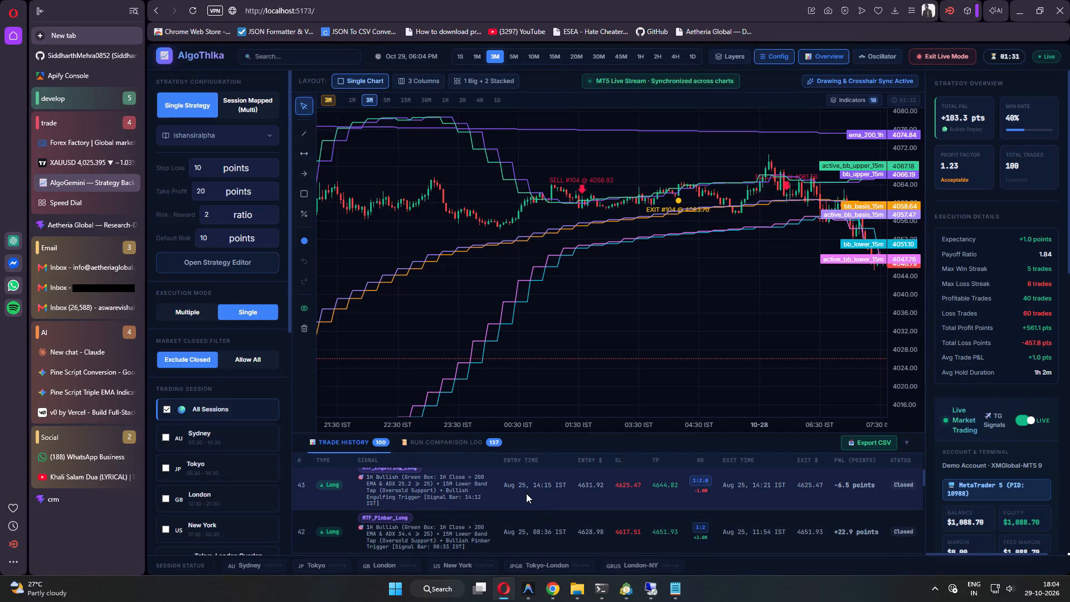
scroll(526, 493, "down", 1)
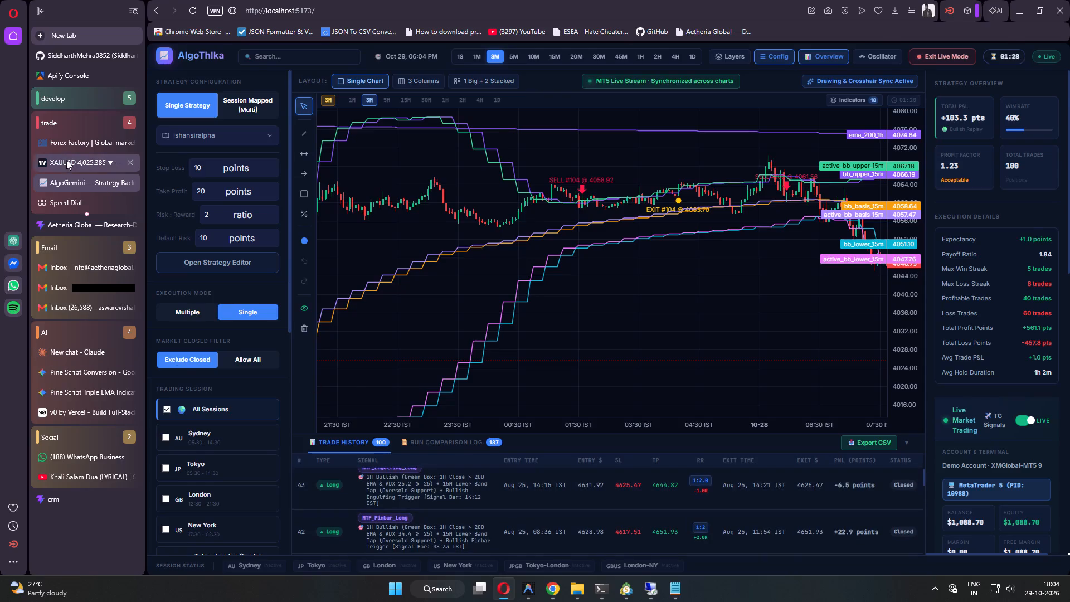
left_click(66, 160)
scroll(456, 420, "down", 10)
left_click_drag(1012, 149, 1013, 423)
left_click_drag(580, 288, 1037, 378)
left_click_drag(501, 357, 991, 382)
scroll(490, 370, "up", 8)
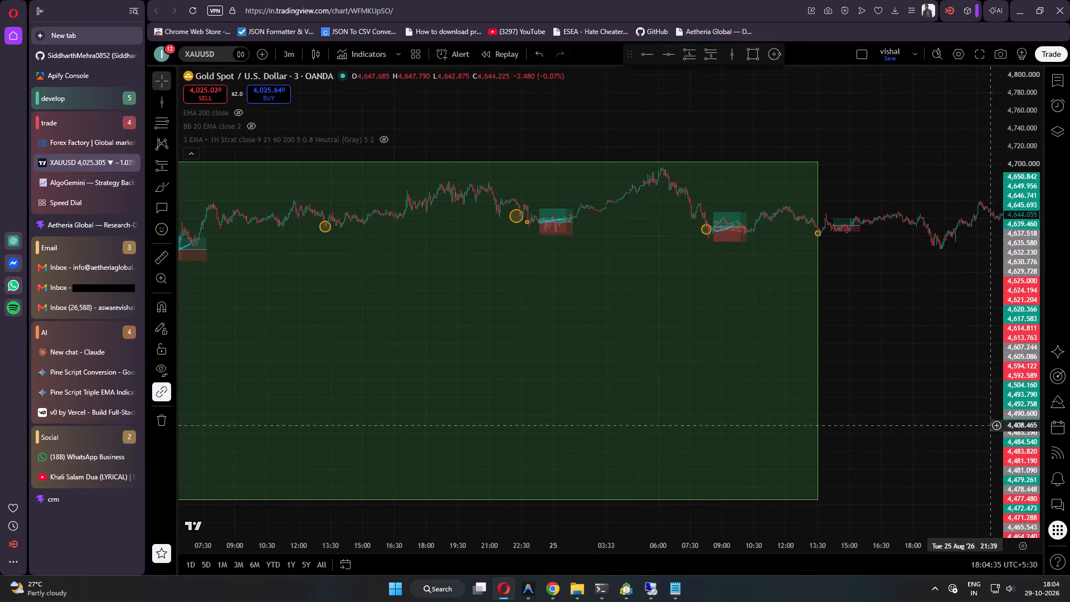
left_click_drag(1019, 468, 1014, 37)
left_click_drag(879, 124, 920, 402)
left_click_drag(906, 308, 922, 368)
scroll(862, 379, "up", 7)
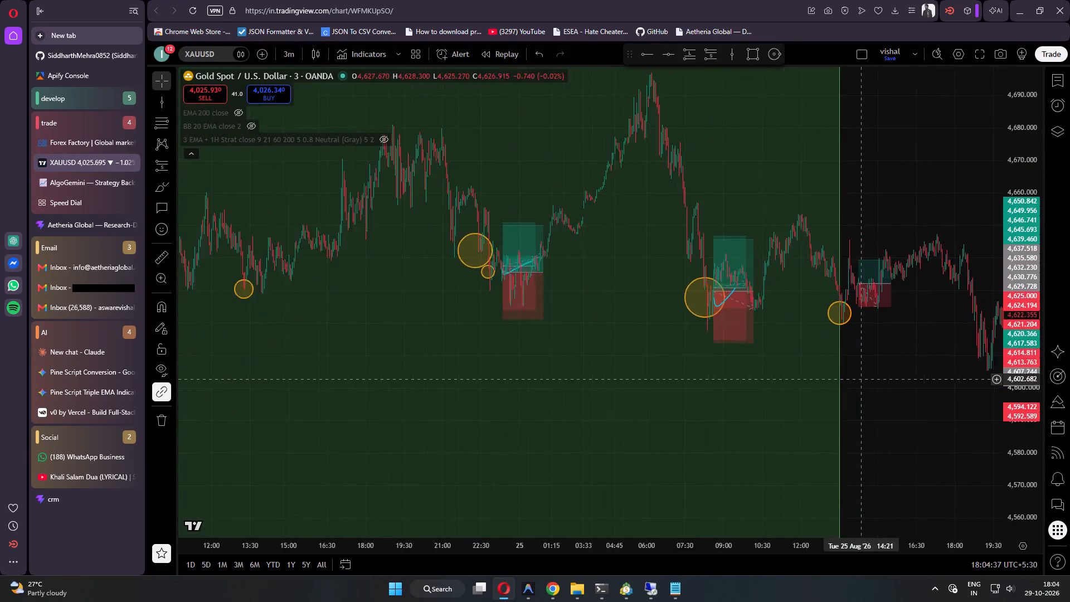
scroll(908, 390, "up", 4)
left_click_drag(844, 398, 772, 395)
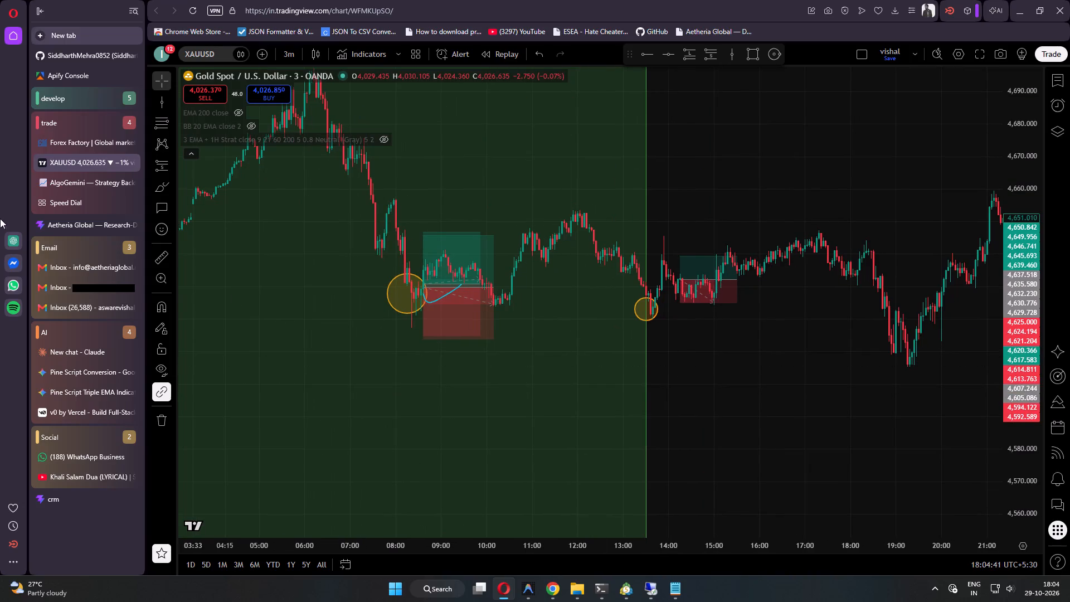
Compare backtest trade 42, entered 25 August at 08:36, with the same candle on the XAUUSD chart.
left_click(63, 187)
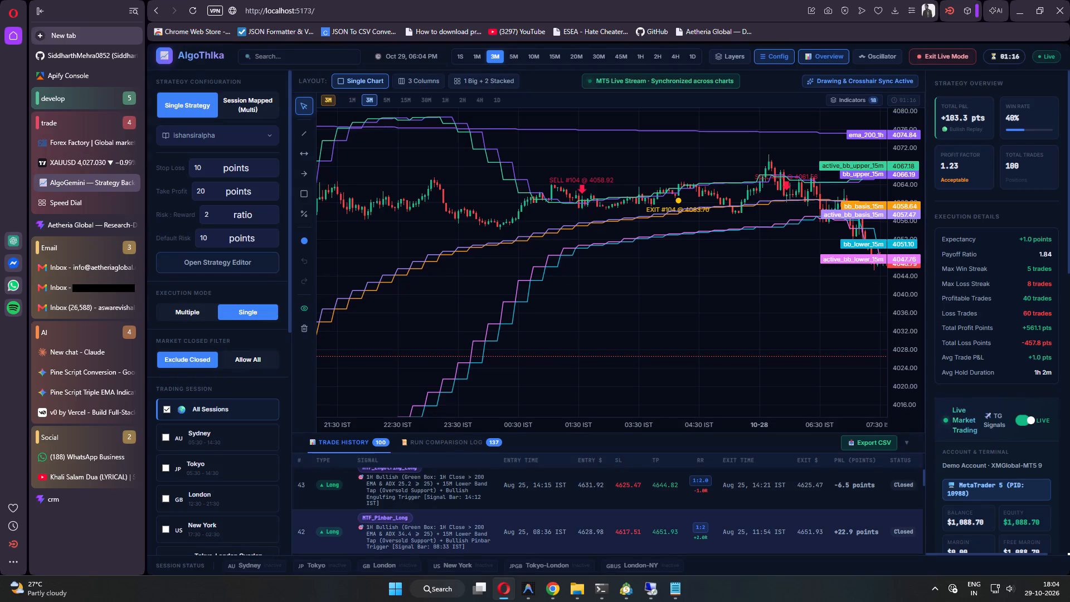
scroll(519, 528, "down", 1)
left_click(64, 162)
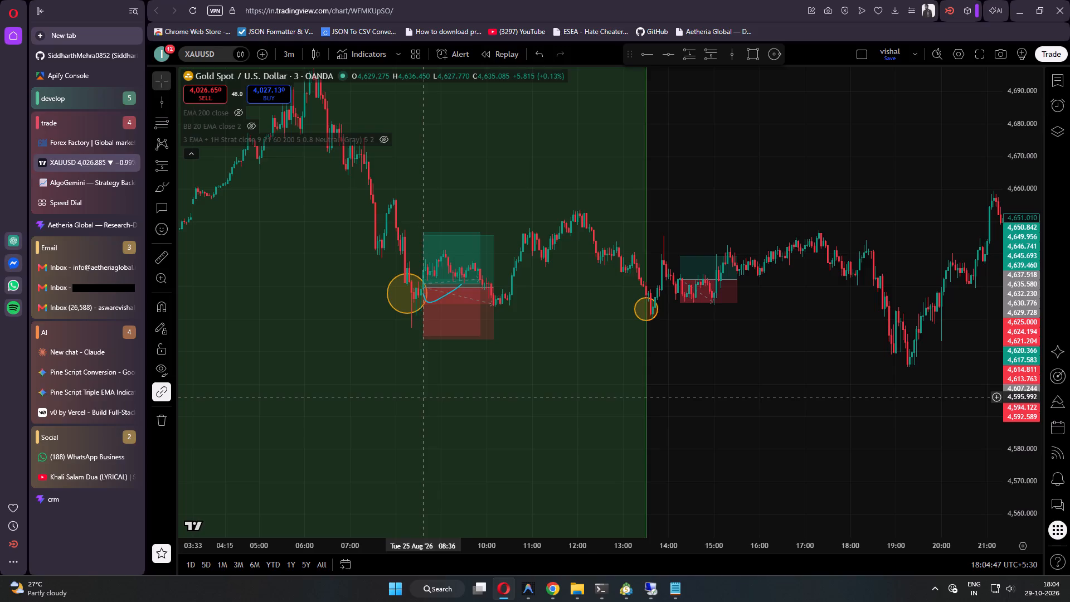
Compare backtest trade 41, entered 24 August at 23:21, with the marked entry on the XAUUSD chart.
left_click_drag(746, 444, 1065, 498)
left_click_drag(578, 460, 786, 465)
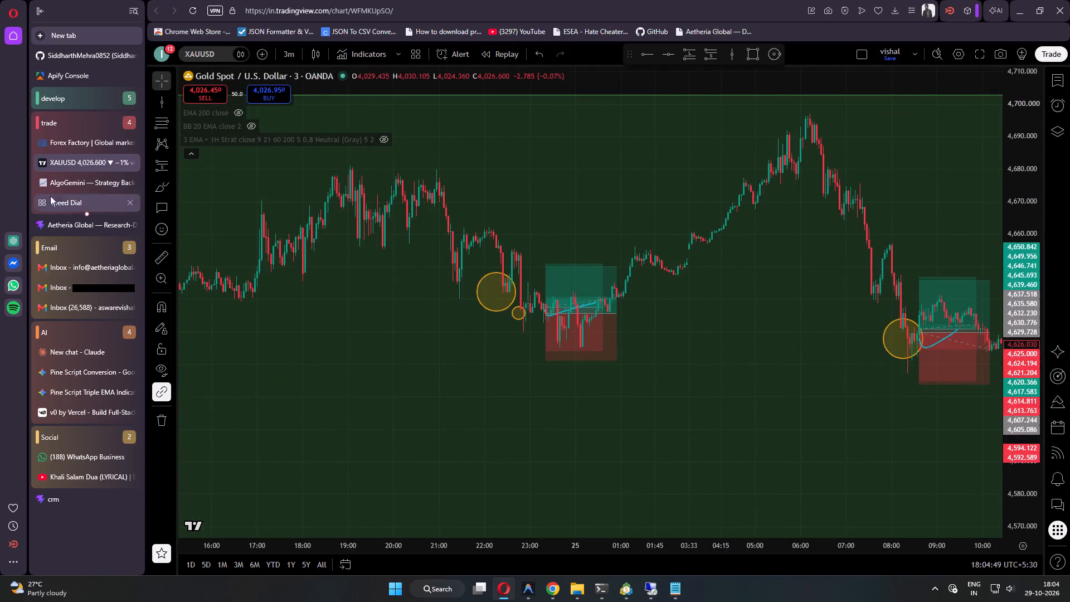
left_click(65, 185)
scroll(418, 501, "down", 1)
scroll(419, 499, "up", 1)
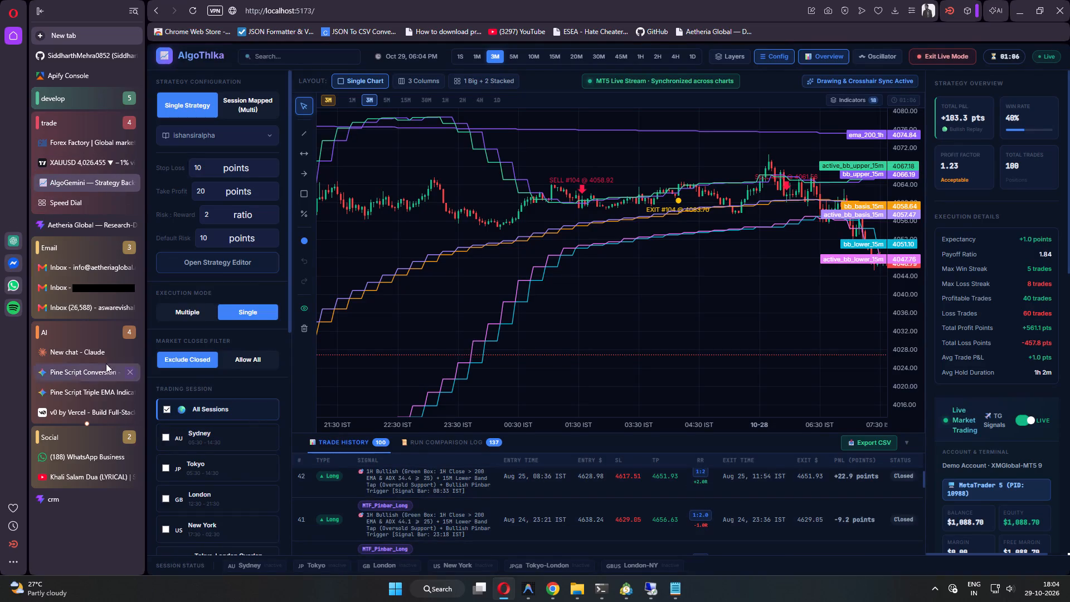
left_click(64, 162)
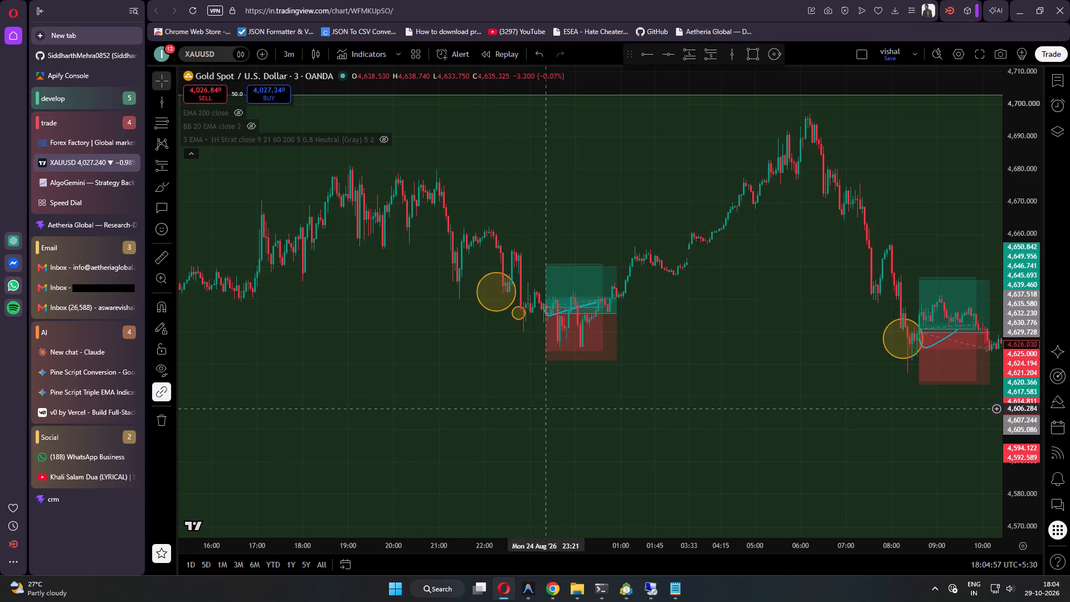
Compare backtest trade 39, entered 24 August at 06:06, with the marked entry on the XAUUSD chart.
left_click(70, 183)
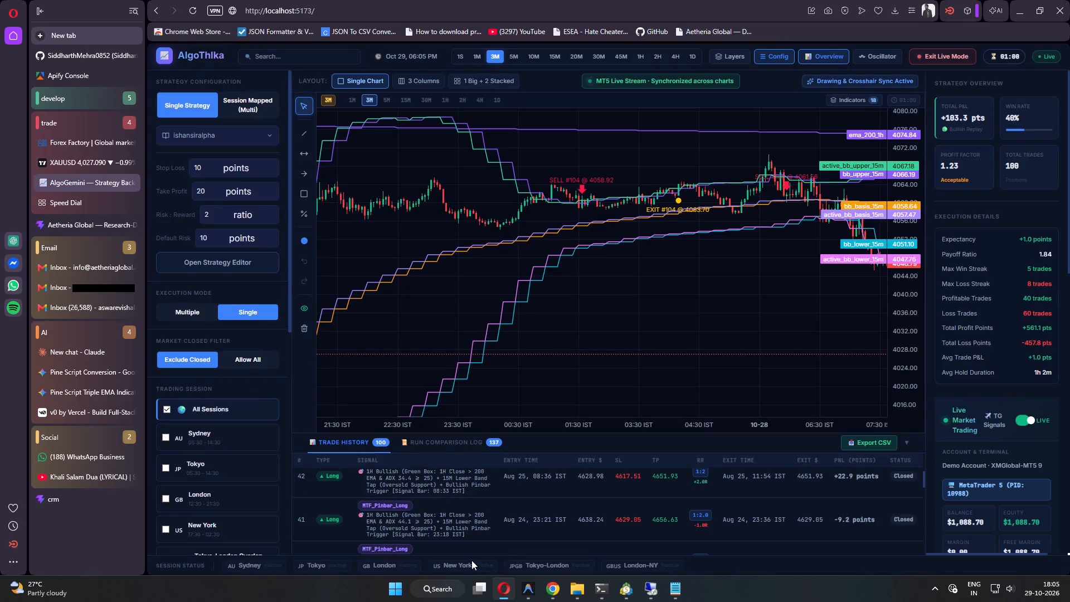
scroll(497, 522, "down", 1)
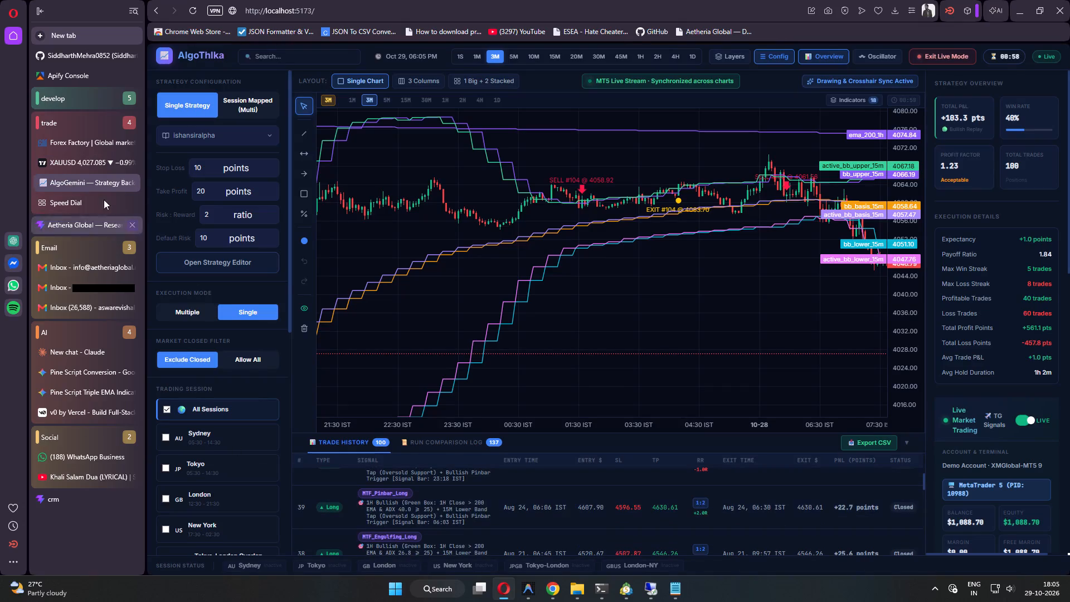
left_click(96, 166)
left_click_drag(445, 417, 1003, 391)
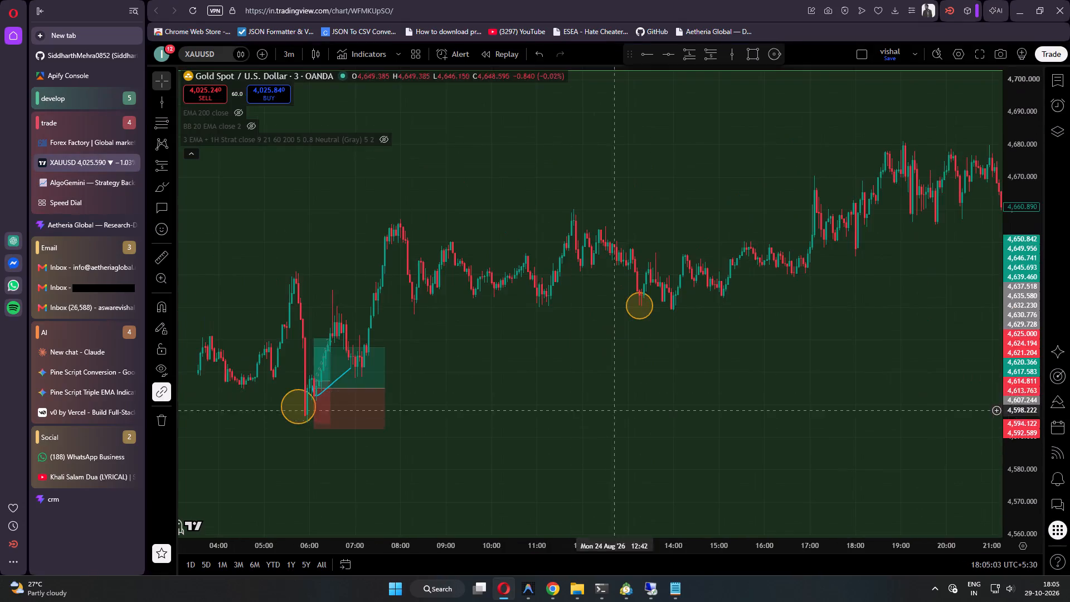
left_click_drag(529, 424, 935, 360)
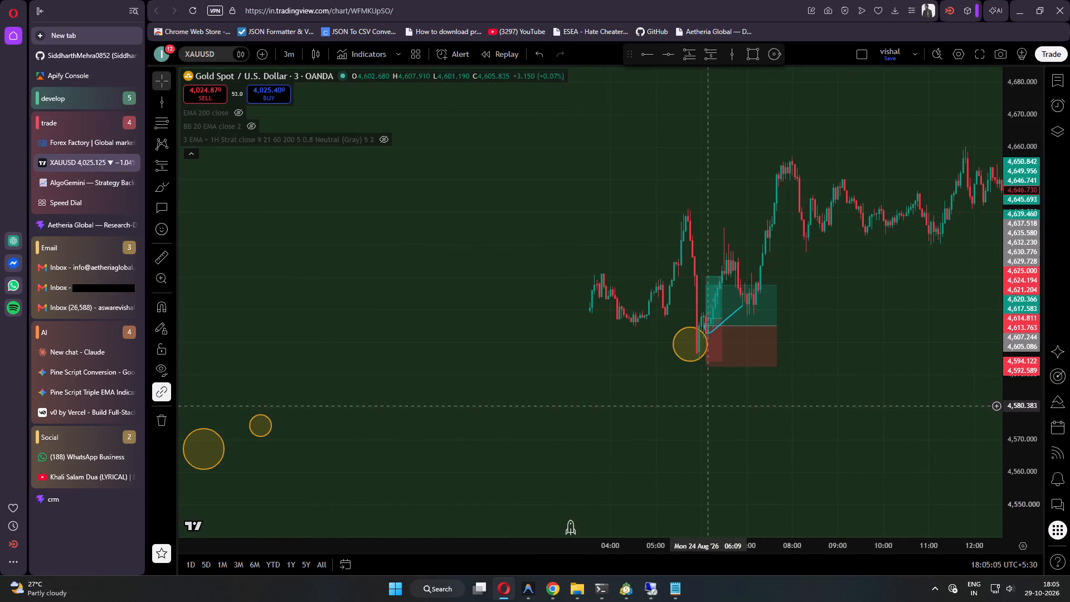
Examine the circled entries and green zones on the XAUUSD chart before 24 August.
left_click_drag(705, 409, 838, 372)
left_click_drag(689, 406, 837, 355)
left_click_drag(571, 417, 718, 343)
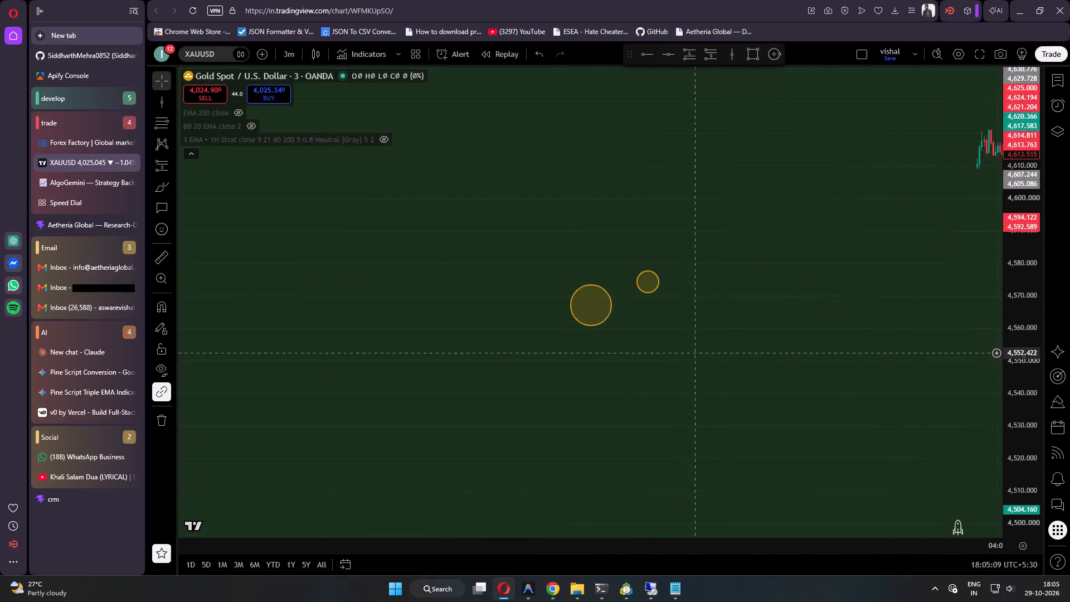
scroll(656, 364, "down", 10)
left_click_drag(1035, 217, 1022, 465)
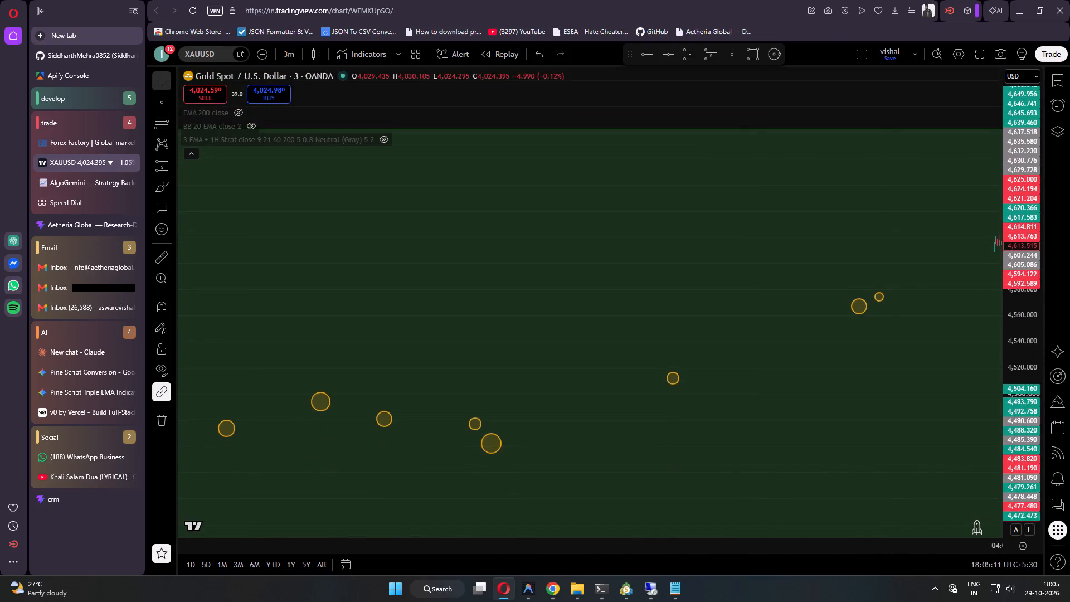
scroll(755, 462, "down", 6)
left_click_drag(824, 465, 821, 334)
scroll(735, 376, "down", 3)
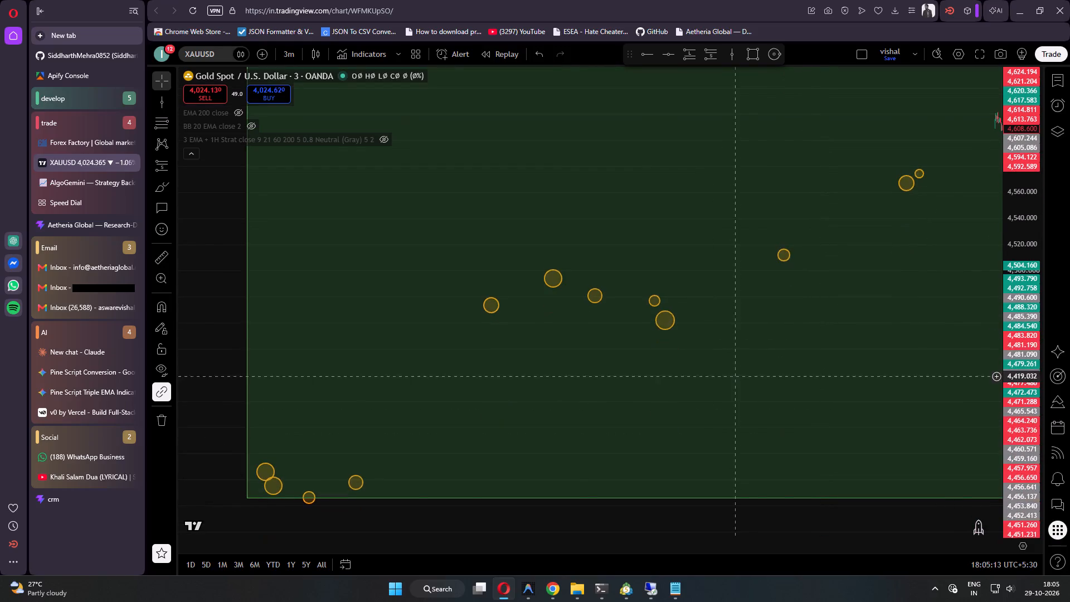
scroll(735, 376, "down", 3)
left_click_drag(463, 439, 608, 355)
left_click_drag(526, 434, 688, 428)
left_click_drag(420, 428, 654, 430)
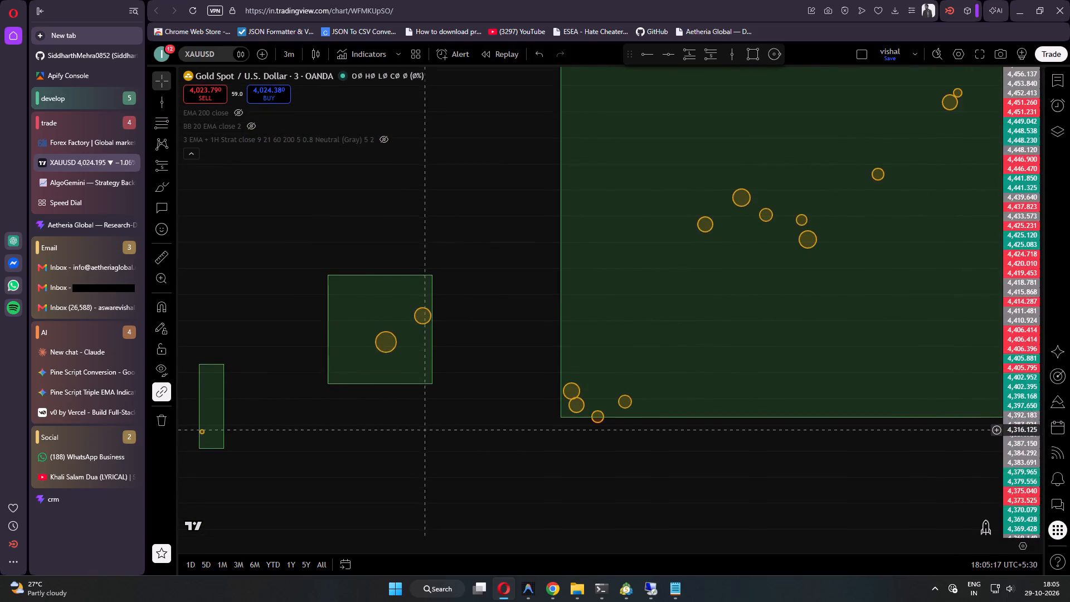
left_click_drag(654, 430, 753, 429)
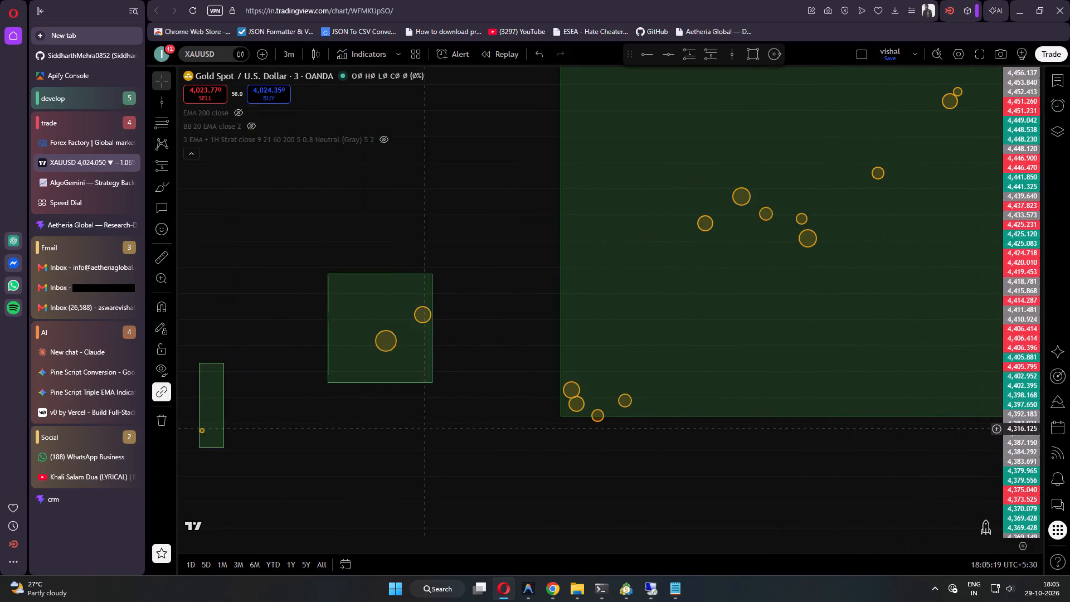
left_click_drag(753, 429, 385, 423)
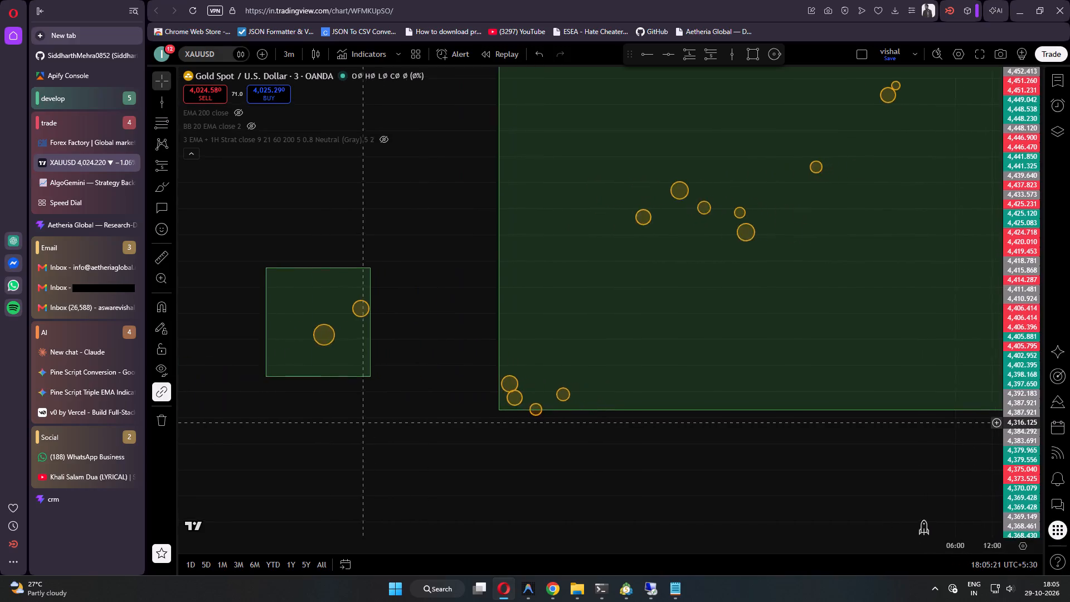
left_click_drag(385, 423, 522, 330)
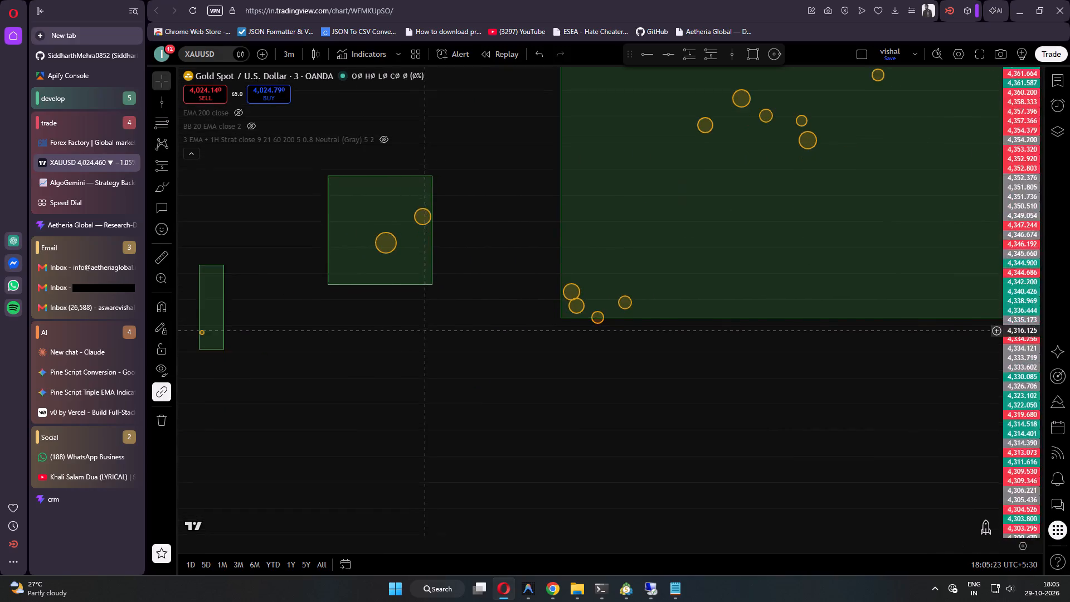
left_click_drag(522, 330, 412, 450)
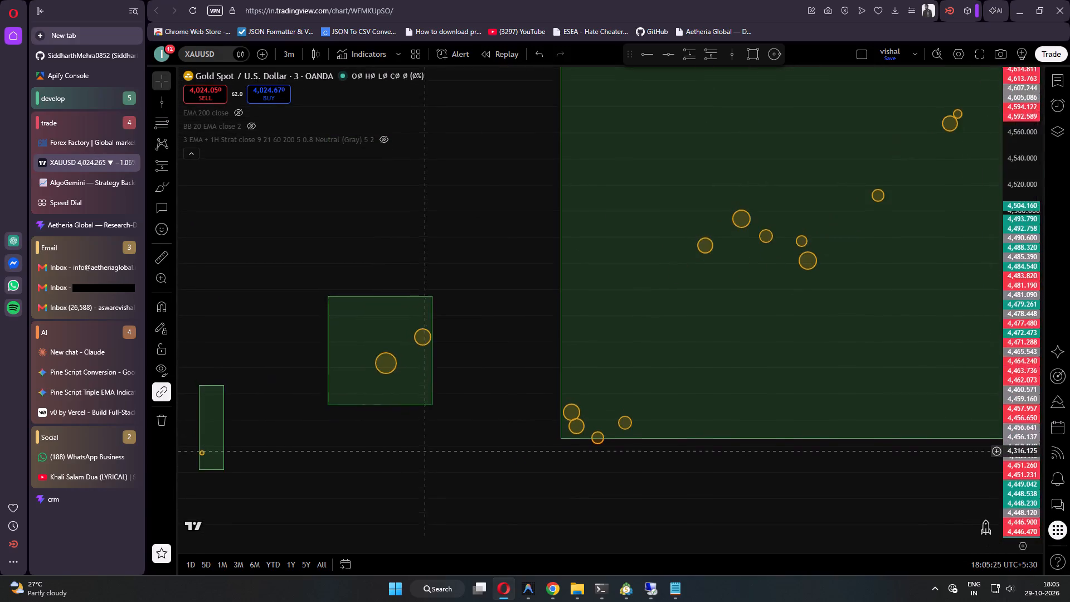
Return to the 25 August trades on the XAUUSD chart and examine the marked entries at the green zone's end.
left_click_drag(412, 450, 357, 442)
left_click_drag(616, 467, 439, 469)
left_click_drag(781, 339, 519, 416)
left_click_drag(606, 294, 684, 433)
scroll(640, 425, "up", 5)
left_click_drag(534, 392, 911, 401)
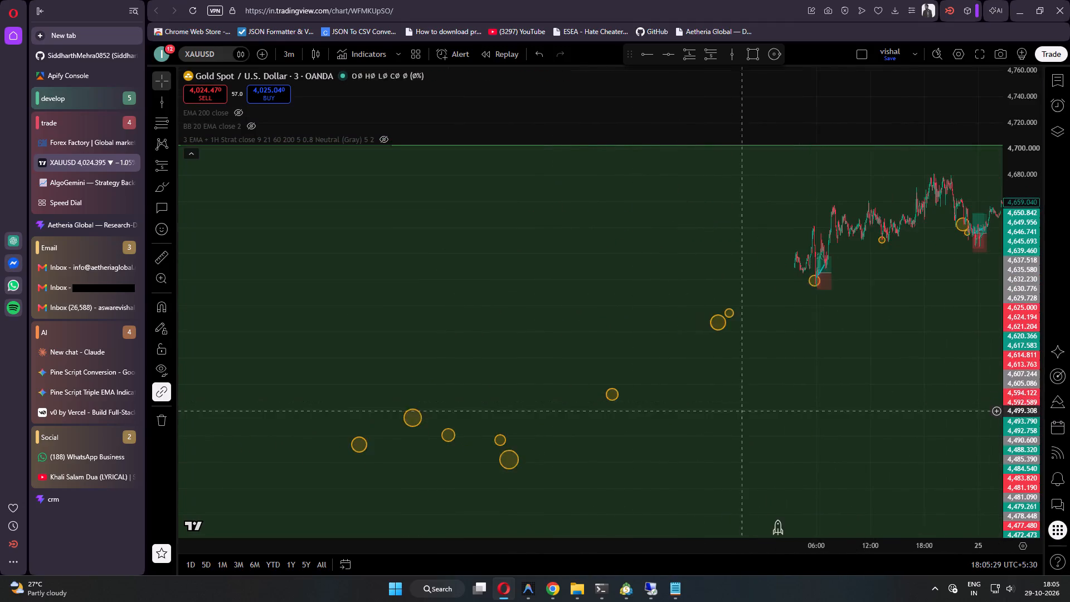
scroll(732, 411, "up", 5)
left_click_drag(903, 403, 469, 396)
left_click_drag(1021, 460, 1019, 154)
left_click_drag(857, 250, 922, 397)
scroll(784, 383, "up", 5)
scroll(753, 336, "up", 3)
left_click_drag(655, 343, 786, 394)
scroll(727, 392, "up", 2)
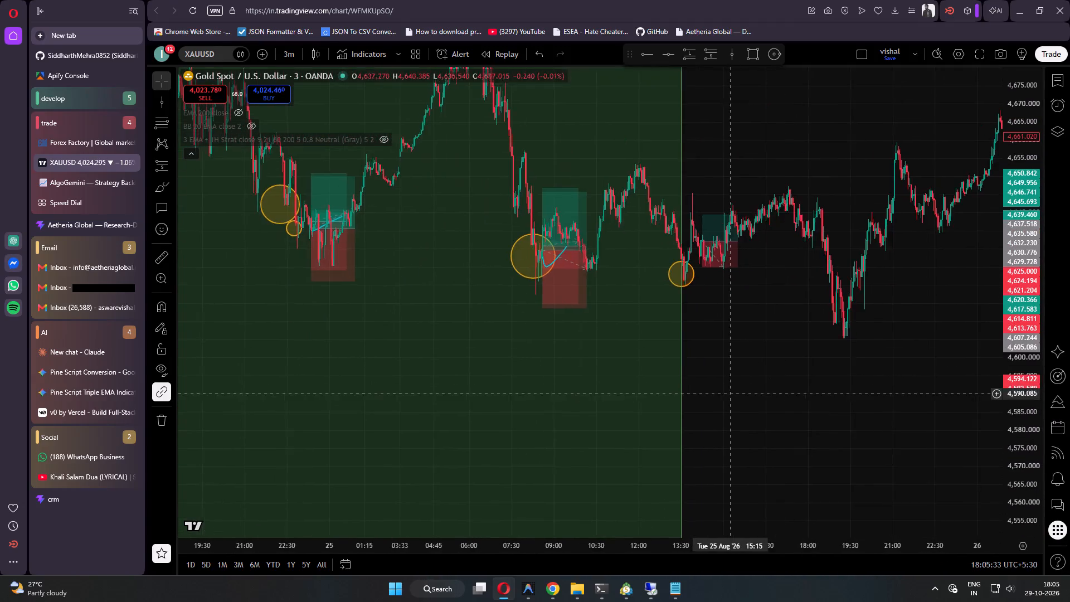
scroll(726, 392, "up", 2)
scroll(625, 376, "up", 2)
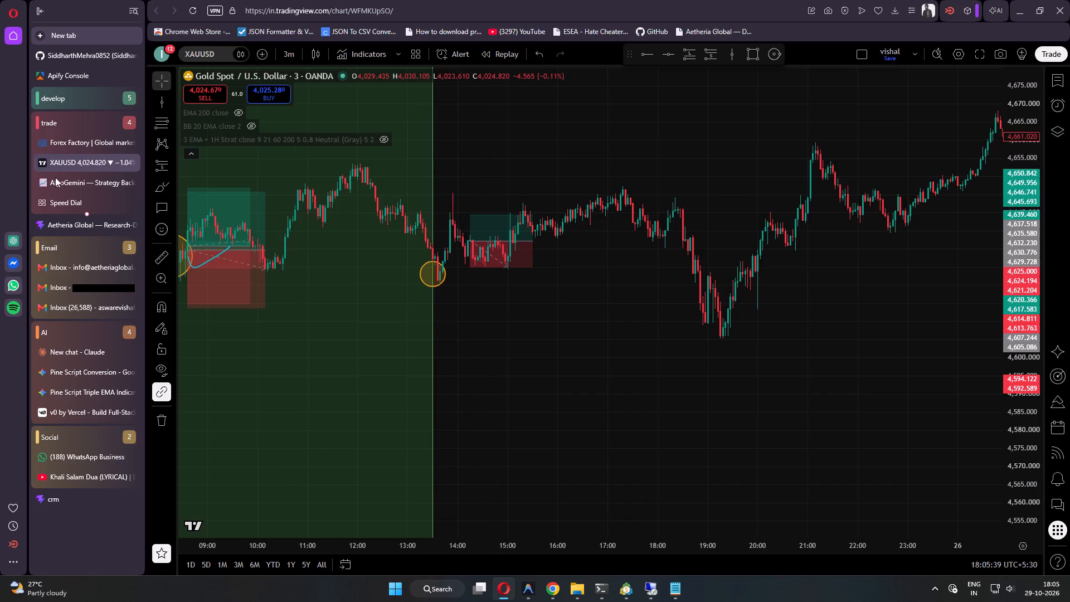
Compare backtest trades 41 to 43 of 24–25 August with the marked entries on the XAUUSD chart.
left_click(76, 184)
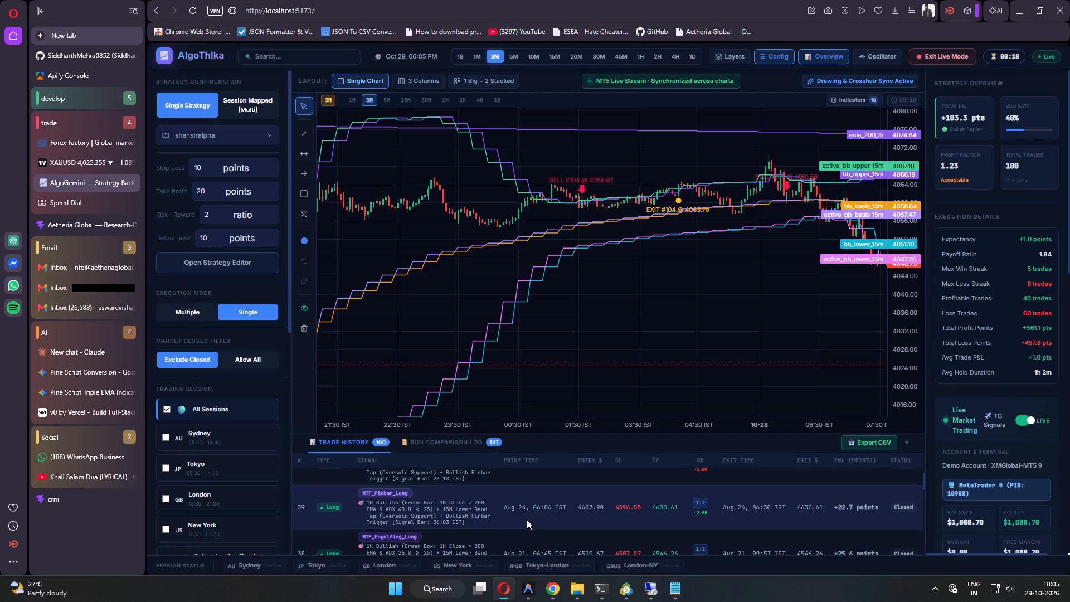
scroll(483, 521, "up", 2)
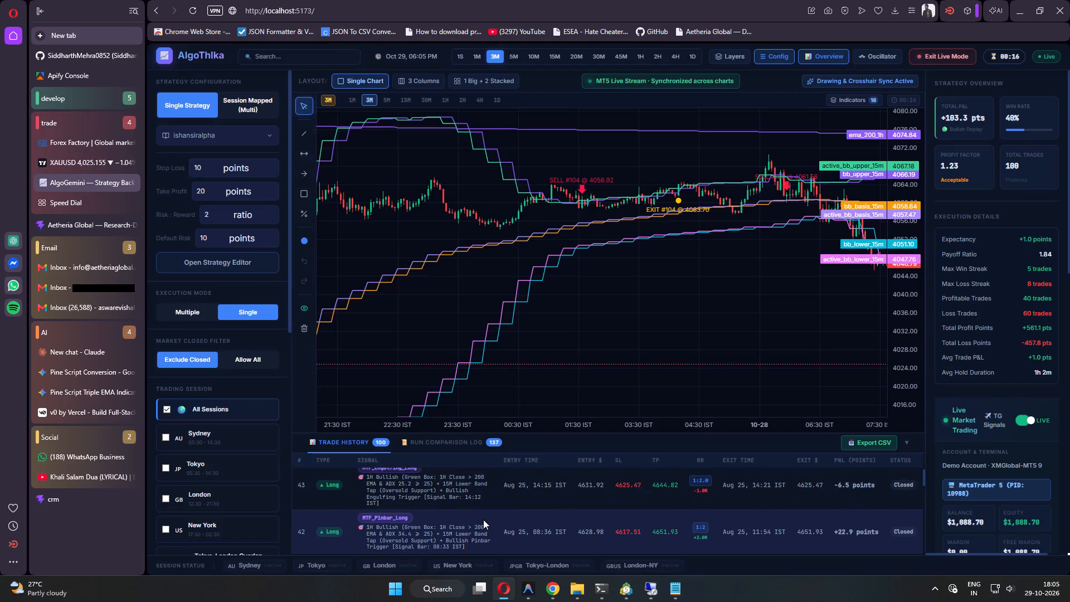
scroll(483, 520, "down", 1)
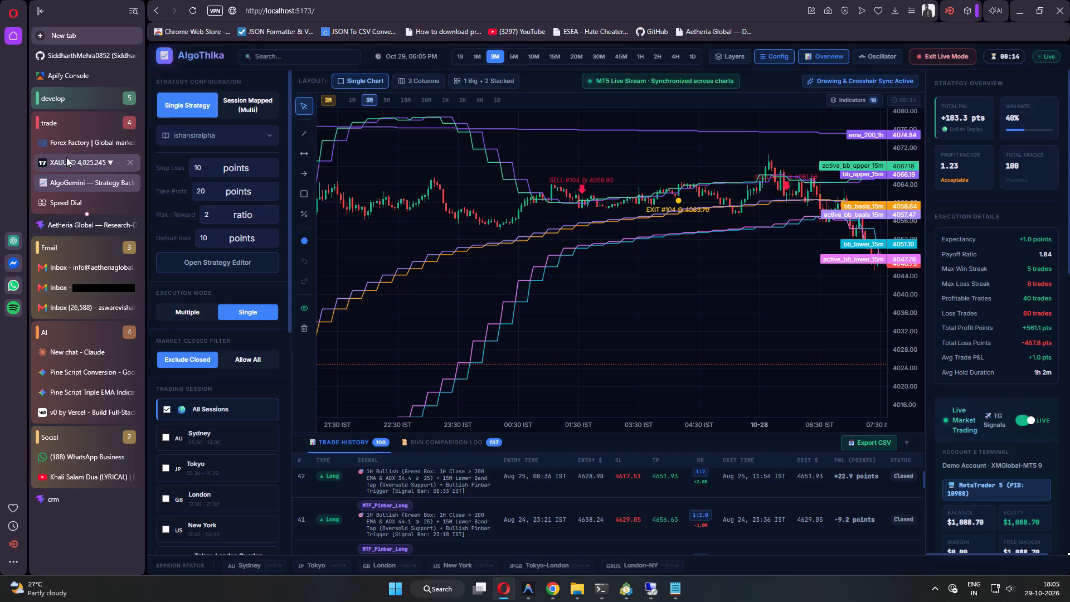
left_click(66, 157)
left_click_drag(353, 376, 659, 390)
left_click_drag(393, 389, 747, 459)
left_click_drag(526, 413, 694, 448)
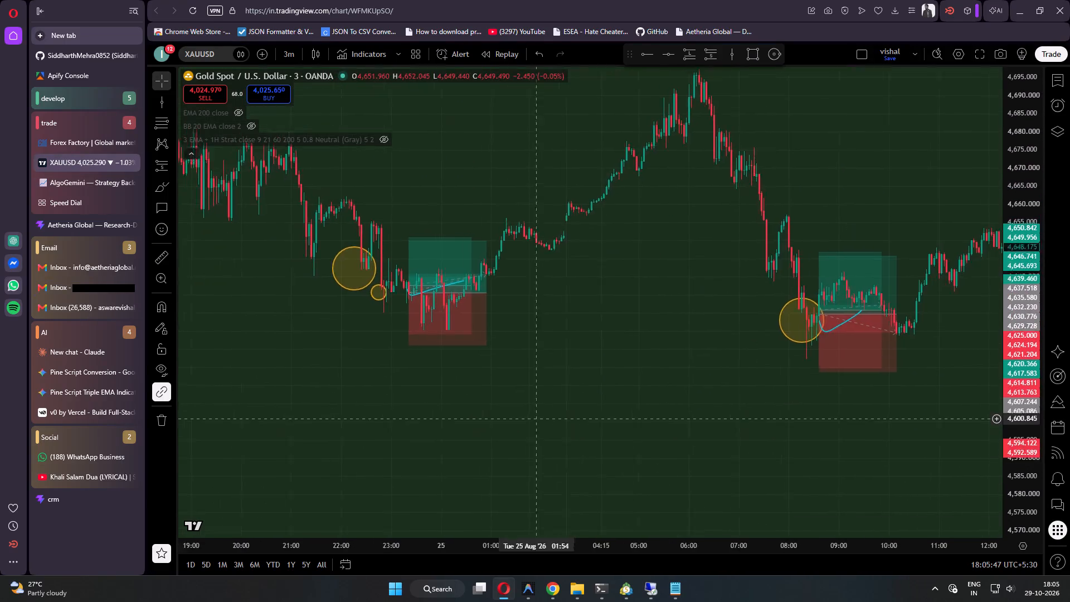
left_click_drag(694, 448, 875, 448)
left_click_drag(449, 404, 257, 363)
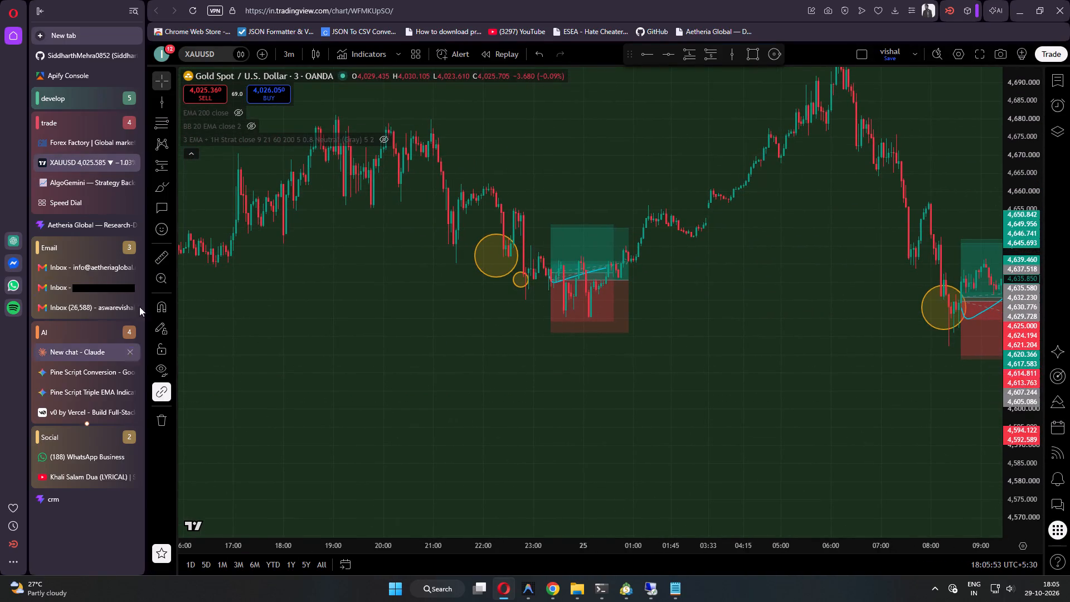
Examine trades 104 and 105 and the Bollinger bands around 28 October on the AlgoThIka backtest chart.
left_click(91, 186)
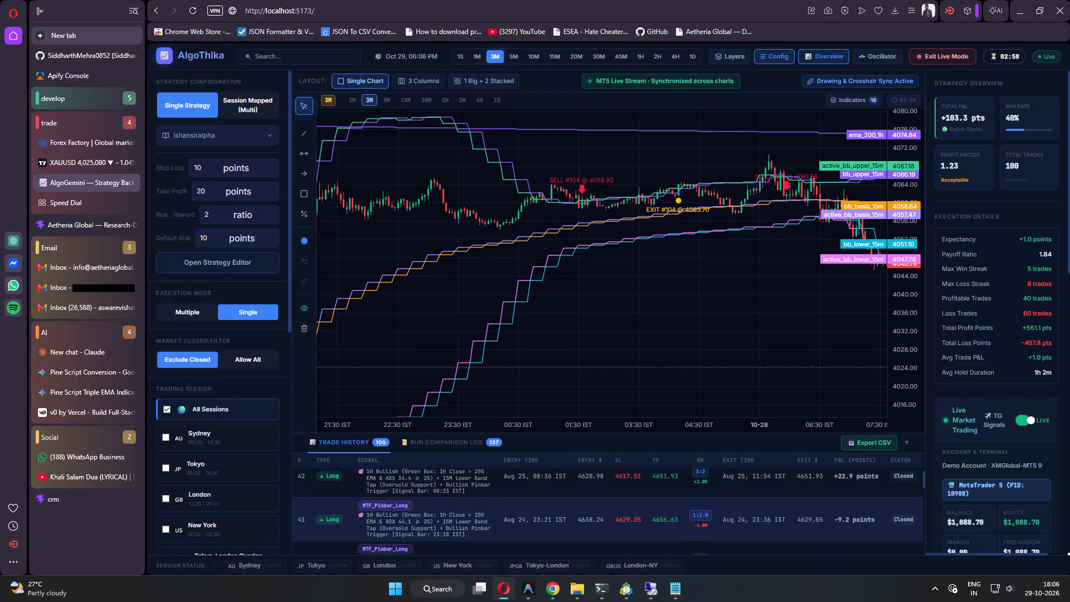
left_click_drag(907, 290, 921, 243)
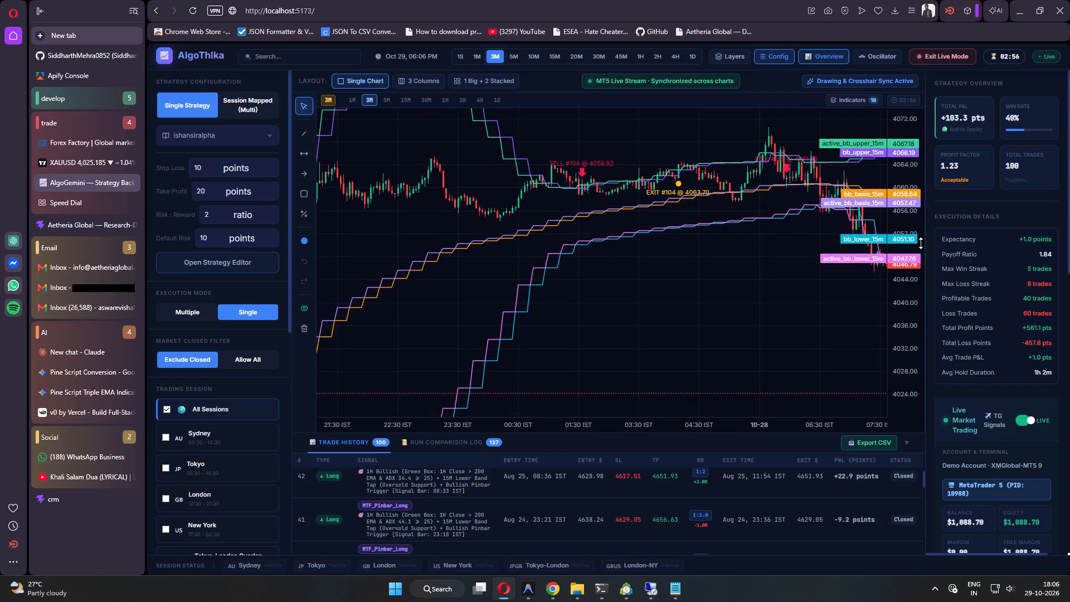
left_click_drag(921, 243, 926, 289)
left_click_drag(776, 286, 669, 303)
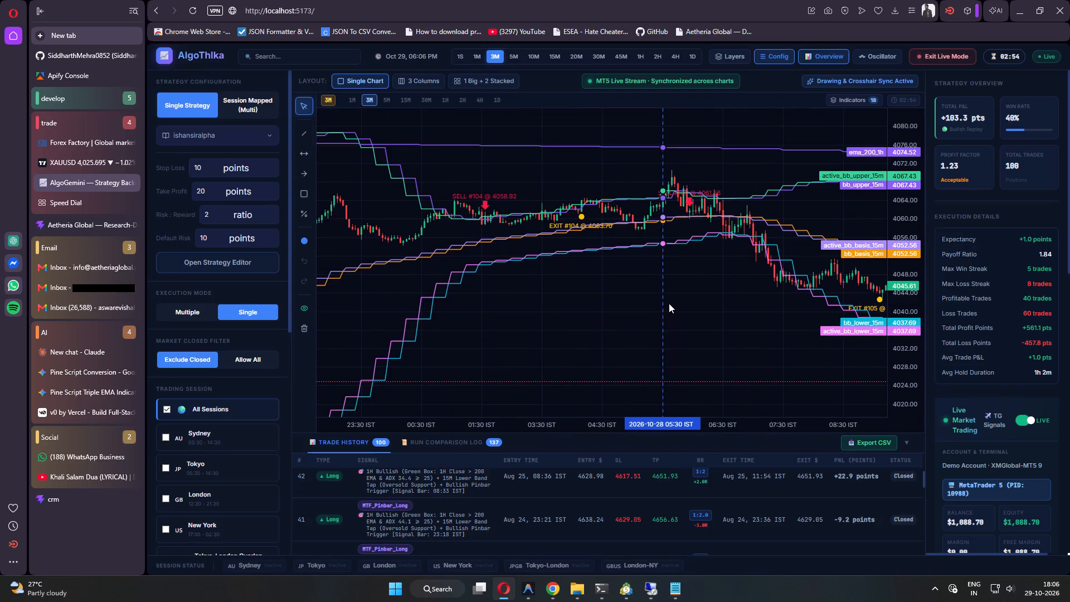
left_click_drag(669, 303, 599, 315)
left_click_drag(658, 314, 487, 316)
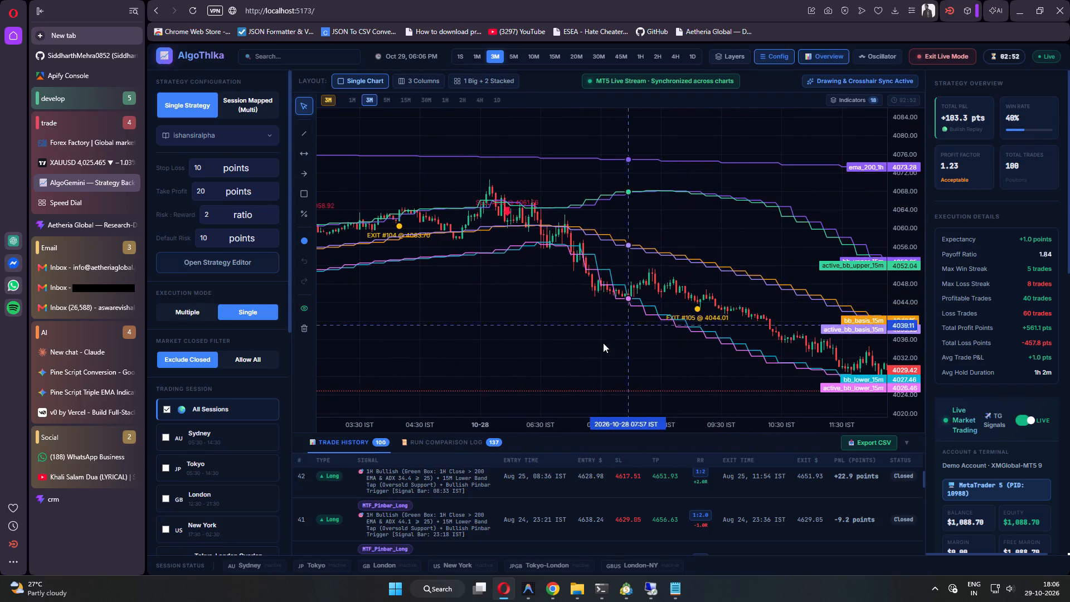
left_click_drag(602, 343, 799, 317)
left_click_drag(907, 378, 909, 366)
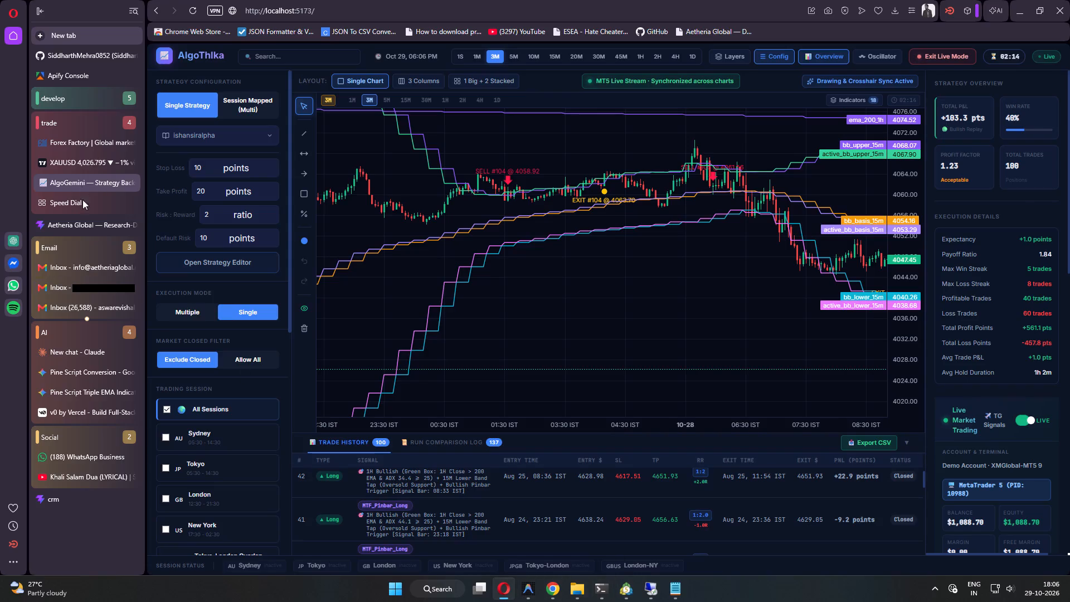
Examine the circled entries on the XAUUSD chart across 24 August, back to the marked trade at 06:06.
left_click(81, 163)
left_click_drag(556, 429, 844, 448)
left_click_drag(529, 432, 705, 411)
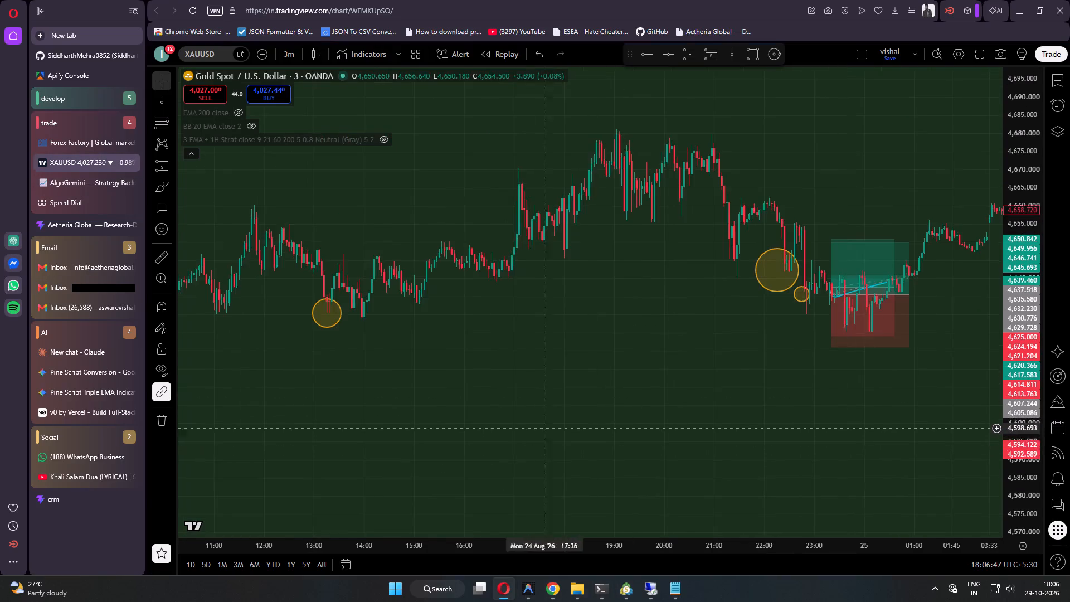
left_click_drag(705, 411, 787, 404)
left_click_drag(501, 415, 791, 394)
left_click_drag(688, 411, 852, 361)
left_click_drag(477, 449, 741, 428)
left_click_drag(557, 434, 779, 379)
left_click_drag(717, 405, 517, 414)
left_click_drag(860, 419, 607, 403)
left_click_drag(577, 421, 532, 426)
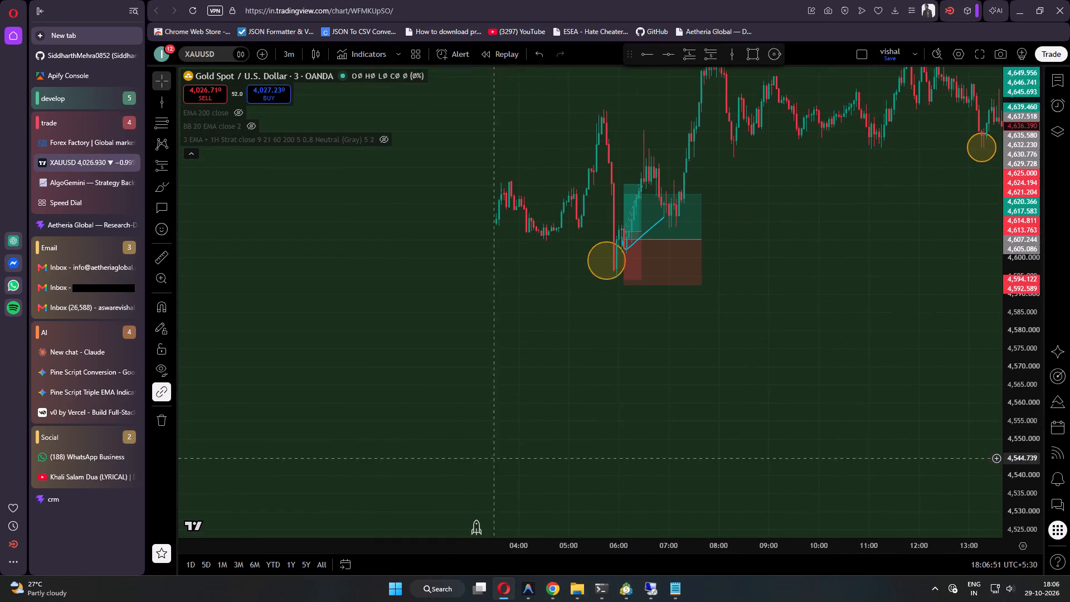
left_click_drag(518, 433, 452, 468)
left_click_drag(567, 421, 561, 434)
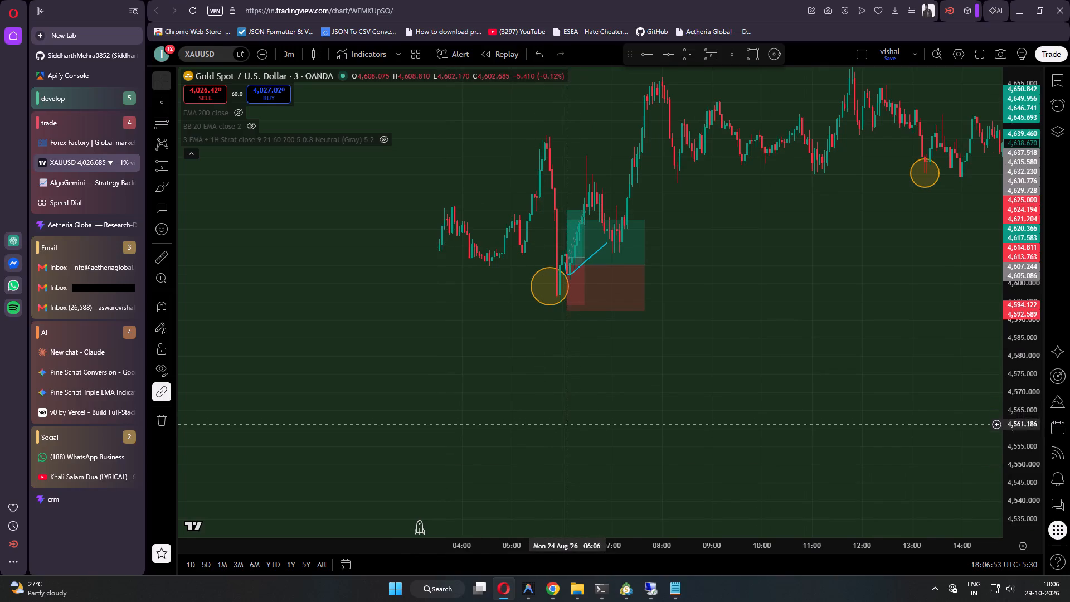
left_click_drag(561, 434, 514, 460)
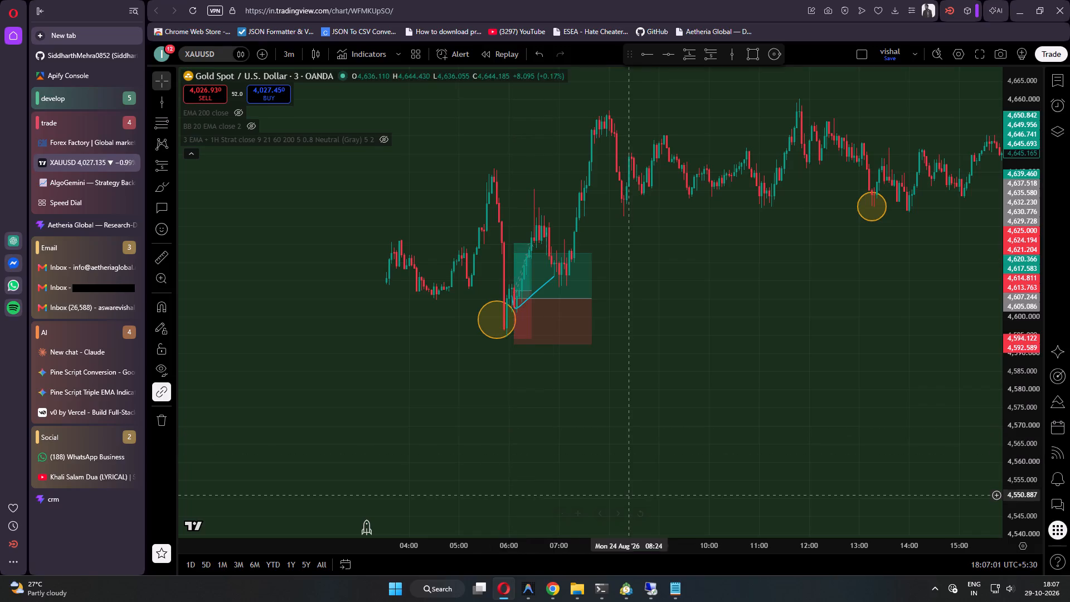
Revisit the backtest trade history and examine the marked 24 August entry near 23:18 on the XAUUSD chart.
left_click(71, 186)
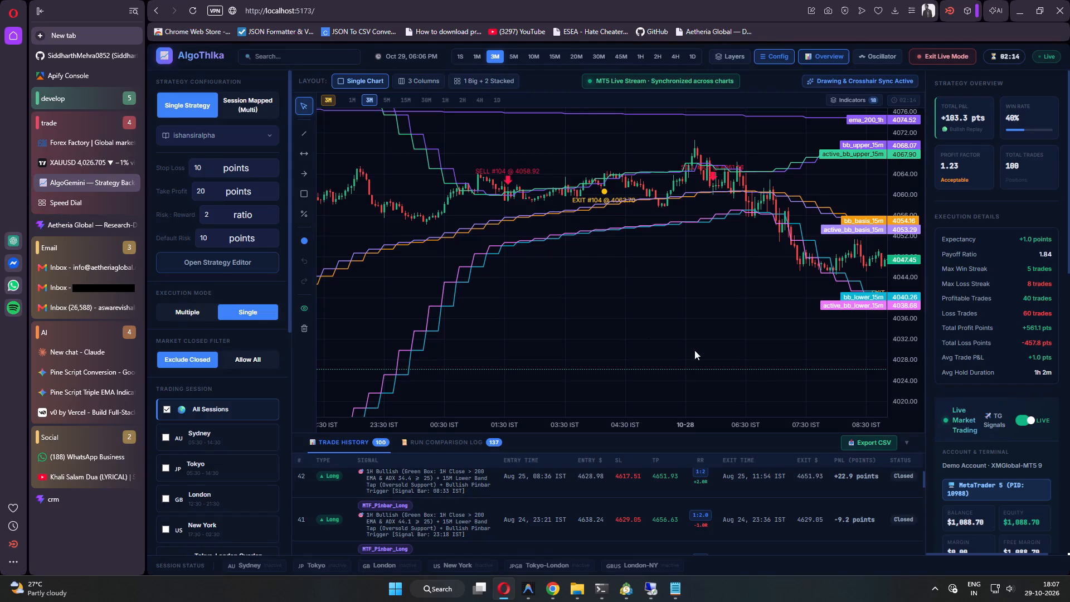
left_click(65, 158)
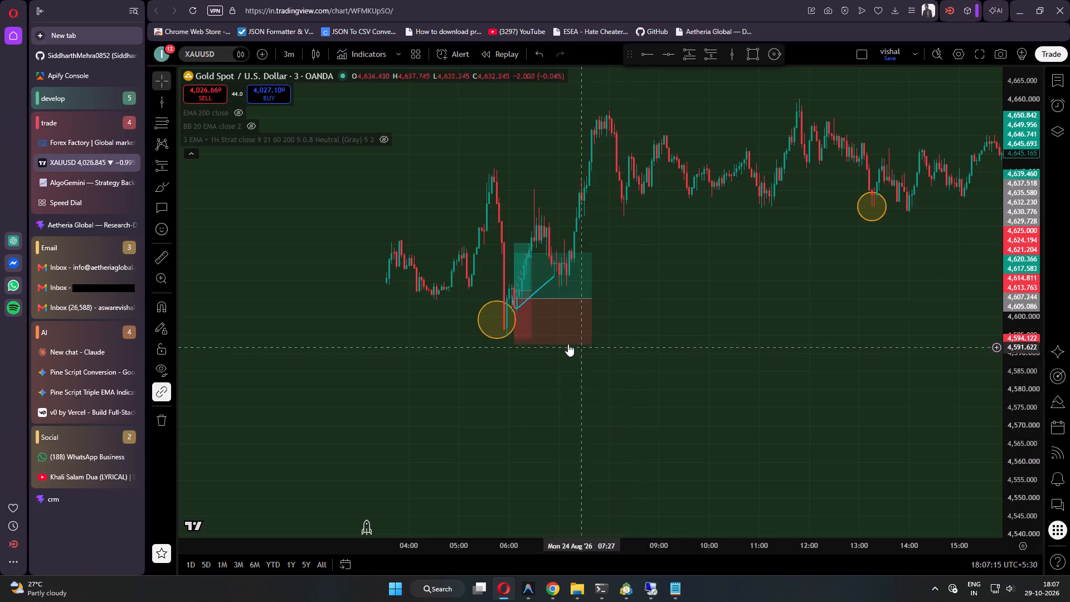
left_click_drag(1011, 210, 1002, 293)
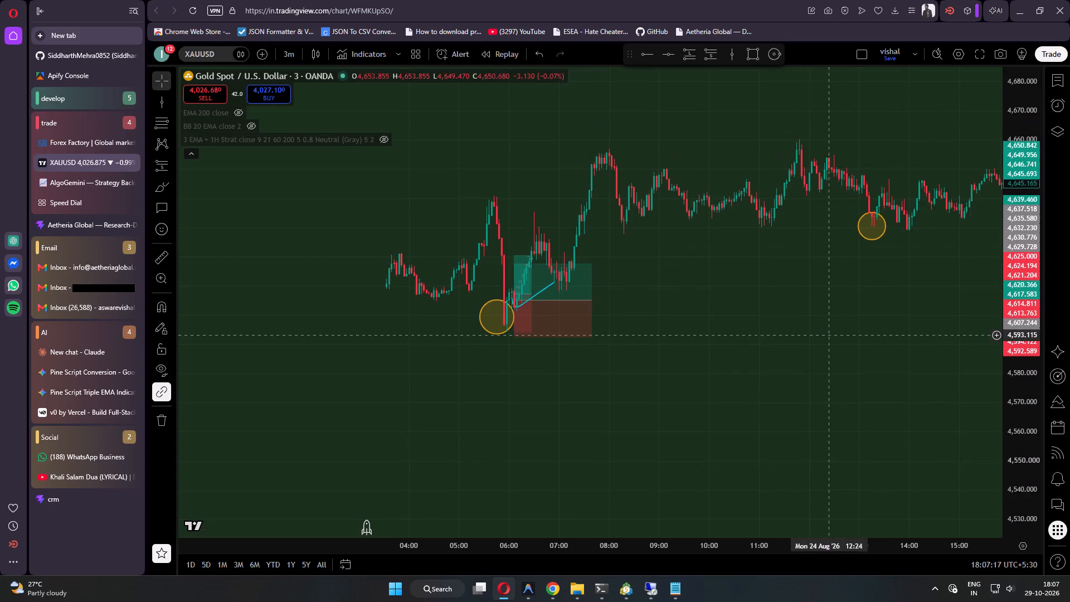
left_click_drag(1020, 232, 1023, 271)
left_click_drag(763, 370, 523, 321)
left_click_drag(696, 337, 368, 402)
left_click_drag(692, 341, 410, 377)
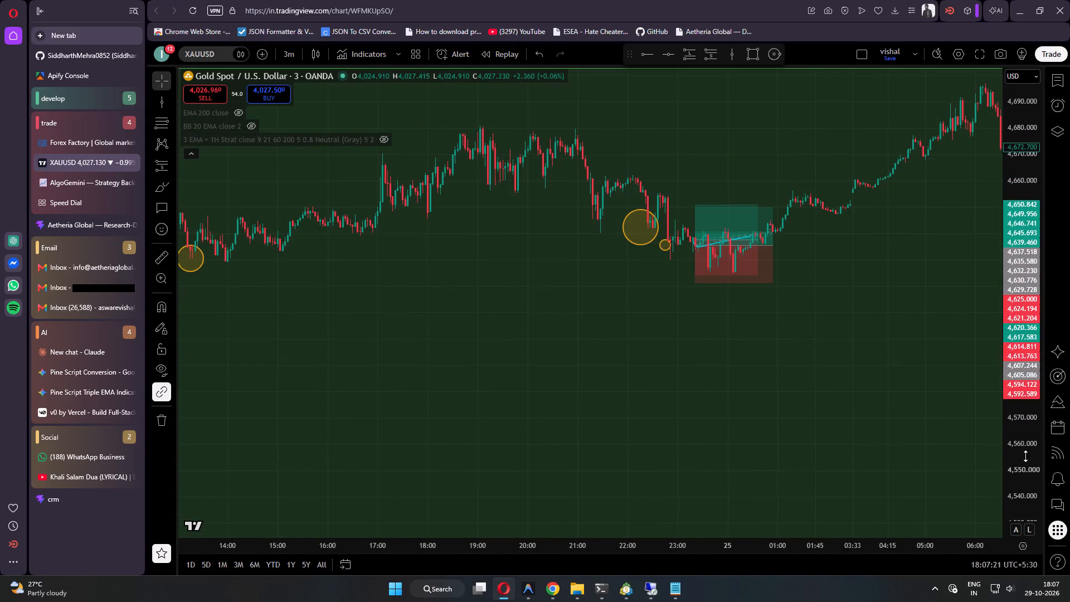
left_click_drag(1025, 454, 1010, 357)
left_click_drag(728, 404, 690, 471)
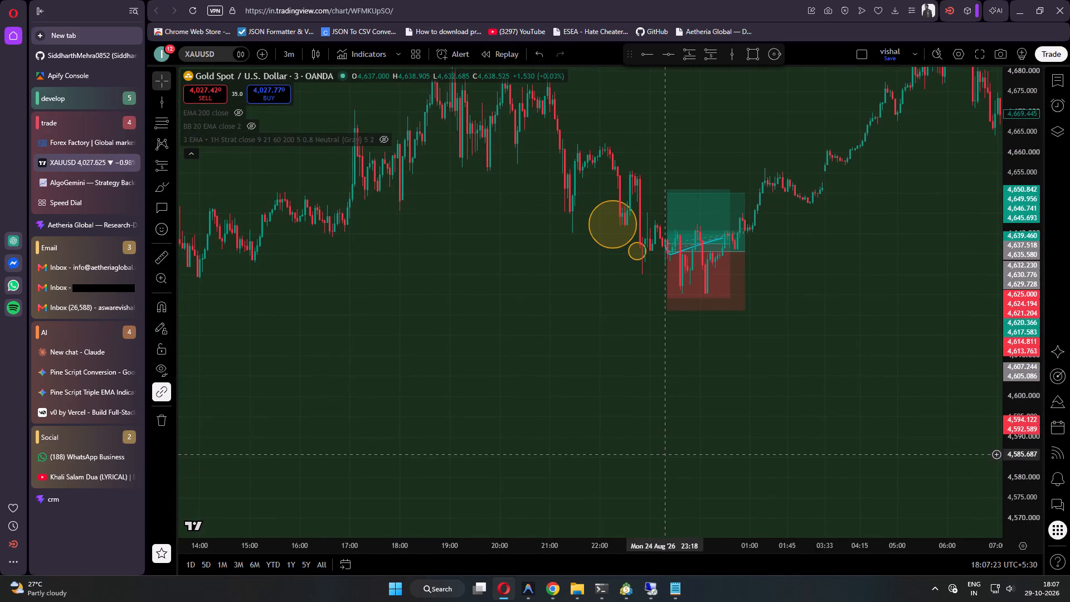
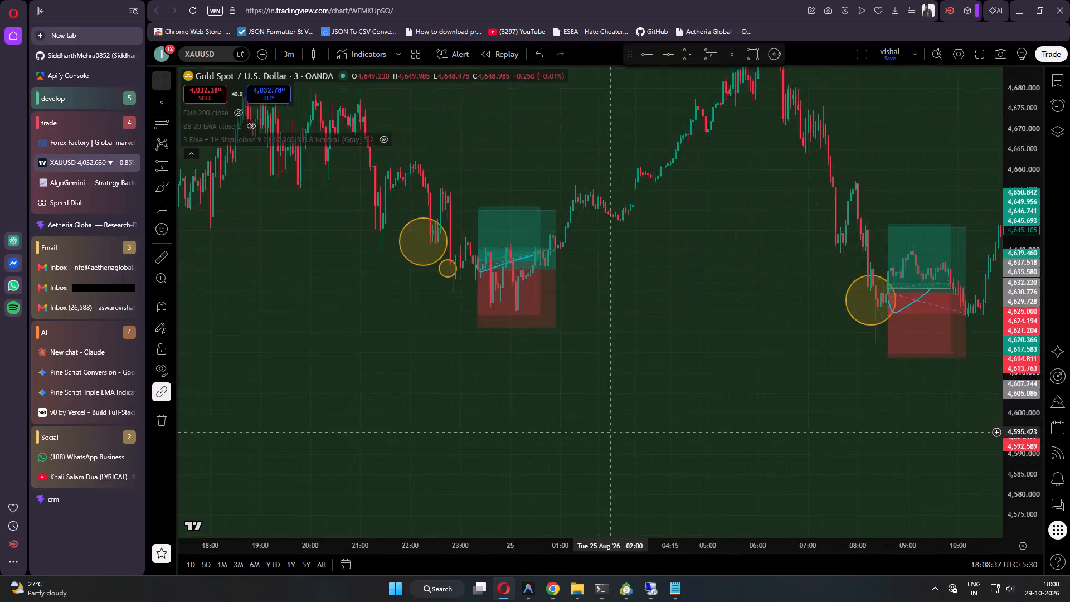
Compare the circled XAUUSD entries from 24 August to early afternoon on 25 August with backtest trades 41 and 42.
left_click_drag(492, 451, 738, 457)
left_click_drag(621, 422, 744, 414)
left_click_drag(593, 439, 593, 440)
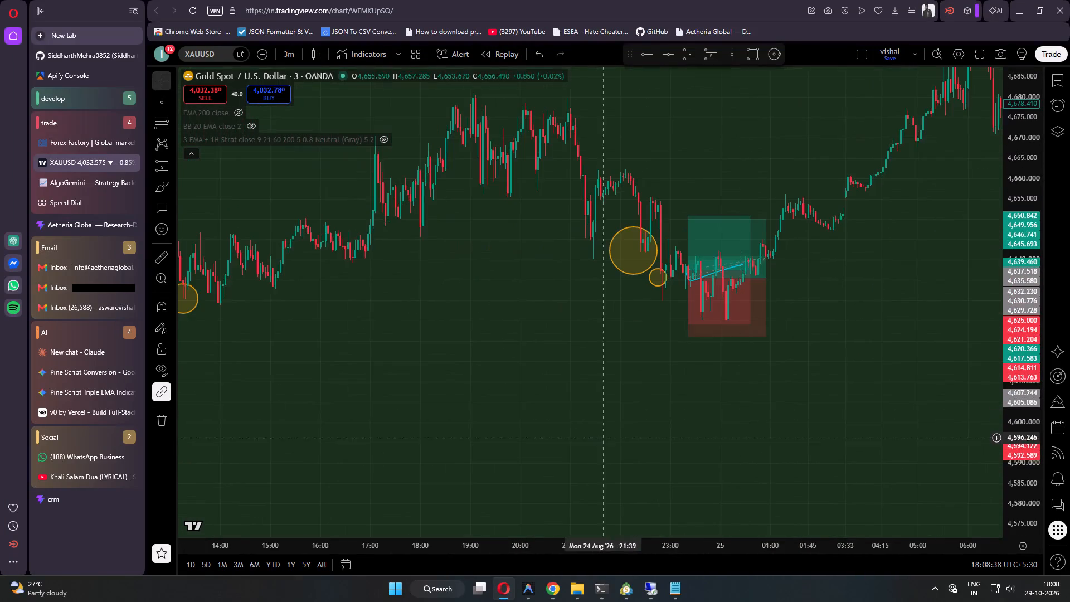
left_click_drag(593, 440, 636, 428)
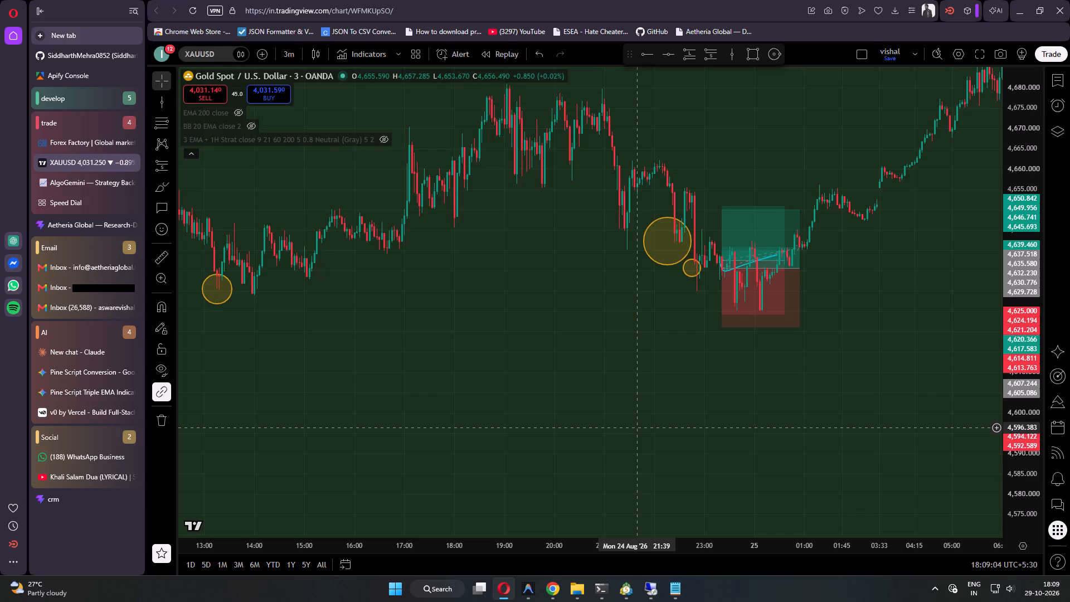
left_click_drag(670, 468, 426, 458)
left_click_drag(550, 443, 330, 441)
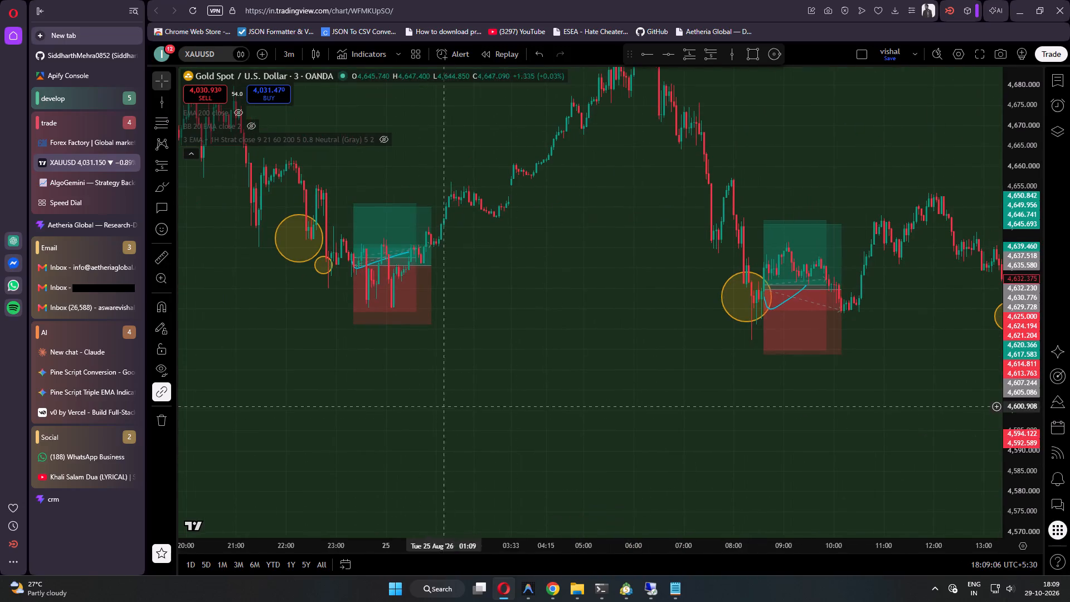
left_click_drag(724, 422, 524, 442)
left_click_drag(668, 436, 475, 431)
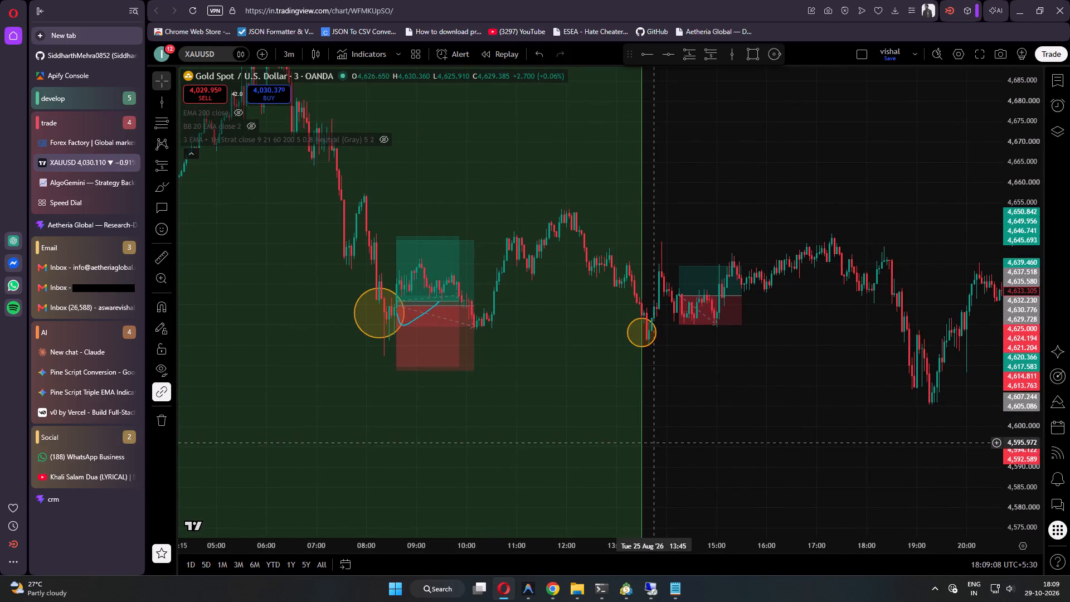
left_click_drag(498, 441, 724, 441)
left_click(72, 185)
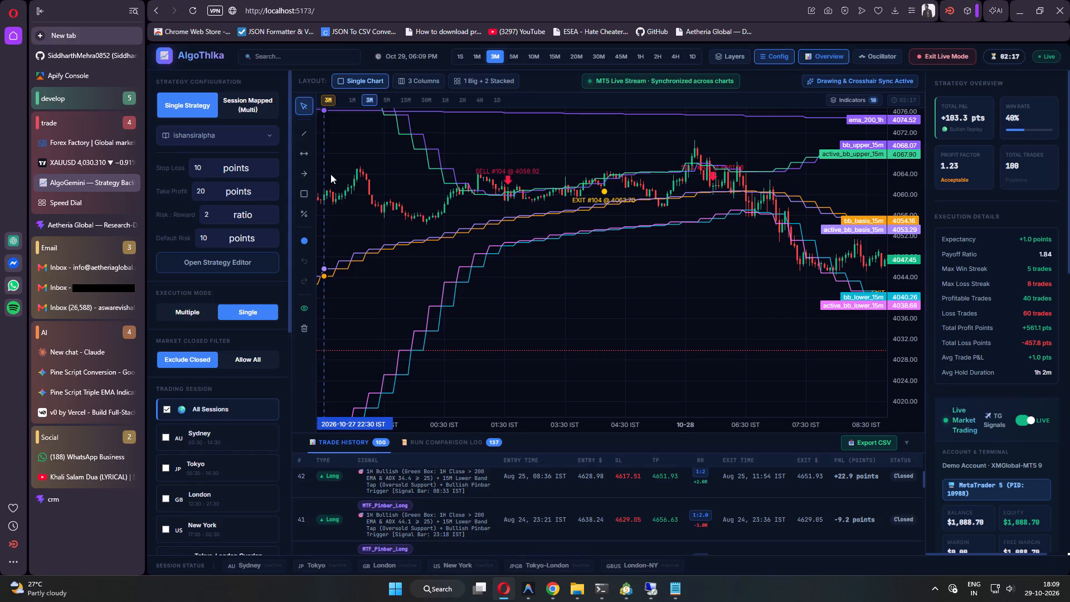
left_click(76, 159)
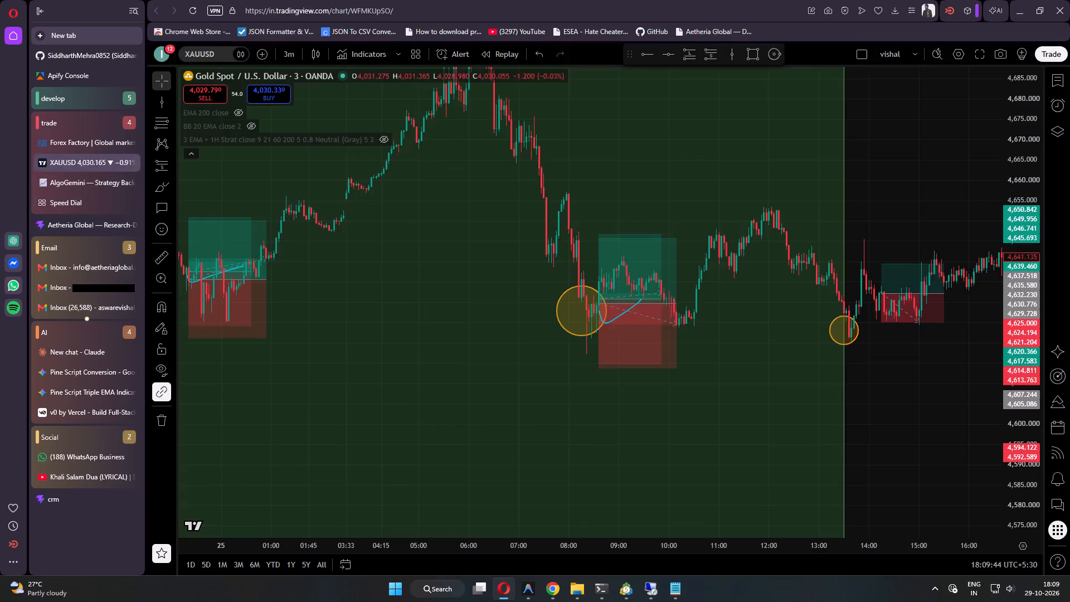
Examine the AlgoThIka backtest chart and its Bollinger bands on 28 October, from trade 104 past the exit of trade 105.
left_click(77, 179)
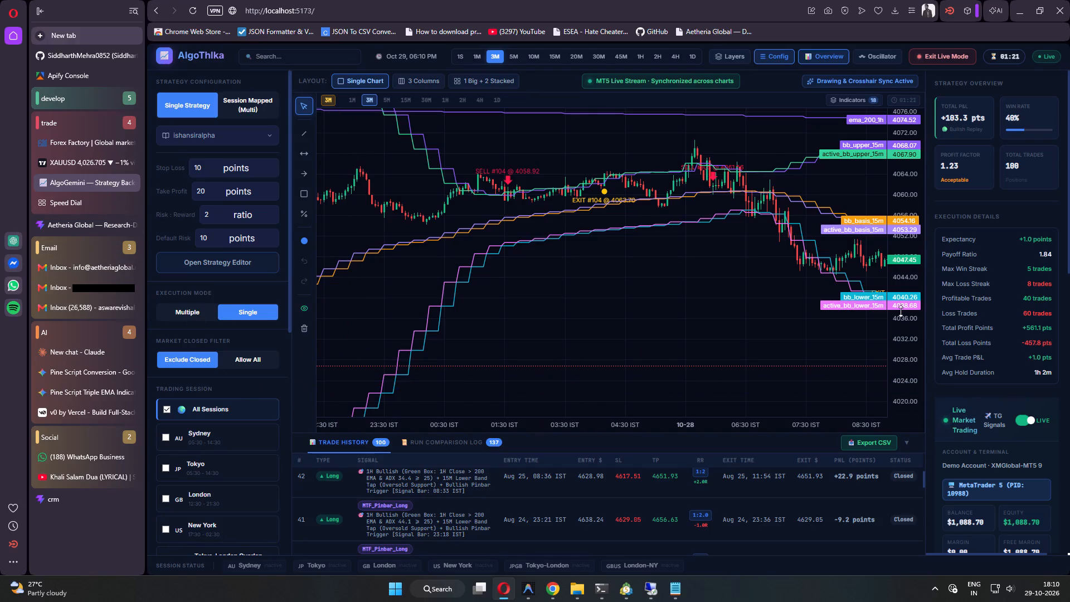
left_click_drag(906, 348, 900, 304)
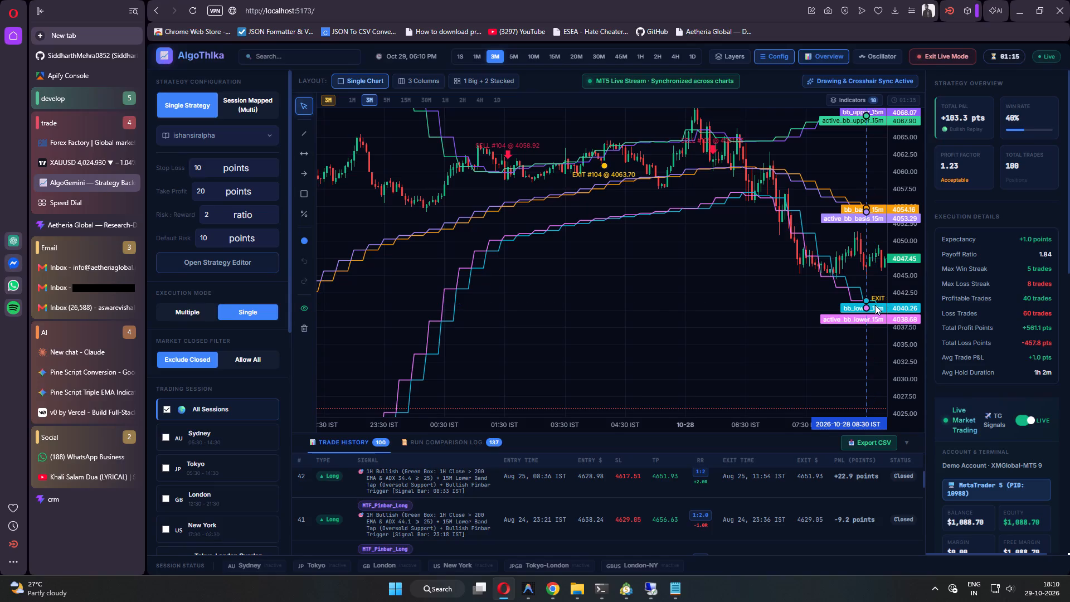
left_click_drag(901, 365, 903, 328)
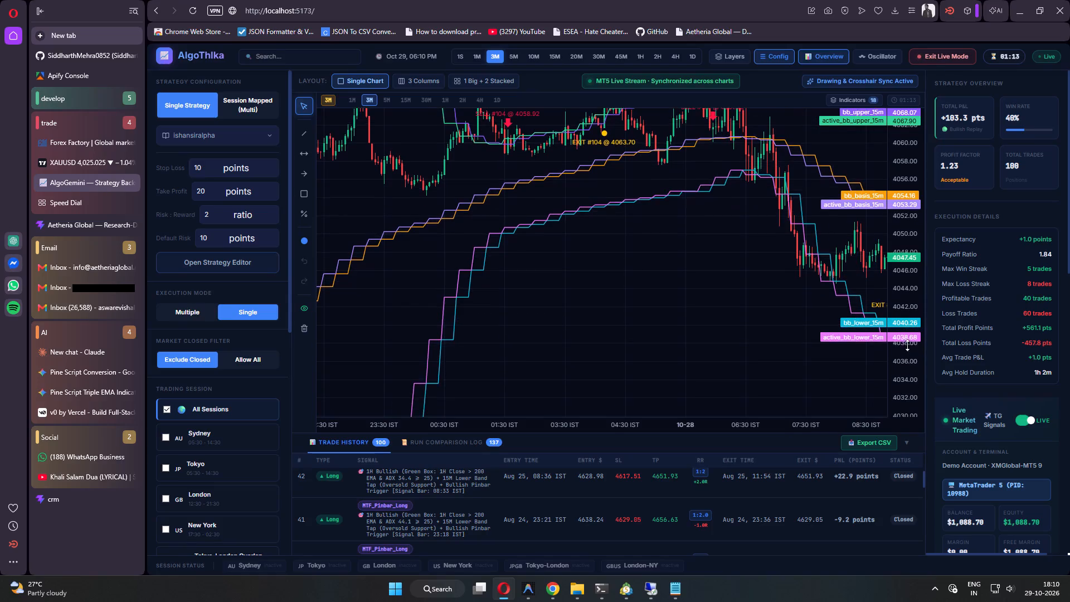
left_click_drag(906, 316, 904, 349)
left_click_drag(703, 335, 649, 353)
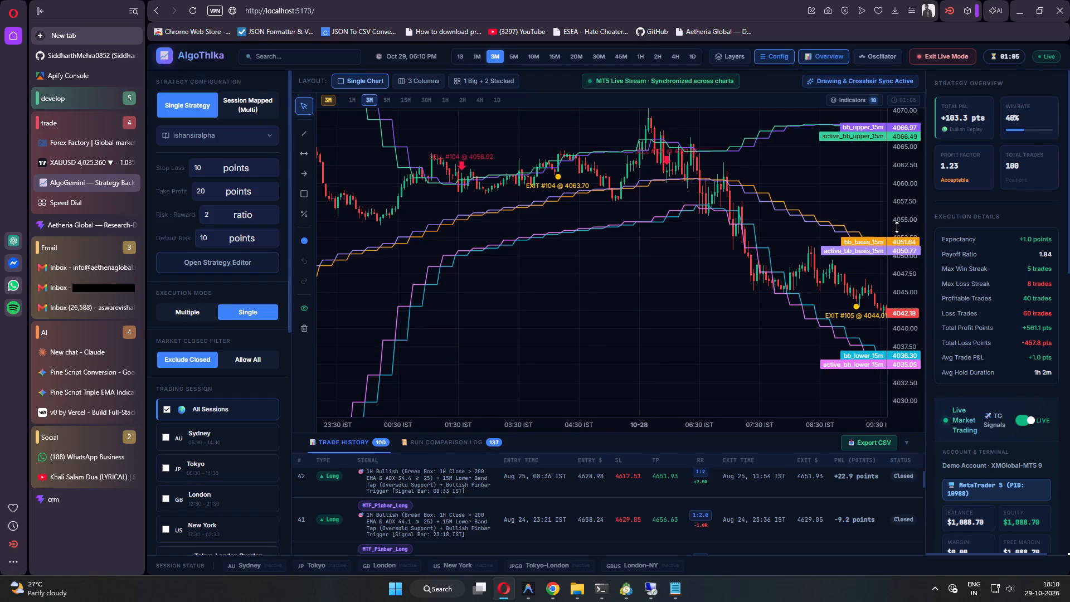
left_click_drag(904, 213, 900, 242)
left_click_drag(580, 310, 514, 319)
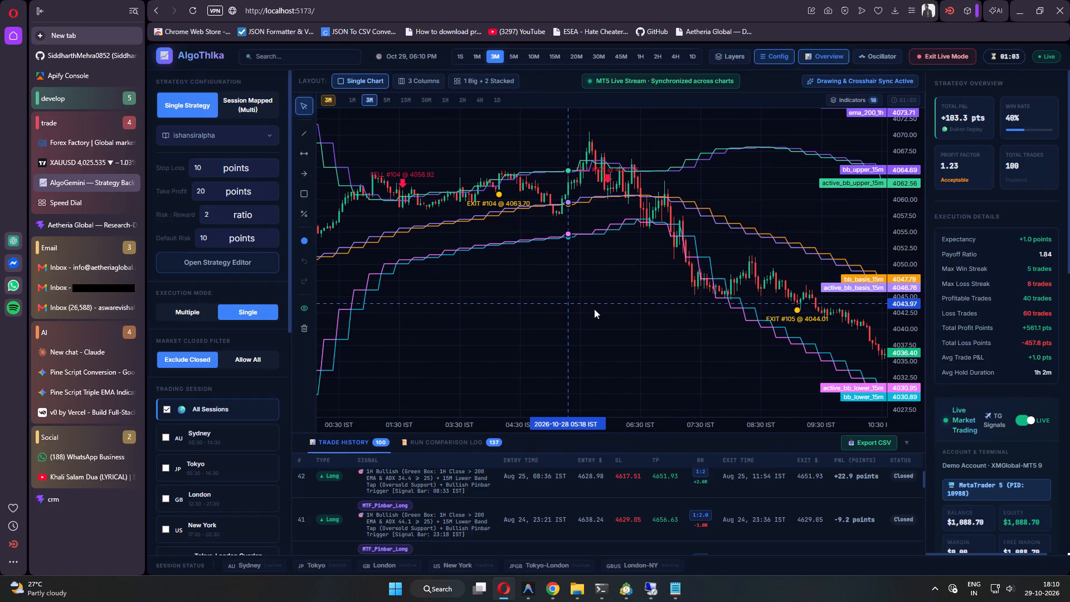
left_click_drag(592, 309, 473, 302)
left_click_drag(547, 303, 458, 303)
left_click_drag(520, 313, 390, 293)
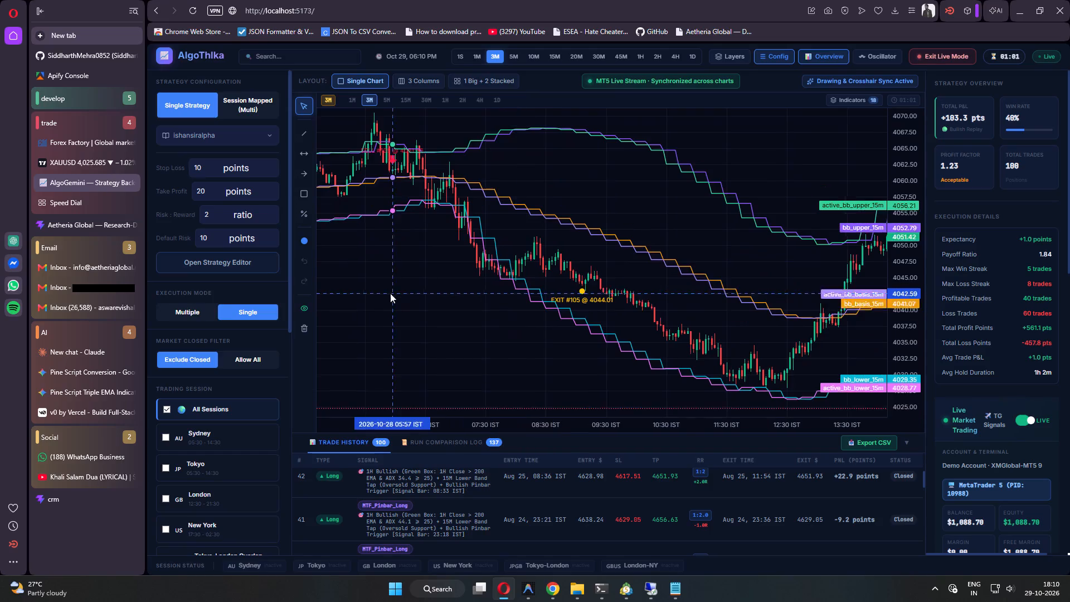
left_click_drag(390, 293, 390, 293)
left_click_drag(906, 259, 911, 277)
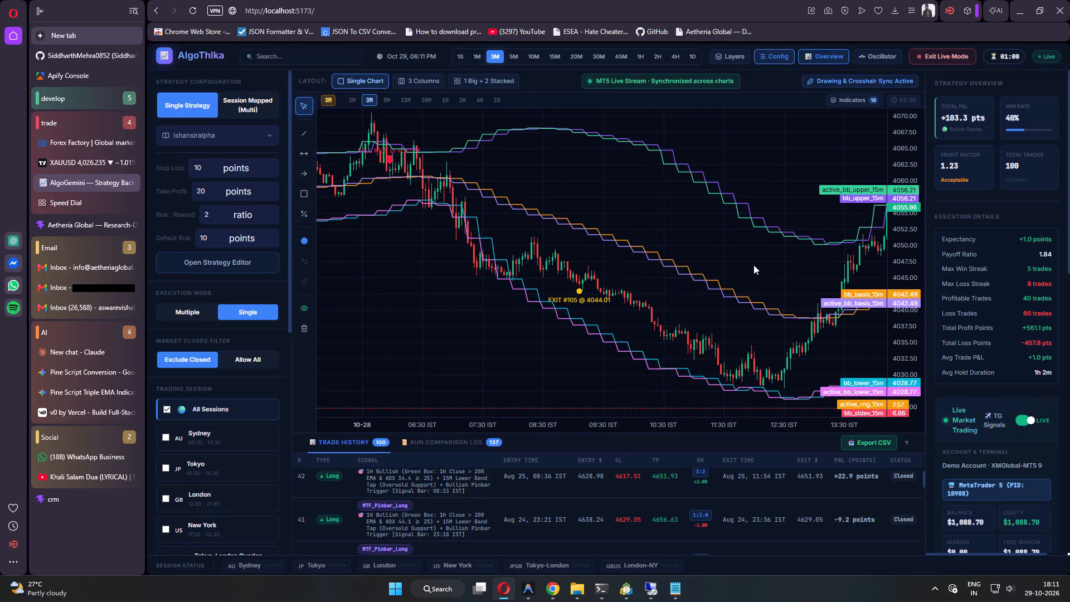
left_click_drag(755, 266, 581, 232)
left_click_drag(905, 310, 915, 337)
left_click_drag(829, 328, 591, 324)
Go back along the backtest chart from the afternoon of 28 October to the entries and exits of trades 104 and 105.
left_click_drag(611, 319, 824, 318)
left_click_drag(451, 299, 634, 300)
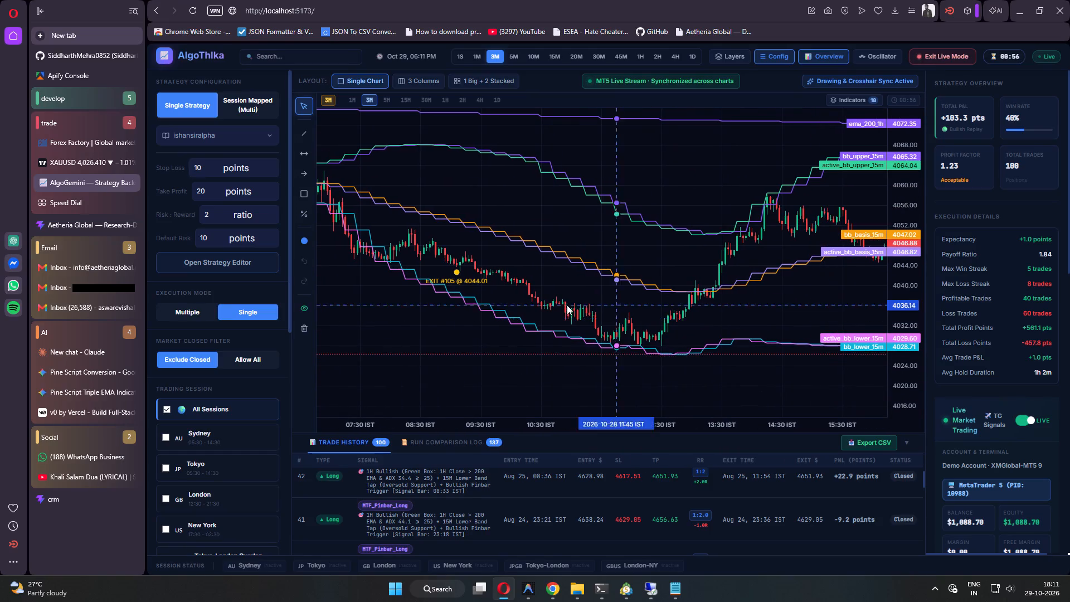
left_click_drag(427, 307, 585, 316)
left_click_drag(477, 298, 561, 305)
left_click_drag(513, 305, 644, 314)
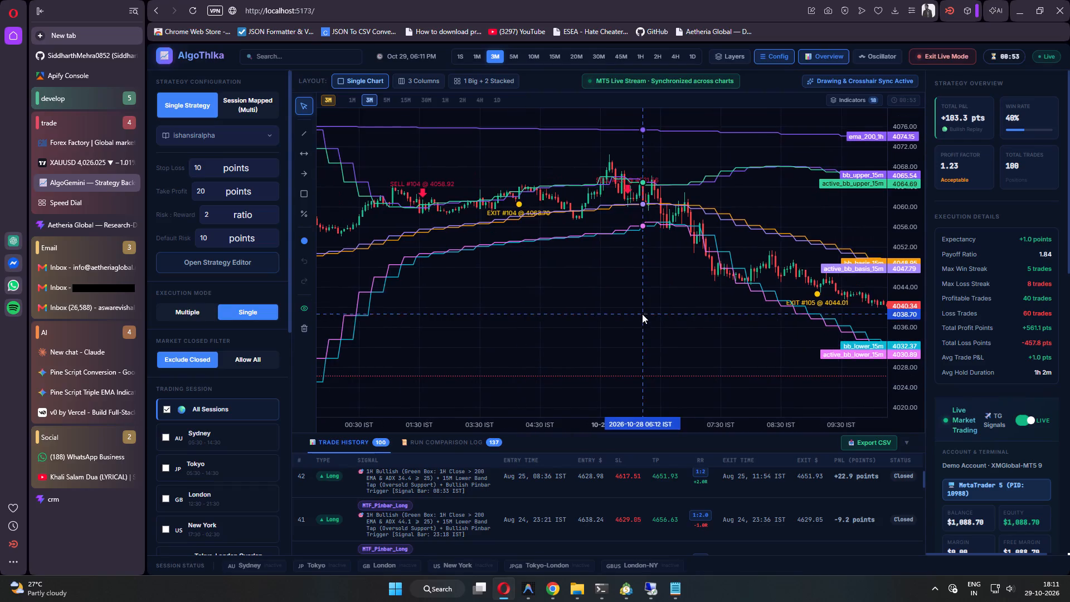
left_click_drag(639, 314, 706, 317)
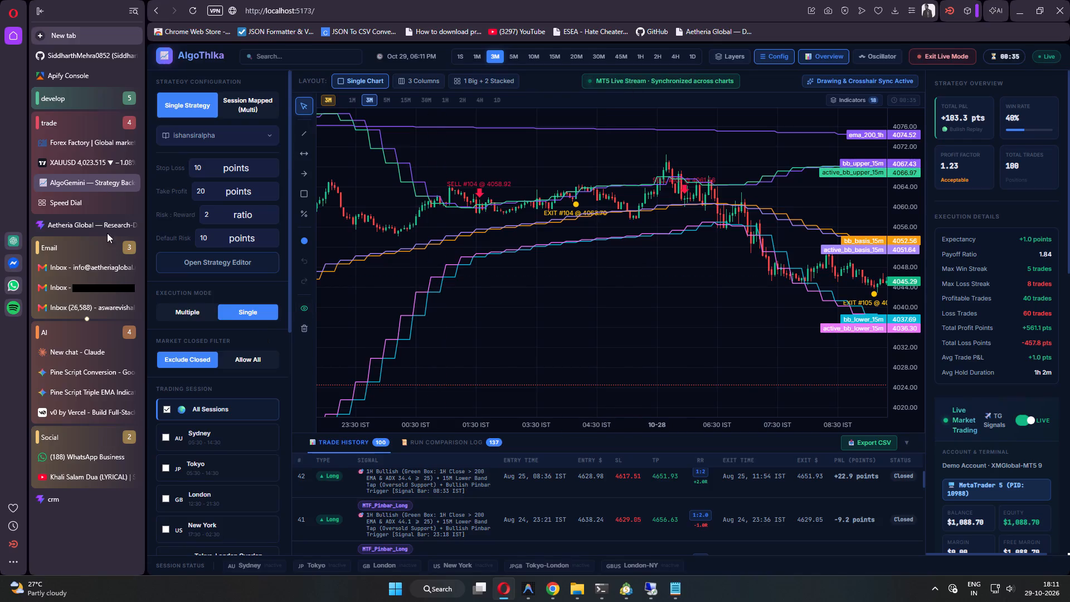
Recheck the marked 24–25 August entries on the XAUUSD chart, then return to the AlgoThIka backtest.
left_click(84, 163)
left_click_drag(1011, 314, 1009, 271)
left_click_drag(312, 357, 434, 357)
left_click(83, 182)
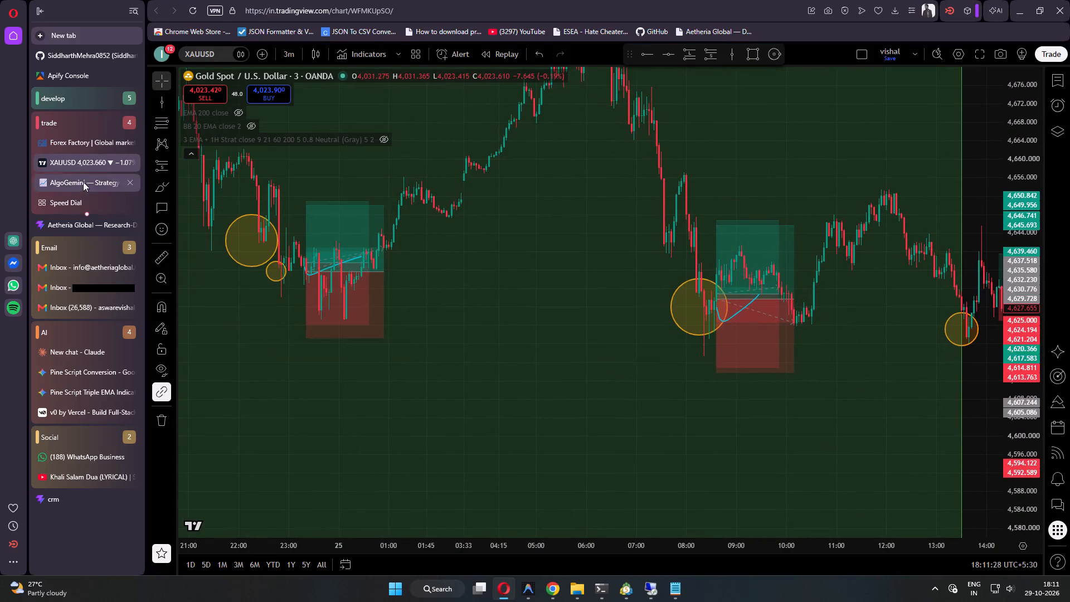
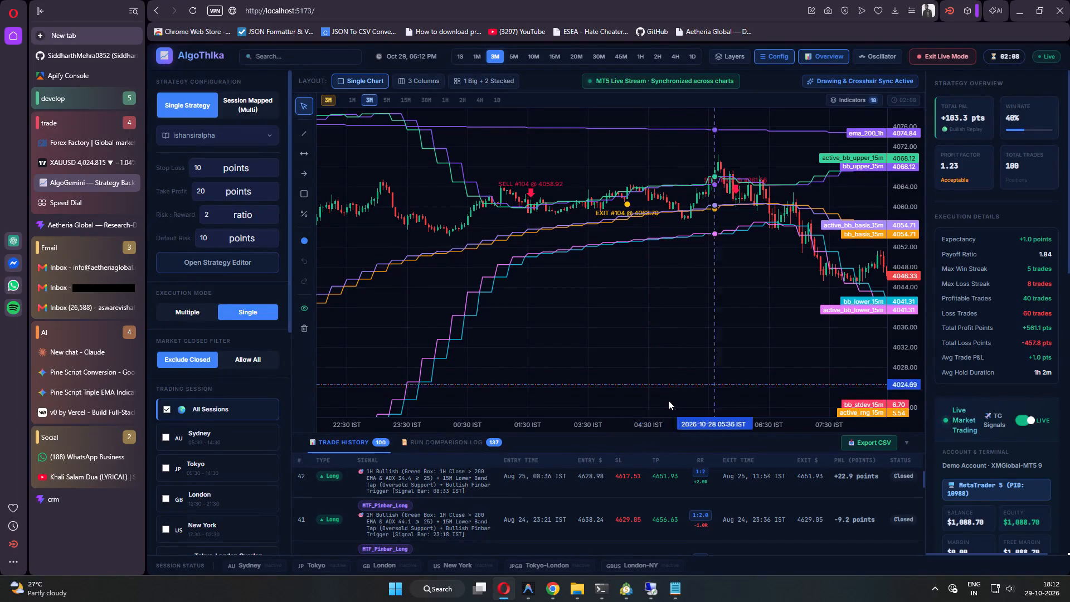
Go back along the XAUUSD chart from the marked 25 August entries to the start of the price data on 24 August.
left_click_drag(911, 352, 903, 332)
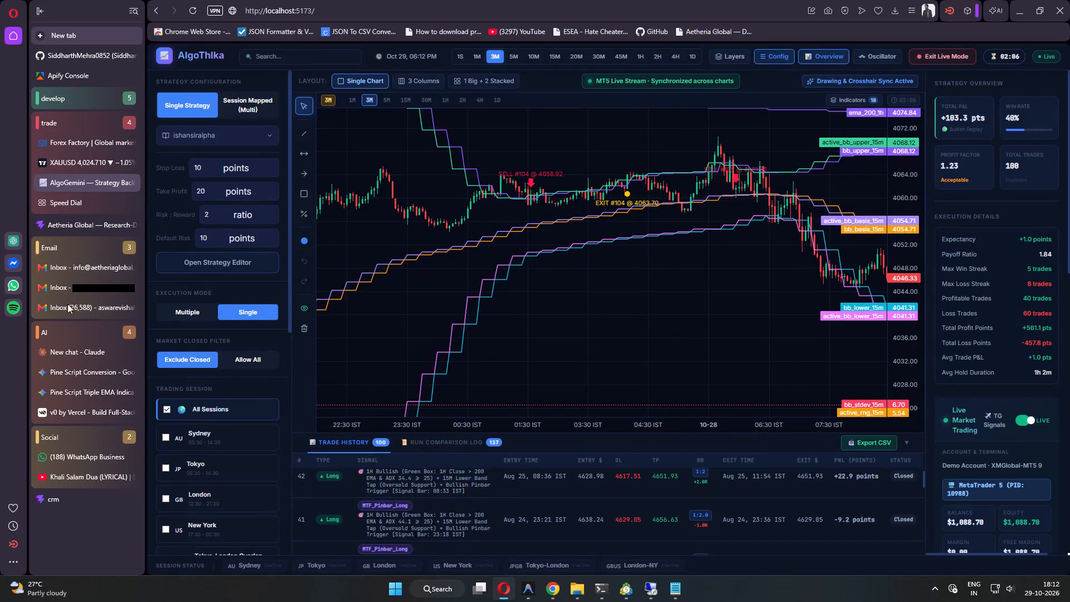
left_click(75, 158)
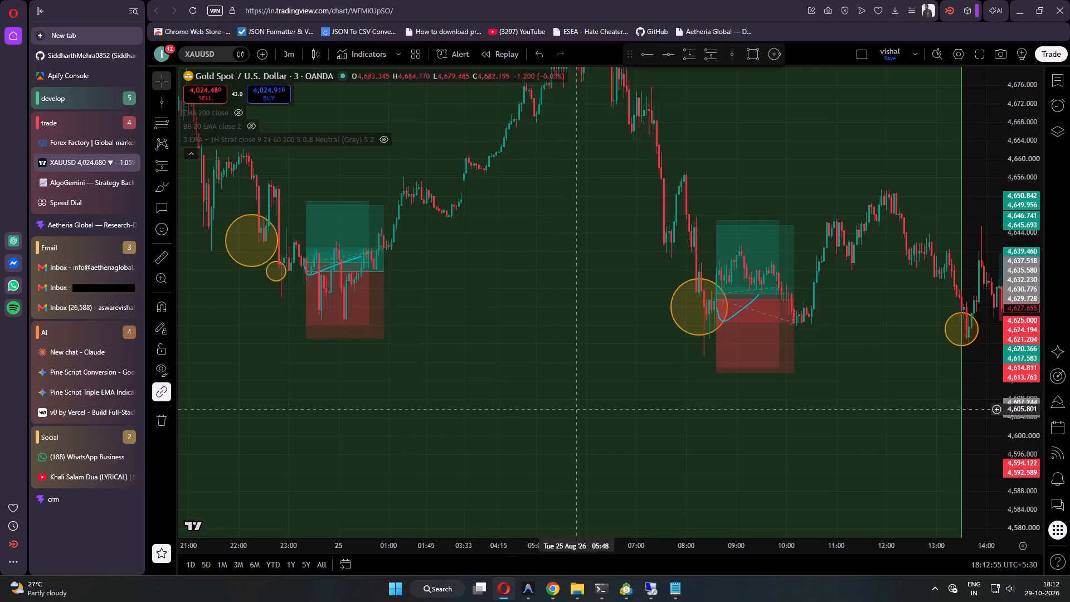
left_click_drag(494, 381, 671, 392)
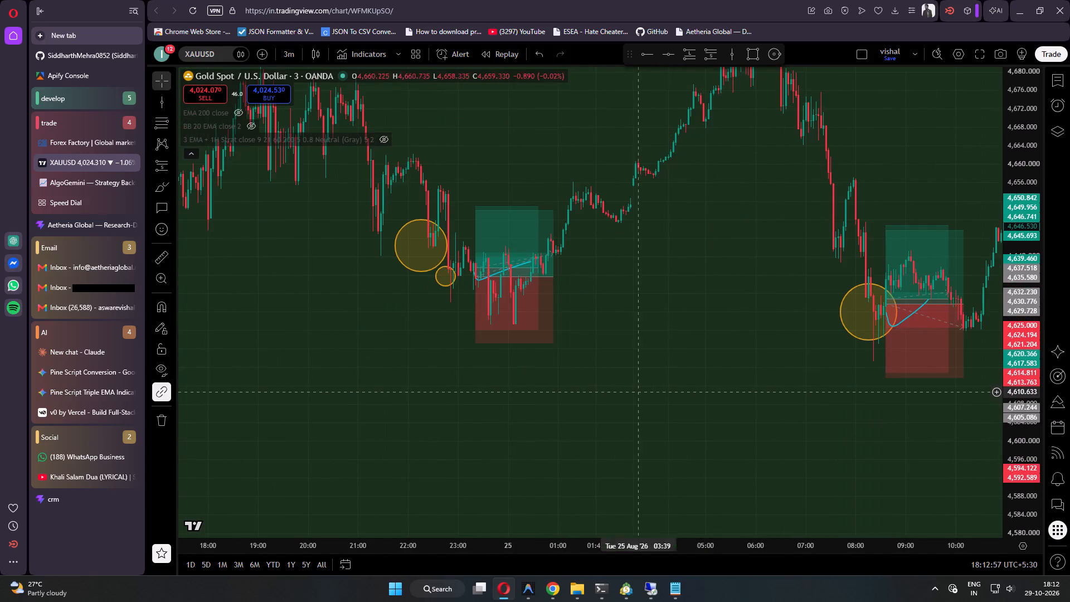
left_click_drag(556, 406, 594, 404)
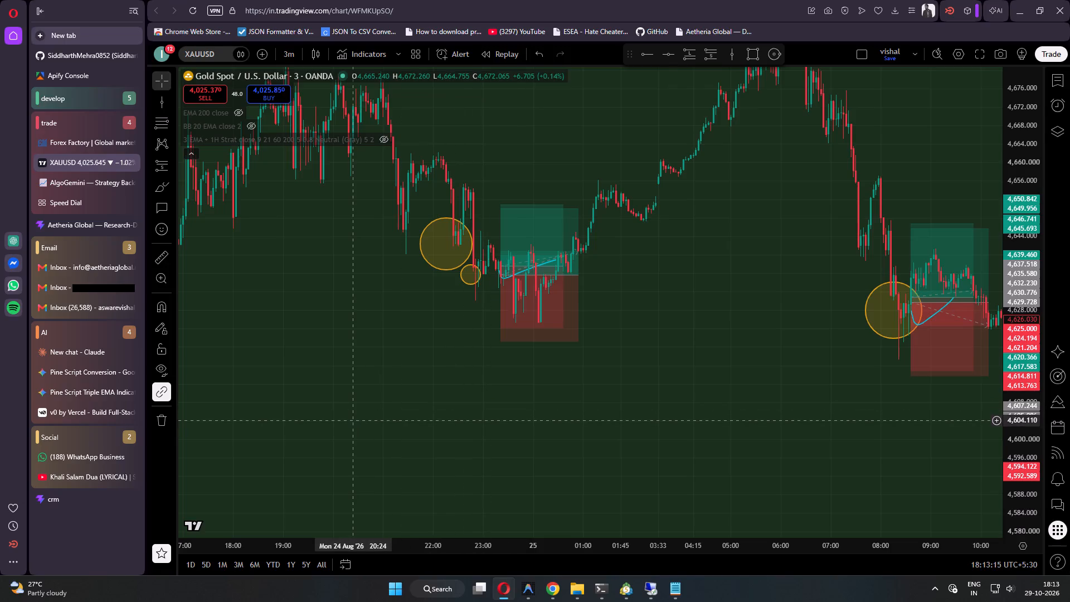
left_click_drag(658, 391, 860, 426)
left_click_drag(496, 426, 839, 373)
left_click_drag(683, 399, 906, 370)
left_click_drag(640, 406, 1032, 339)
left_click_drag(435, 421, 442, 425)
left_click_drag(636, 433, 920, 329)
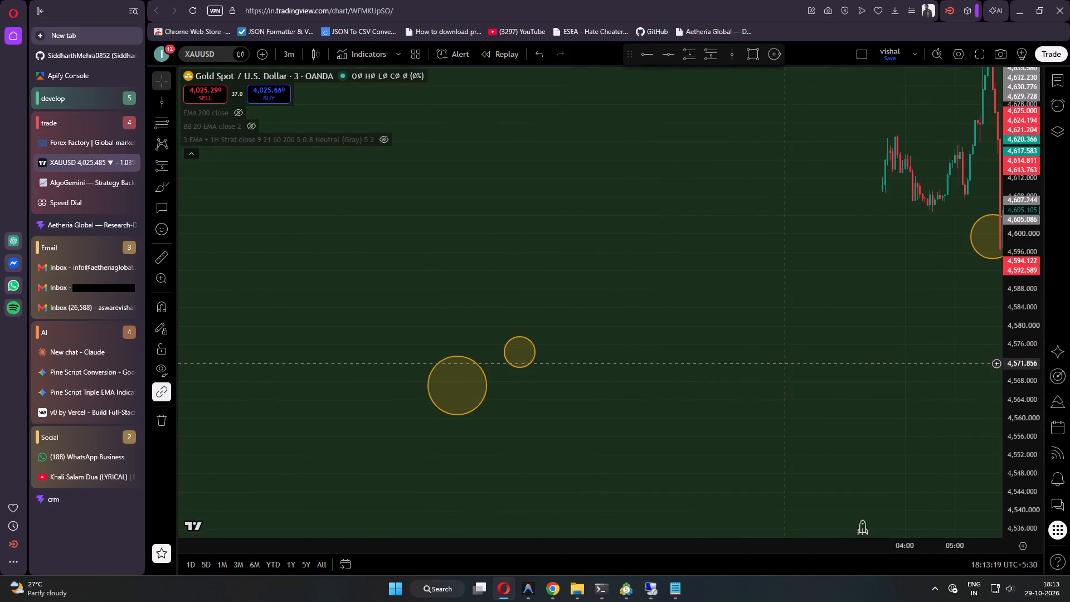
Check the earlier trades in the AlgoThIka trade history, from trade 42 on 25 August back to trade 35 on 20 August.
left_click(68, 176)
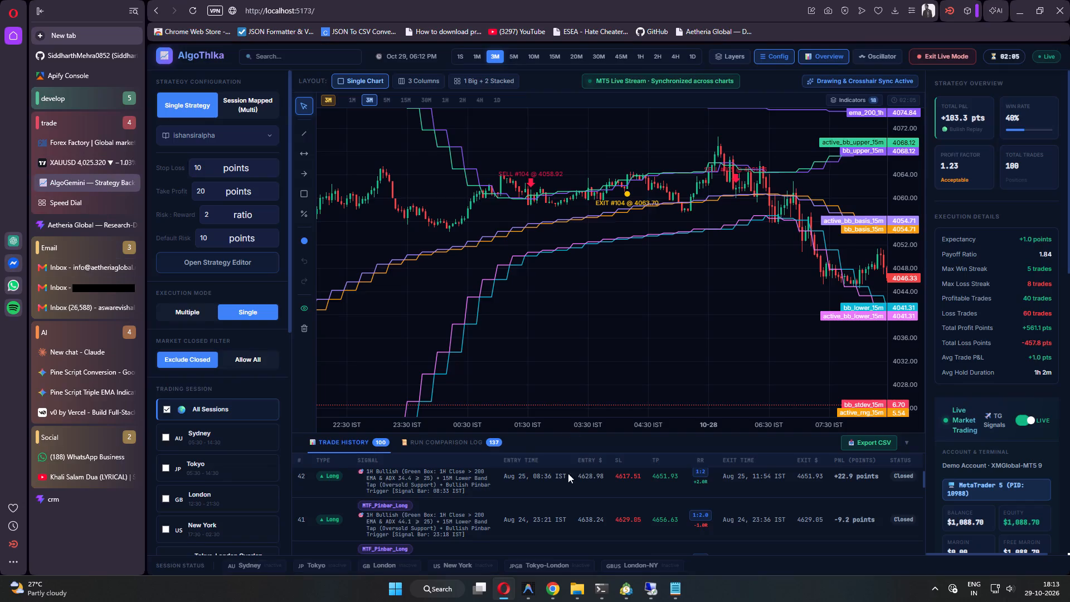
scroll(455, 503, "down", 4)
scroll(455, 503, "up", 2)
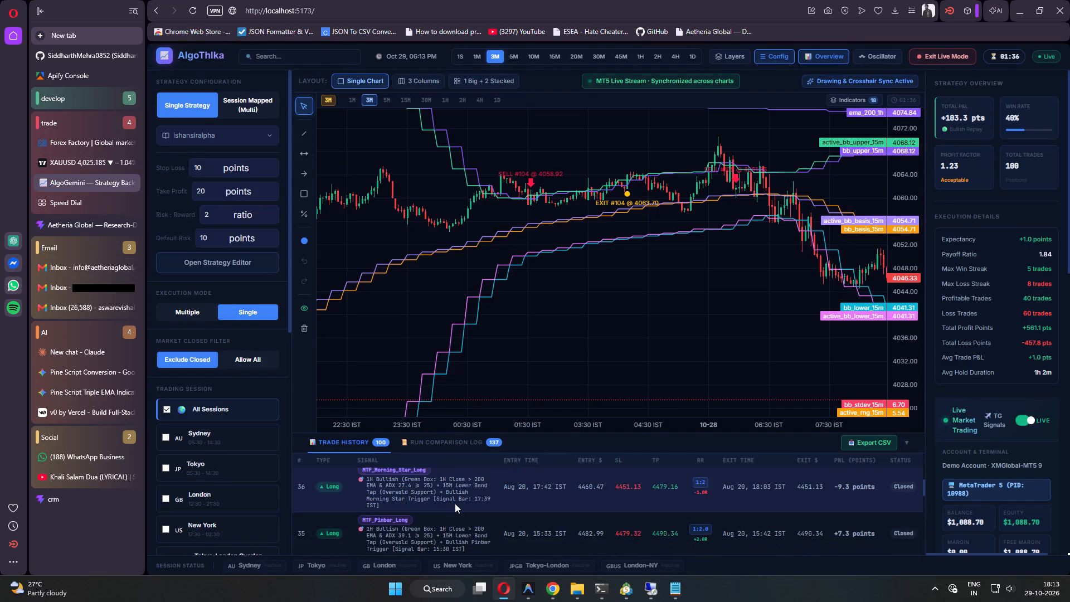
scroll(455, 503, "up", 2)
scroll(543, 509, "up", 1)
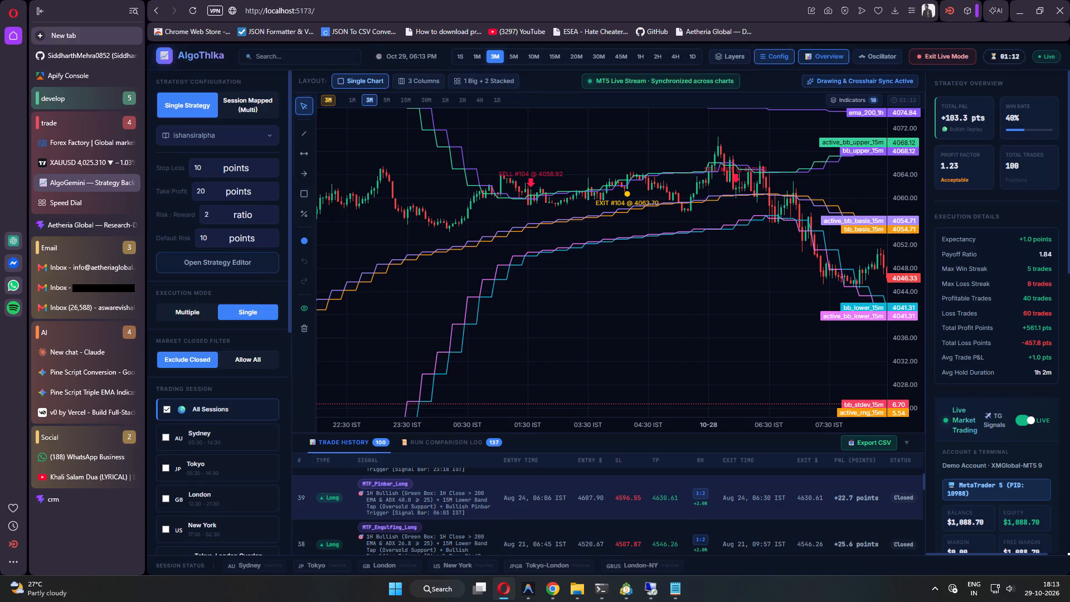
Return to the XAUUSD chart and review the circled entries from early 24 August through the afternoon of 25 August.
left_click(72, 169)
left_click_drag(801, 345, 301, 340)
scroll(454, 406, "down", 5)
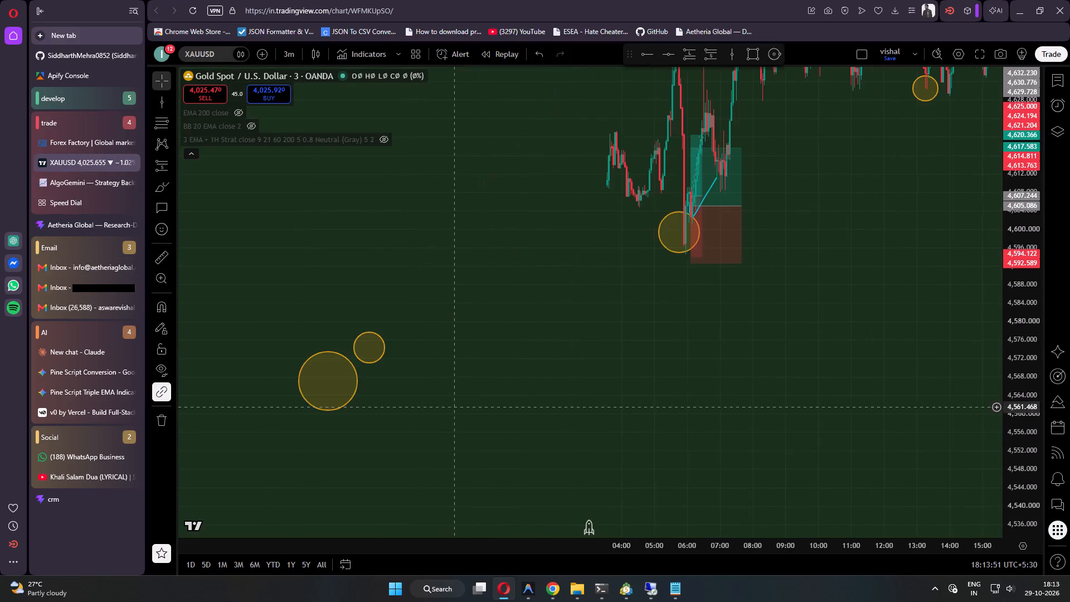
left_click_drag(670, 406, 384, 566)
left_click_drag(1031, 219, 1024, 420)
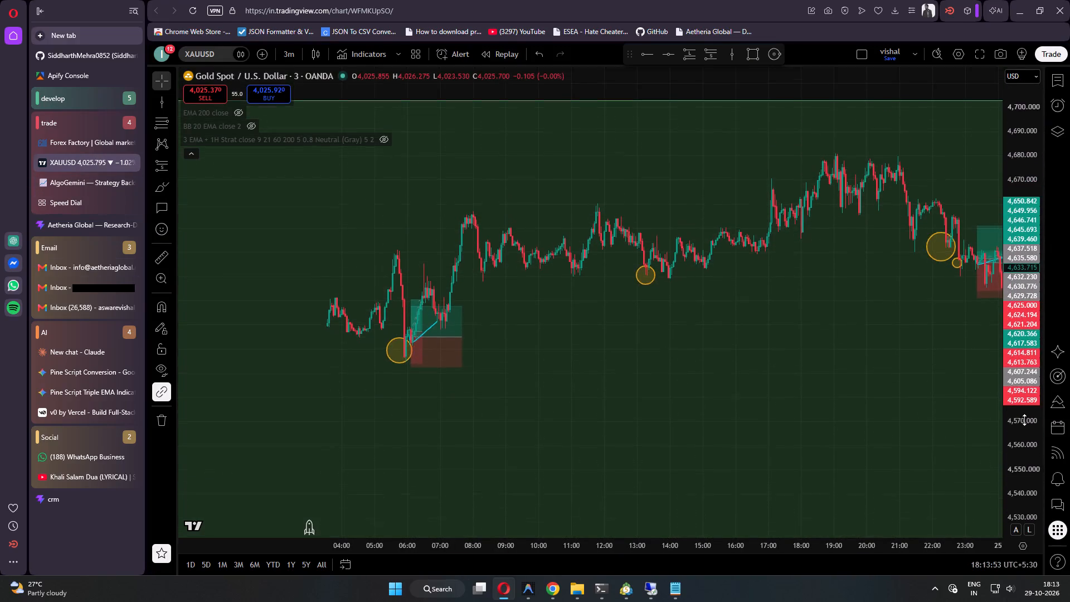
left_click_drag(1024, 420, 1023, 421)
left_click_drag(858, 438, 546, 444)
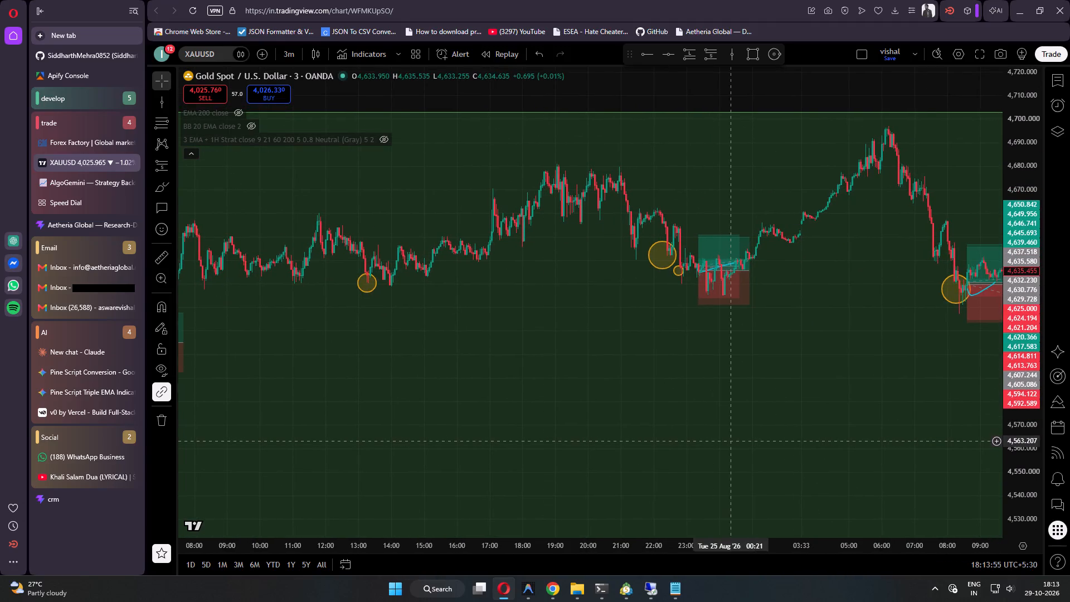
left_click_drag(794, 425, 481, 421)
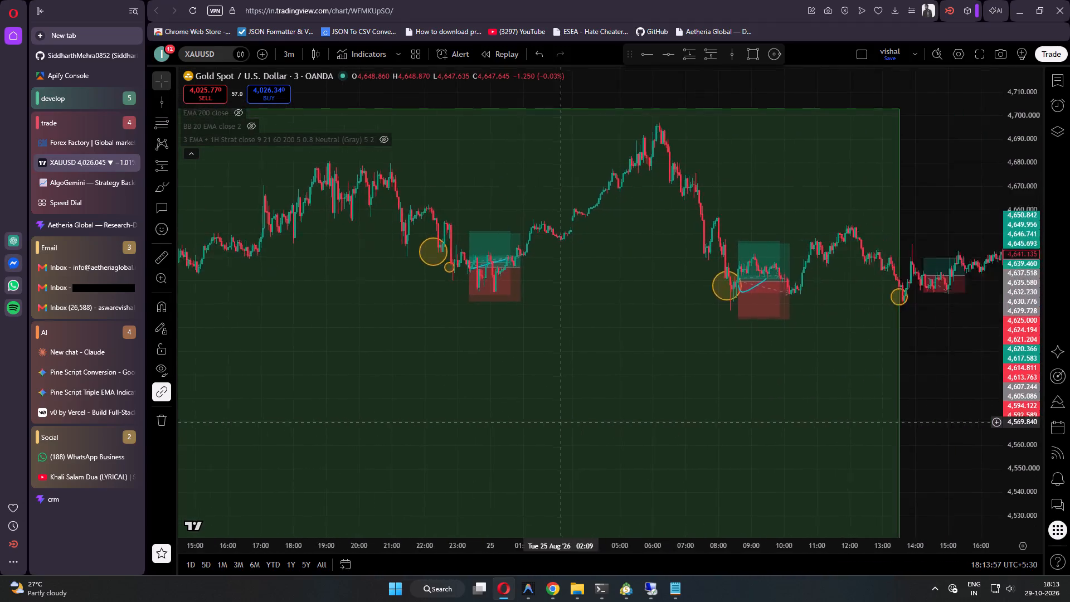
Scan the XAUUSD chart forward from 25 August for further marked entries, up to the annotated red zone around 31 August.
left_click_drag(481, 421, 190, 442)
left_click_drag(877, 457, 179, 452)
left_click_drag(723, 502, 650, 484)
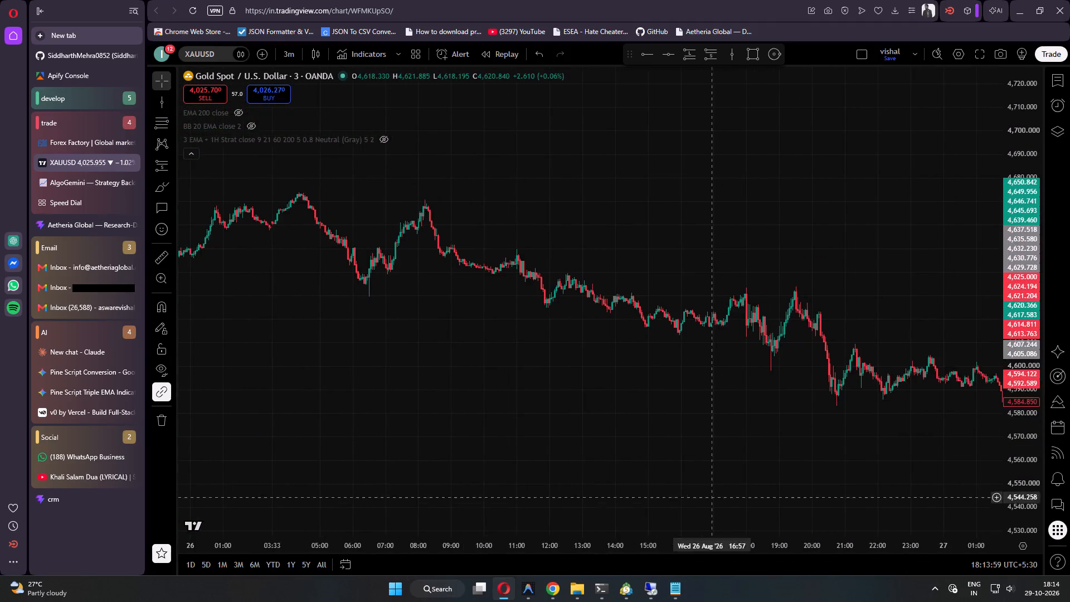
left_click_drag(650, 484, 125, 392)
left_click_drag(813, 457, 164, 424)
left_click_drag(801, 423, 215, 449)
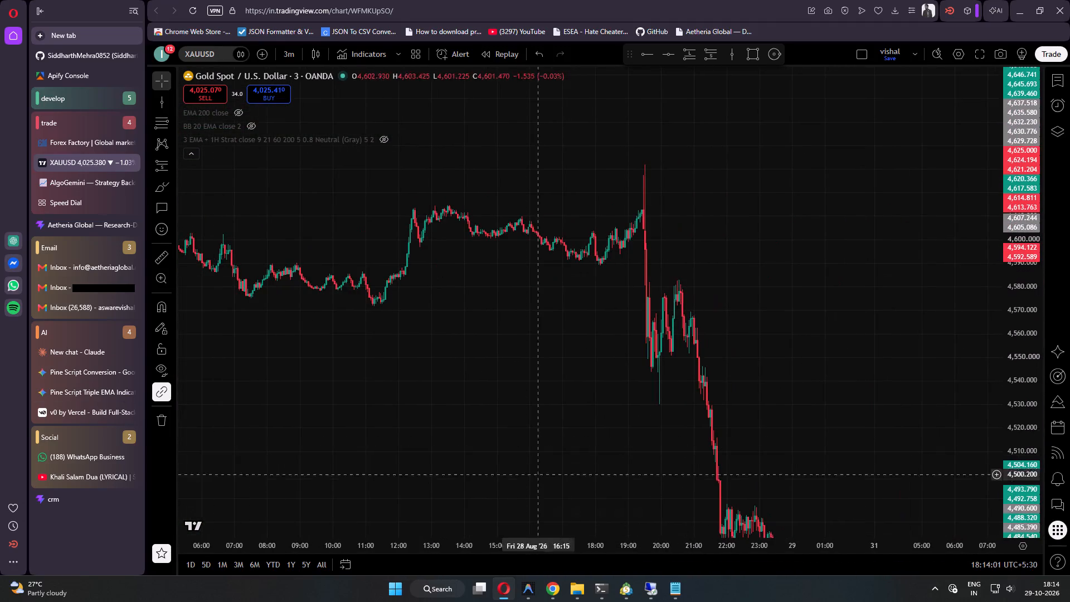
scroll(869, 409, "down", 15)
left_click_drag(1019, 309, 1019, 585)
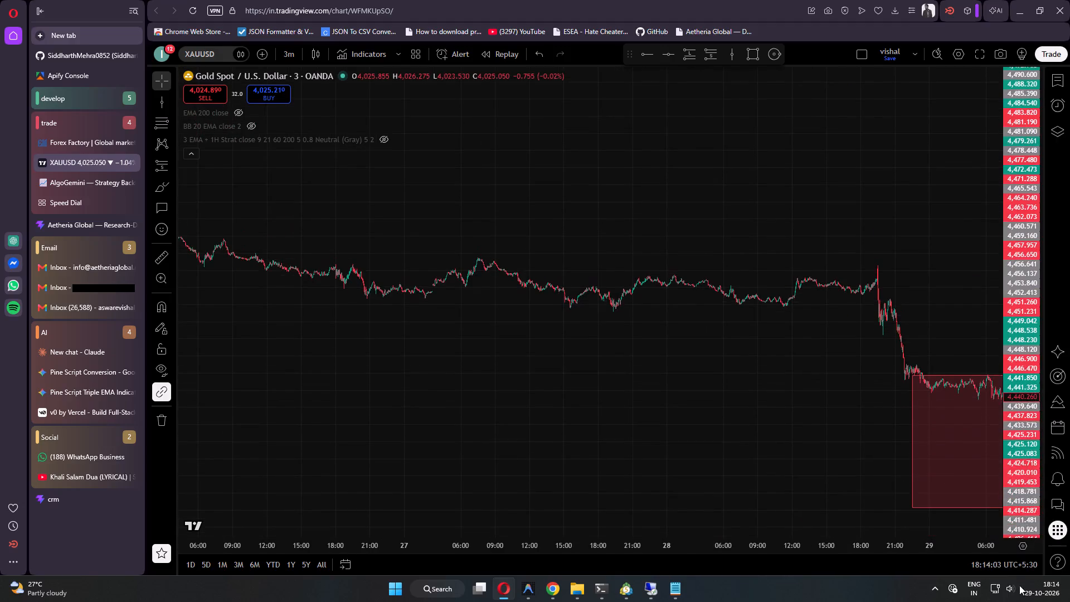
left_click_drag(1019, 585, 1019, 584)
left_click_drag(820, 509, 172, 453)
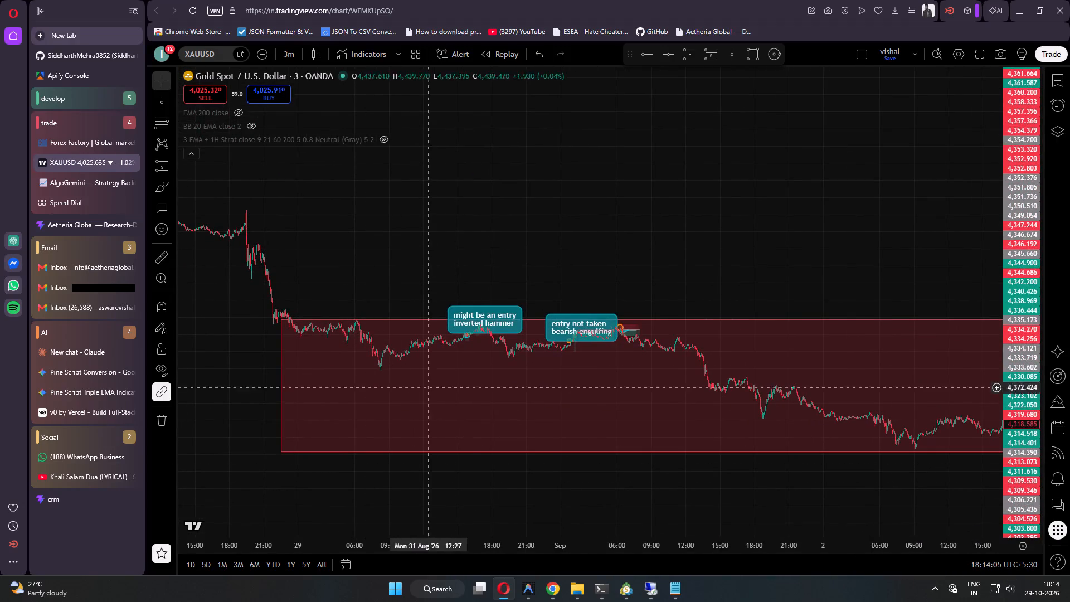
Examine the circled entries in the red zone on 31 August and 1 September, including the inverted hammer and bearish engulfing notes.
scroll(485, 361, "up", 20, "ctrl")
scroll(485, 361, "up", 6, "ctrl")
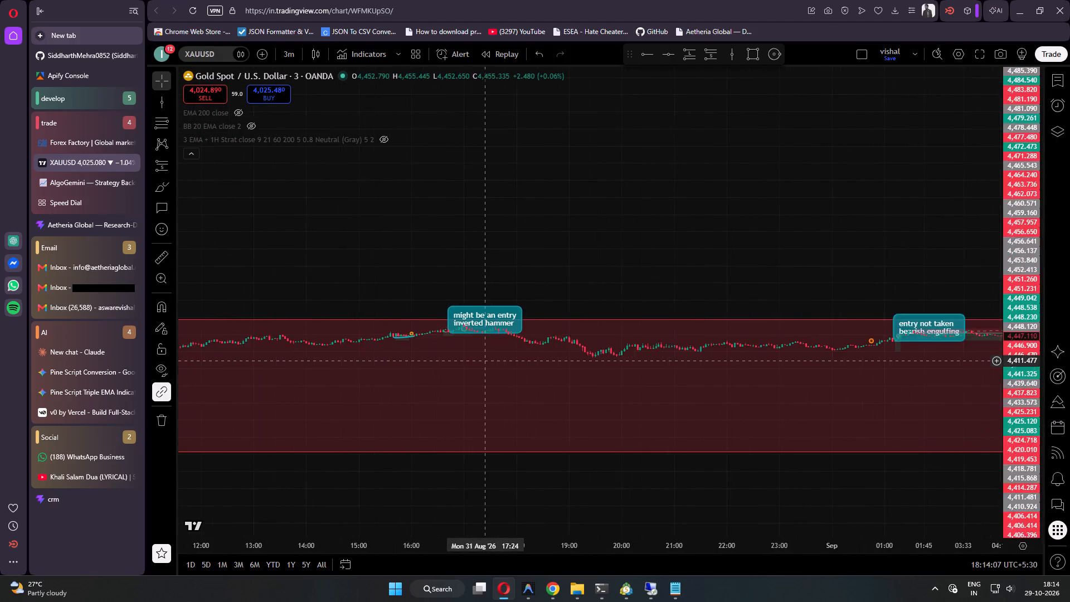
scroll(485, 361, "up", 2, "ctrl")
left_click_drag(1022, 462, 1045, 0)
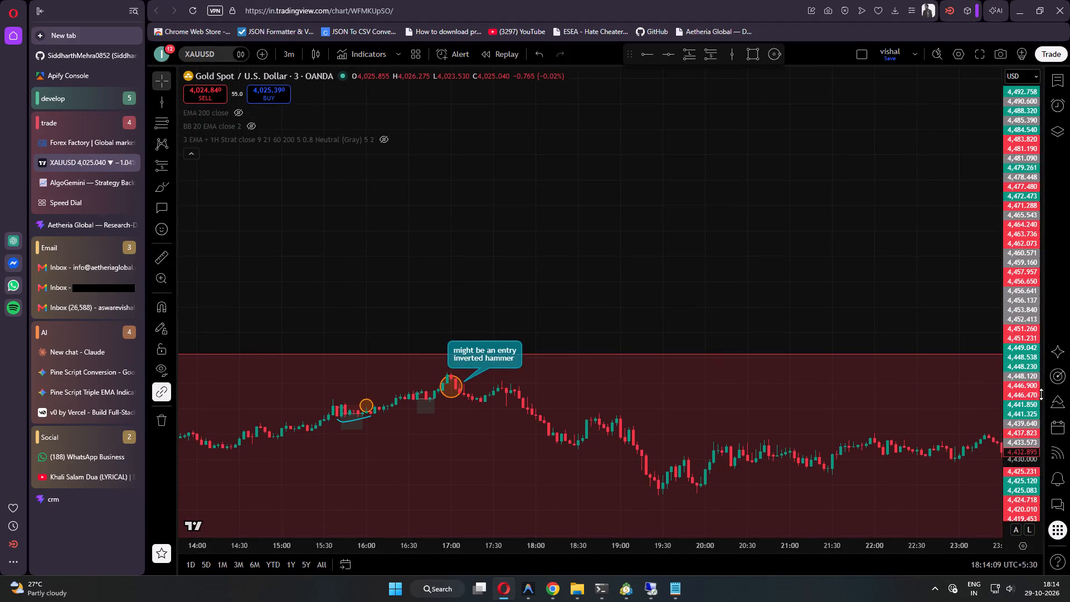
left_click_drag(1016, 488, 1057, 0)
left_click_drag(716, 372, 842, 0)
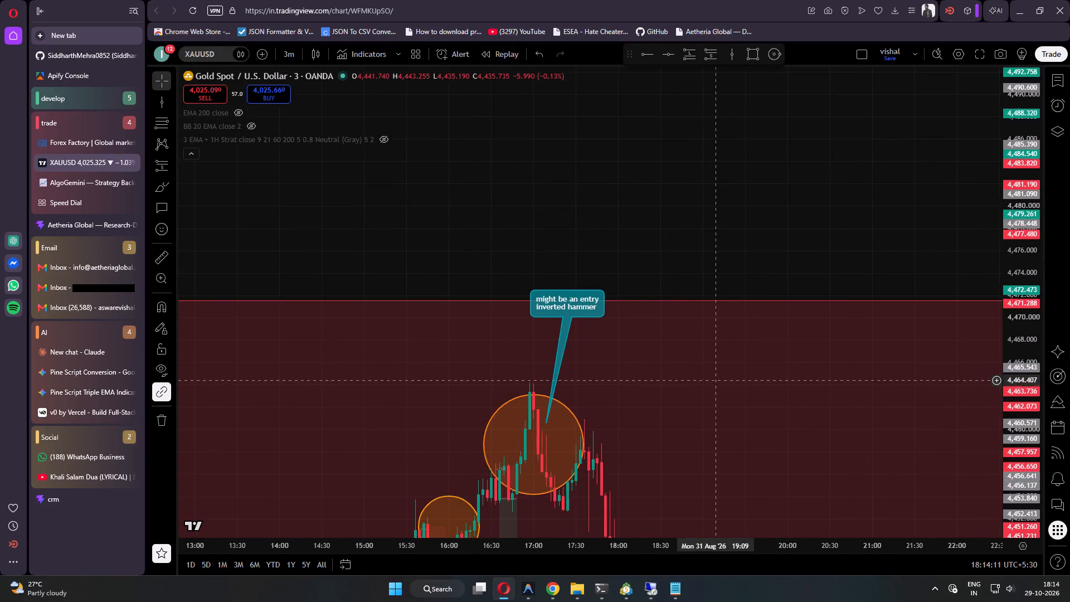
left_click_drag(716, 386, 725, 289)
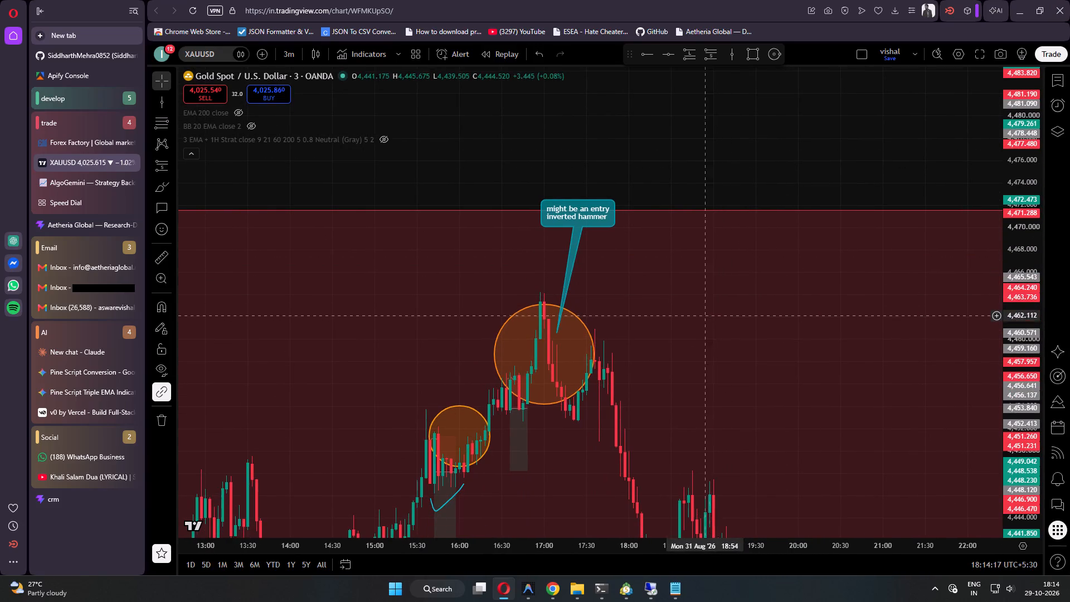
left_click_drag(725, 409, 649, 229)
left_click_drag(1024, 165, 1024, 183)
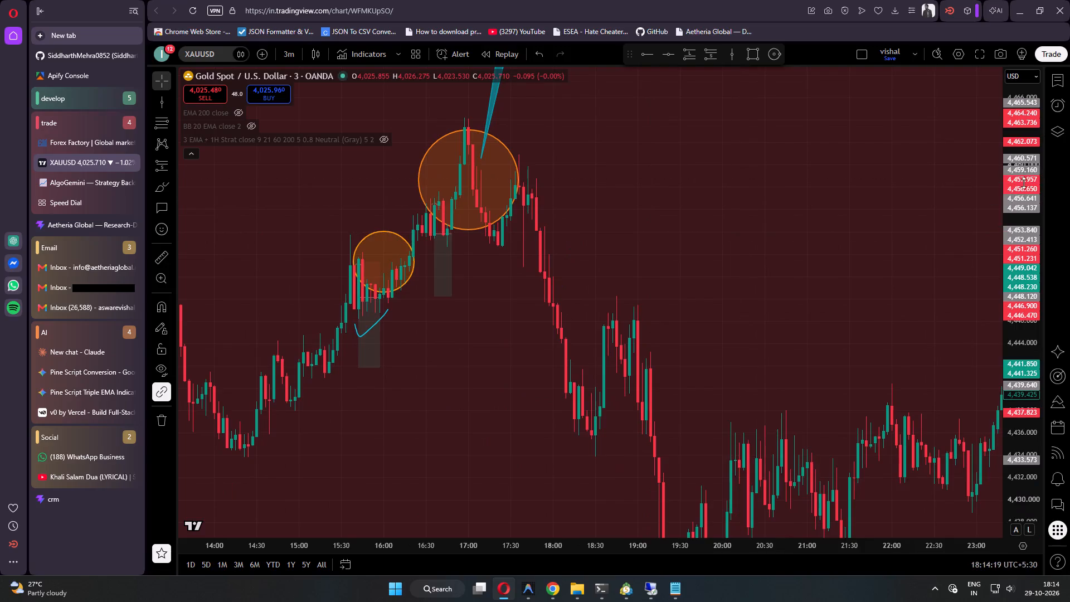
left_click_drag(1024, 183, 1009, 377)
left_click_drag(941, 446, 410, 435)
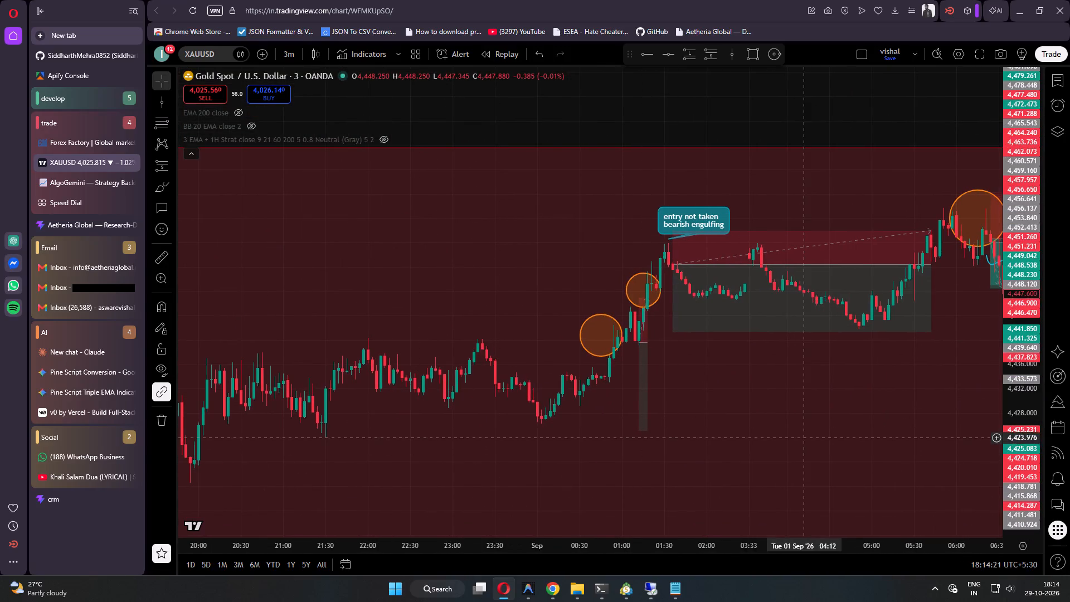
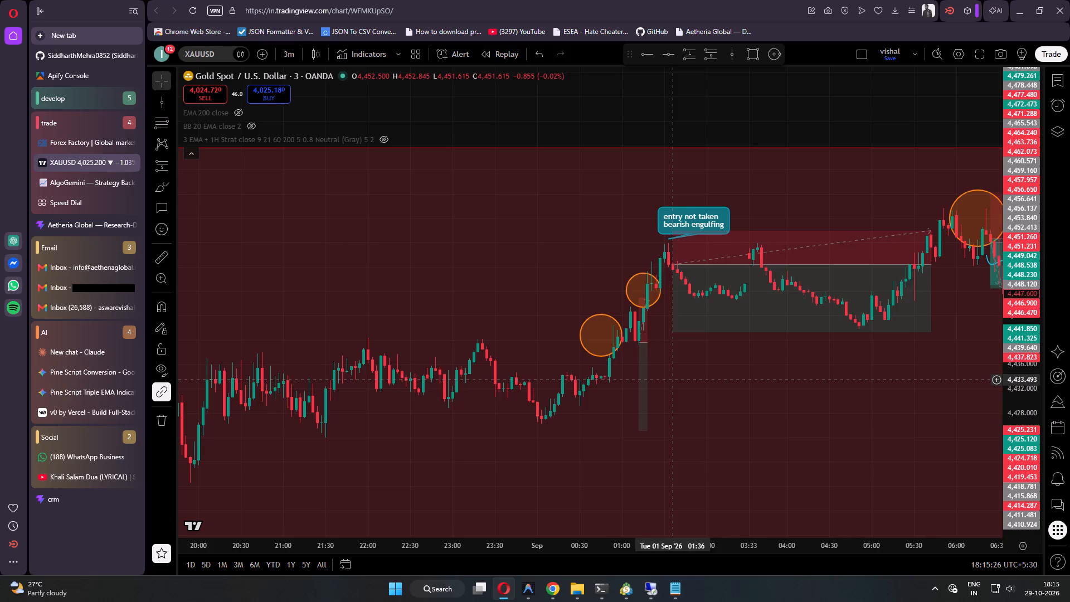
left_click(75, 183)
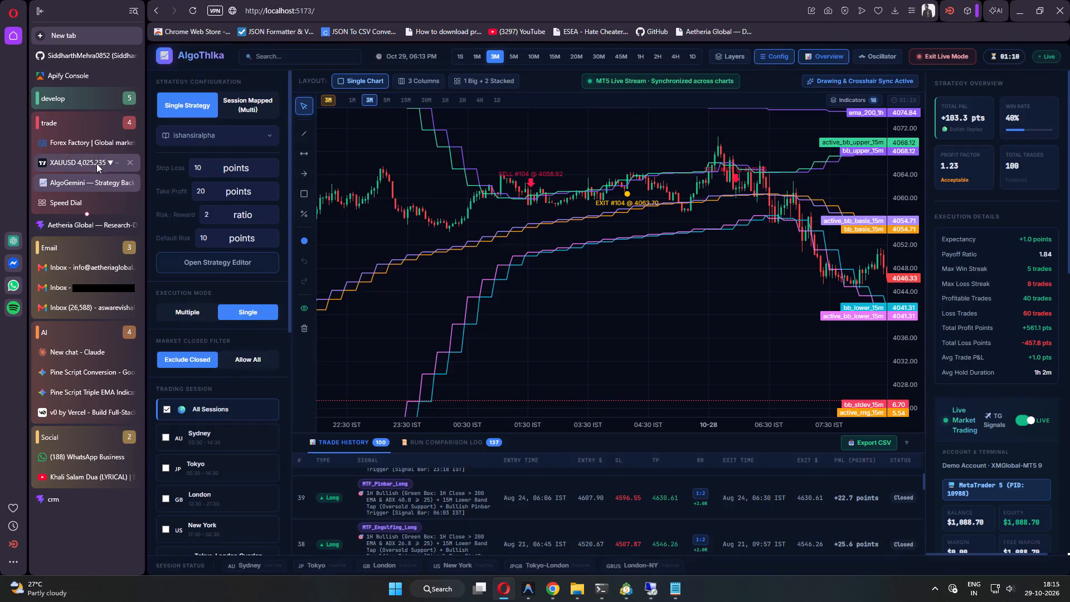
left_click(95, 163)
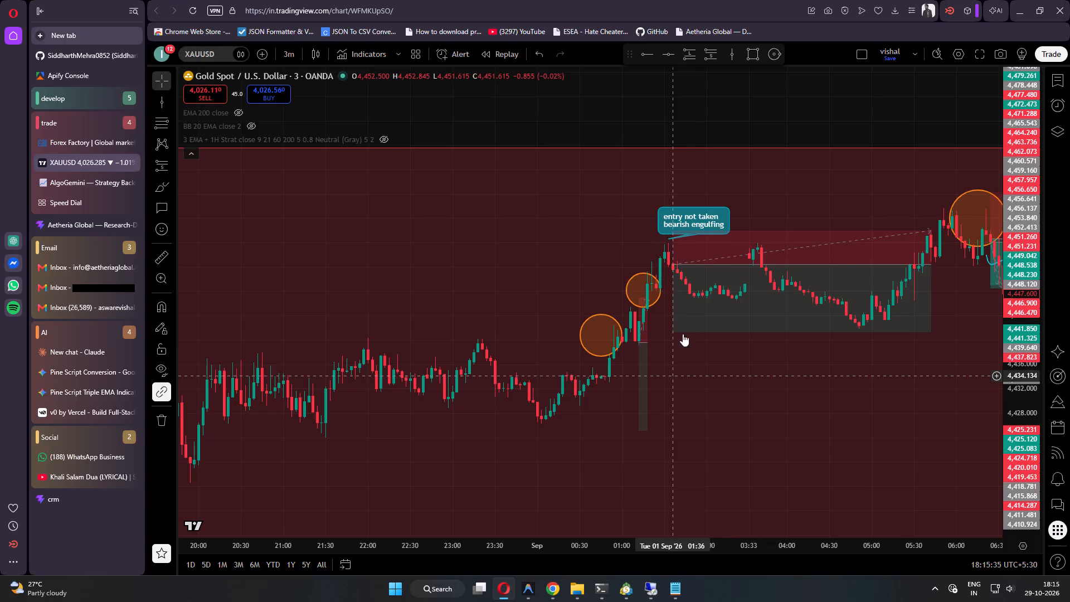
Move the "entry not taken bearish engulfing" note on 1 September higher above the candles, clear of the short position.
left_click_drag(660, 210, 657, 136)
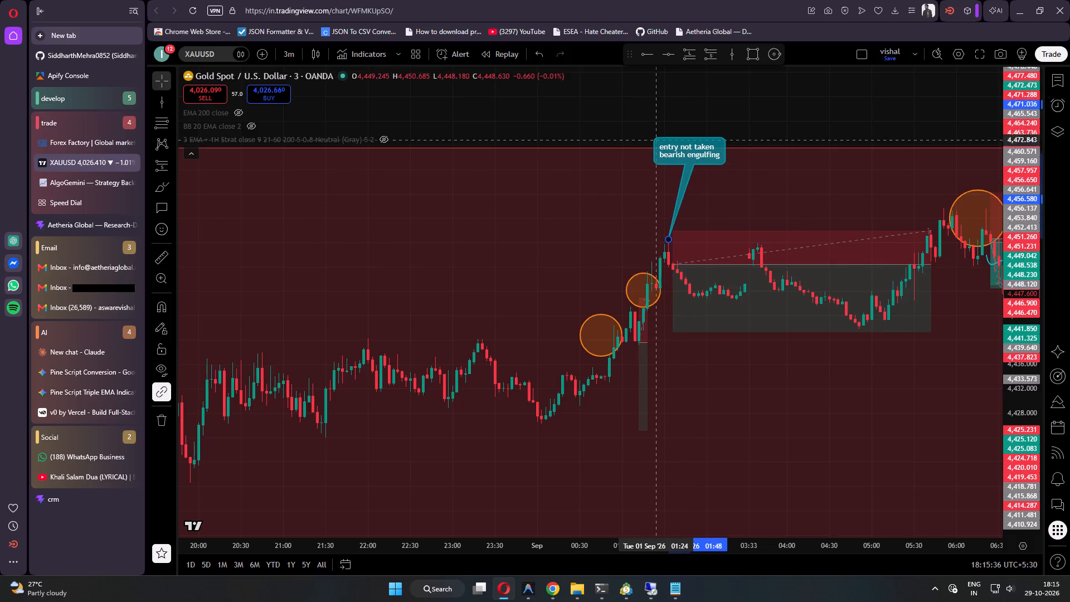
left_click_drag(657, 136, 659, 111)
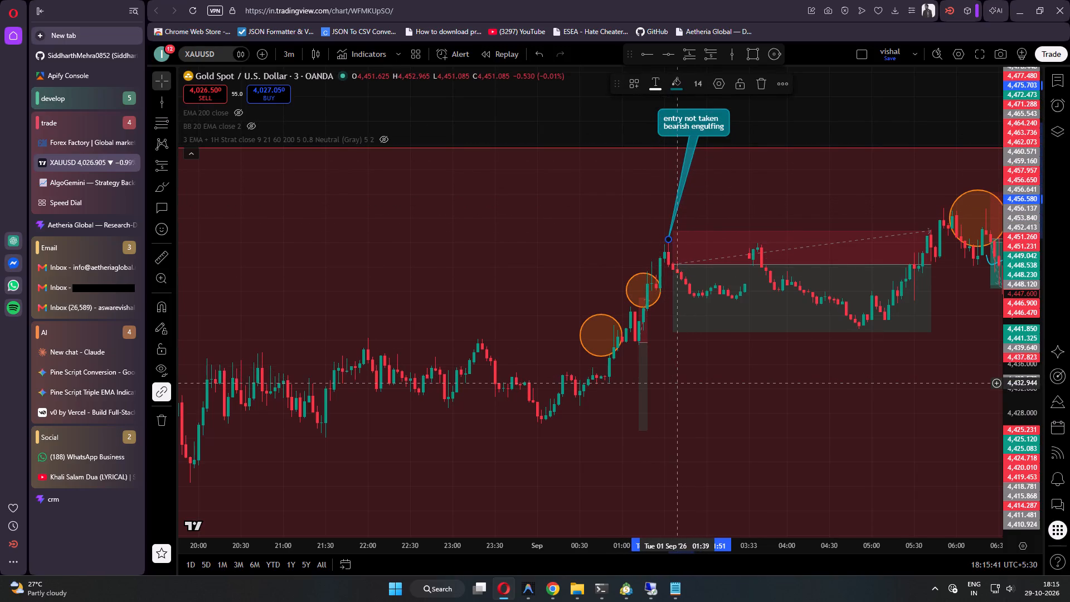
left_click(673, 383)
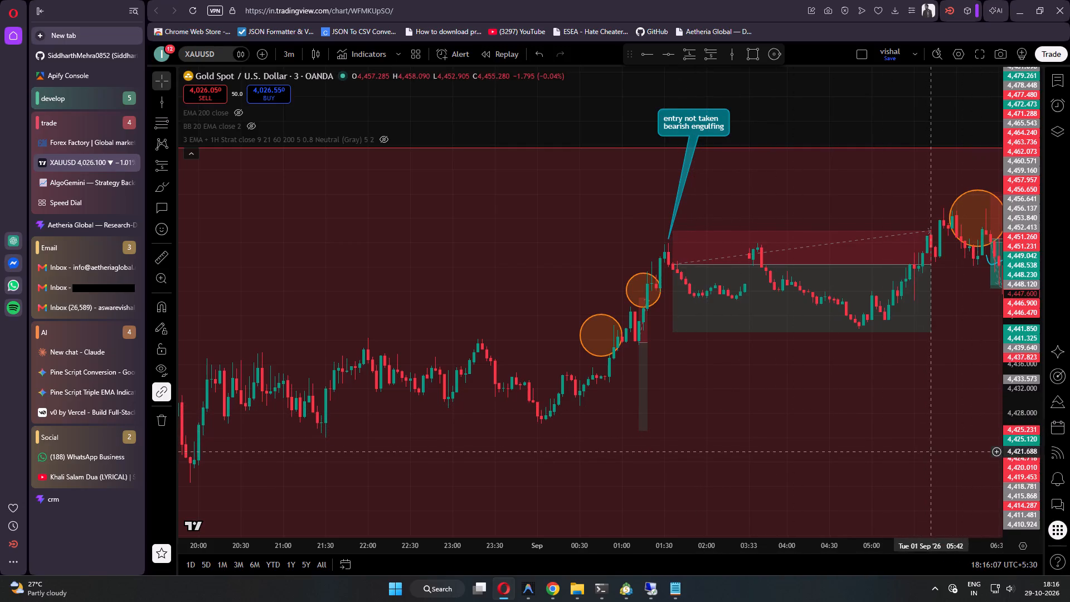
Shorten the short position that starts at 01:36 on 1 September so that it ends at 04:51.
left_click_drag(928, 263, 893, 265)
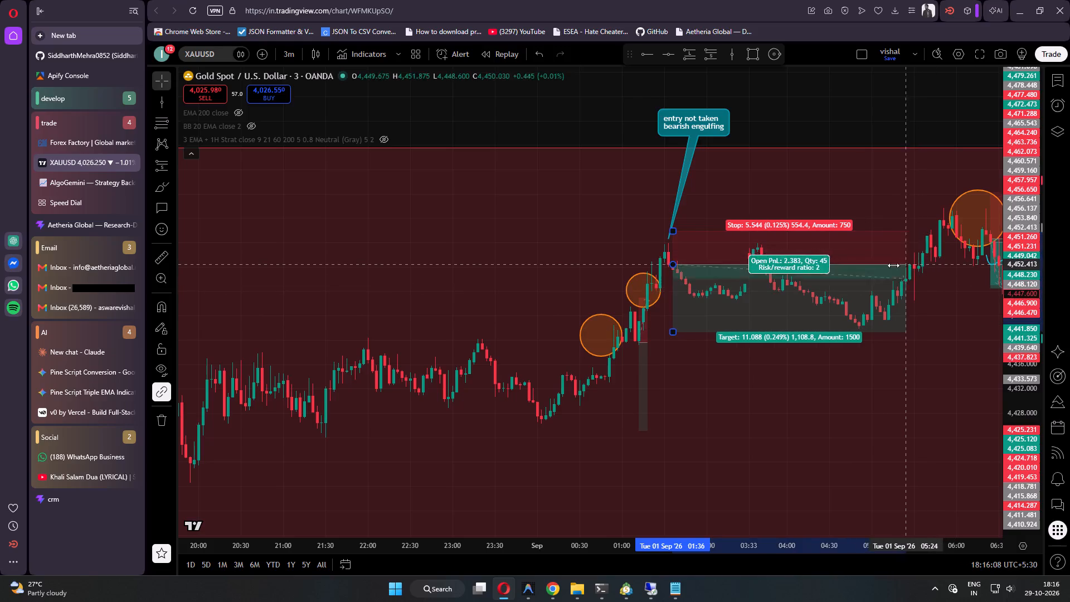
left_click_drag(893, 265, 851, 268)
left_click(810, 381)
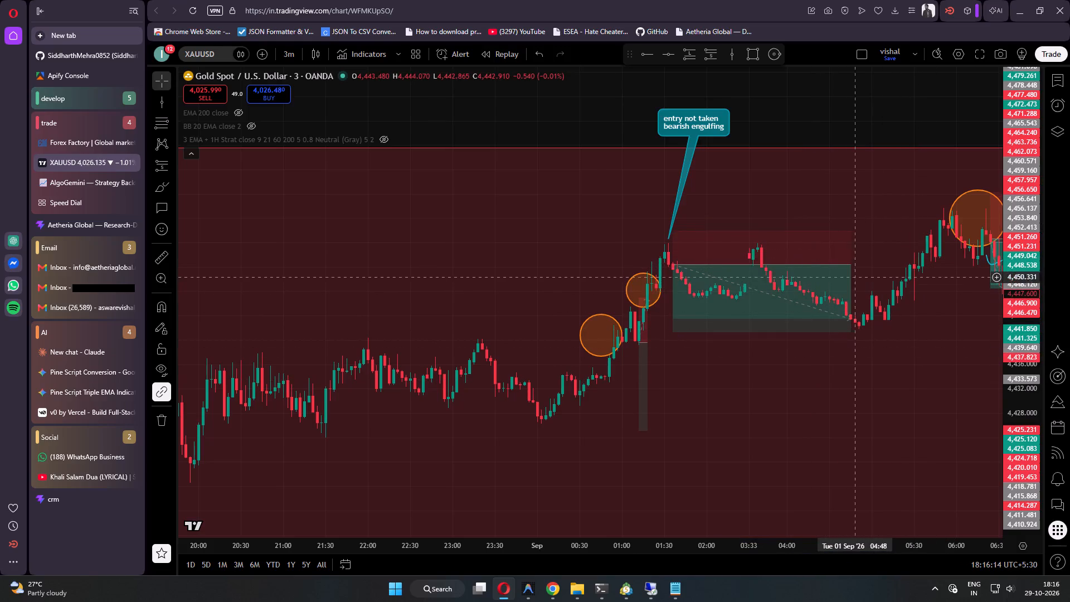
left_click_drag(853, 264, 863, 263)
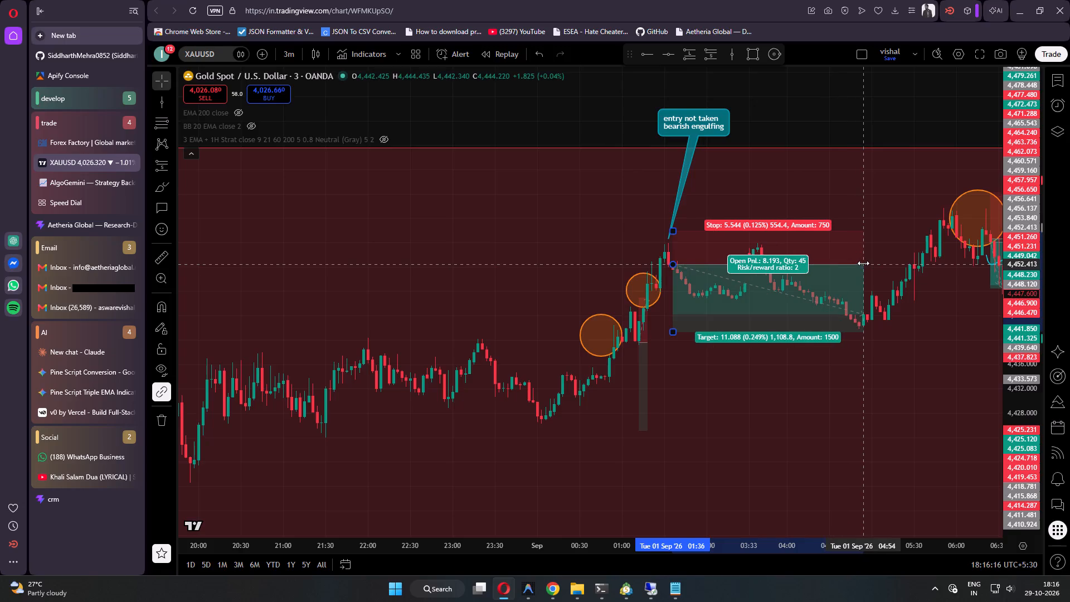
left_click_drag(863, 263, 860, 263)
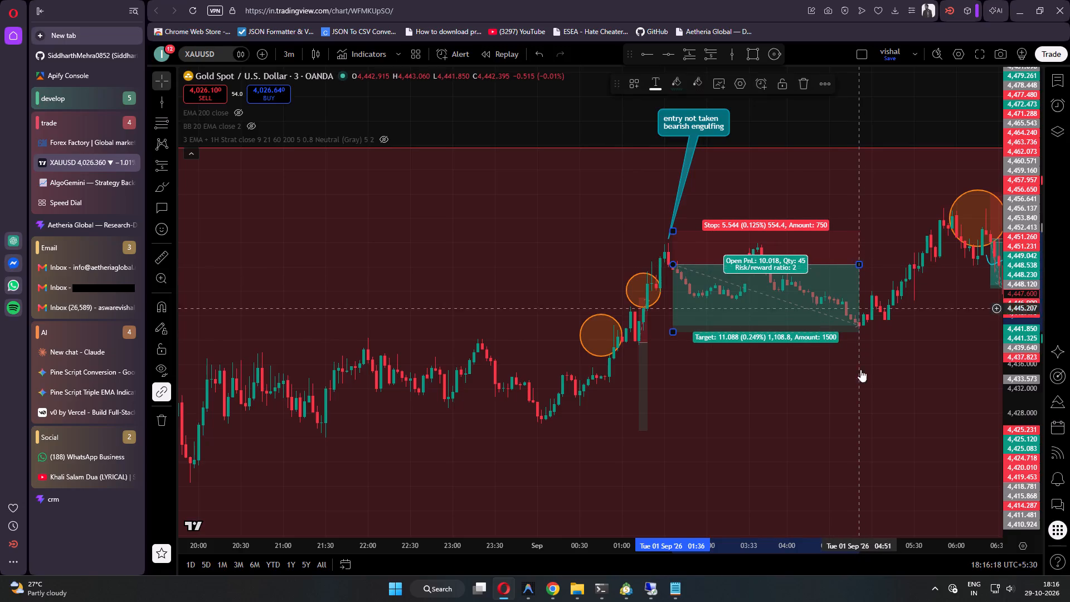
left_click(858, 401)
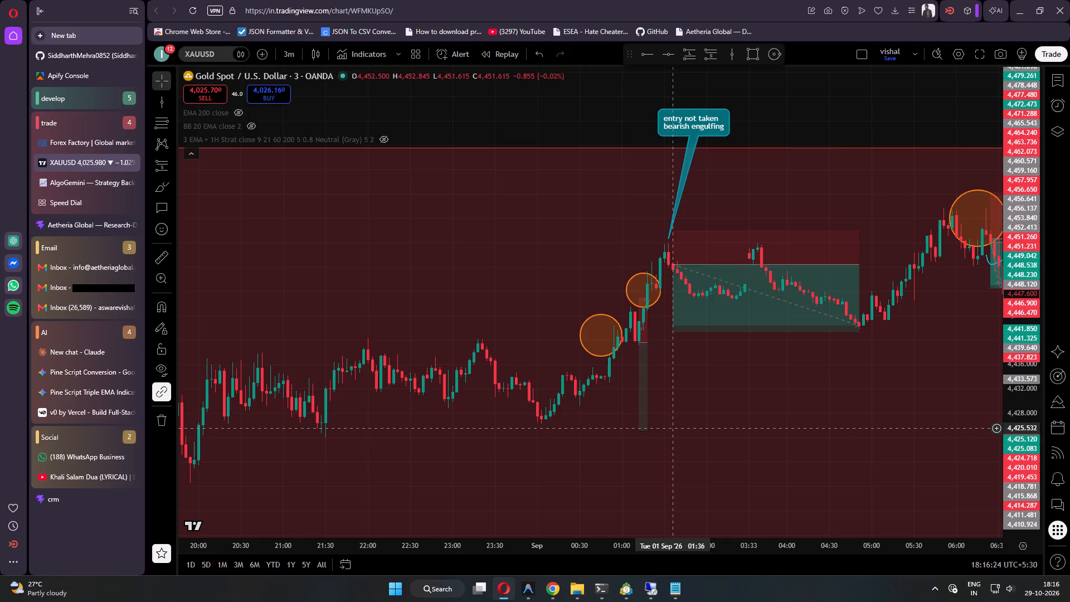
Check the AlgoThIka trade history for the bearish engulfing short entered on 1 September at 01:36.
left_click(81, 183)
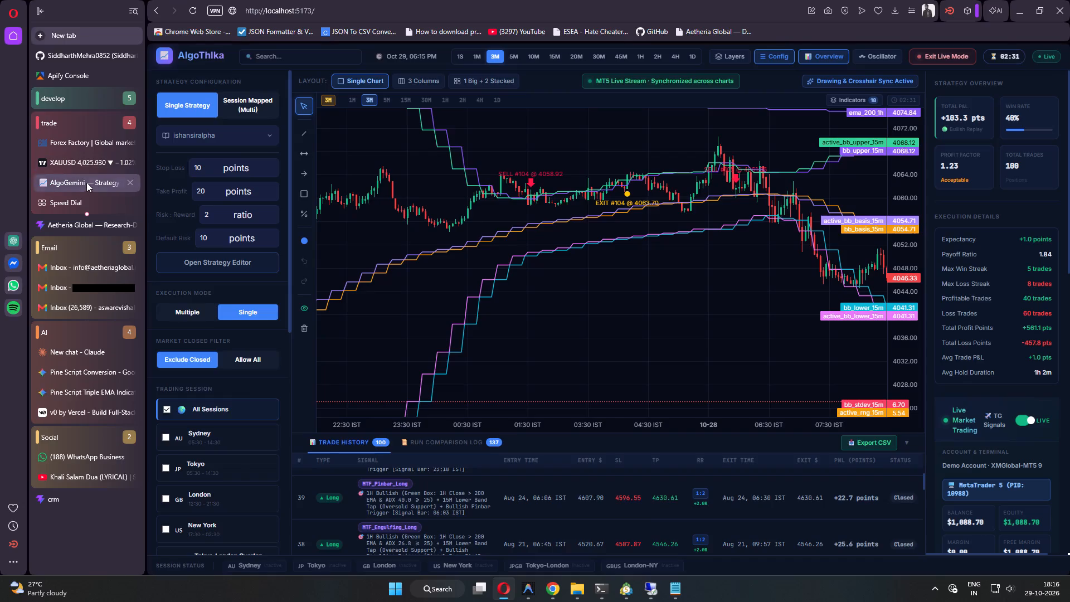
scroll(644, 518, "up", 11)
scroll(644, 522, "down", 2)
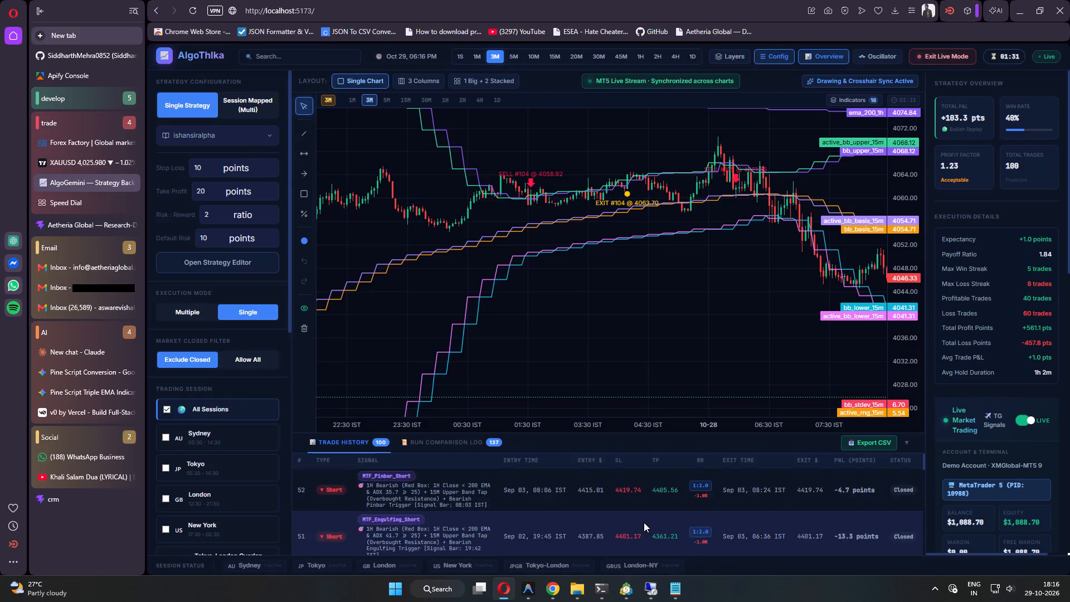
scroll(644, 522, "down", 2)
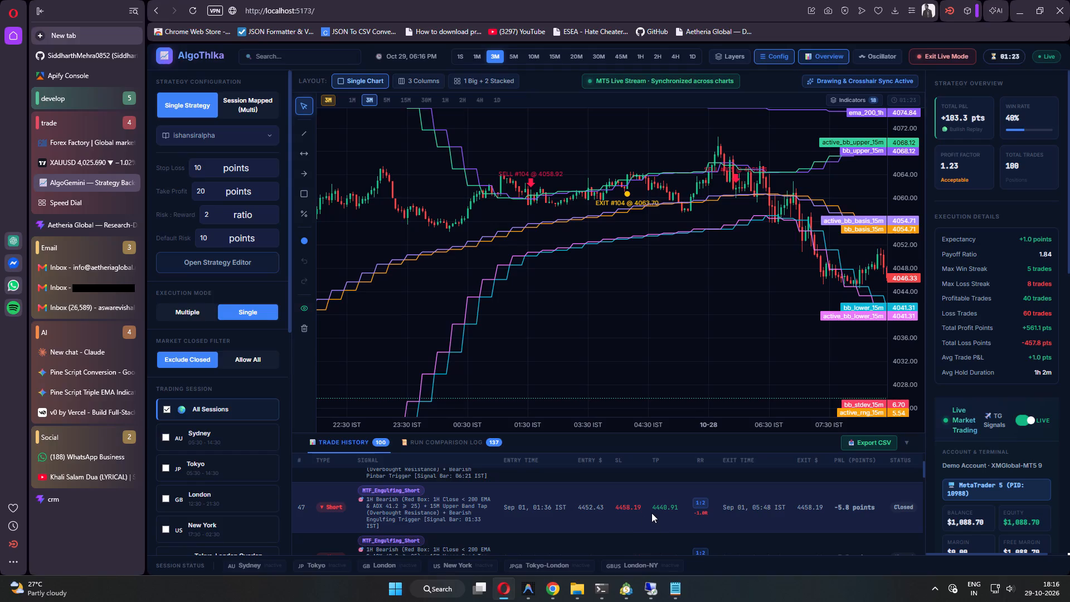
Return to the XAUUSD chart and delete the "entry not taken bearish engulfing" note on 1 September.
left_click(108, 163)
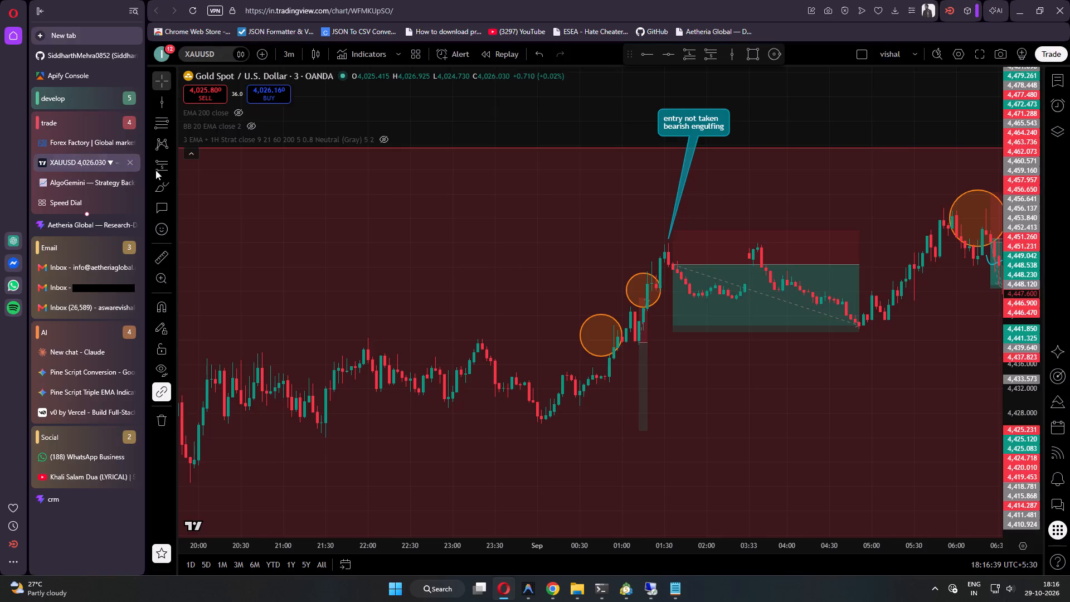
left_click(663, 119)
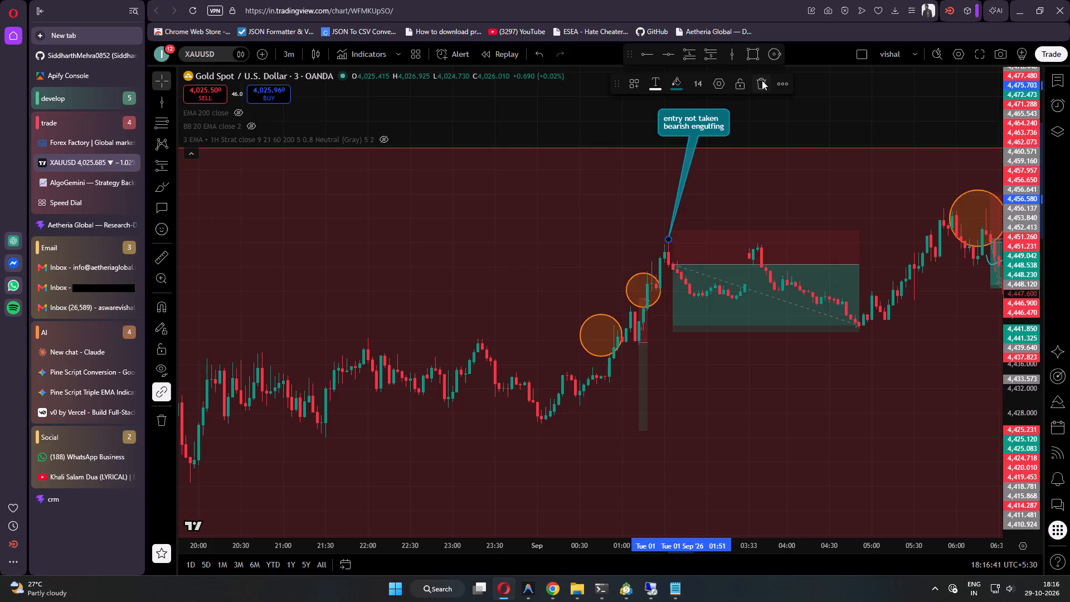
left_click(762, 80)
Scan the XAUUSD chart forward through the marked entries of 1 and 2 September to the bearish engulfing note on 3 September.
left_click_drag(839, 375, 566, 363)
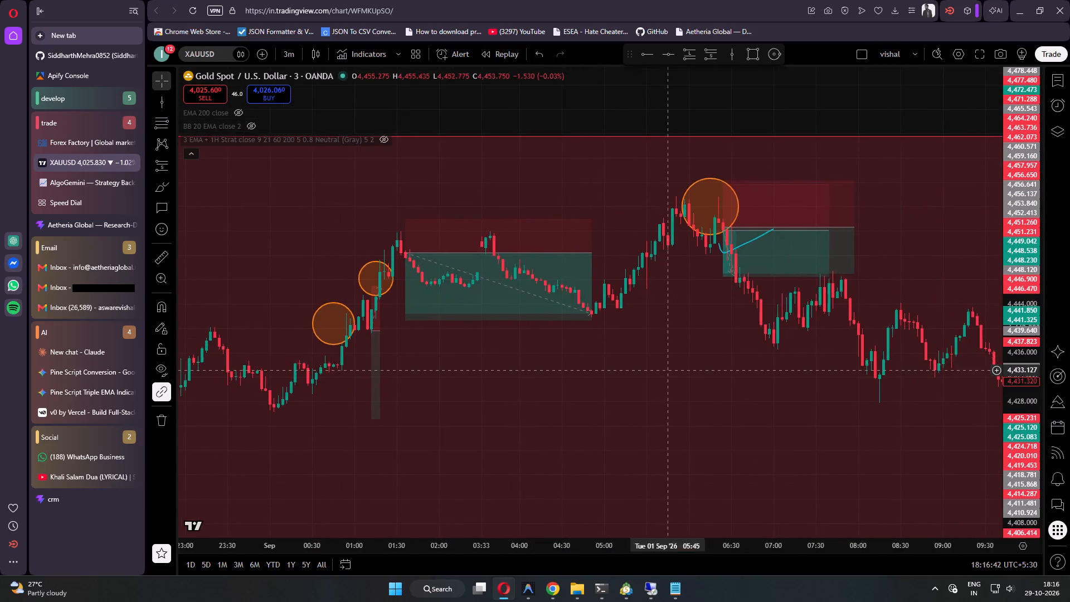
left_click_drag(739, 372, 483, 375)
left_click_drag(728, 399, 338, 351)
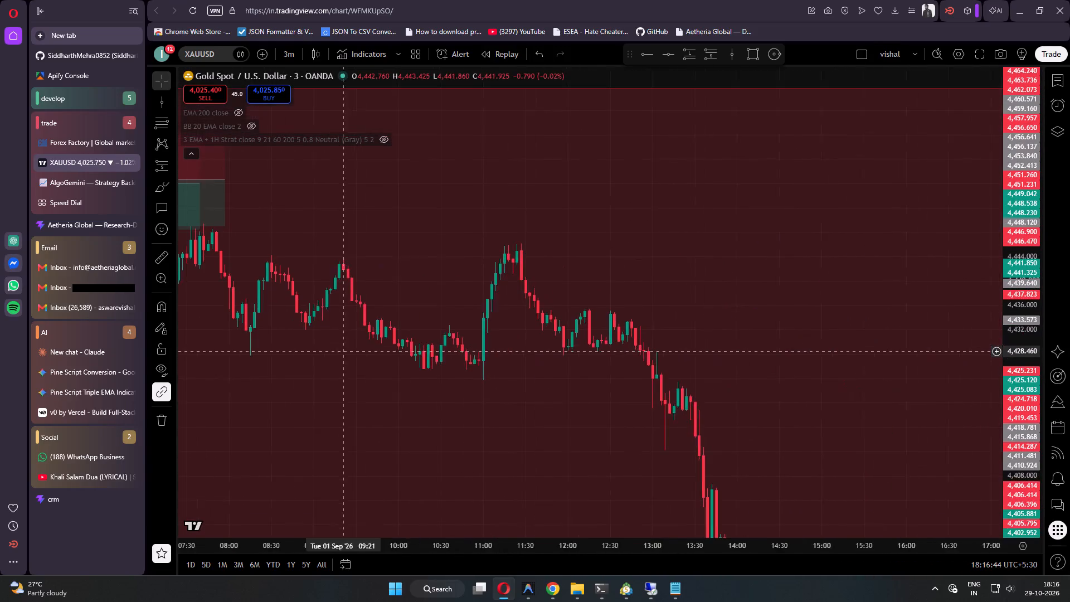
left_click_drag(338, 351, 337, 351)
left_click_drag(746, 410, 606, 80)
left_click_drag(731, 282, 361, 67)
left_click_drag(774, 291, 480, 311)
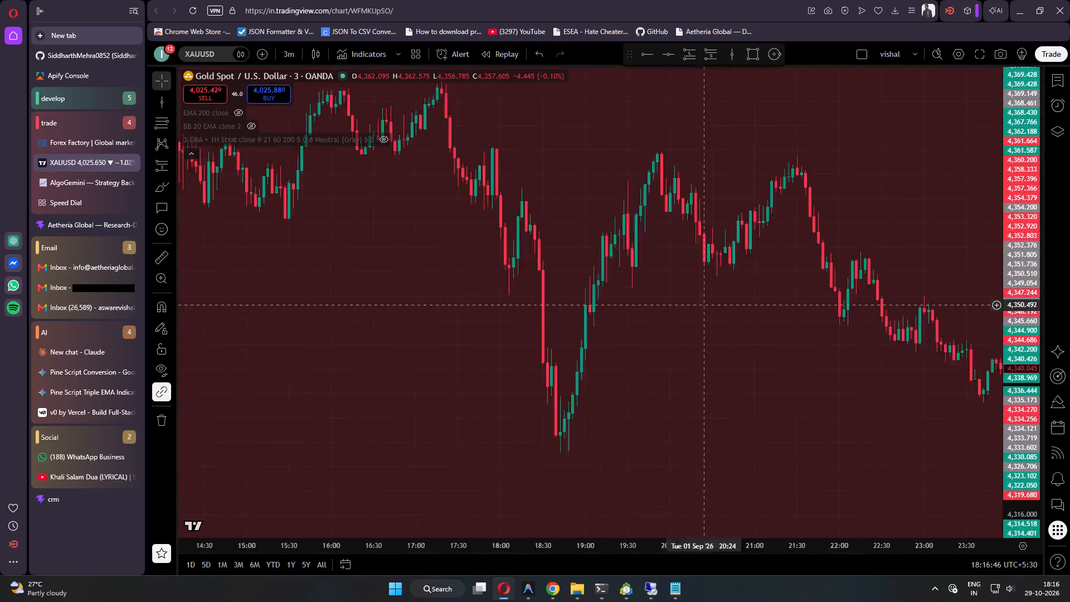
left_click_drag(480, 311, 284, 314)
left_click_drag(692, 360, 323, 60)
left_click_drag(821, 279, 184, 229)
left_click_drag(663, 244, 281, 371)
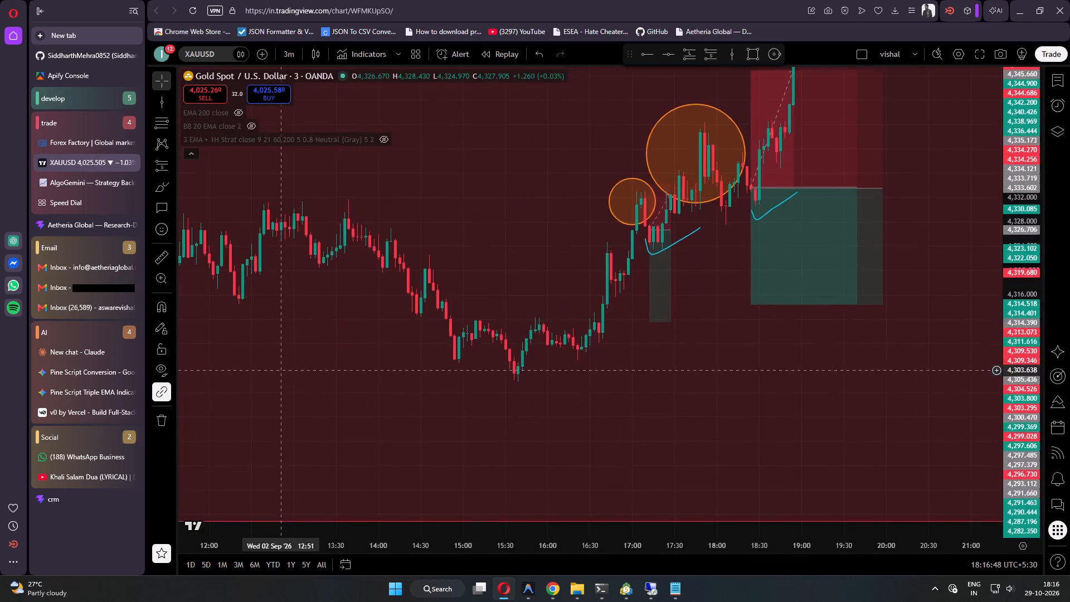
left_click_drag(705, 381, 334, 531)
left_click_drag(620, 215, 626, 482)
left_click_drag(818, 372, 651, 379)
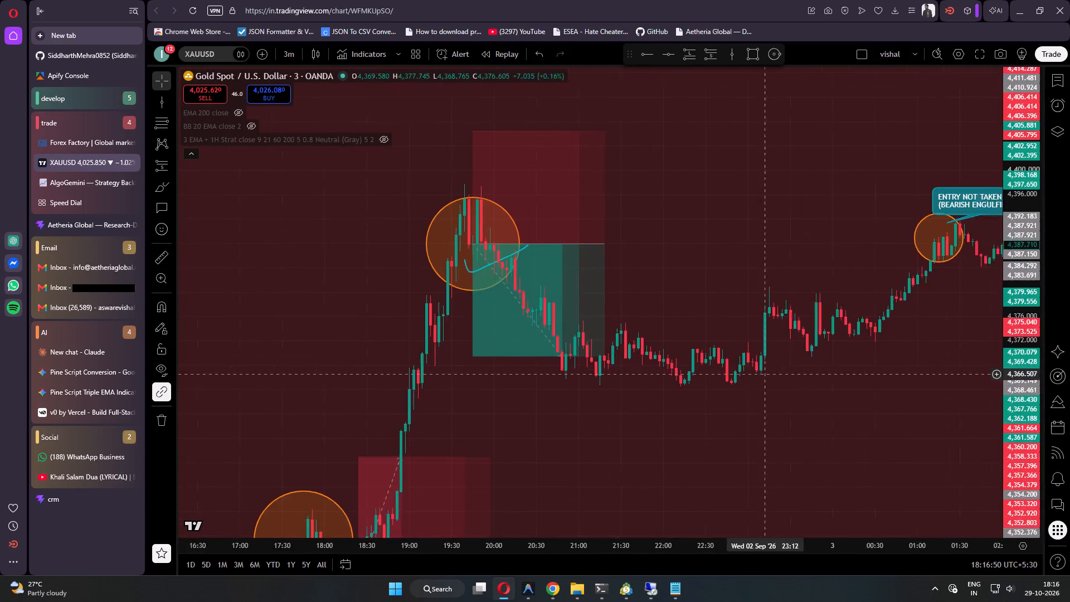
left_click_drag(651, 379, 411, 428)
left_click_drag(644, 255, 635, 189)
left_click(699, 386)
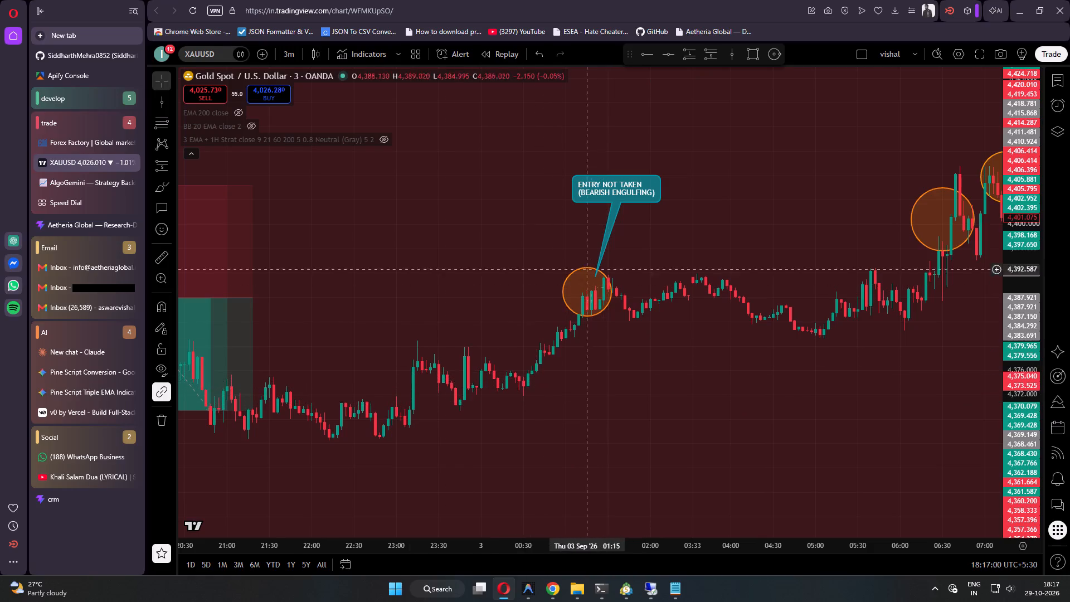
Place a vertical line at 01:03 on 3 September, beside the circled bearish engulfing entry.
left_click(730, 52)
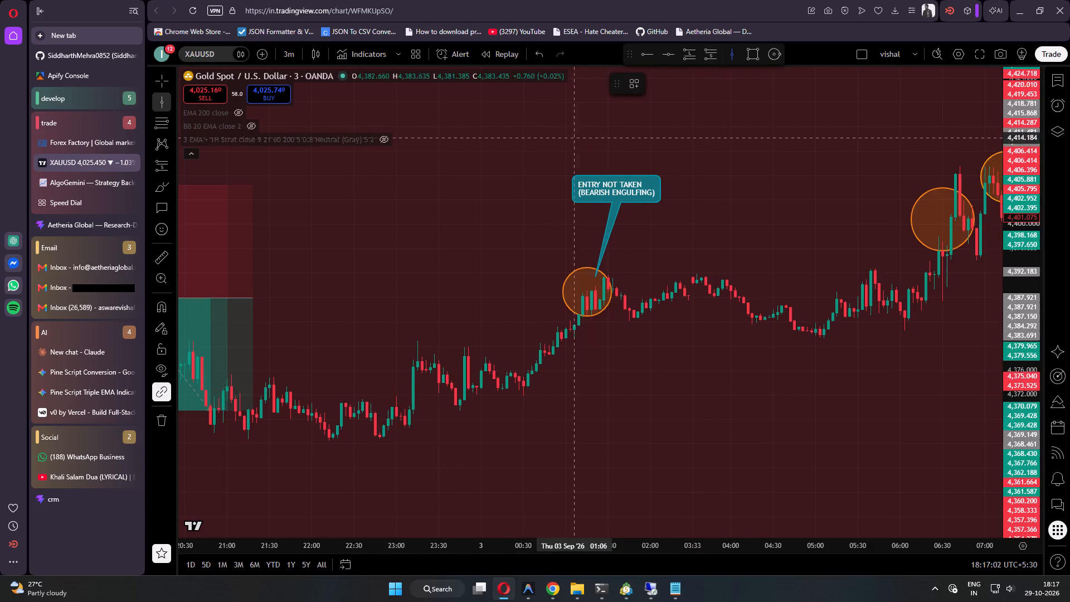
left_click(570, 137)
Switch the chart to 15 minutes and examine the candles around the vertical line on 3 September.
left_click(288, 51)
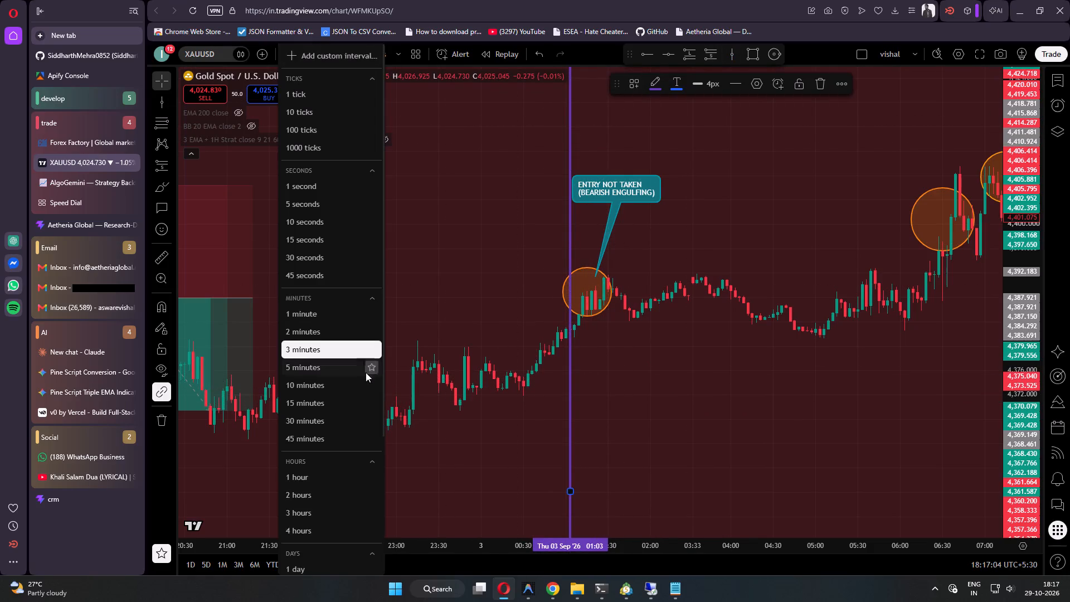
left_click(332, 407)
scroll(551, 382, "down", 6)
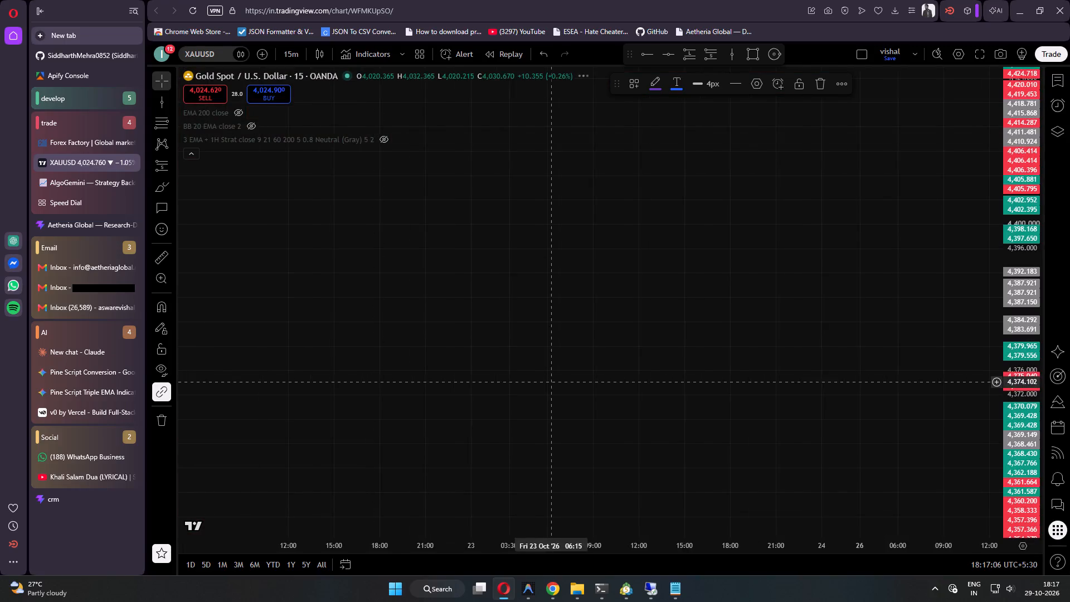
scroll(551, 382, "down", 20)
scroll(551, 382, "down", 20)
scroll(551, 382, "down", 16)
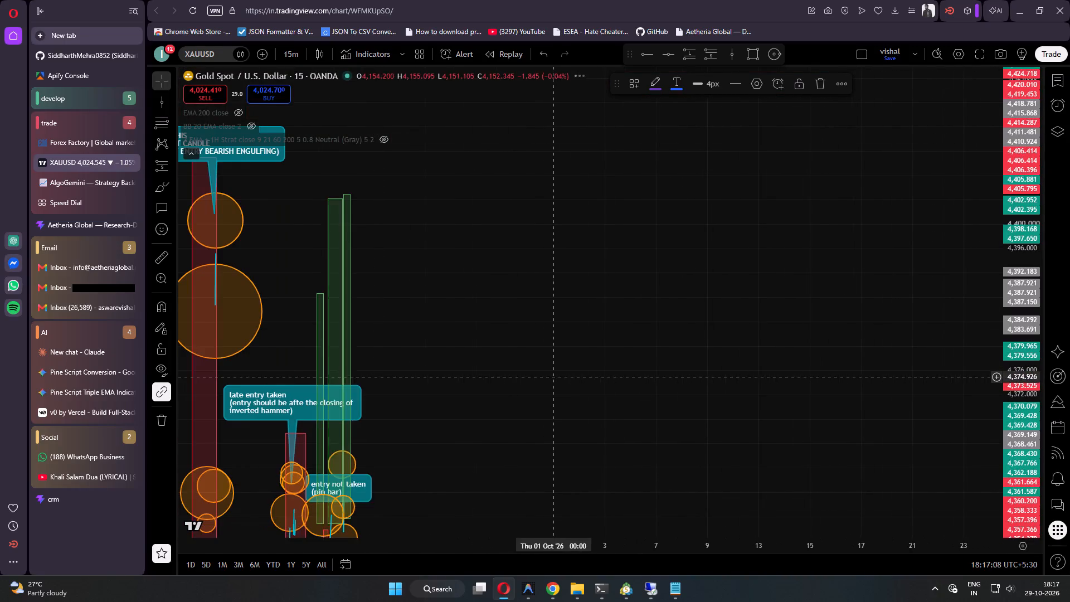
scroll(554, 376, "down", 12)
scroll(554, 376, "down", 12, "shift")
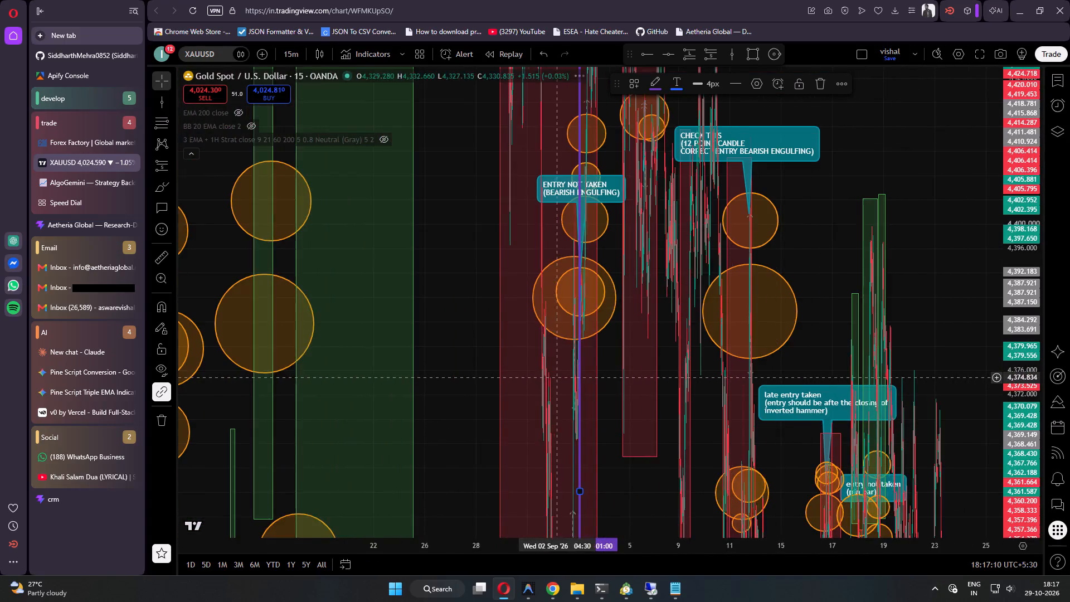
scroll(568, 370, "up", 20, "ctrl")
scroll(568, 370, "up", 20, "ctrl")
scroll(568, 370, "up", 6, "ctrl")
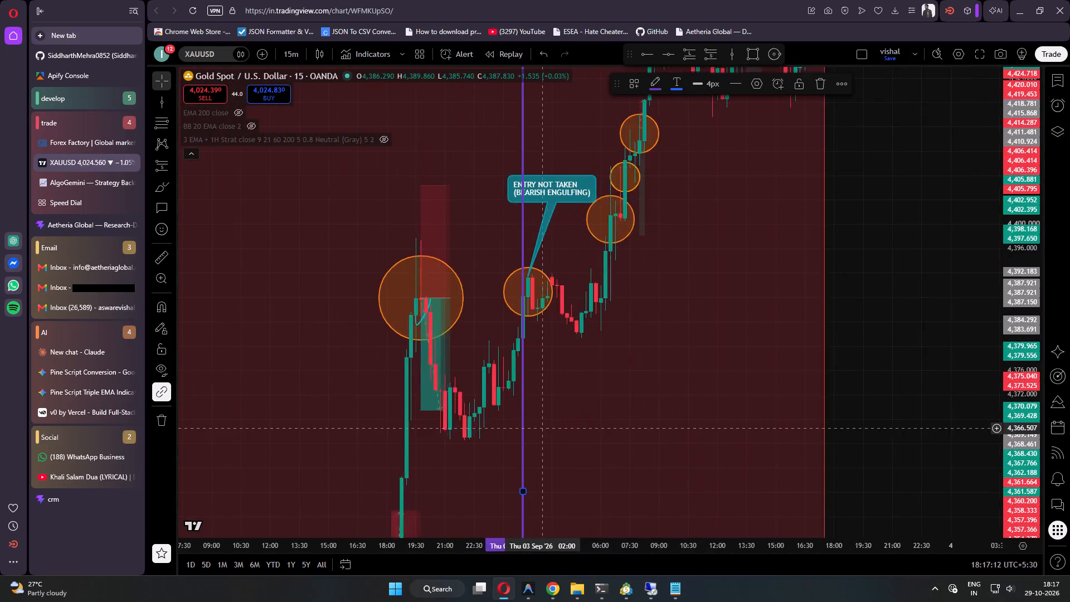
scroll(544, 428, "up", 4, "ctrl")
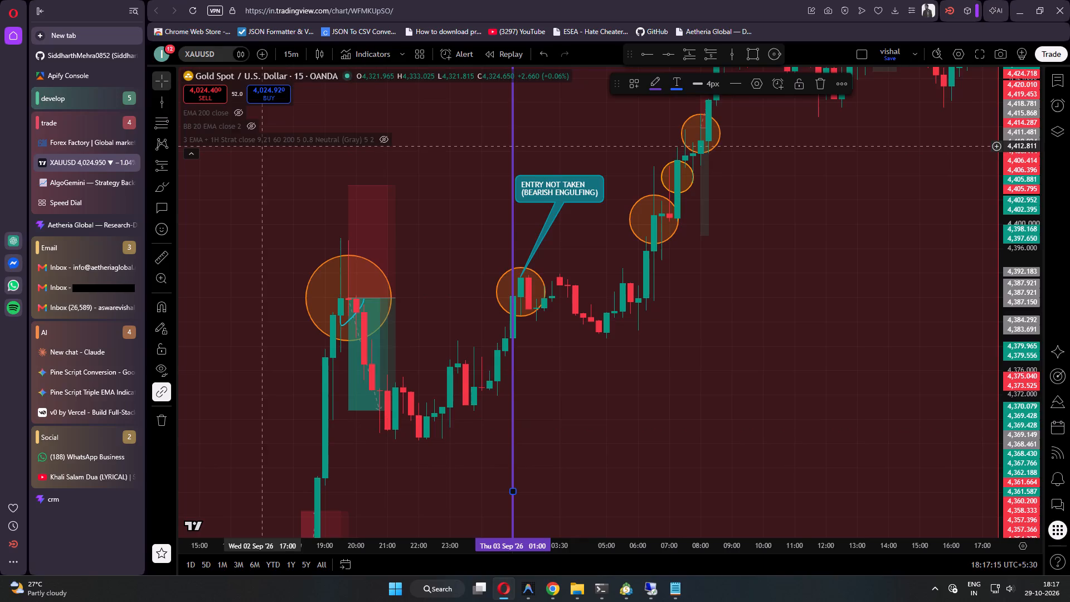
Show the hidden BB 20 EMA indicator on the chart.
left_click(253, 128)
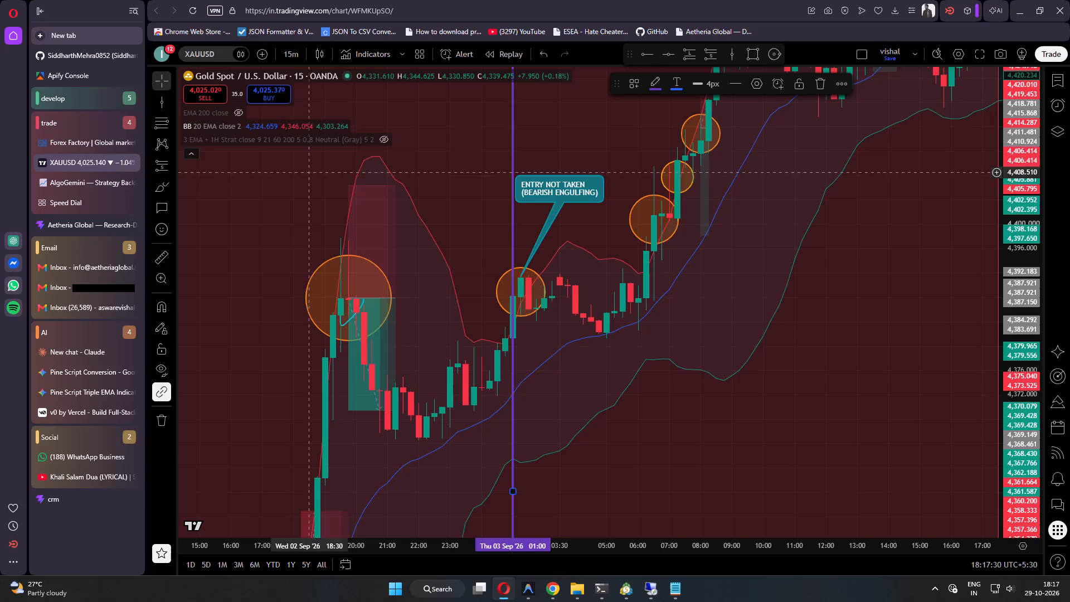
Switch the chart to 3 minutes and bring the bearish engulfing entry of 3 September back into view.
left_click(289, 58)
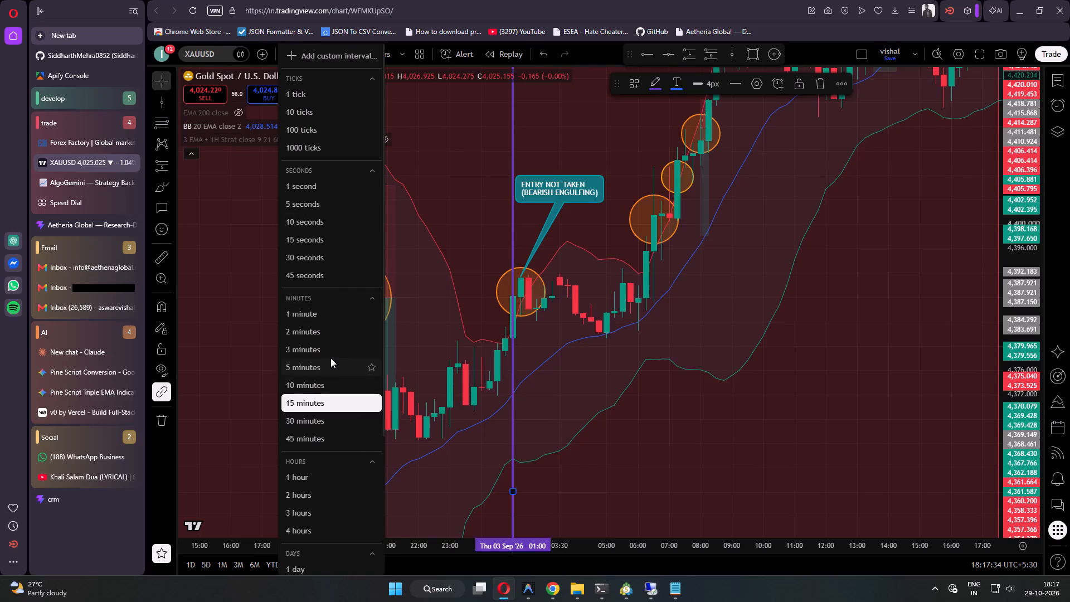
left_click(329, 349)
scroll(461, 361, "down", 20)
scroll(461, 361, "down", 3)
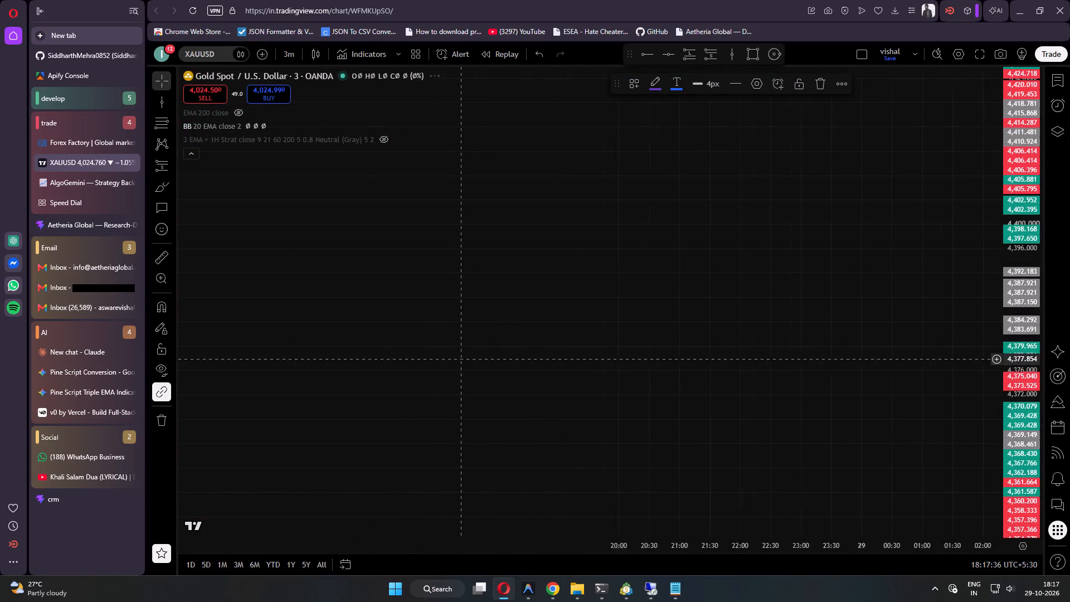
scroll(461, 359, "down", 20)
scroll(461, 359, "down", 20)
scroll(461, 359, "down", 19)
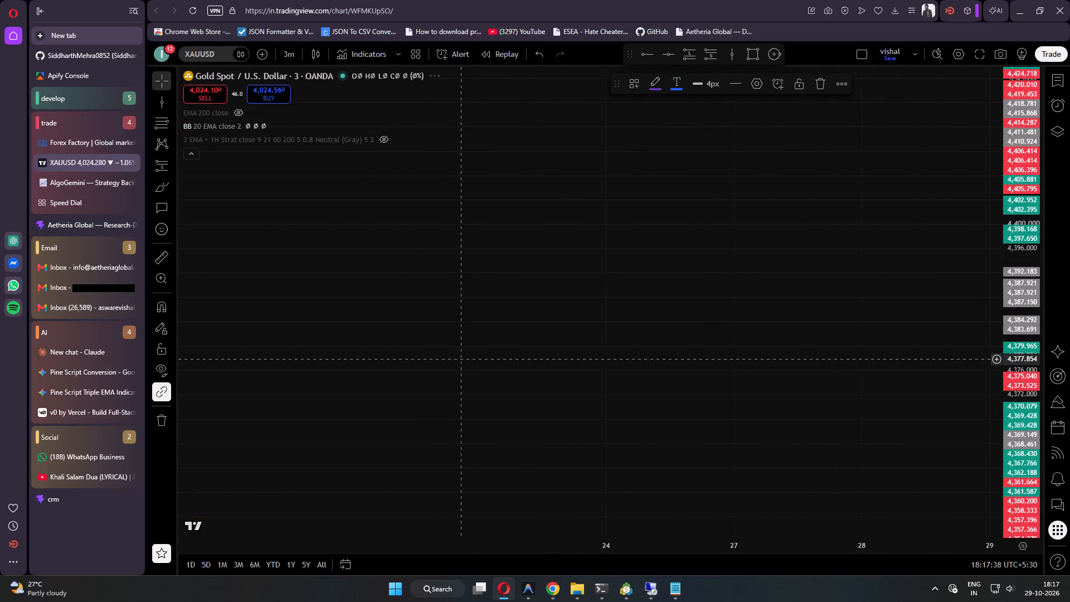
scroll(461, 359, "down", 20)
scroll(461, 359, "down", 20)
scroll(461, 359, "down", 19)
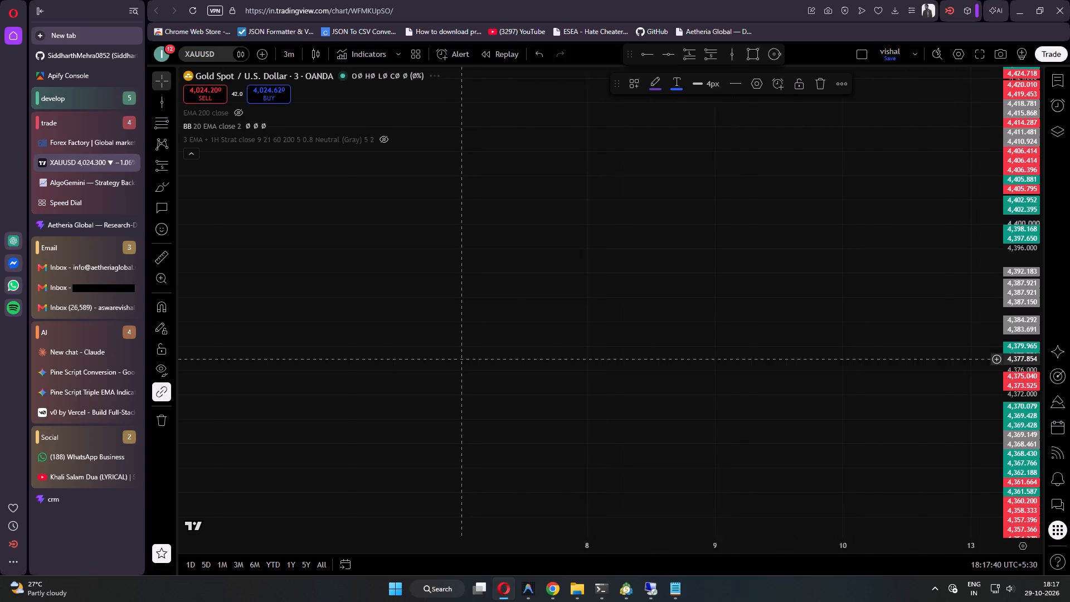
scroll(461, 359, "down", 20)
scroll(461, 359, "down", 20)
scroll(461, 359, "down", 7)
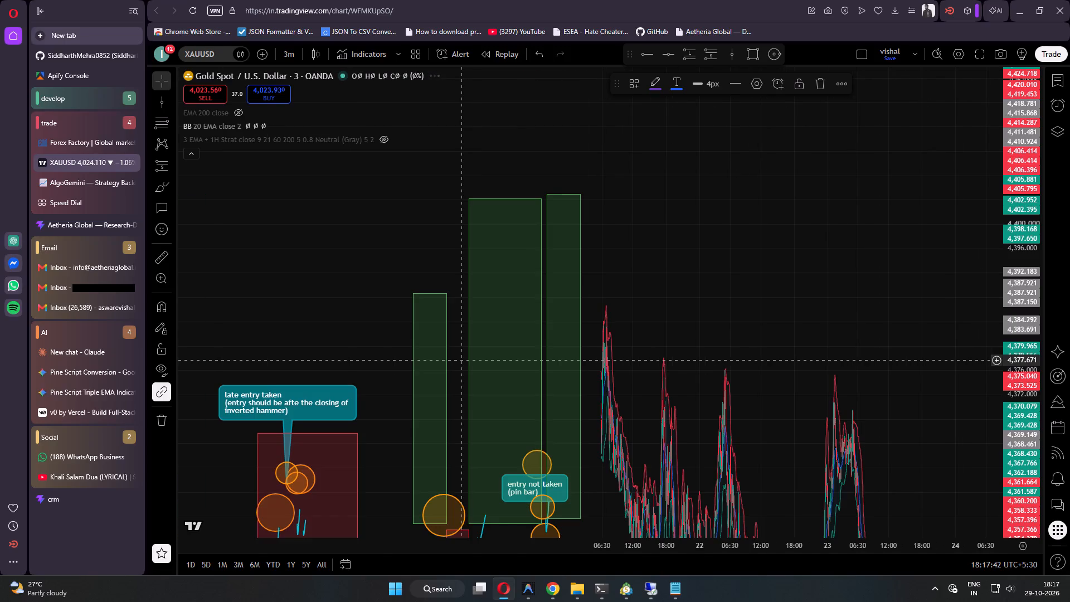
scroll(541, 367, "down", 15, "shift")
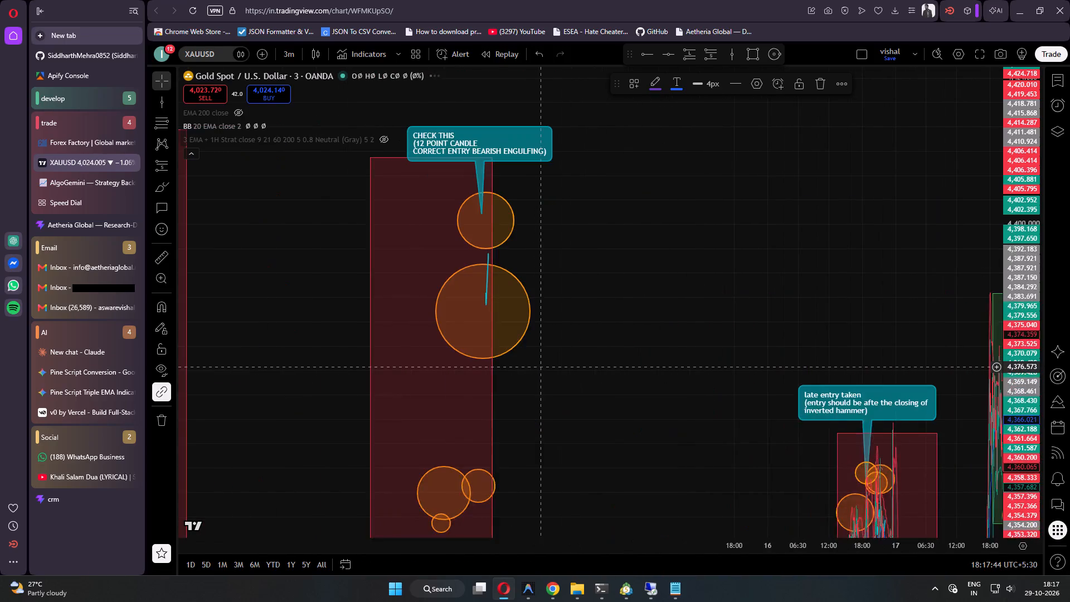
scroll(541, 367, "down", 19, "shift")
scroll(473, 313, "up", 2, "ctrl")
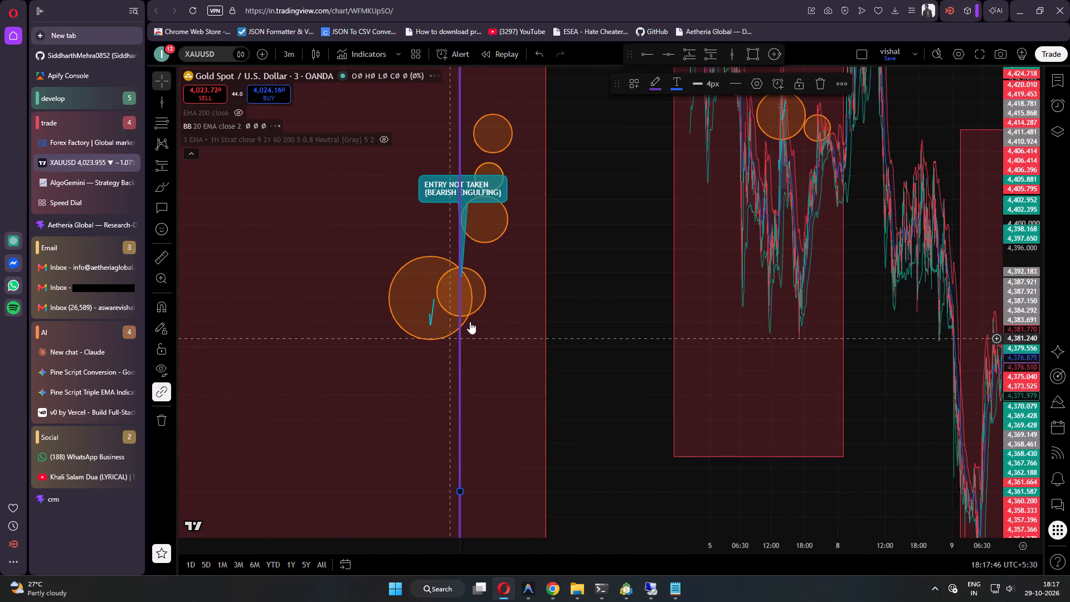
scroll(470, 322, "up", 20, "ctrl")
scroll(470, 322, "up", 20, "ctrl")
scroll(470, 322, "up", 5, "ctrl")
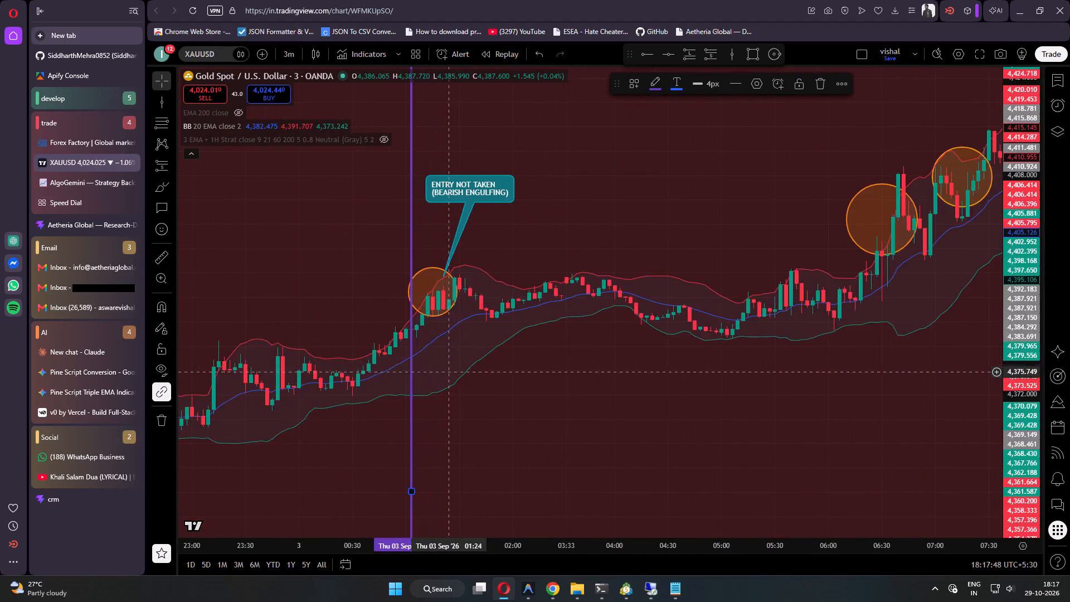
scroll(390, 329, "up", 6, "ctrl")
scroll(395, 351, "down", 7, "ctrl")
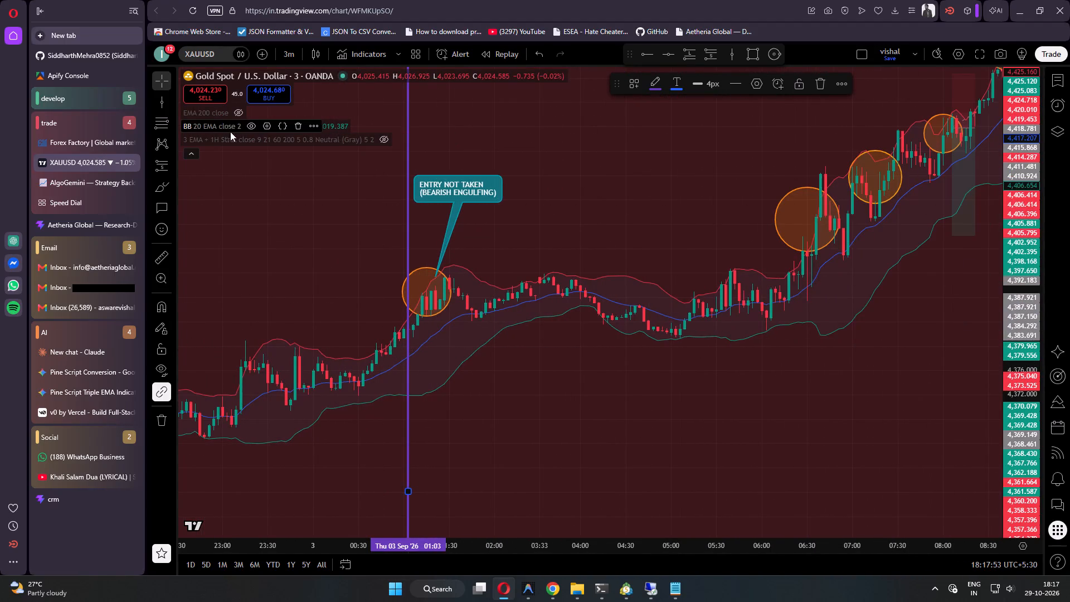
Hide the BB 20 EMA indicator on the chart.
left_click(254, 123)
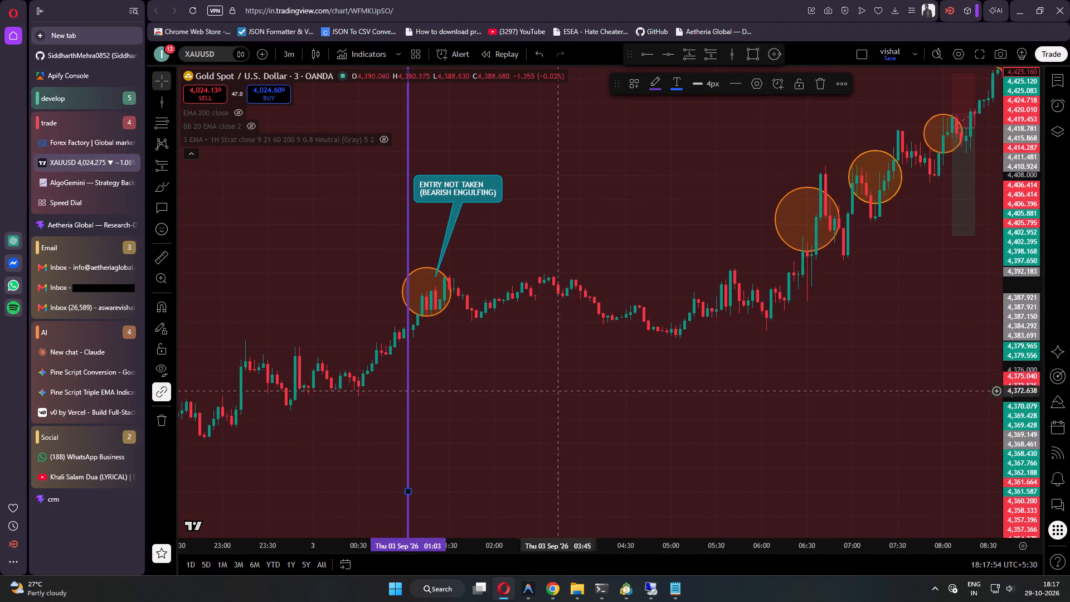
Delete the vertical line at 01:03 on 3 September.
left_click(408, 381)
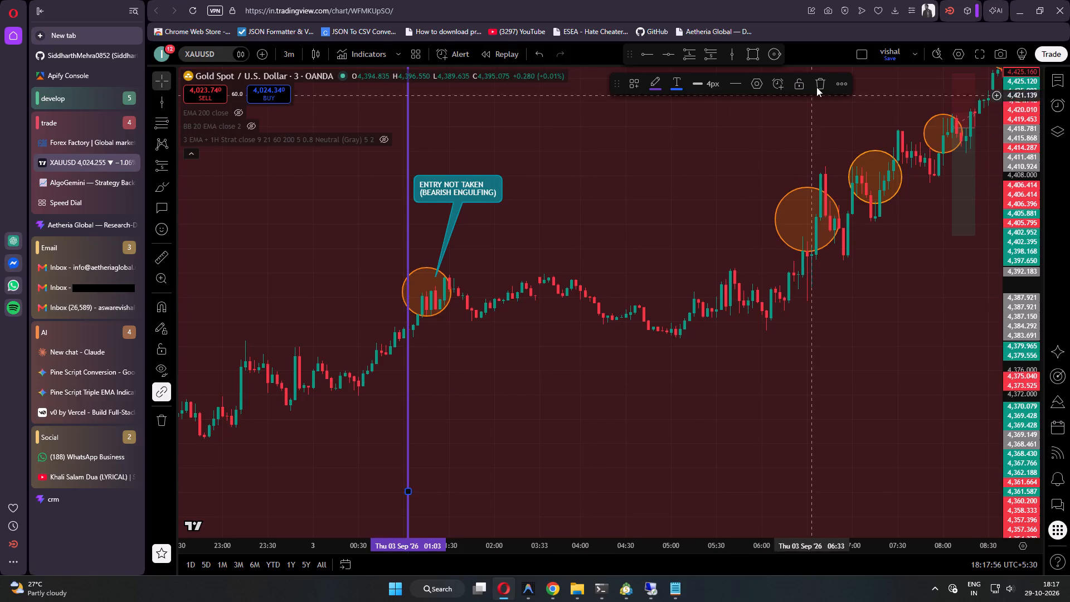
left_click(816, 87)
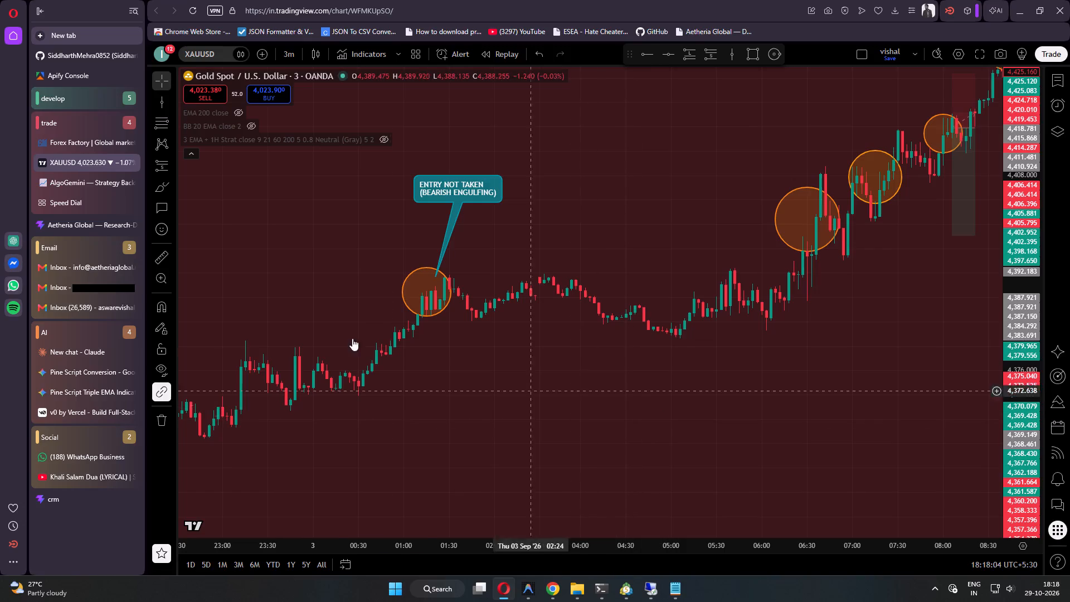
Check the AlgoThIka trade history for entries on 2 and 3 September, and return to the TradingView chart.
left_click(100, 176)
left_click(97, 164)
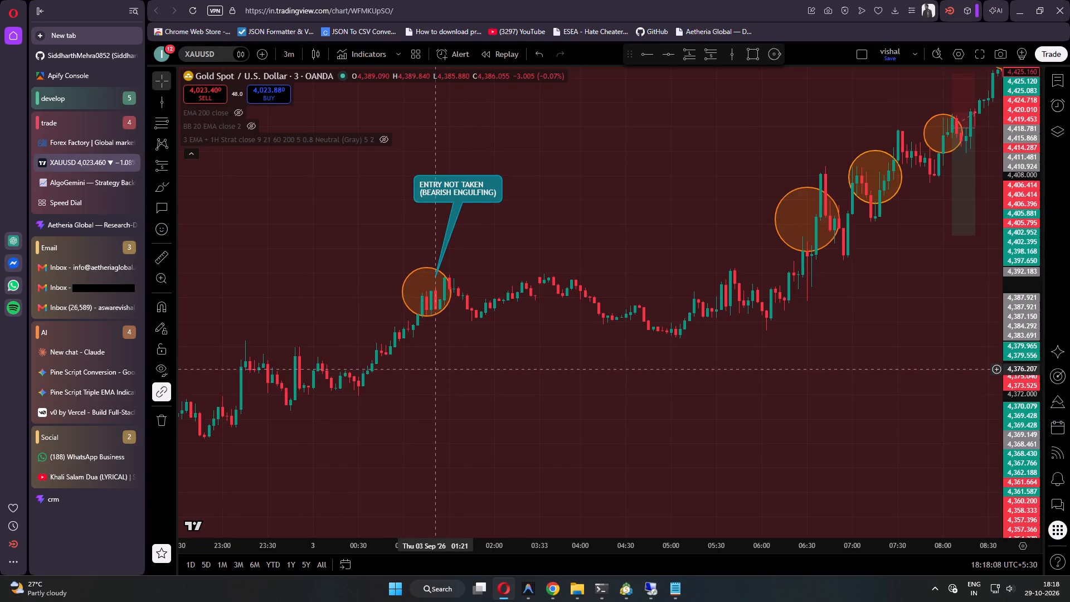
left_click(76, 186)
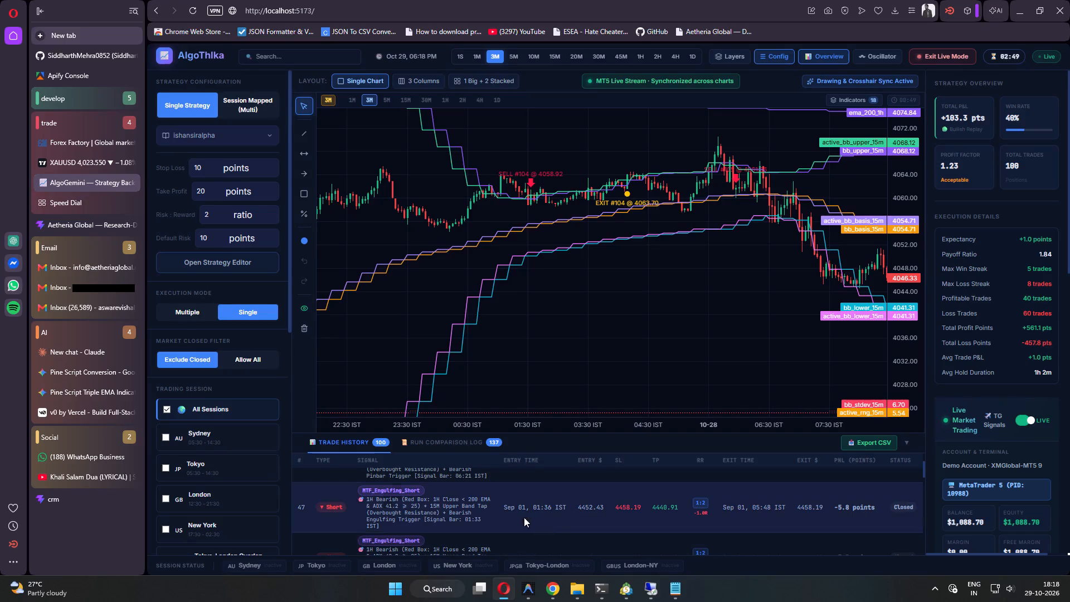
scroll(550, 525, "up", 6)
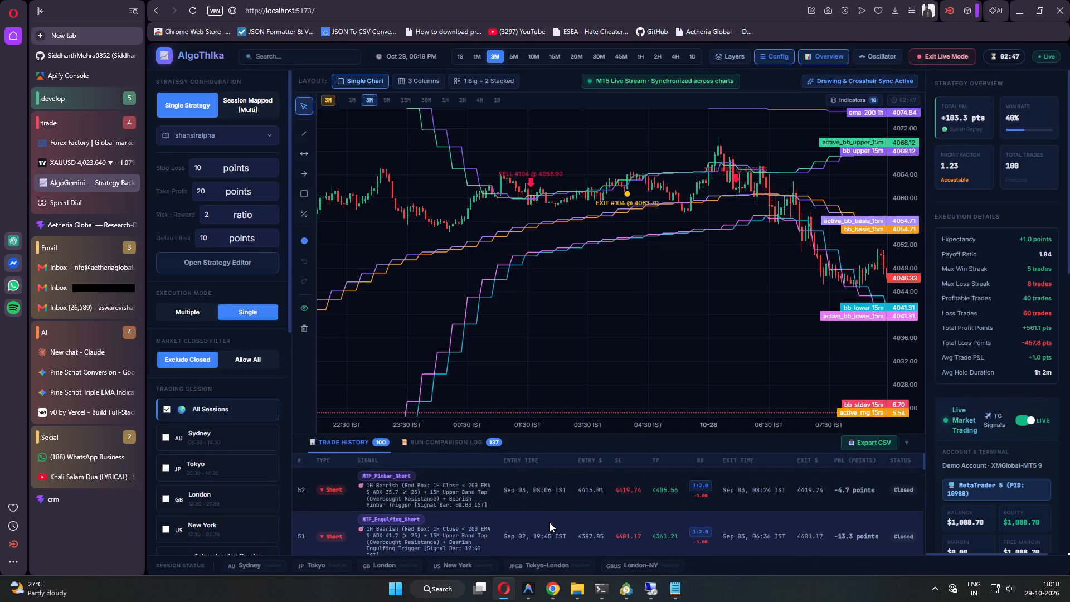
scroll(592, 507, "up", 1)
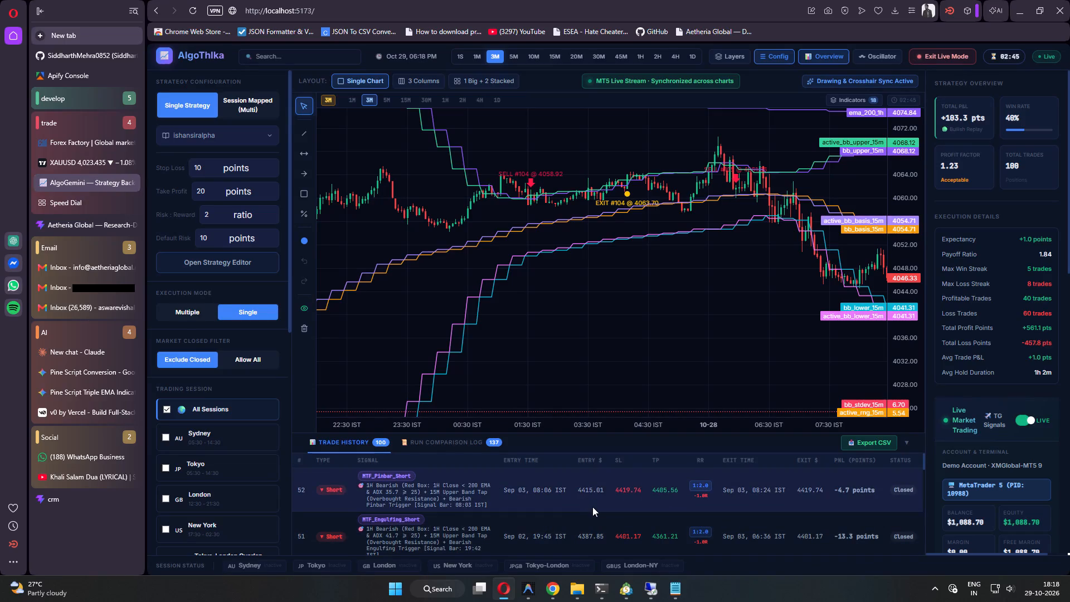
scroll(592, 507, "up", 3)
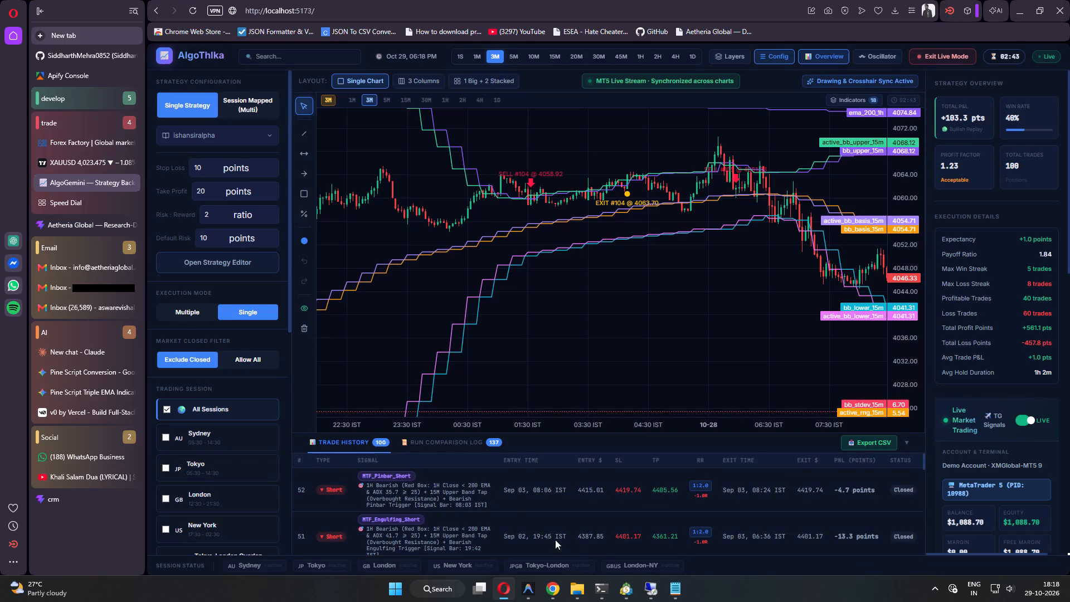
left_click(74, 151)
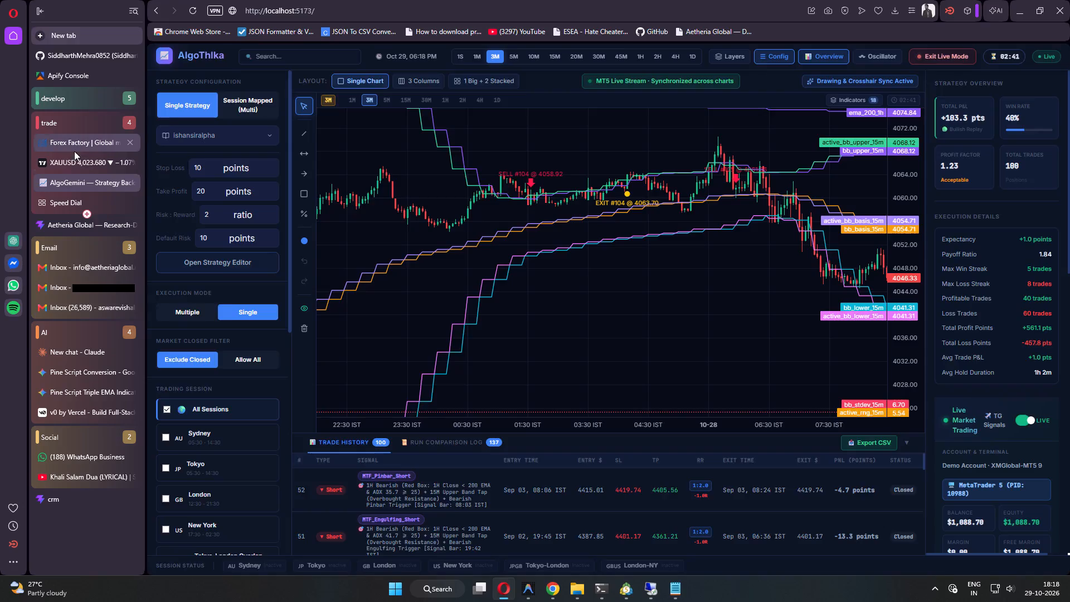
left_click(74, 161)
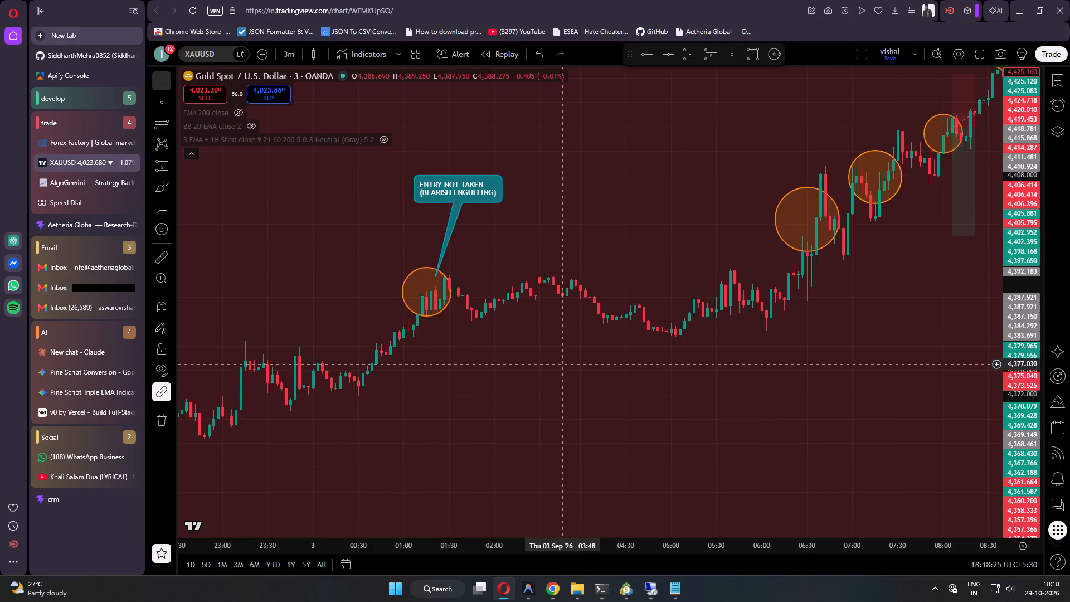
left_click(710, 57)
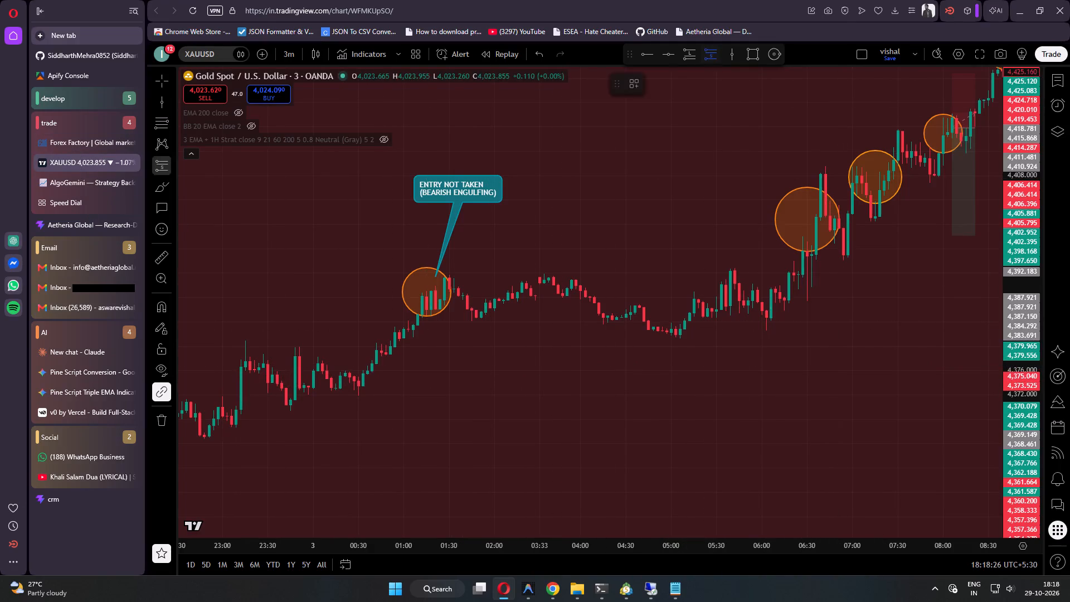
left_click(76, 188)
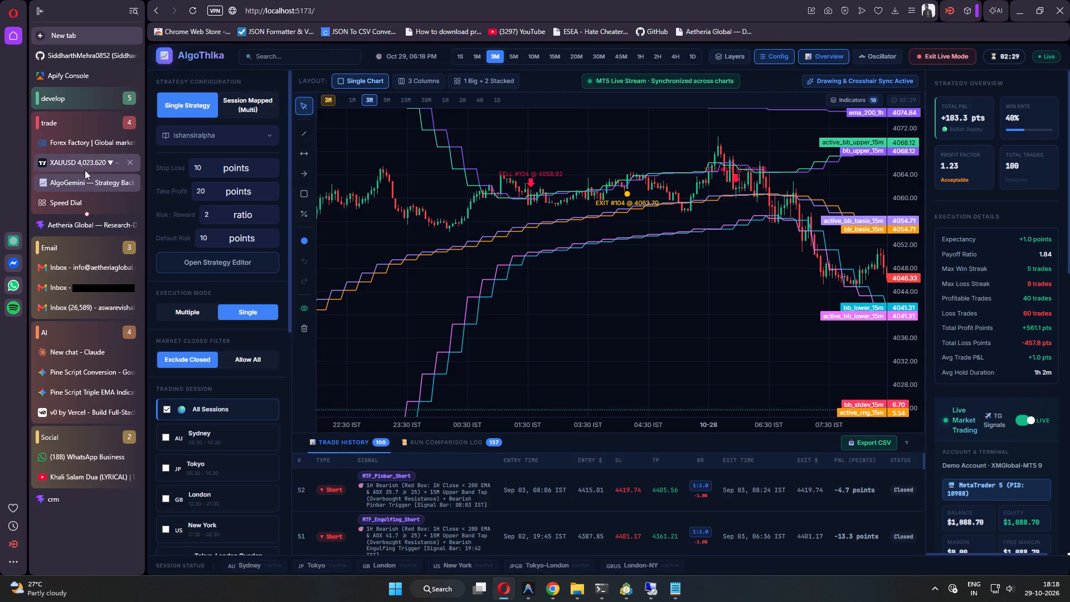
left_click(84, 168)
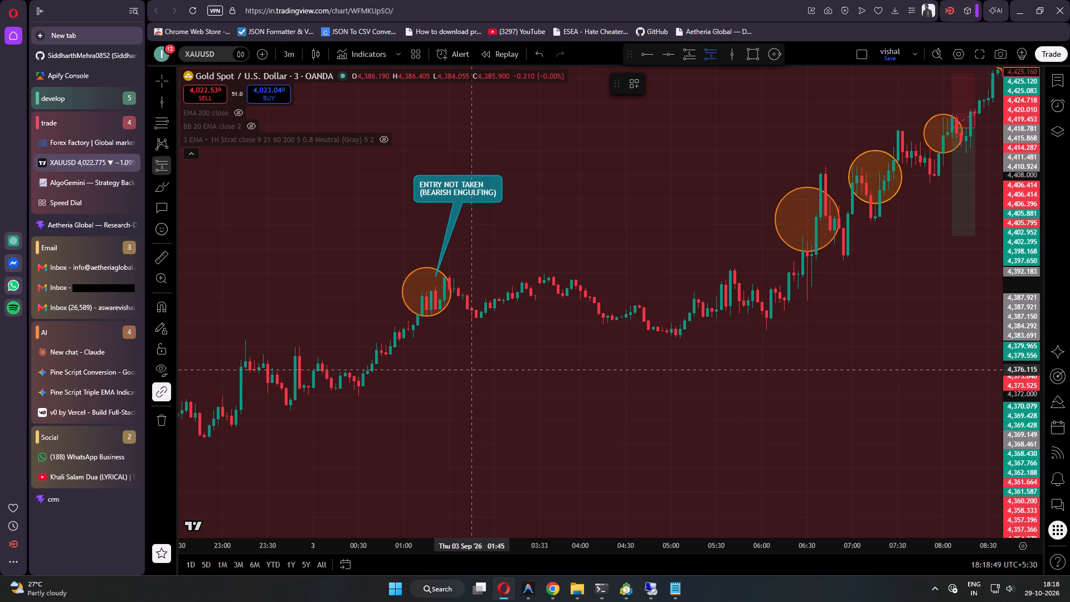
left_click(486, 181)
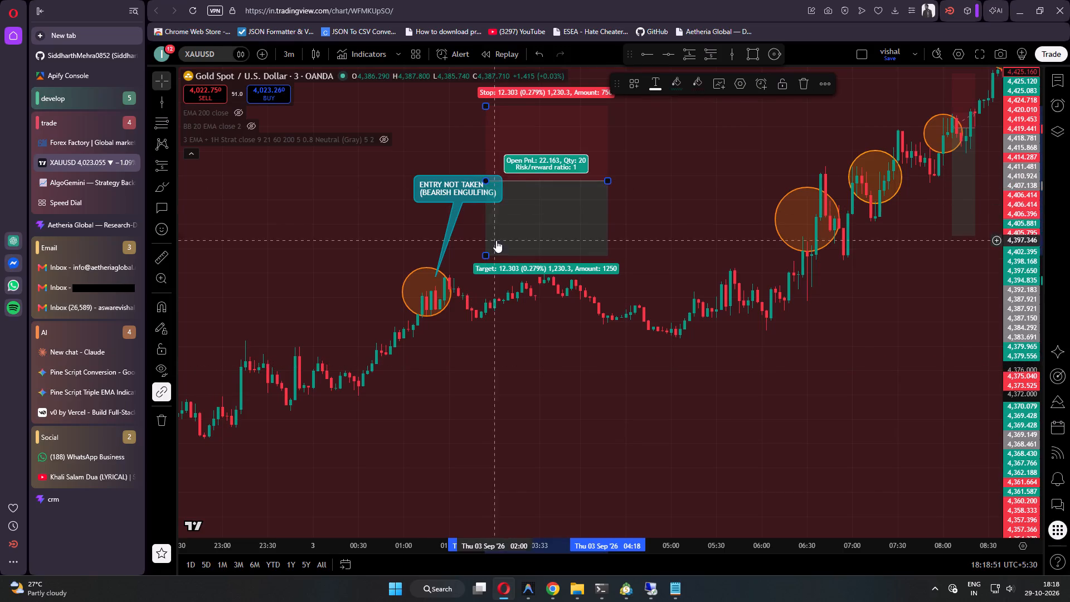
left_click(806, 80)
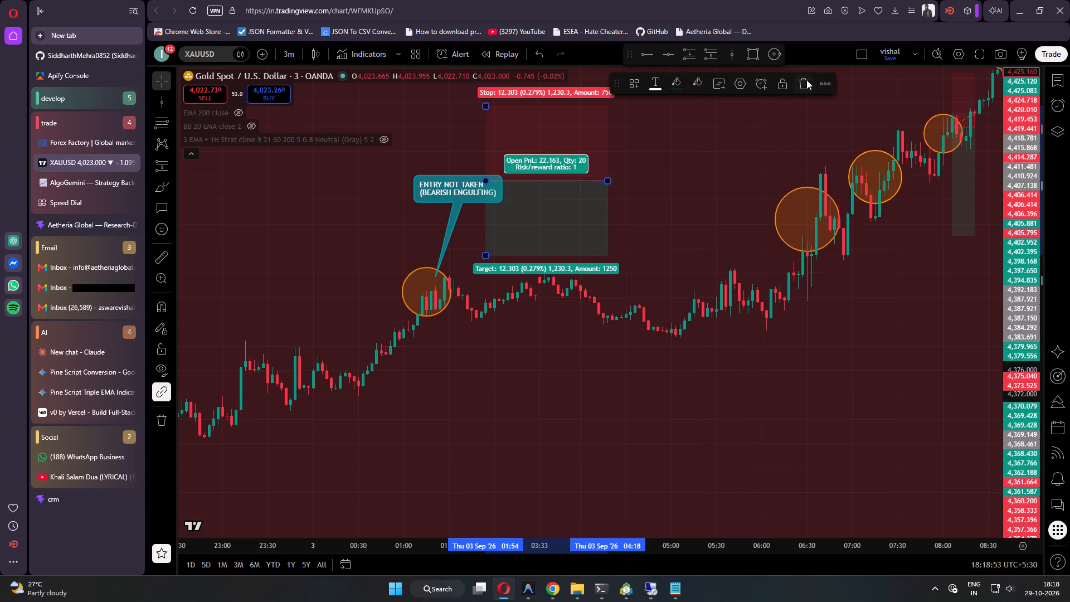
Delete the "ENTRY NOT TAKEN (BEARISH ENGULFING)" note at the circled entry on 3 September.
left_click(460, 192)
left_click(764, 89)
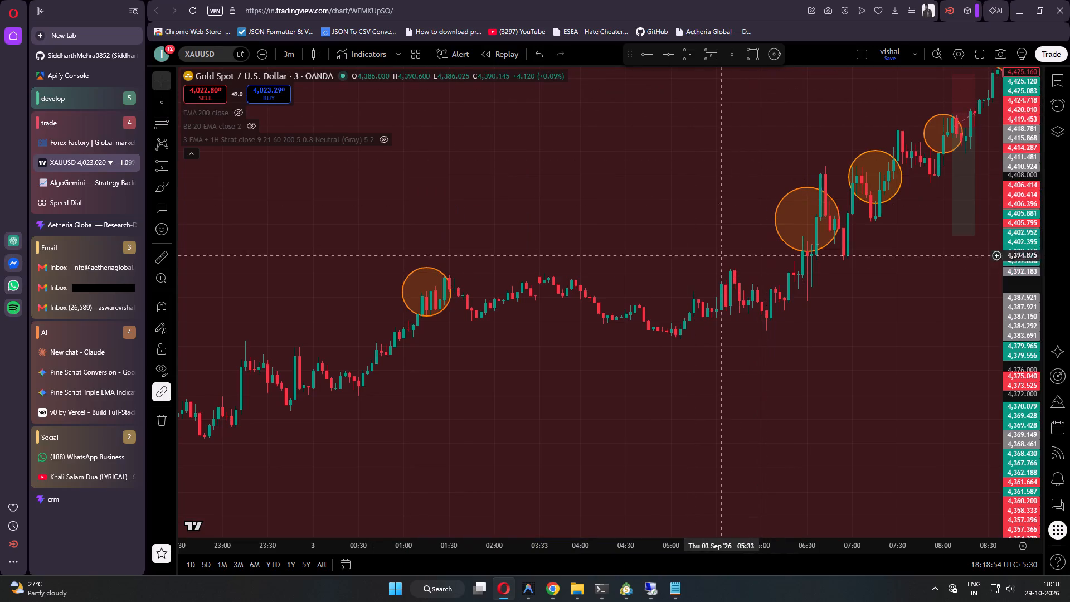
Measure the price range beside the "ENTRY SHOULD BE HERE INVERTED HAMMER" entry, at about 13:12 on 3 September.
left_click_drag(805, 368, 304, 562)
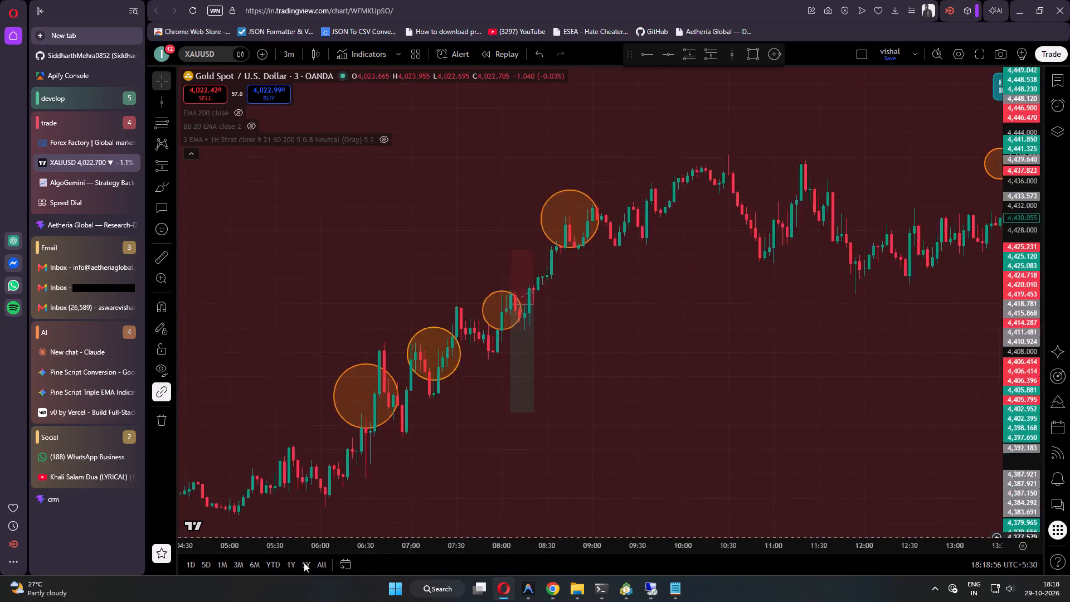
left_click_drag(304, 562, 292, 564)
left_click_drag(860, 400, 407, 499)
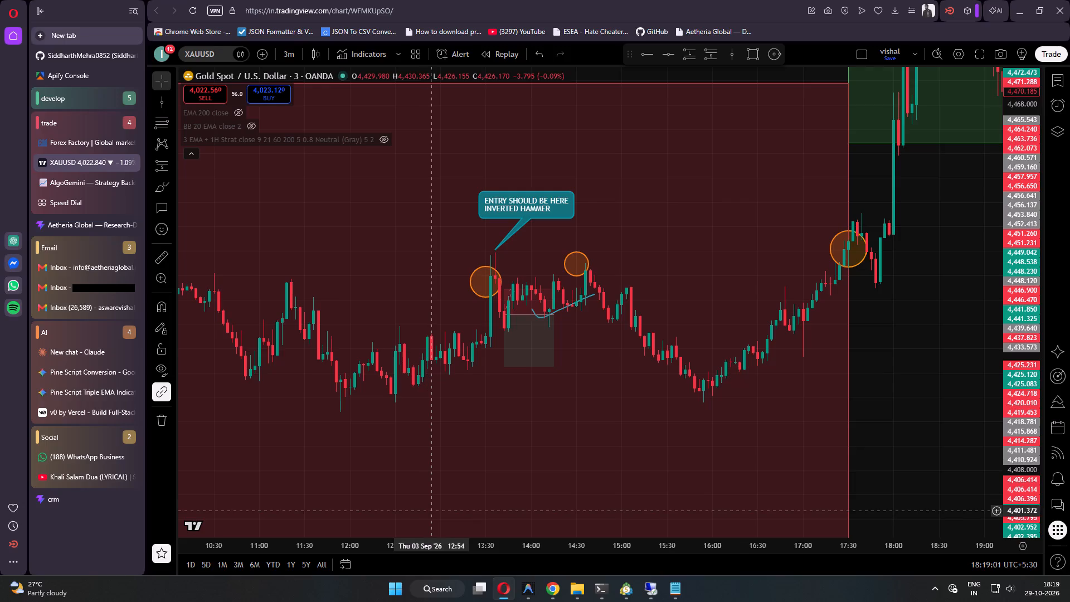
left_click(542, 203)
left_click(158, 259)
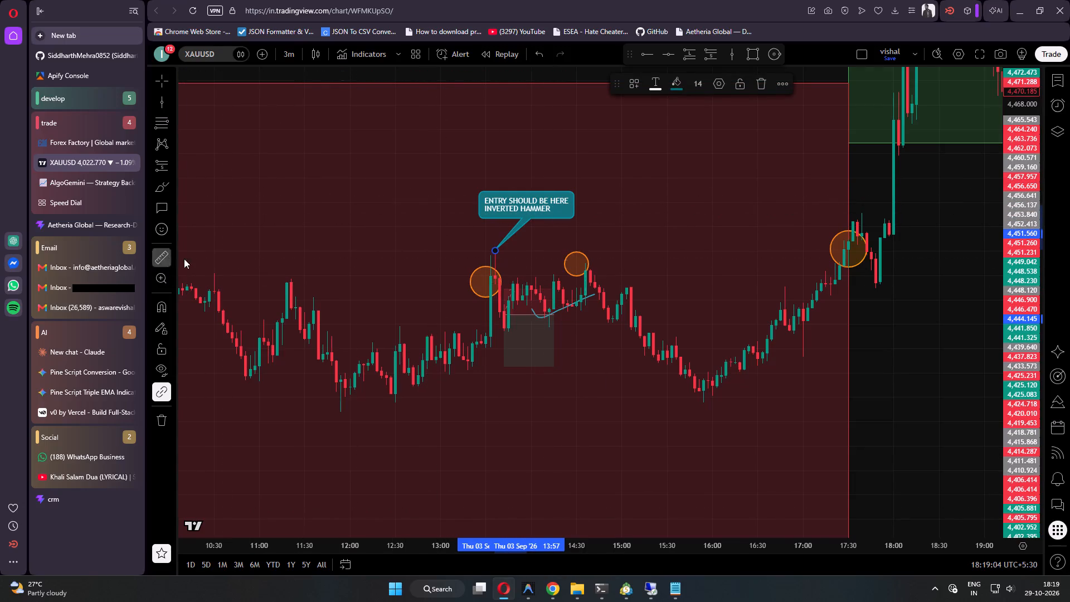
left_click(455, 255)
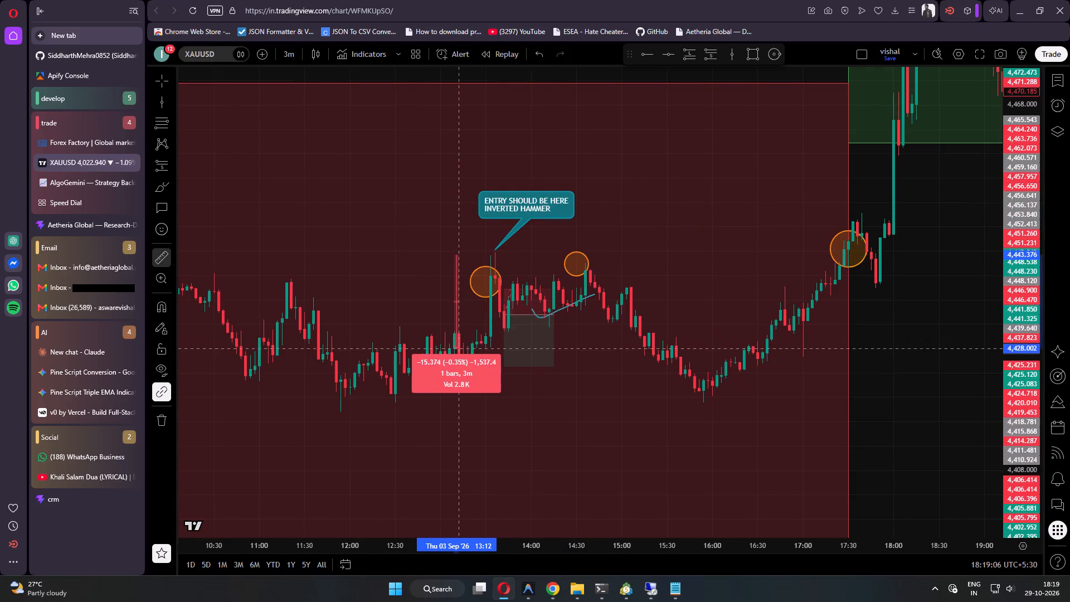
left_click(458, 345)
left_click(753, 210)
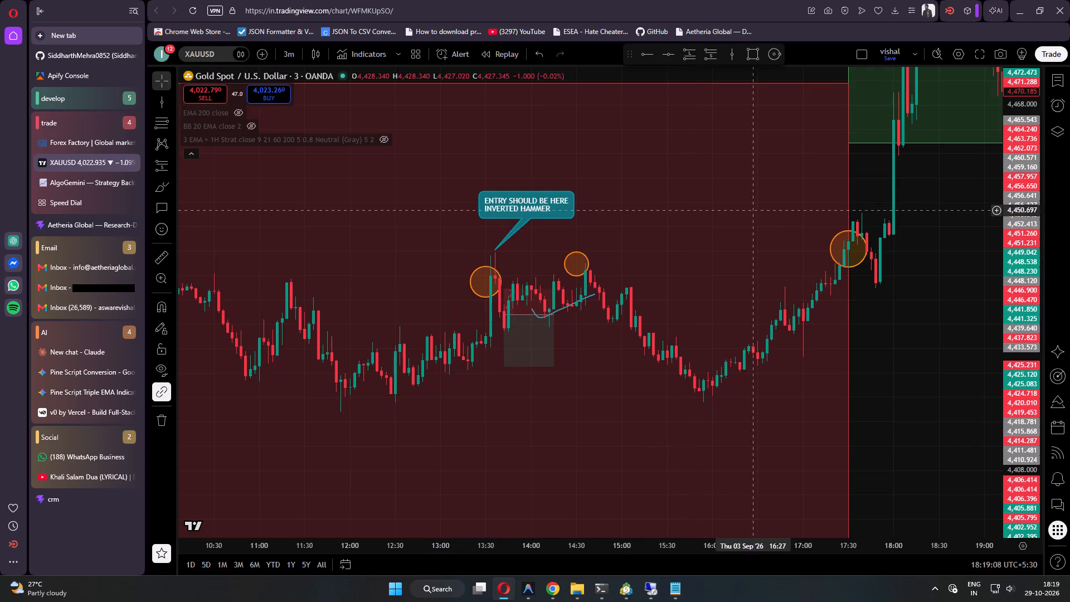
Delete the "ENTRY SHOULD BE HERE INVERTED HAMMER" note on 3 September.
left_click(512, 208)
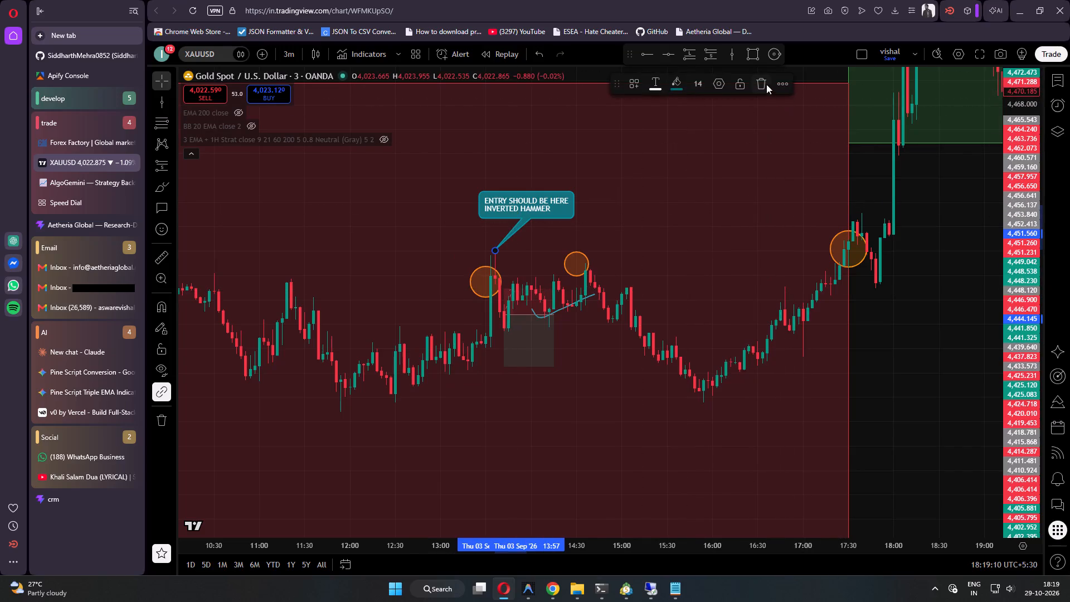
left_click(762, 84)
Measure the price range beneath the candle at 06:09 on 4 September, before the circled pin bar entry.
left_click_drag(899, 268, 458, 601)
left_click_drag(770, 374, 152, 374)
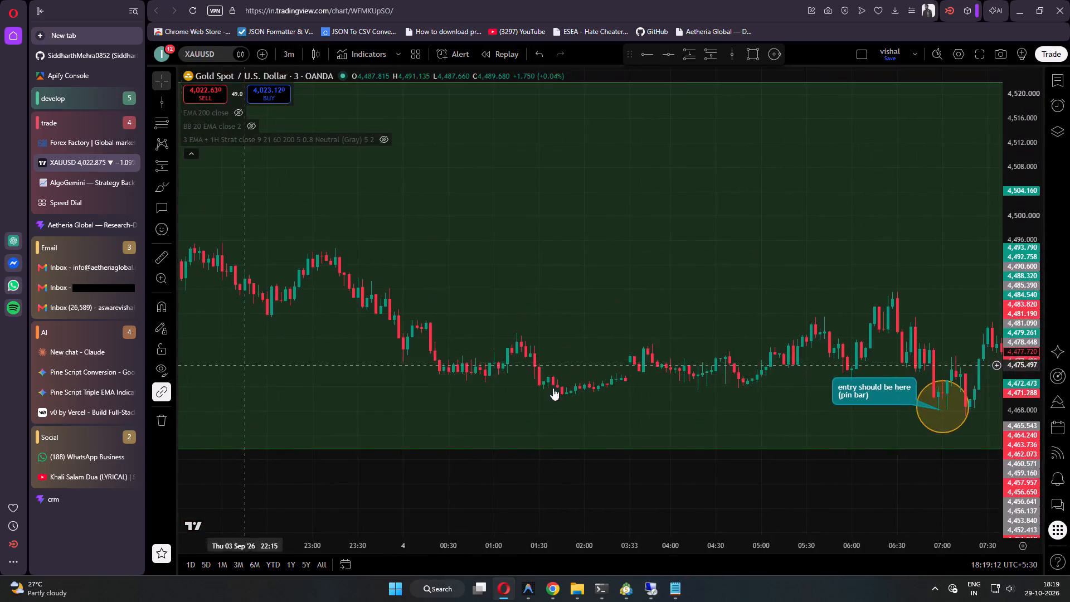
left_click_drag(711, 387, 301, 362)
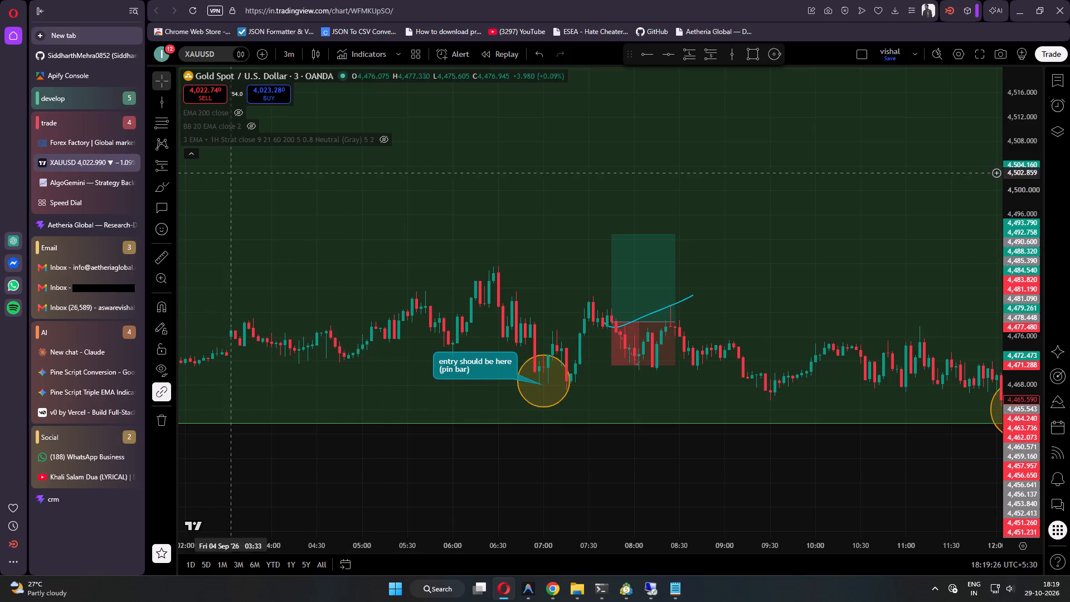
left_click(164, 255)
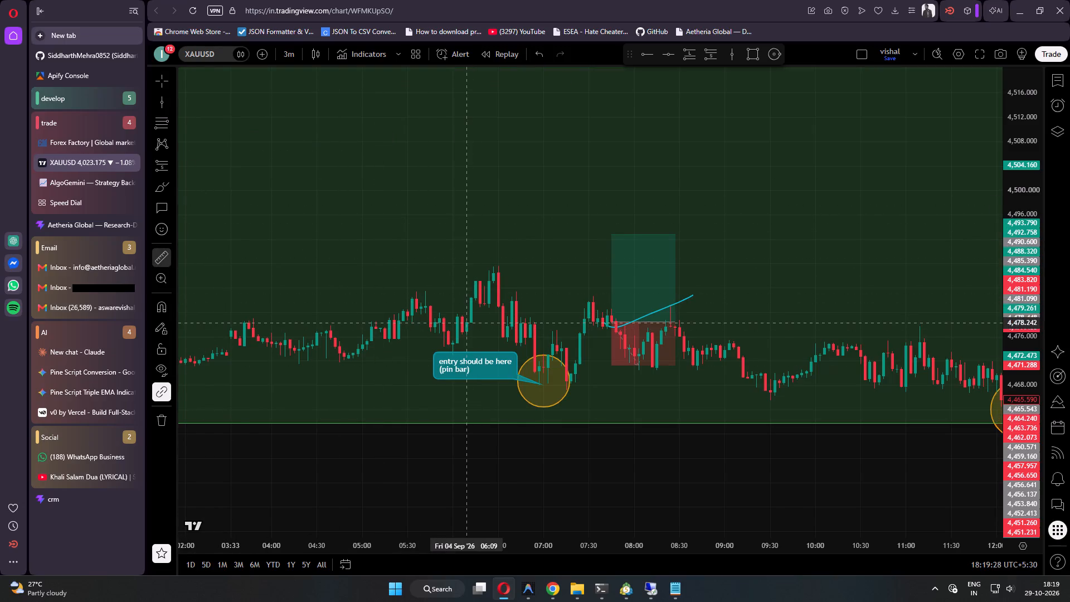
left_click(464, 321)
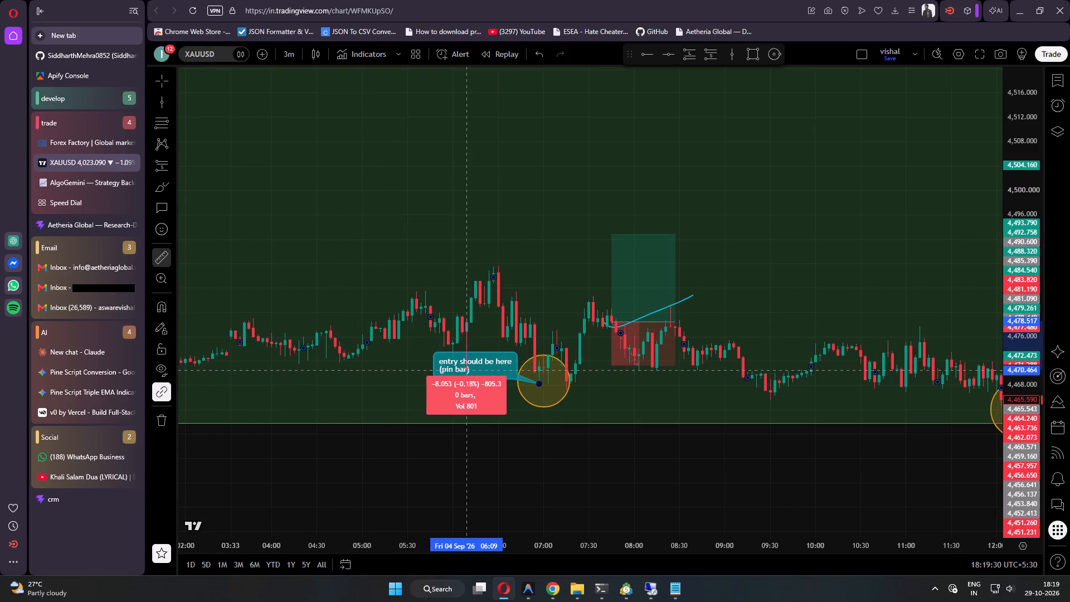
left_click(465, 372)
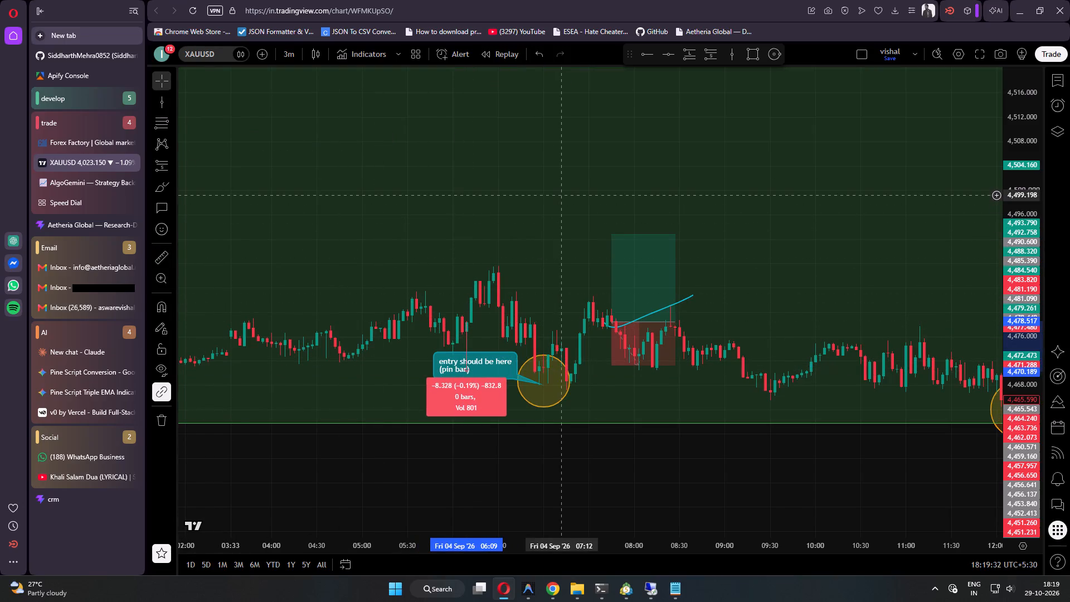
left_click(562, 195)
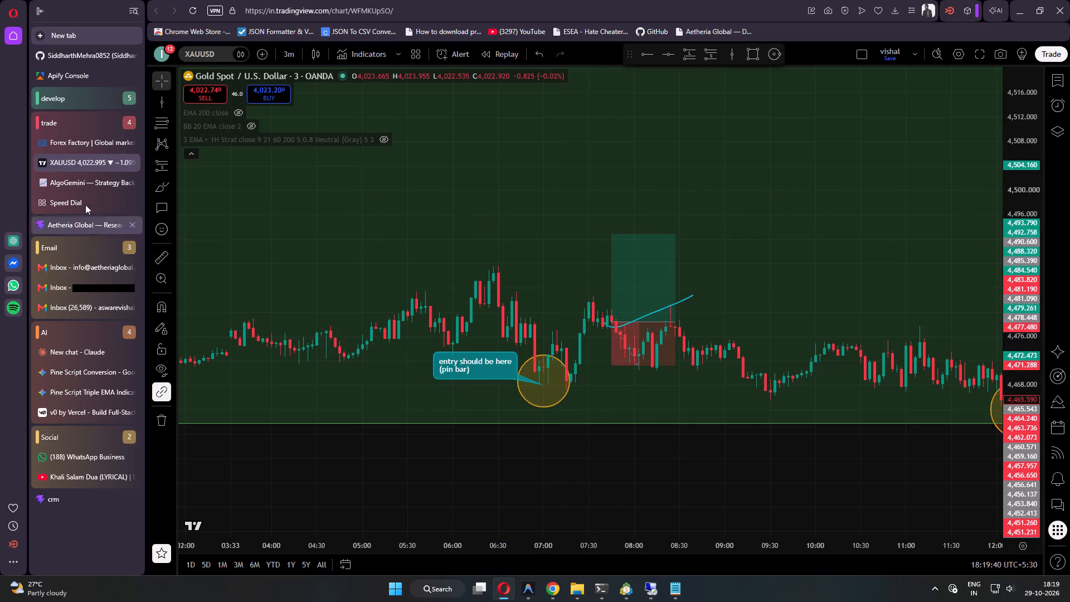
Check the AlgoThIka trade history for entries on 4 September against the marked pin bar entry on the TradingView chart.
left_click(60, 176)
scroll(506, 486, "up", 6)
middle_click(507, 497)
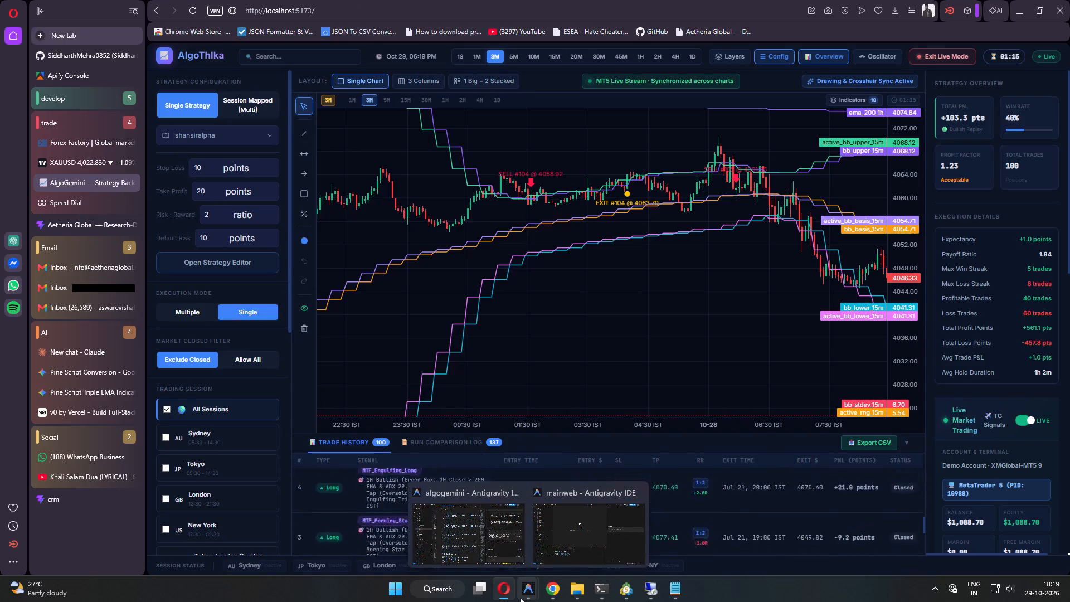
left_click(387, 535)
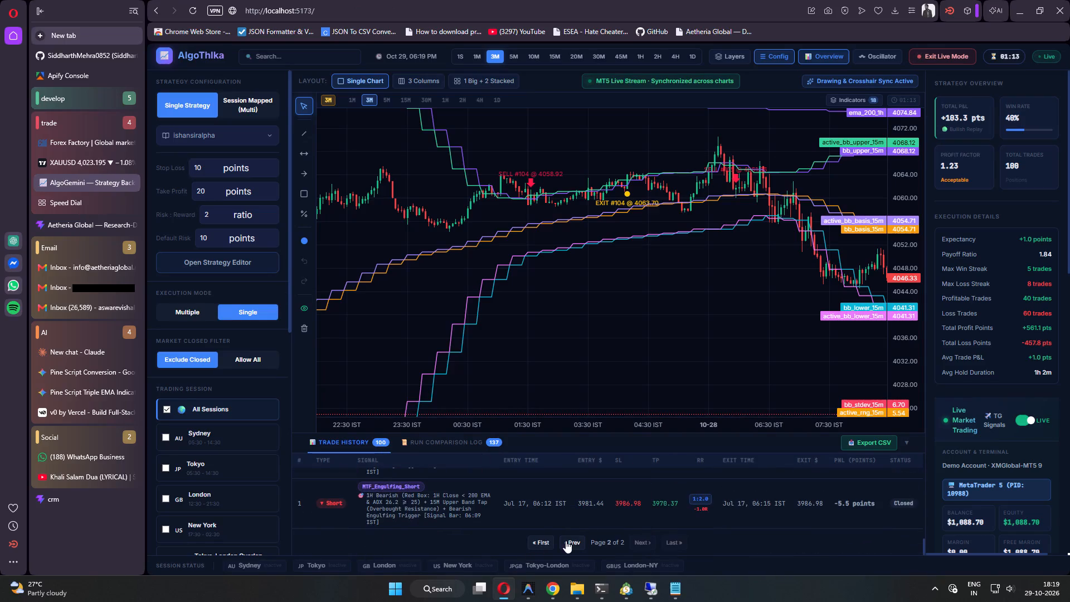
left_click(566, 541)
middle_click(566, 541)
middle_click(566, 541)
left_click(566, 541)
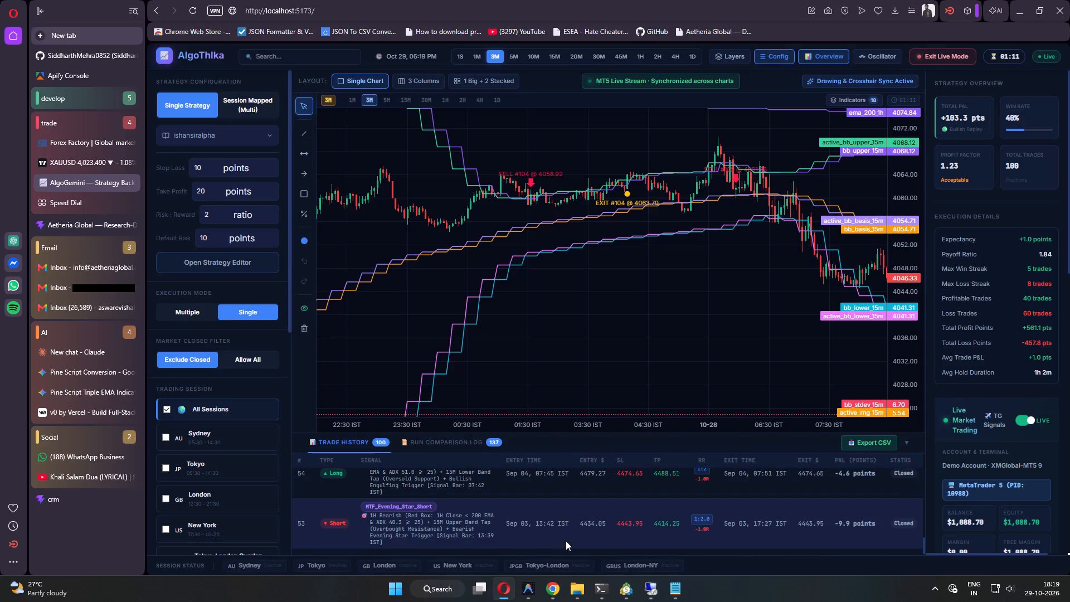
left_click(71, 166)
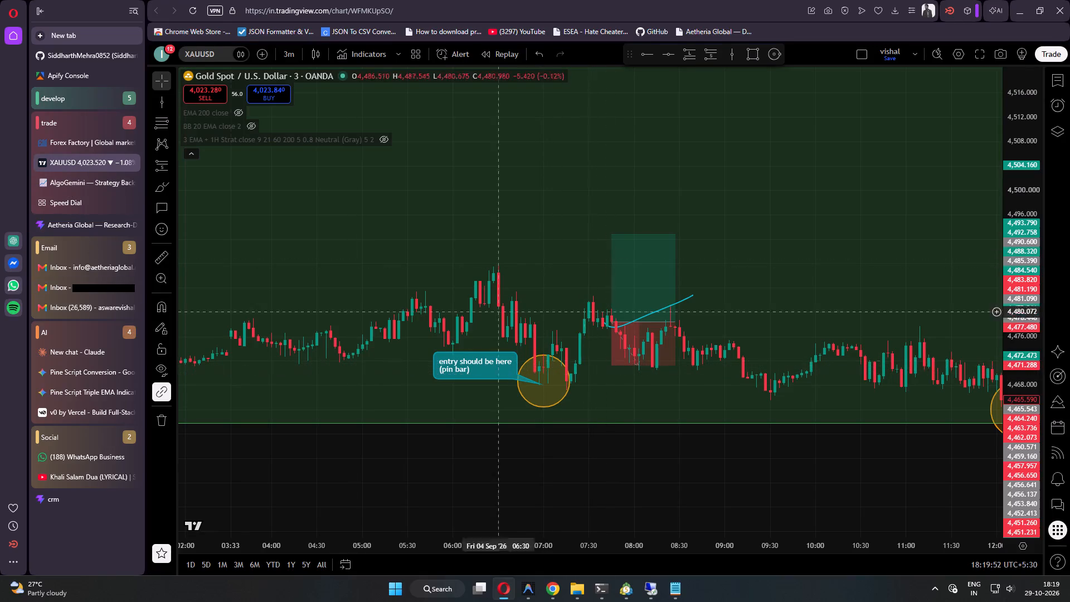
left_click(65, 181)
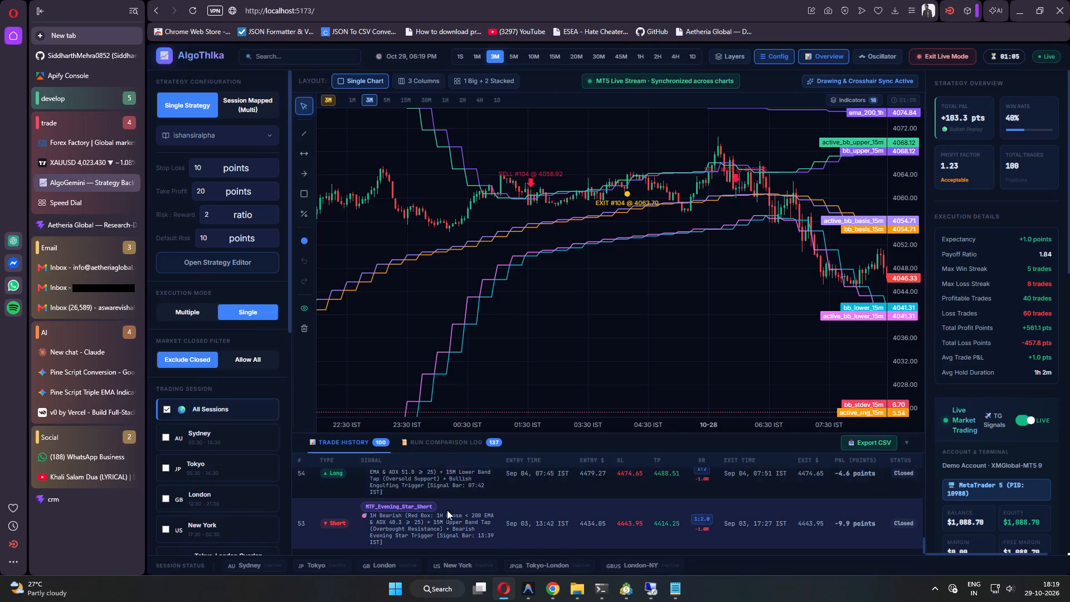
scroll(447, 512, "down", 6)
scroll(439, 521, "up", 1)
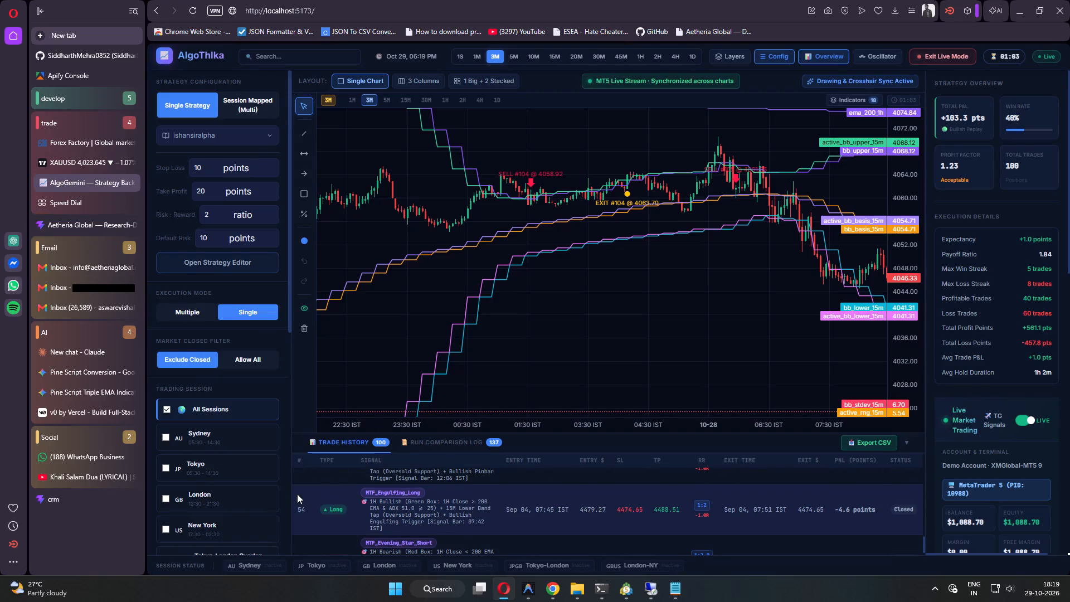